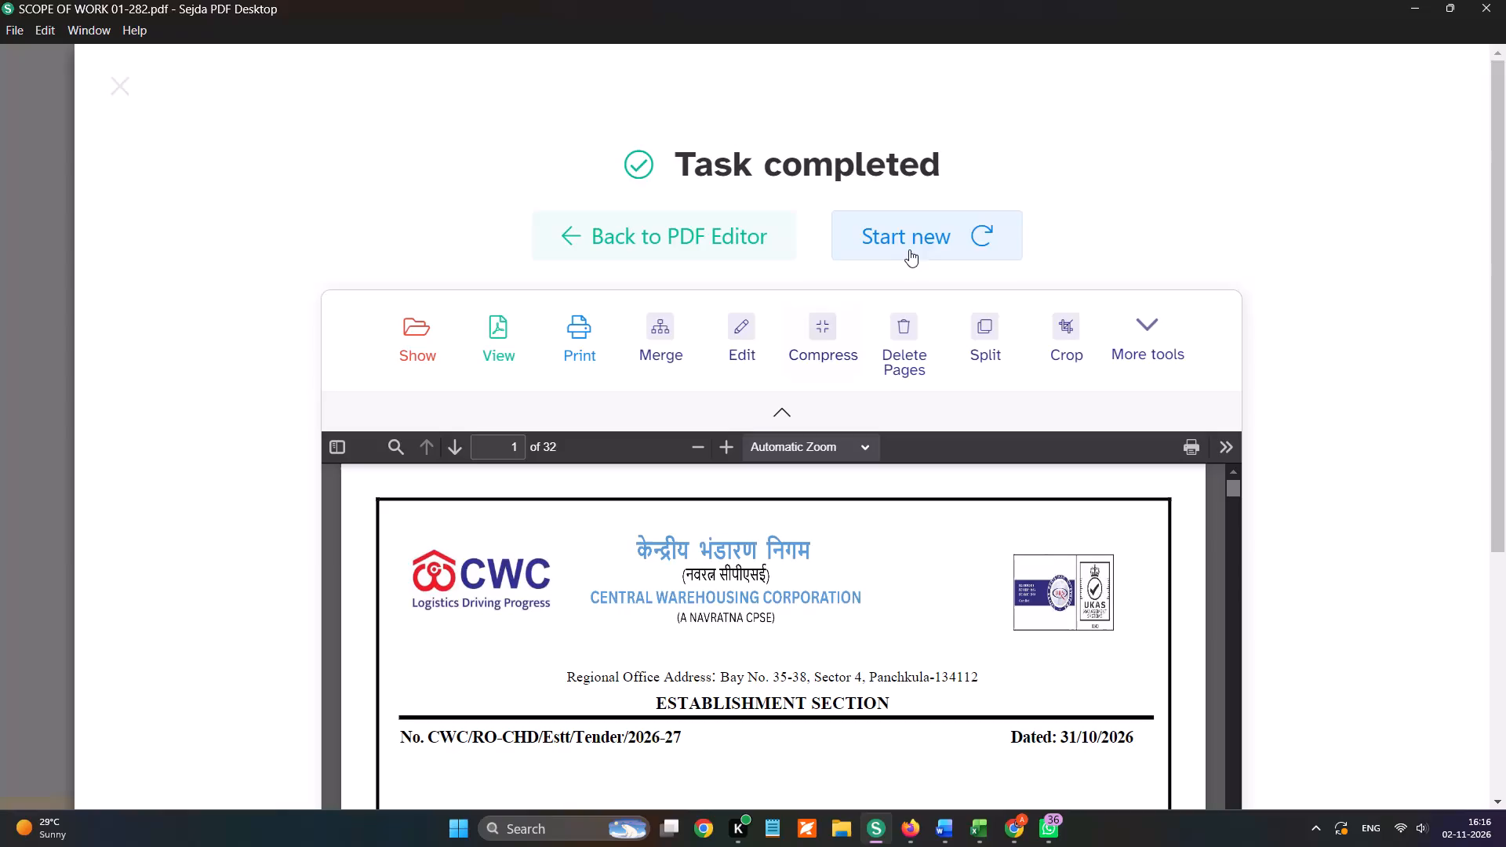
# Start a new editing task and open MINIMUM WAGES 02-103 from Downloads.
pyautogui.click(909, 249)
pyautogui.click(791, 329)
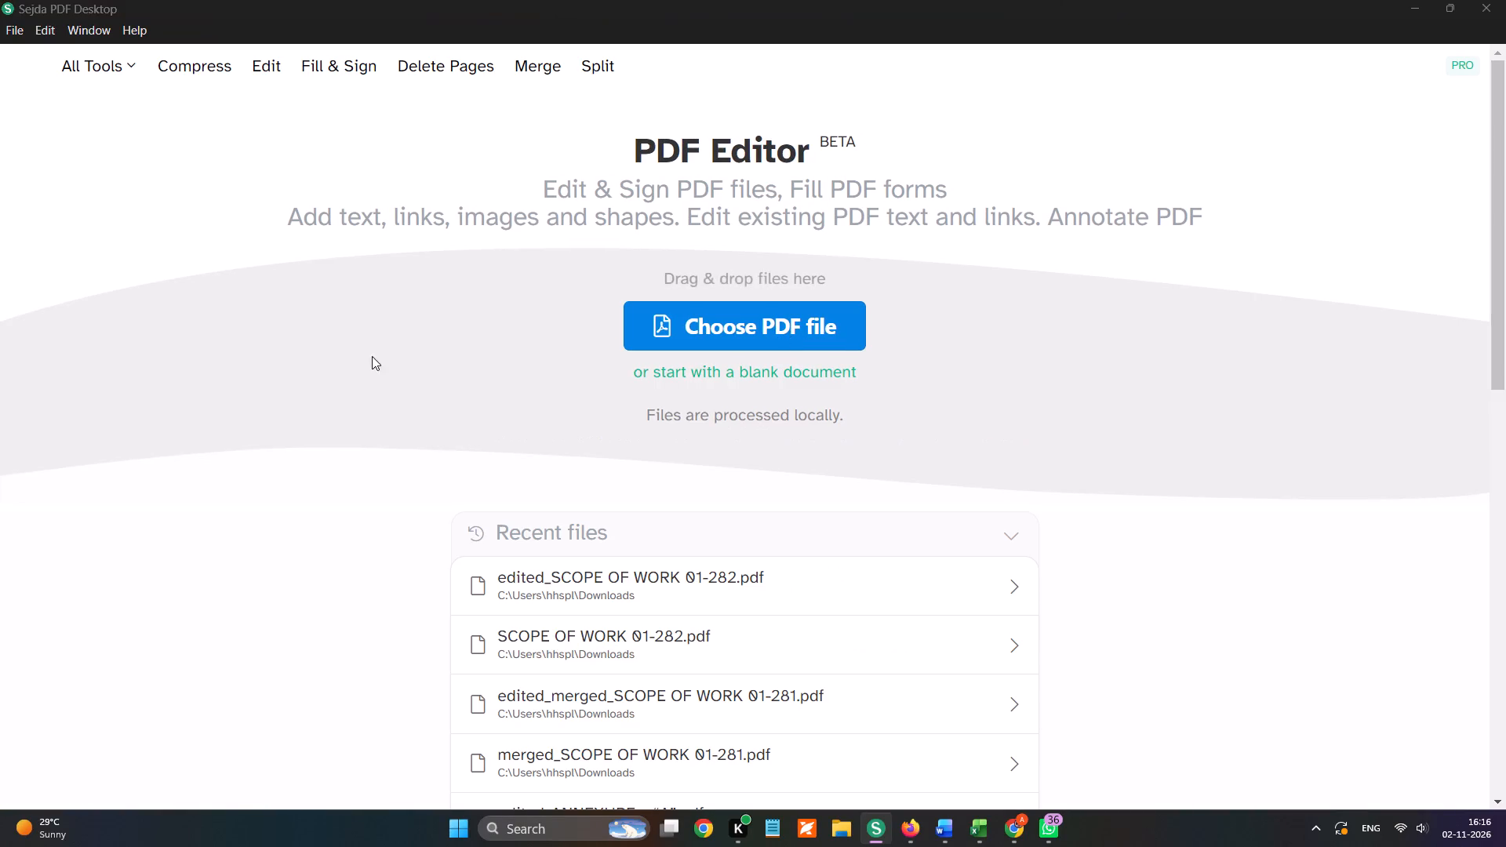
pyautogui.scroll(4, 122, 255)
pyautogui.click(105, 207)
pyautogui.doubleClick(275, 205)
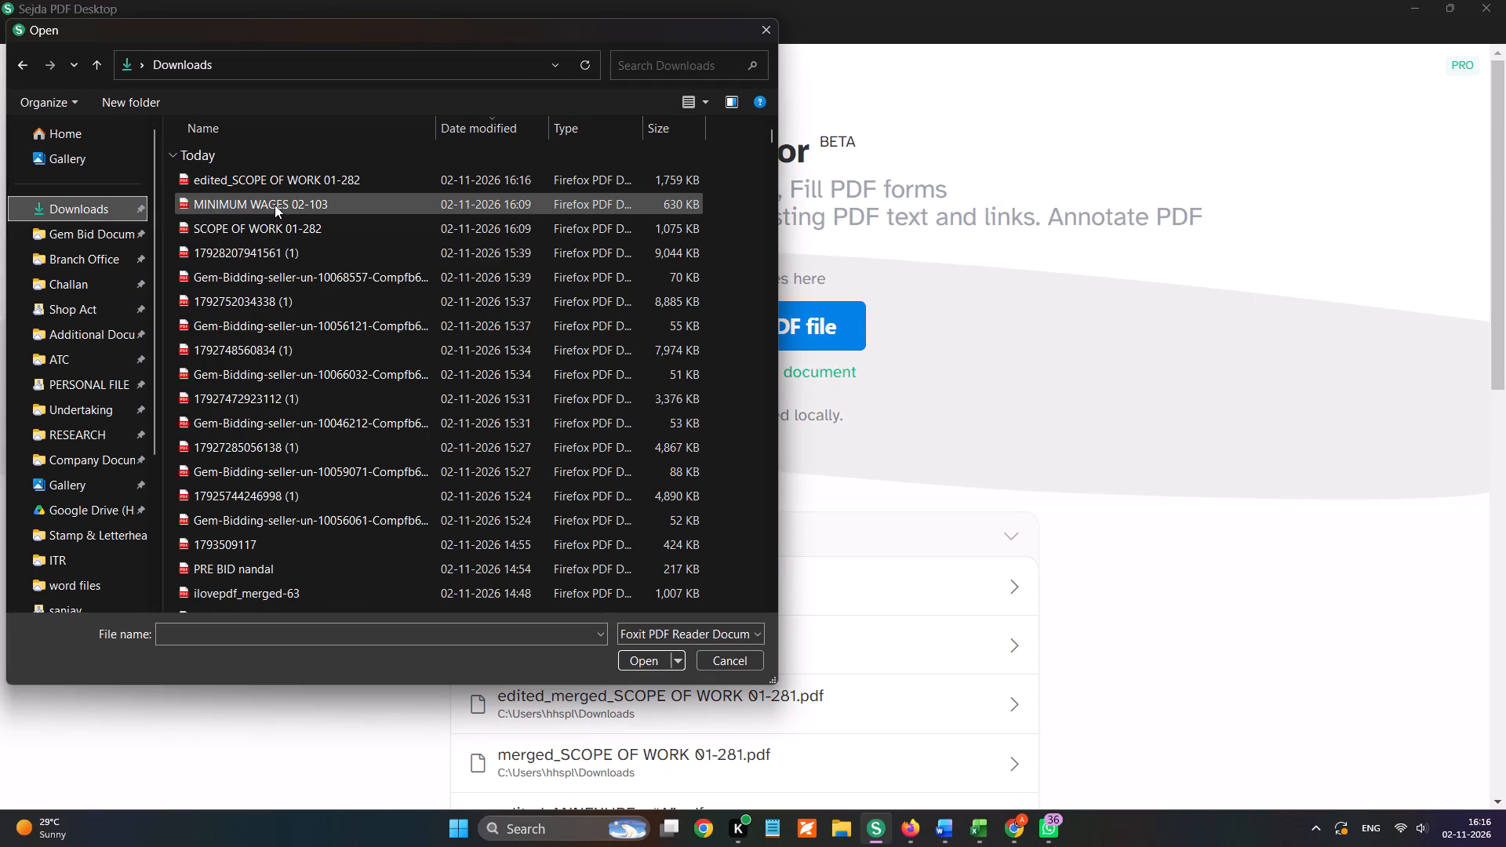
# Place the saved Nandal Services director signature in the blank area below the text on page 1 and repeat it on all pages.
pyautogui.click(721, 66)
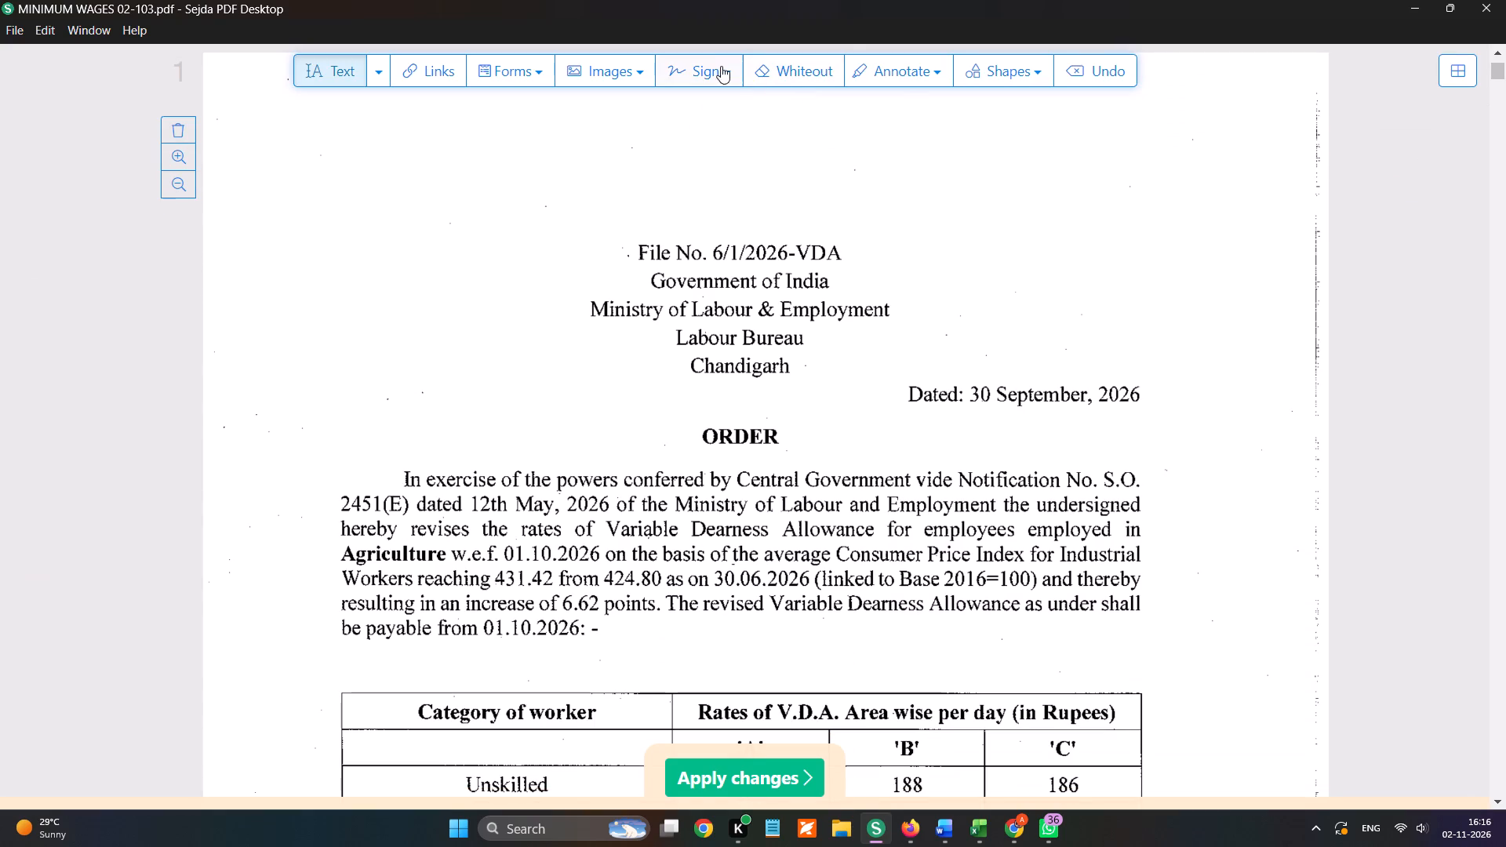
pyautogui.click(790, 237)
pyautogui.scroll(-4, 852, 343)
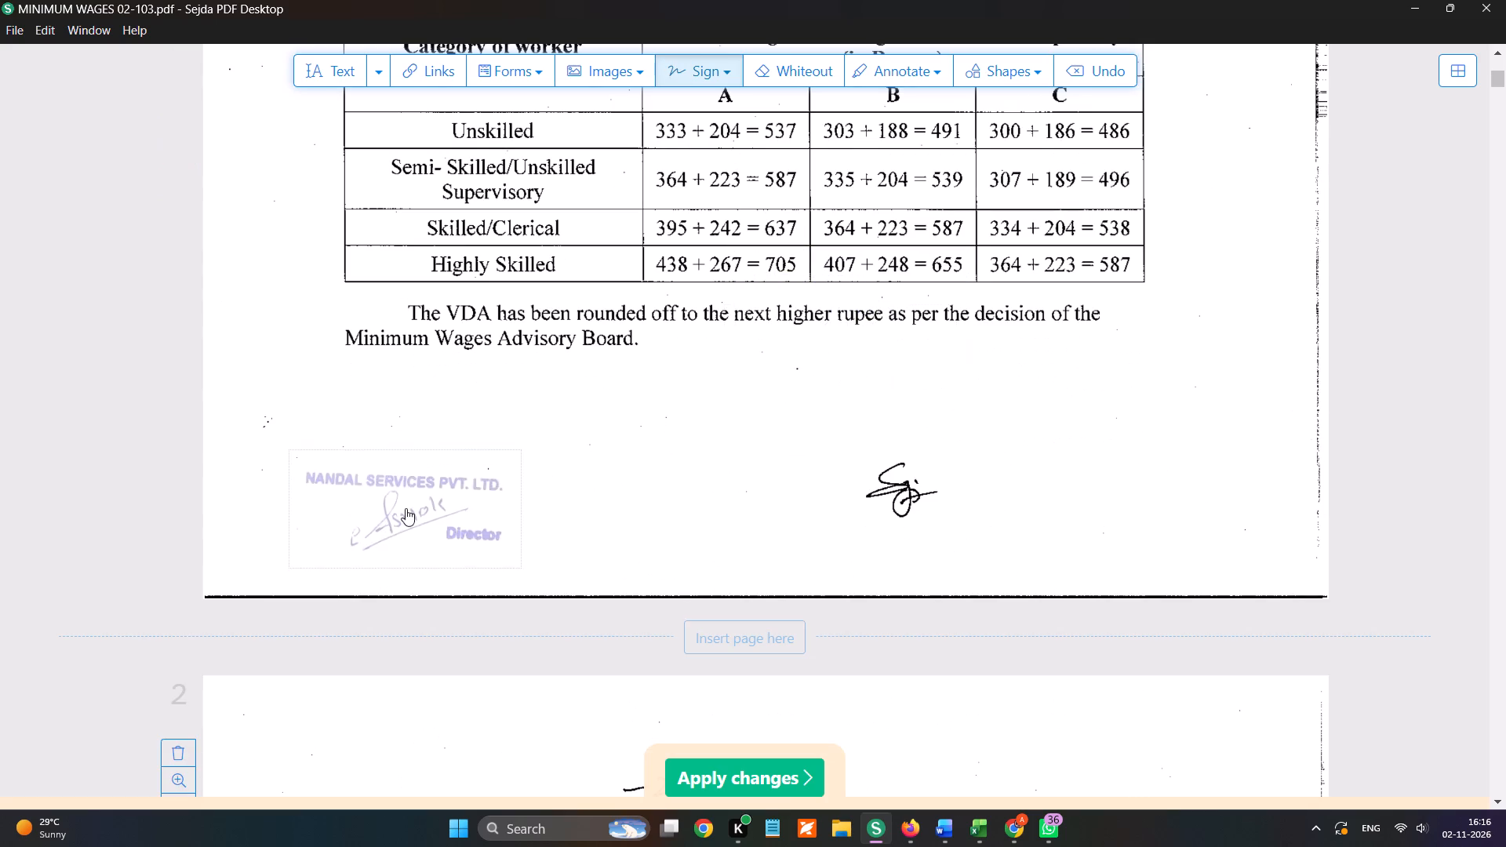
pyautogui.click(407, 507)
pyautogui.click(373, 445)
pyautogui.click(315, 368)
pyautogui.click(315, 427)
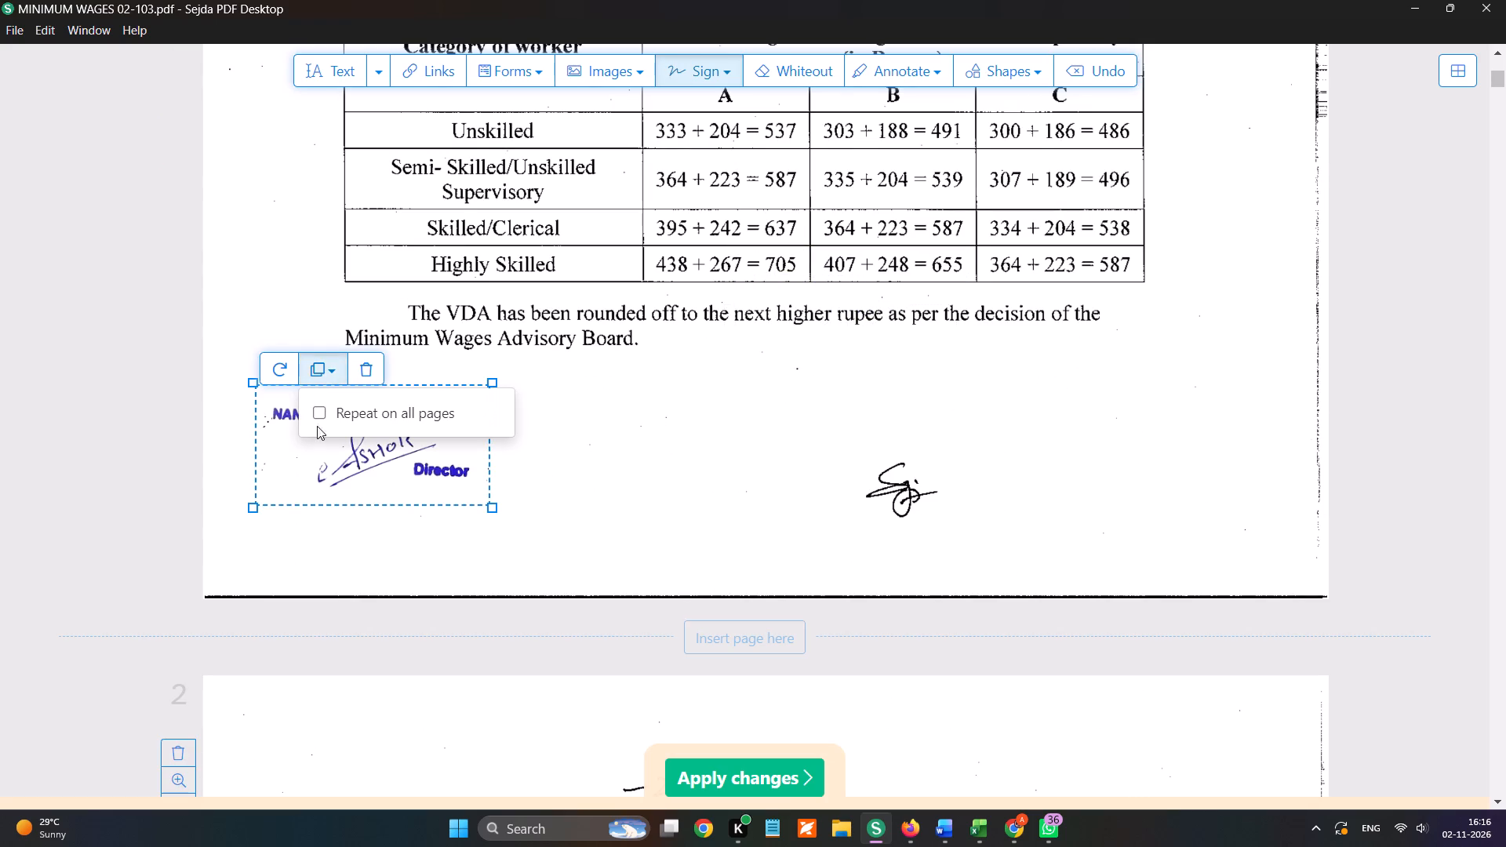
pyautogui.click(318, 414)
# Place the saved round Nandal Services stamp beside the director signature on page 1 and repeat it on all pages.
pyautogui.click(697, 63)
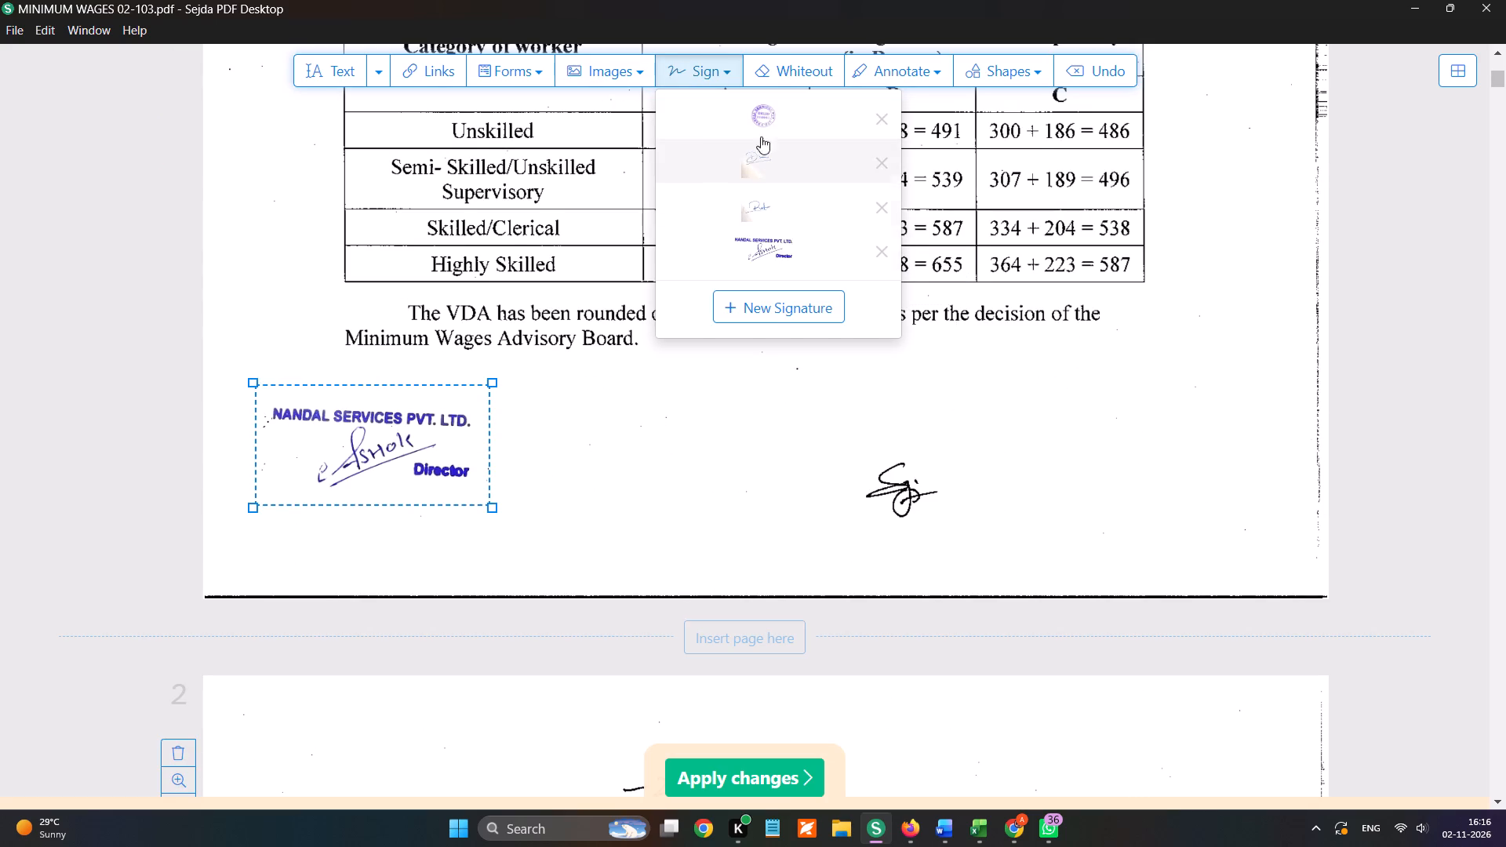
pyautogui.click(761, 107)
pyautogui.click(612, 456)
pyautogui.click(606, 358)
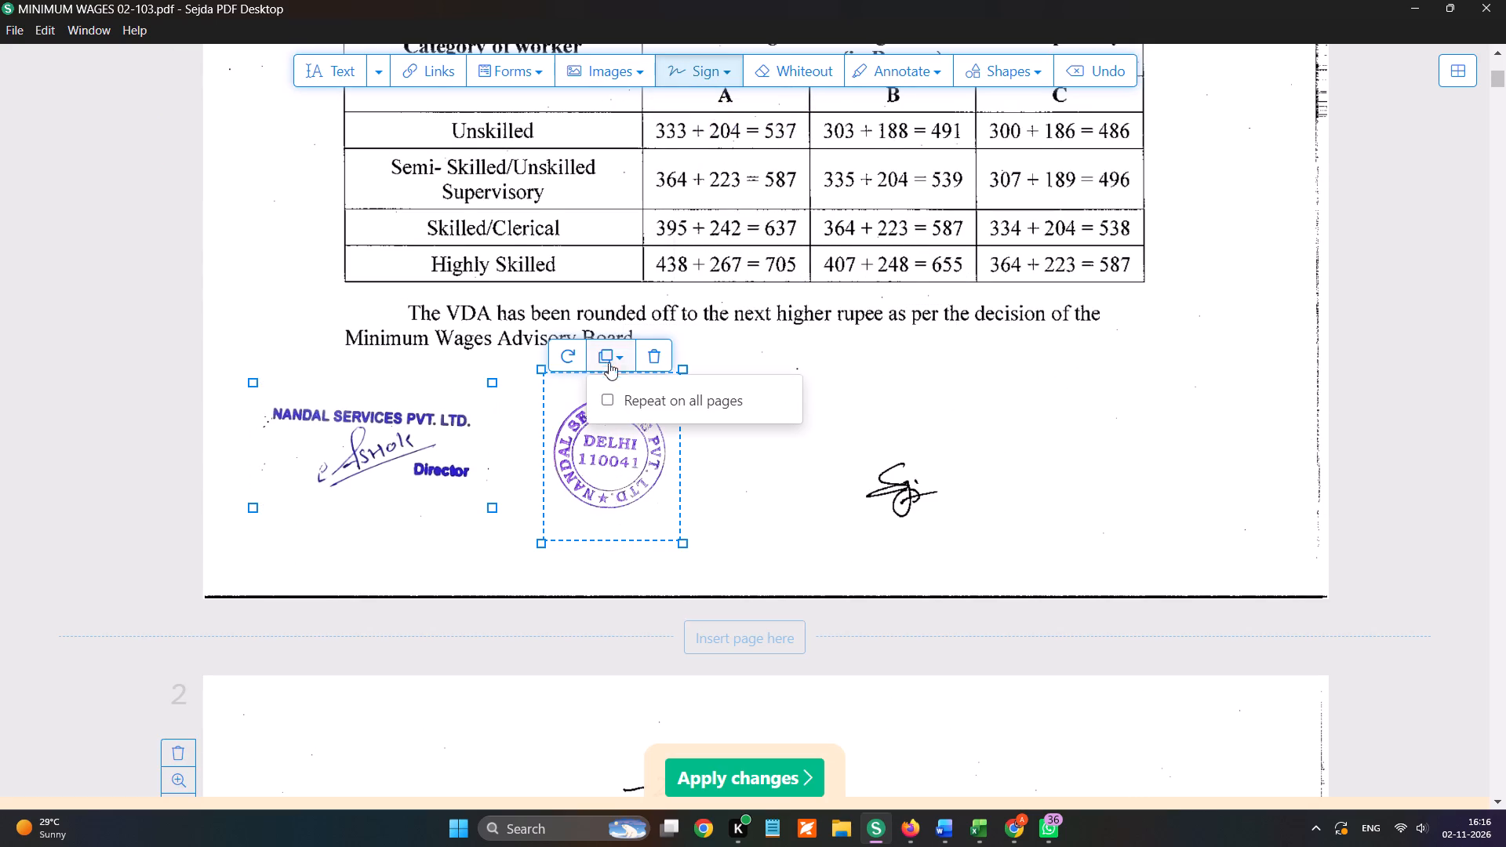
pyautogui.click(613, 398)
# Check the placement of the repeated signature and stamp from page 2 through page 15.
pyautogui.scroll(-6, 633, 393)
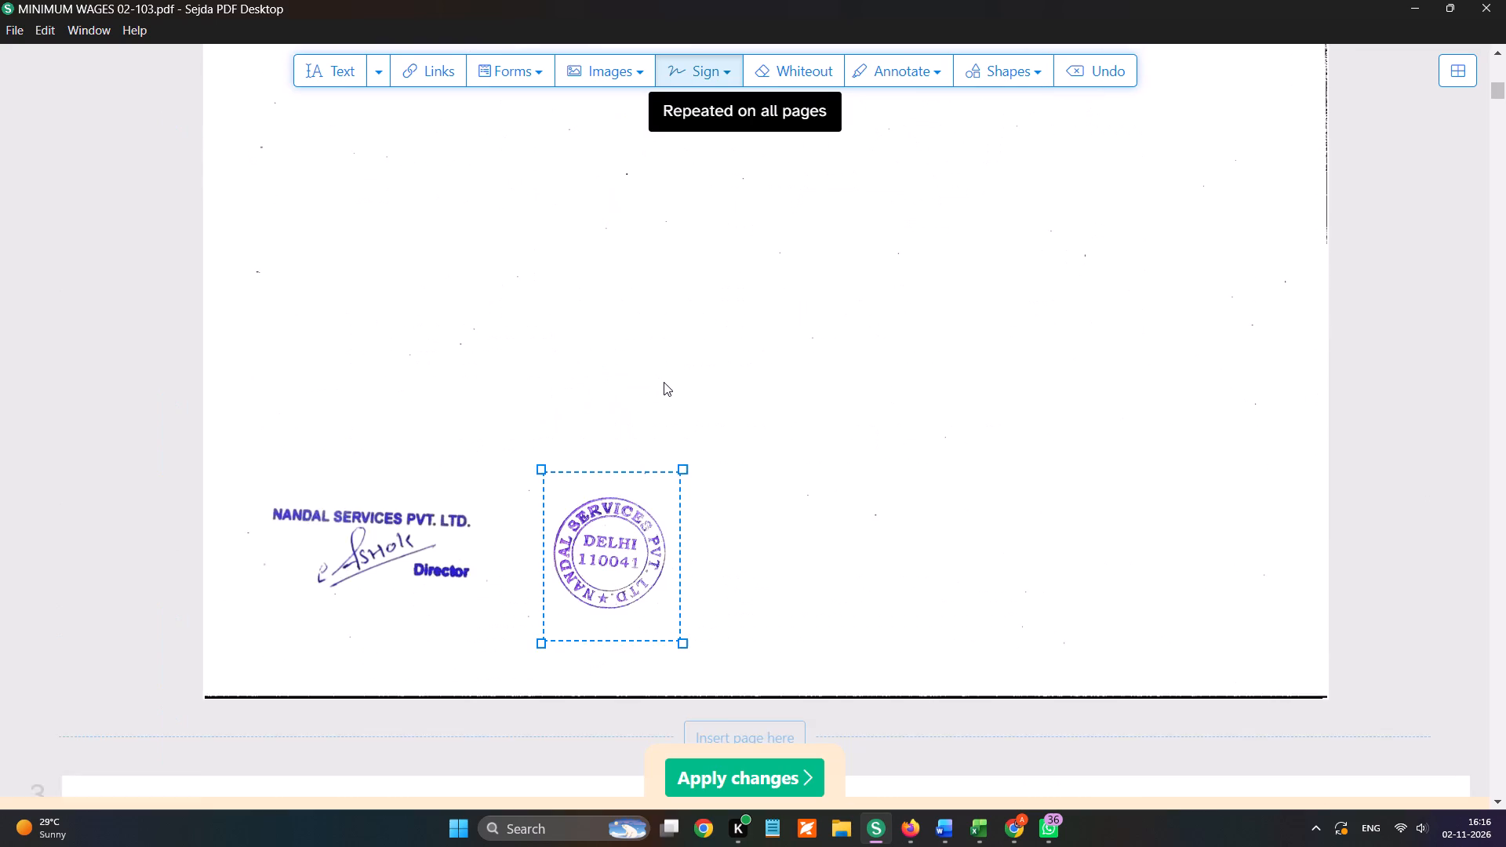
pyautogui.scroll(-12, 667, 380)
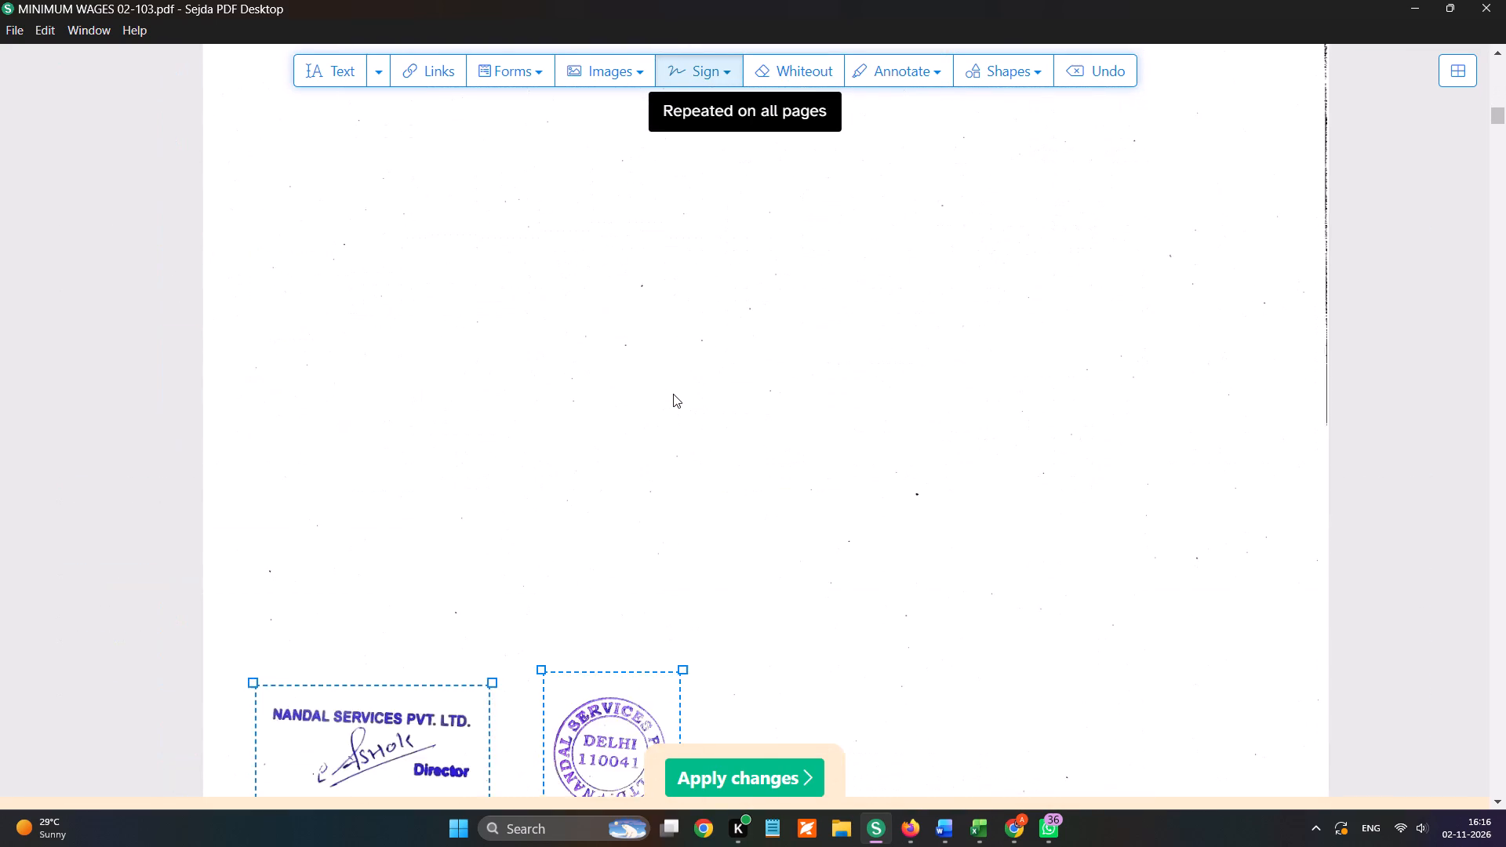
pyautogui.scroll(-8, 673, 394)
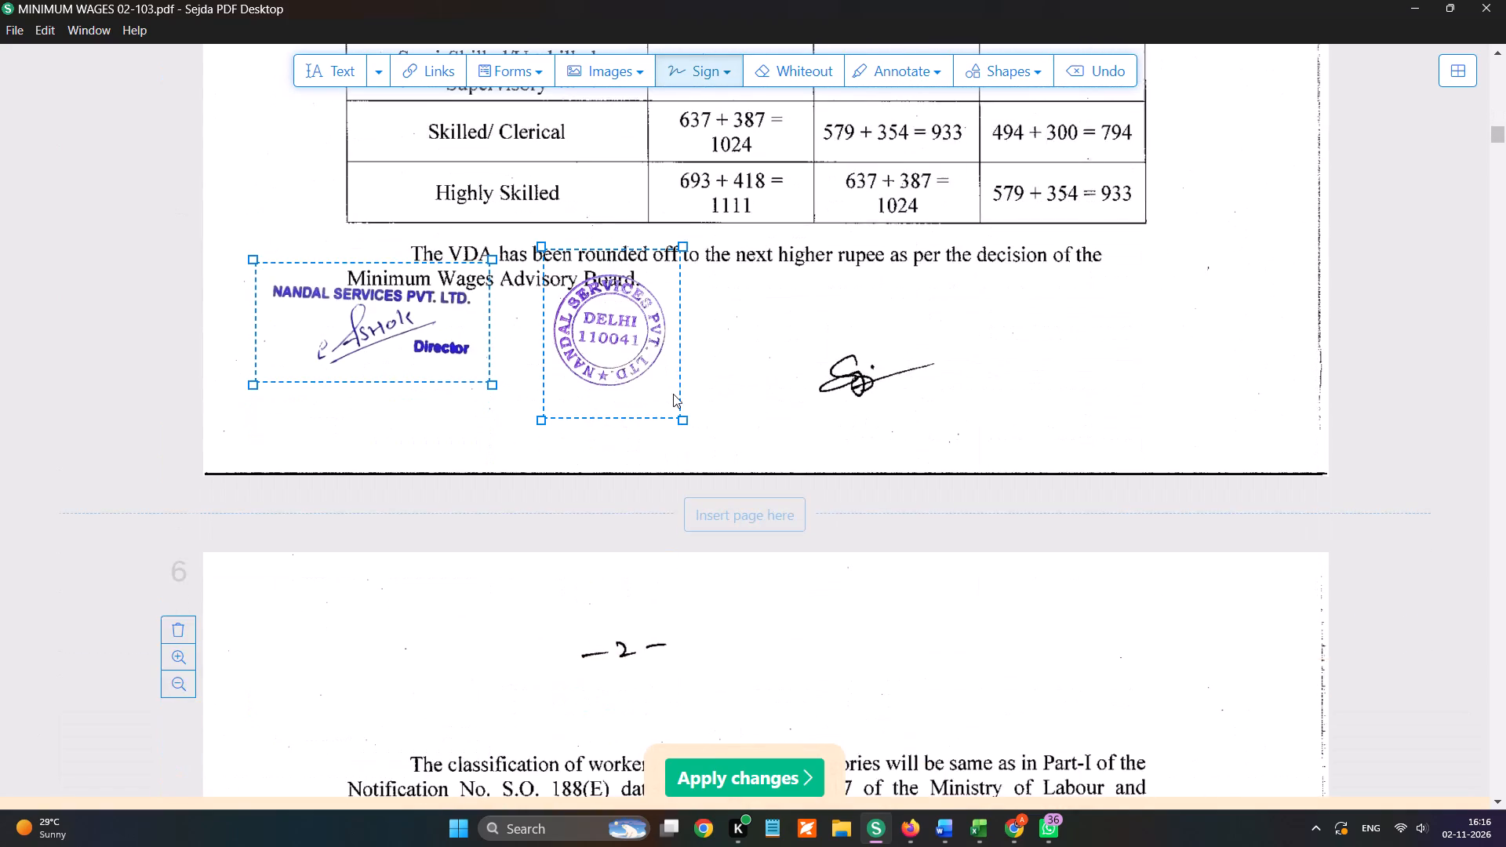
pyautogui.scroll(-12, 673, 394)
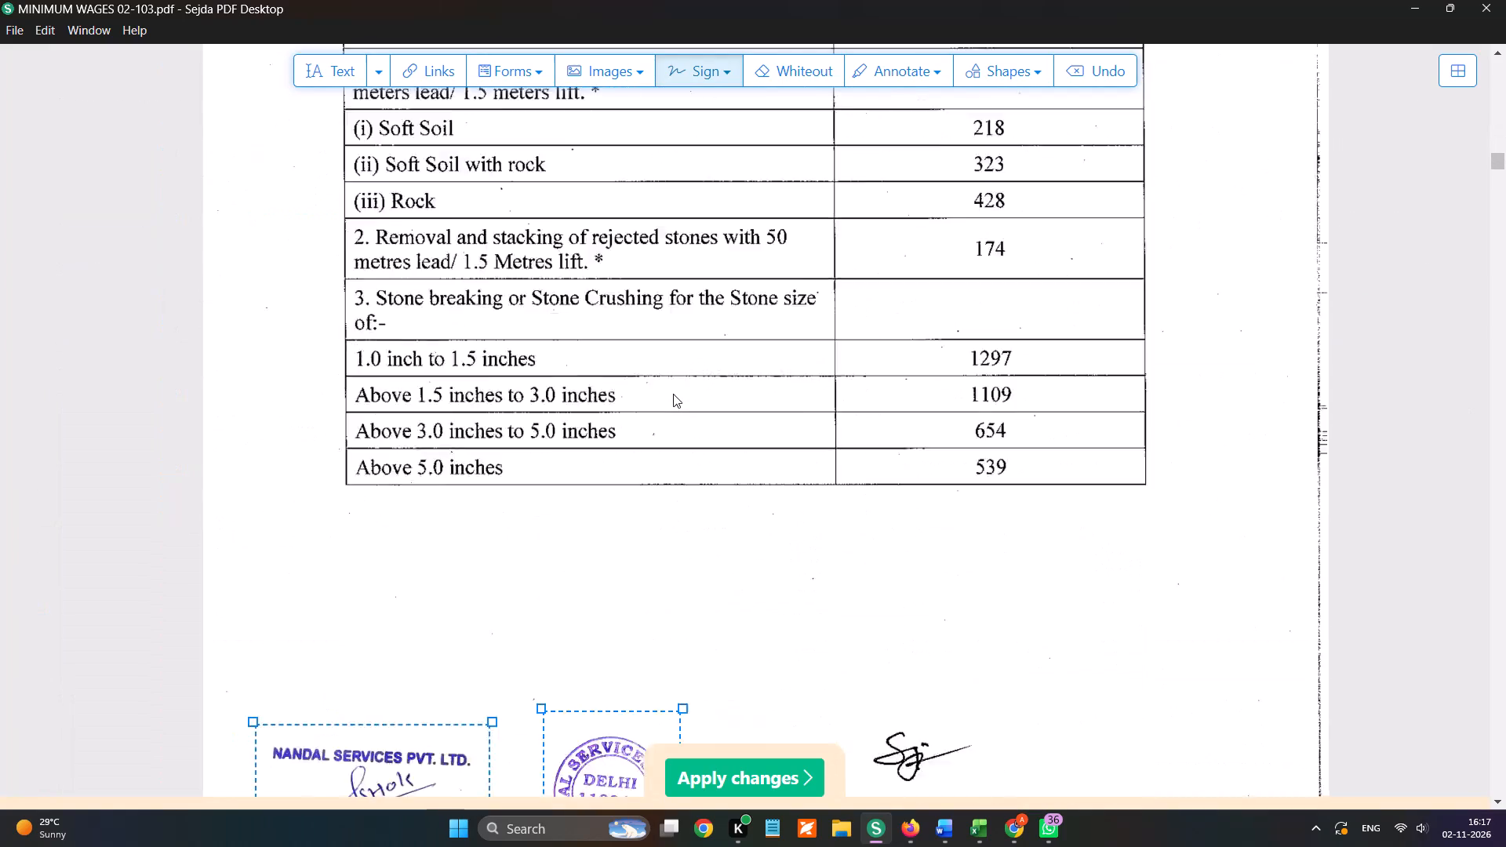
pyautogui.scroll(-9, 673, 394)
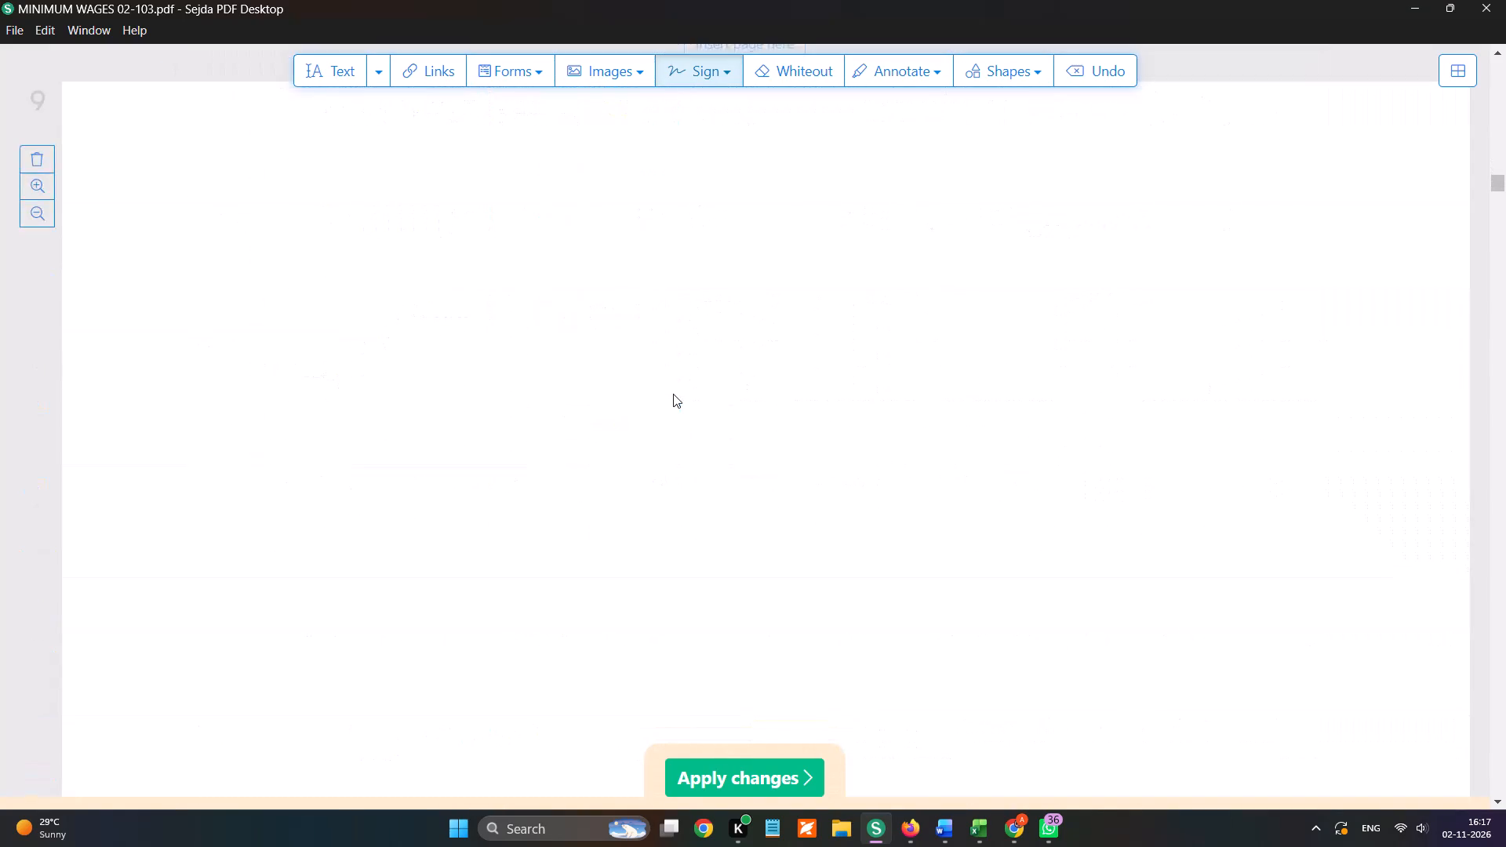
pyautogui.scroll(-5, 673, 394)
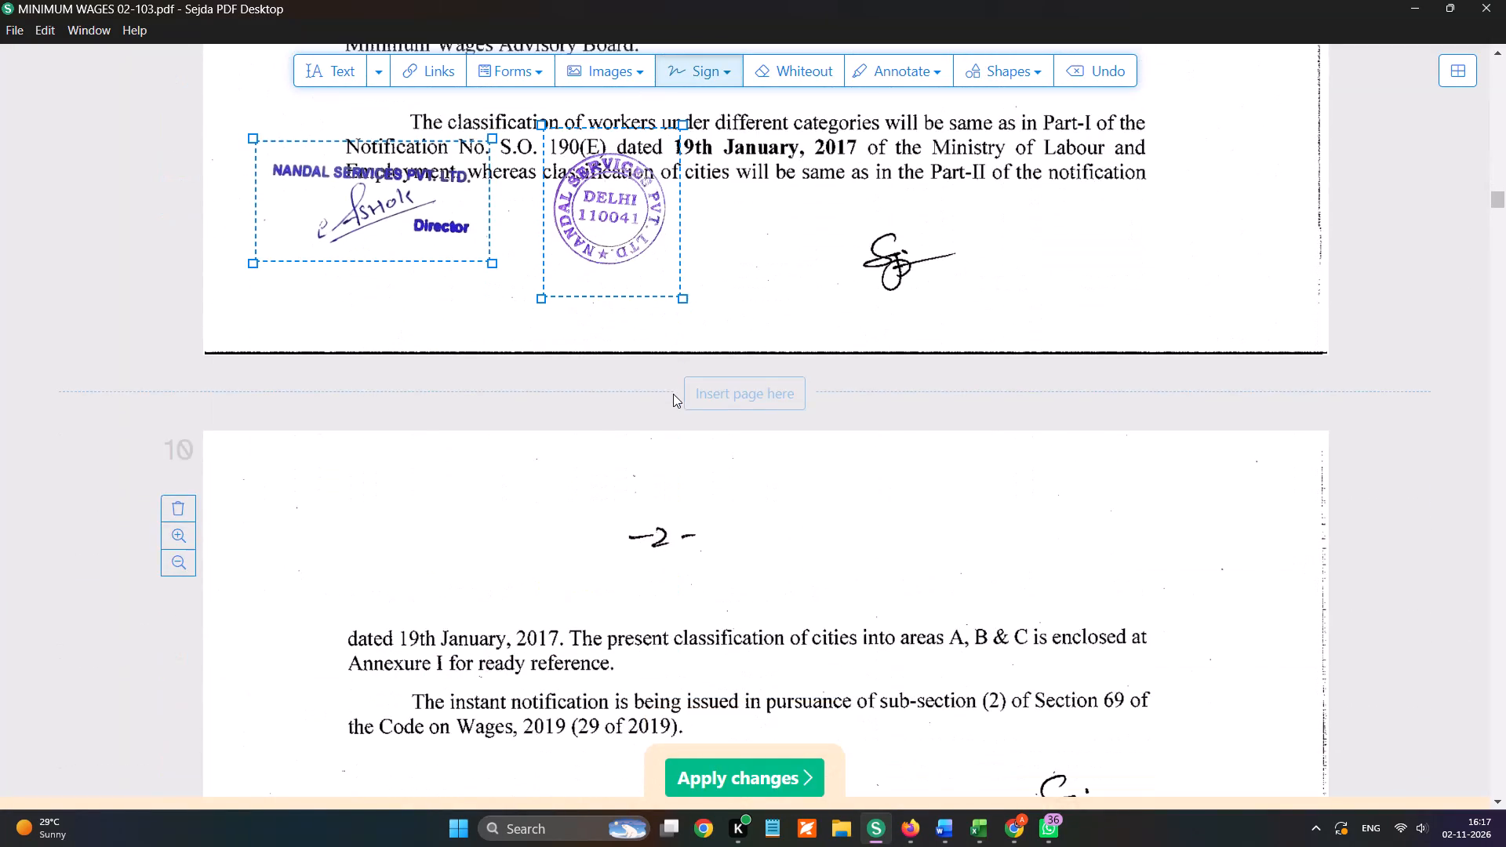
pyautogui.scroll(-14, 673, 394)
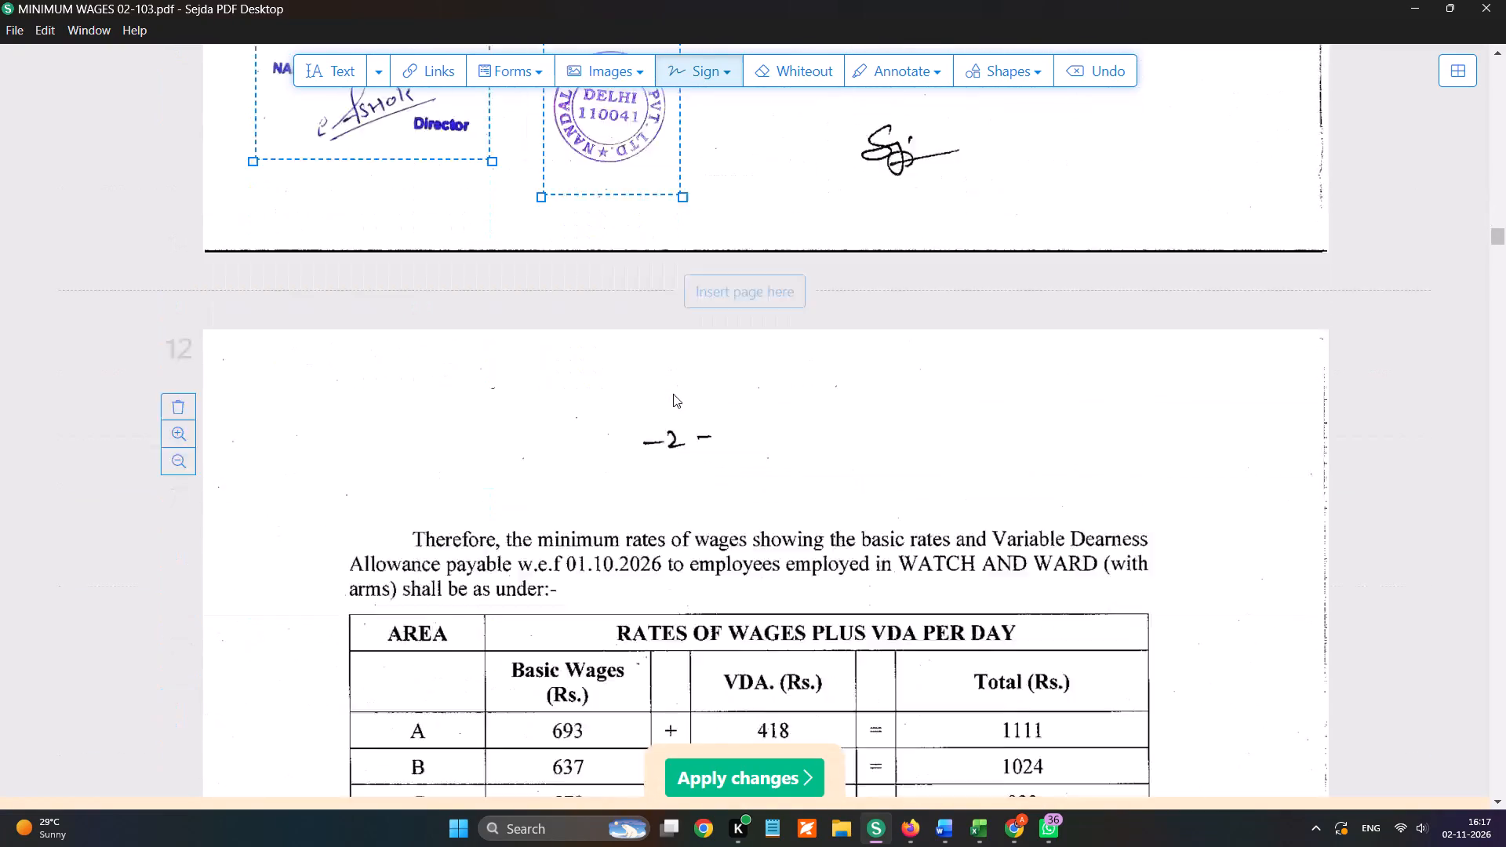
pyautogui.scroll(-9, 673, 394)
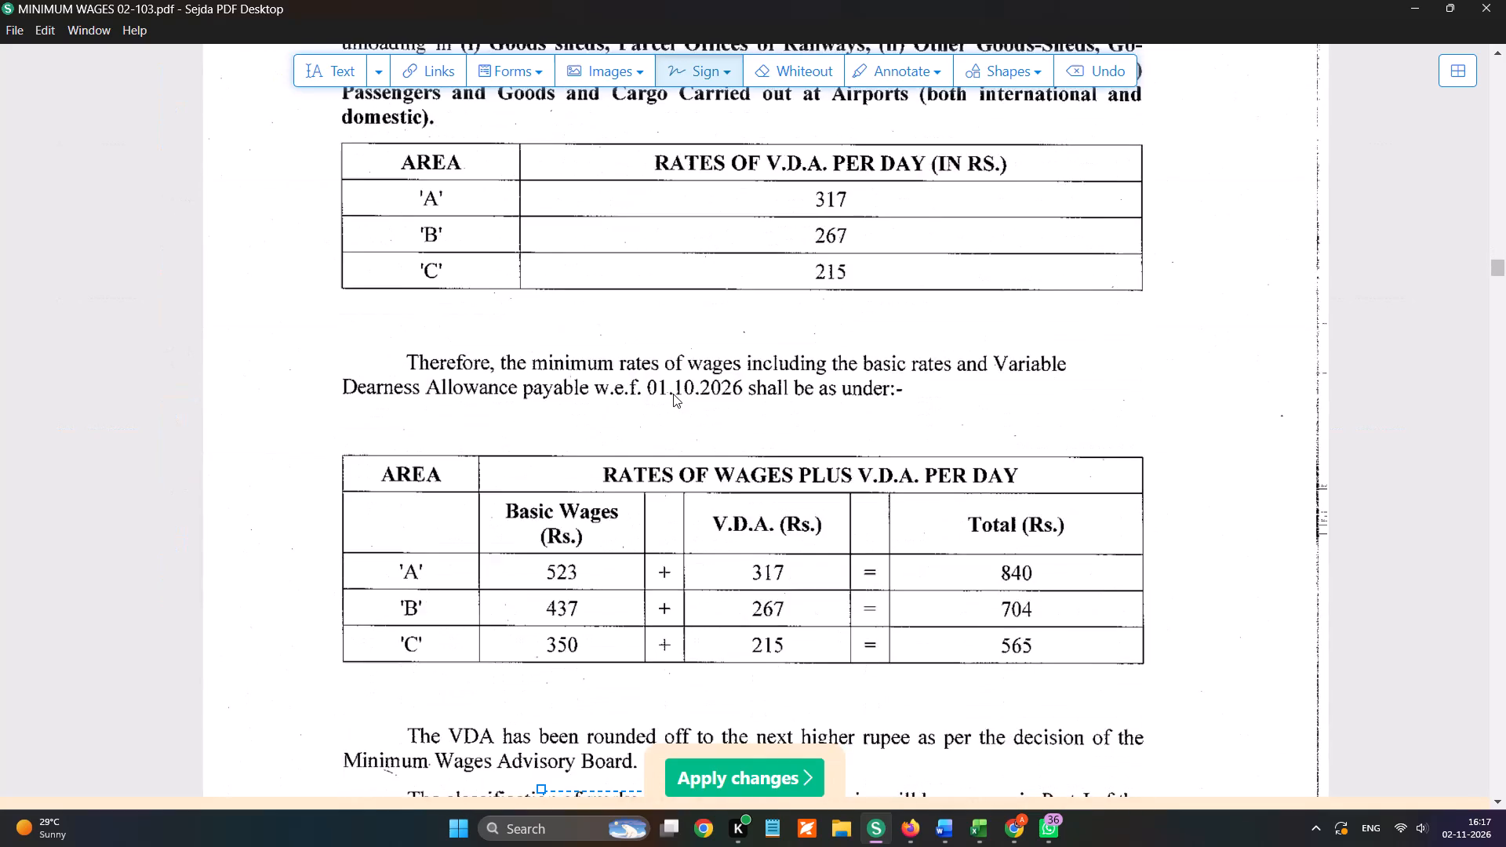
pyautogui.scroll(-8, 673, 394)
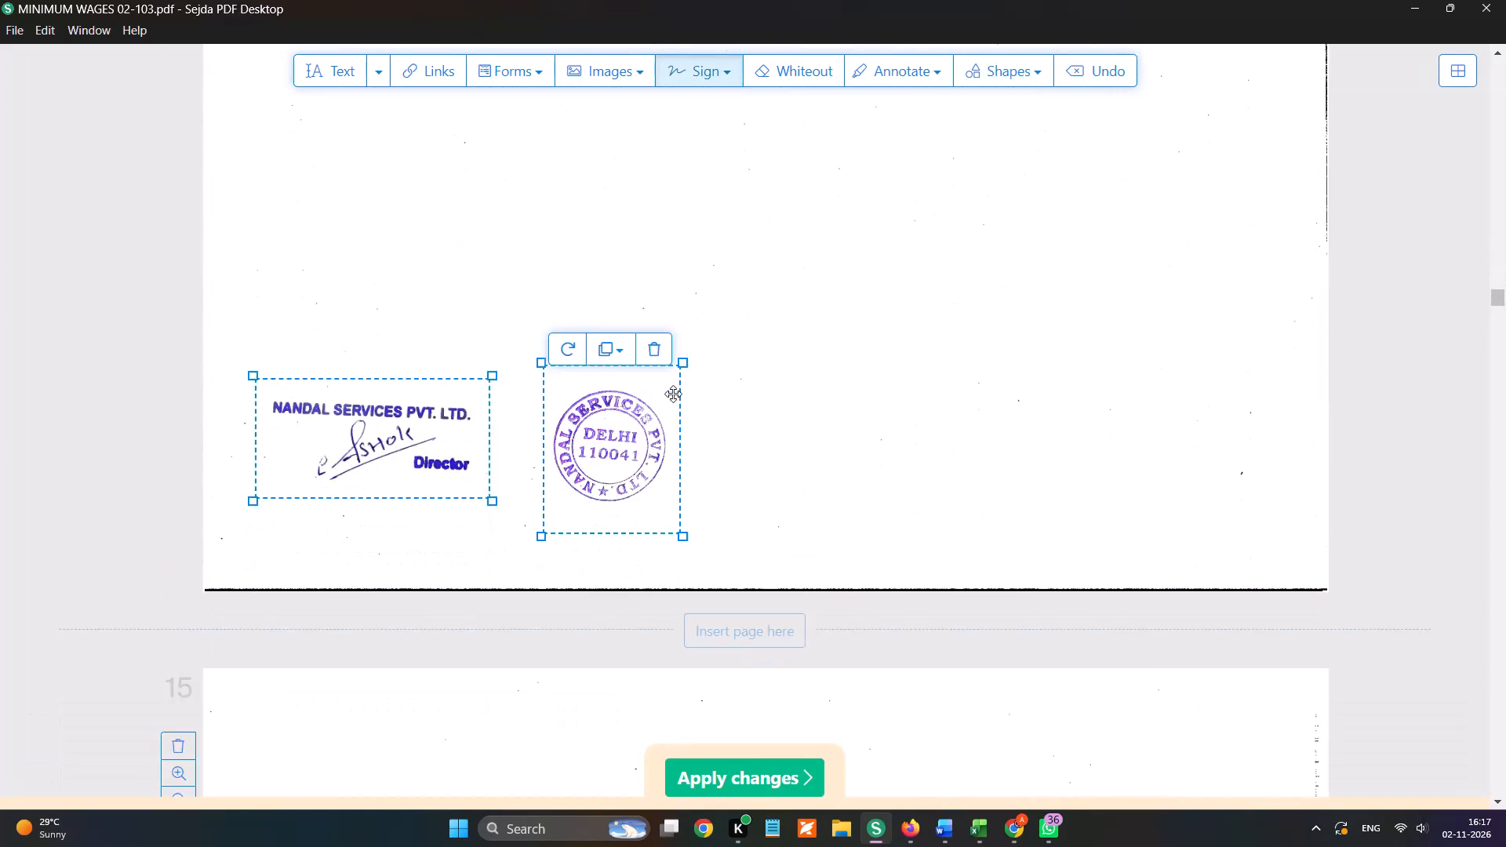
pyautogui.scroll(-9, 673, 394)
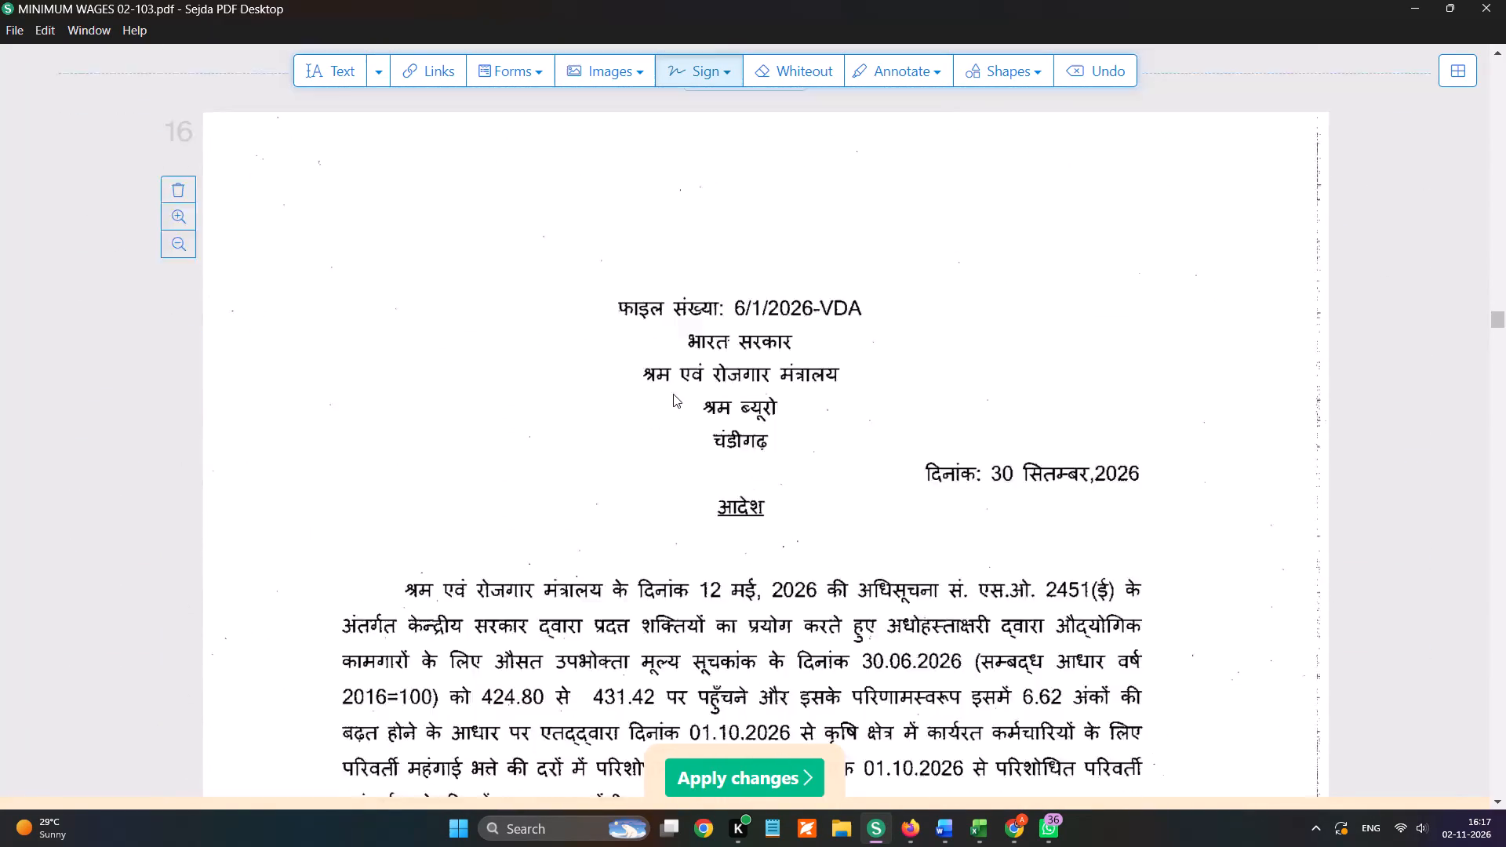
# Replace the director signature overlapping the Hindi text on page 16 with one placed lower, in the blank space beside the stamp.
pyautogui.scroll(-6, 673, 394)
pyautogui.scroll(2, 673, 394)
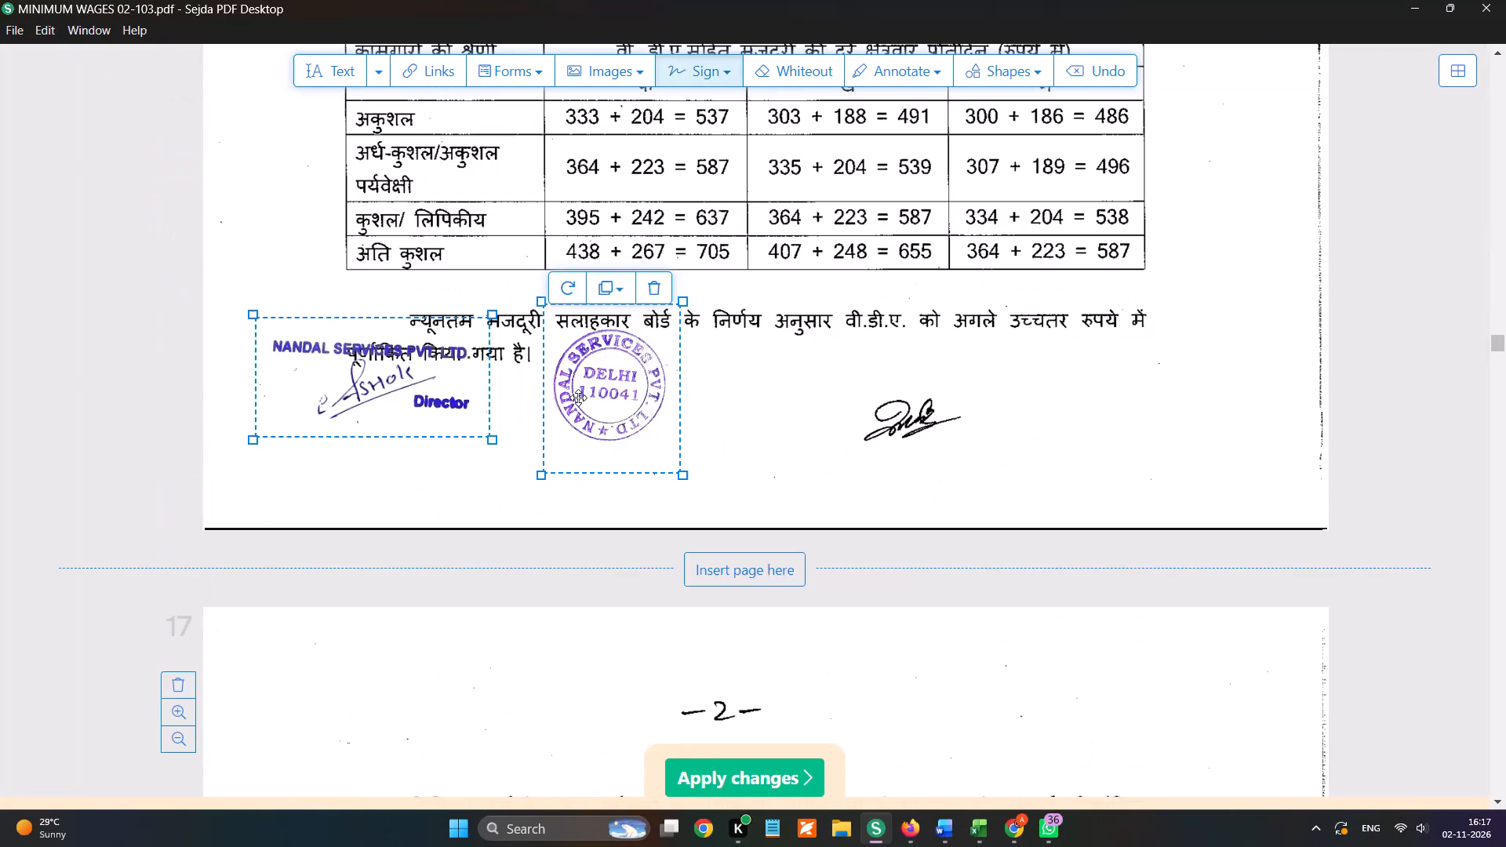
pyautogui.click(366, 294)
pyautogui.click(696, 56)
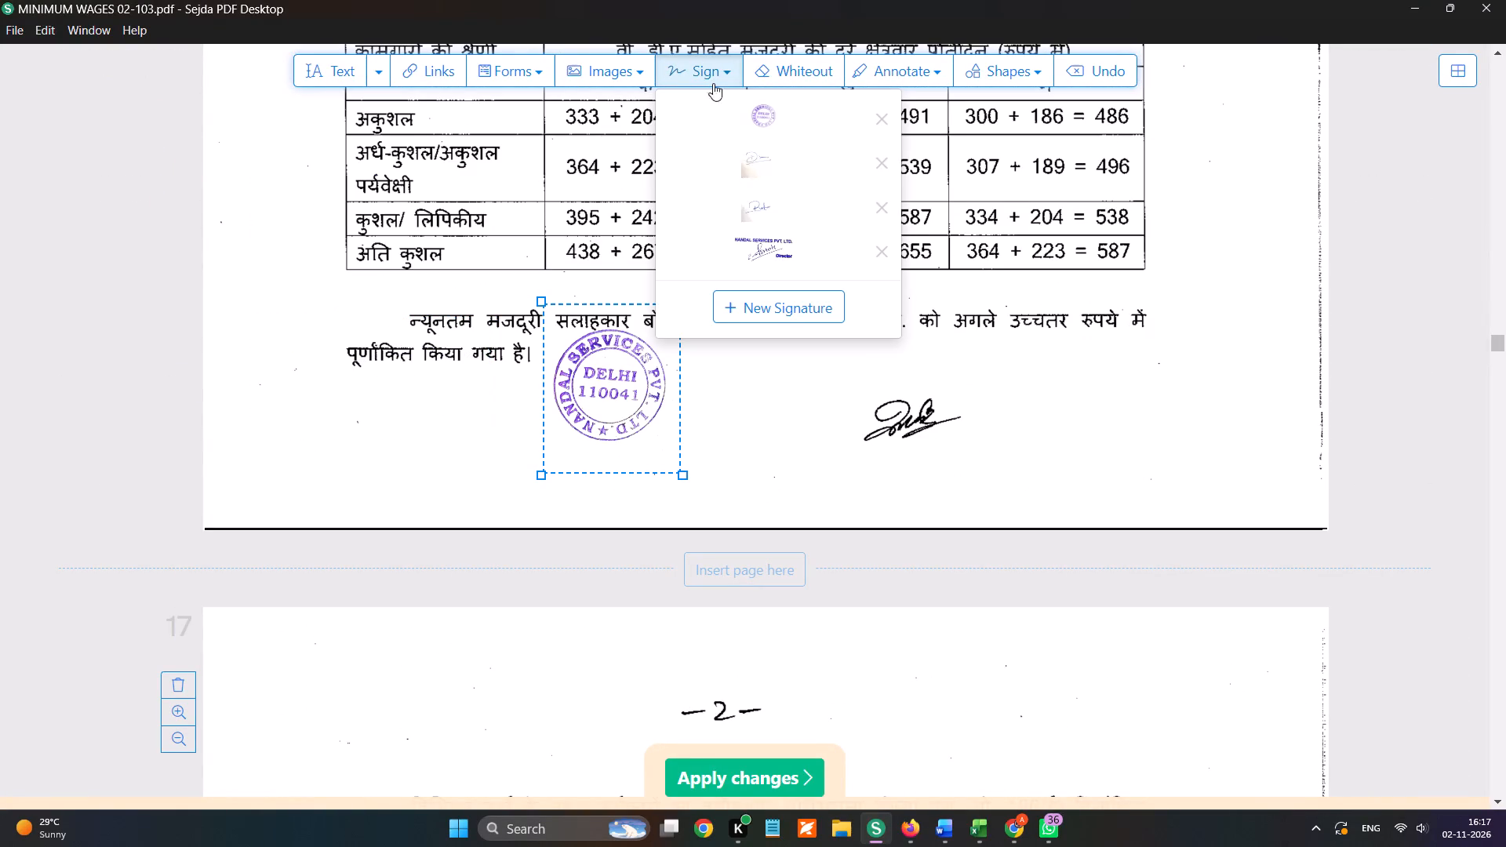
pyautogui.click(769, 254)
pyautogui.click(417, 423)
# Replace the director signature covering the wage table on page 20 with one placed in the blank space below the table.
pyautogui.scroll(-5, 567, 409)
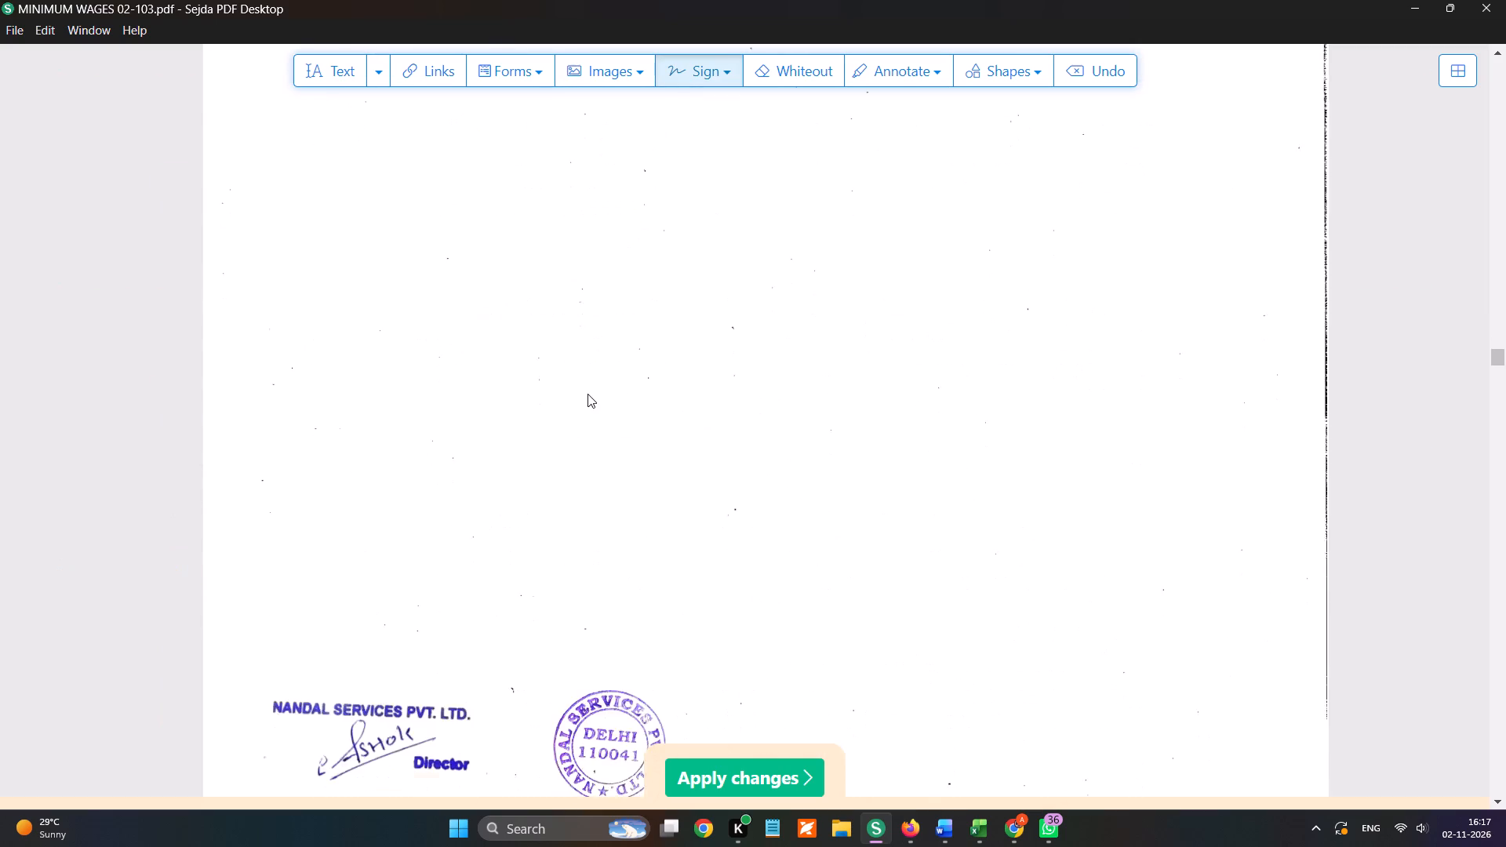
pyautogui.scroll(-2, 587, 394)
pyautogui.scroll(5, 584, 393)
pyautogui.scroll(-10, 584, 384)
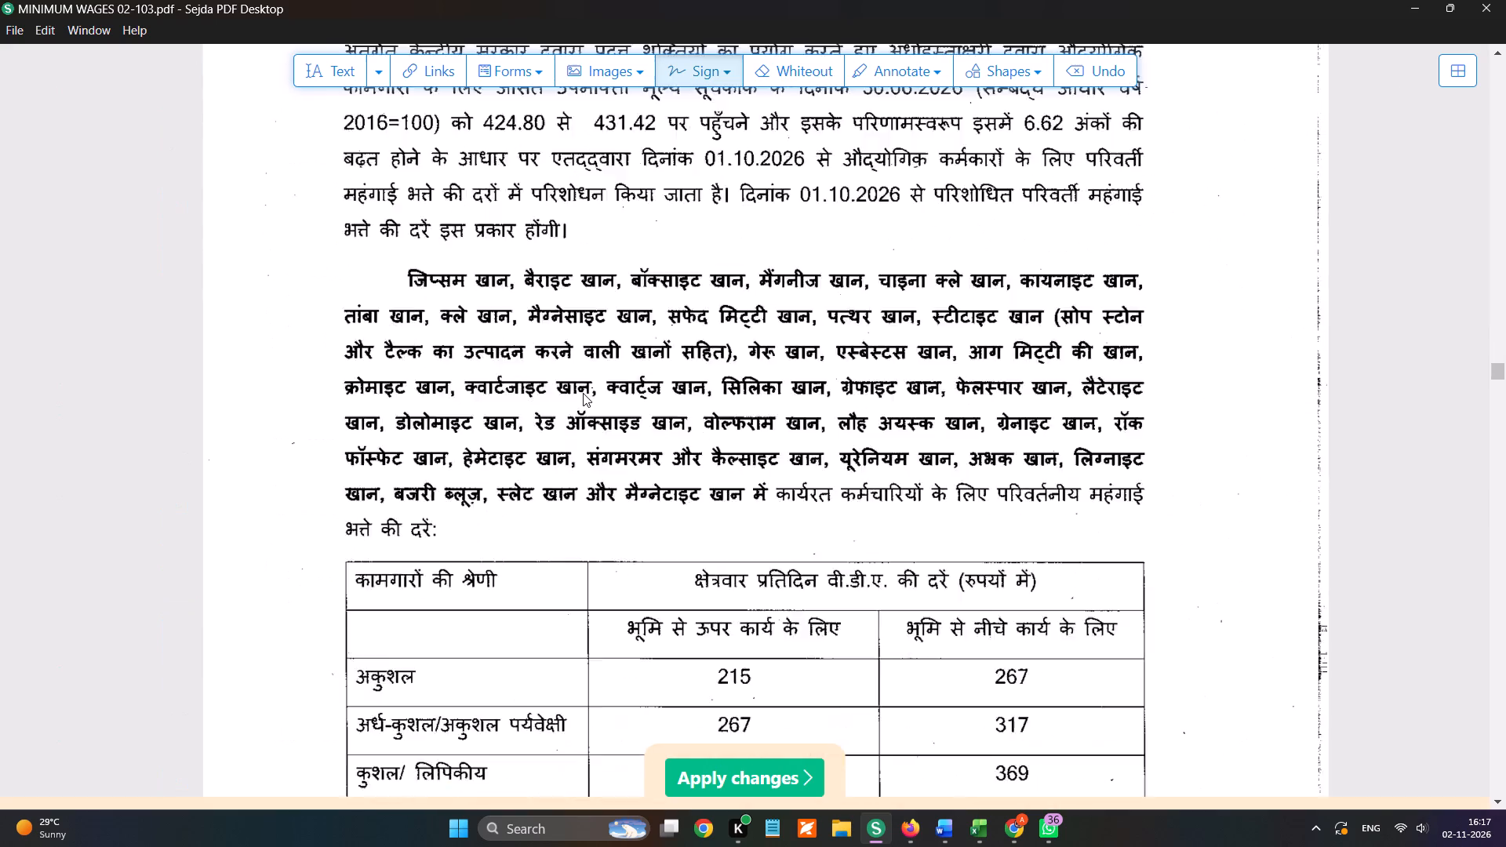
pyautogui.scroll(-1, 583, 393)
pyautogui.scroll(-9, 511, 405)
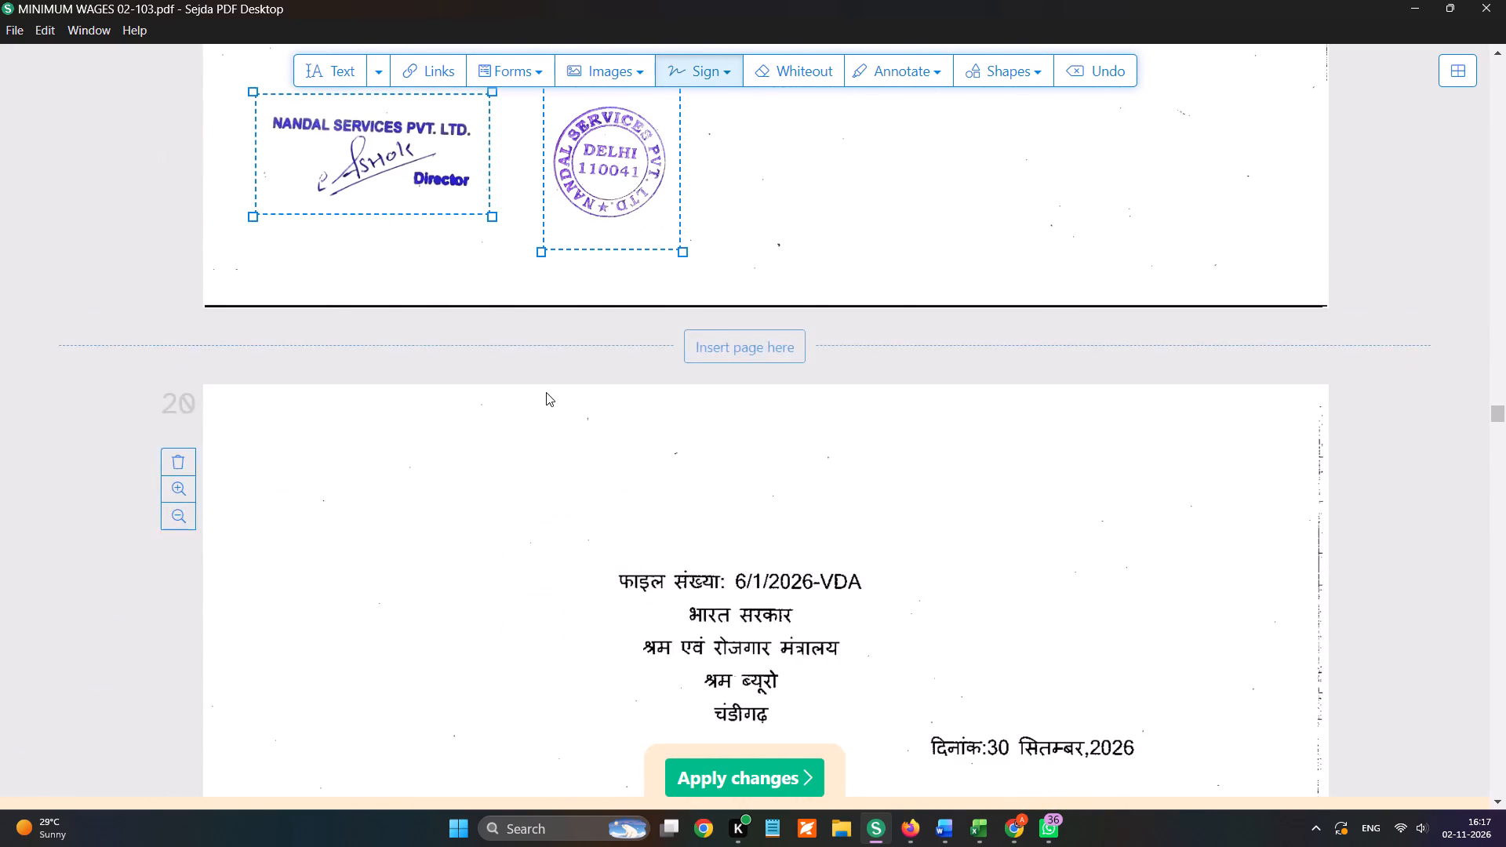
pyautogui.scroll(-4, 546, 392)
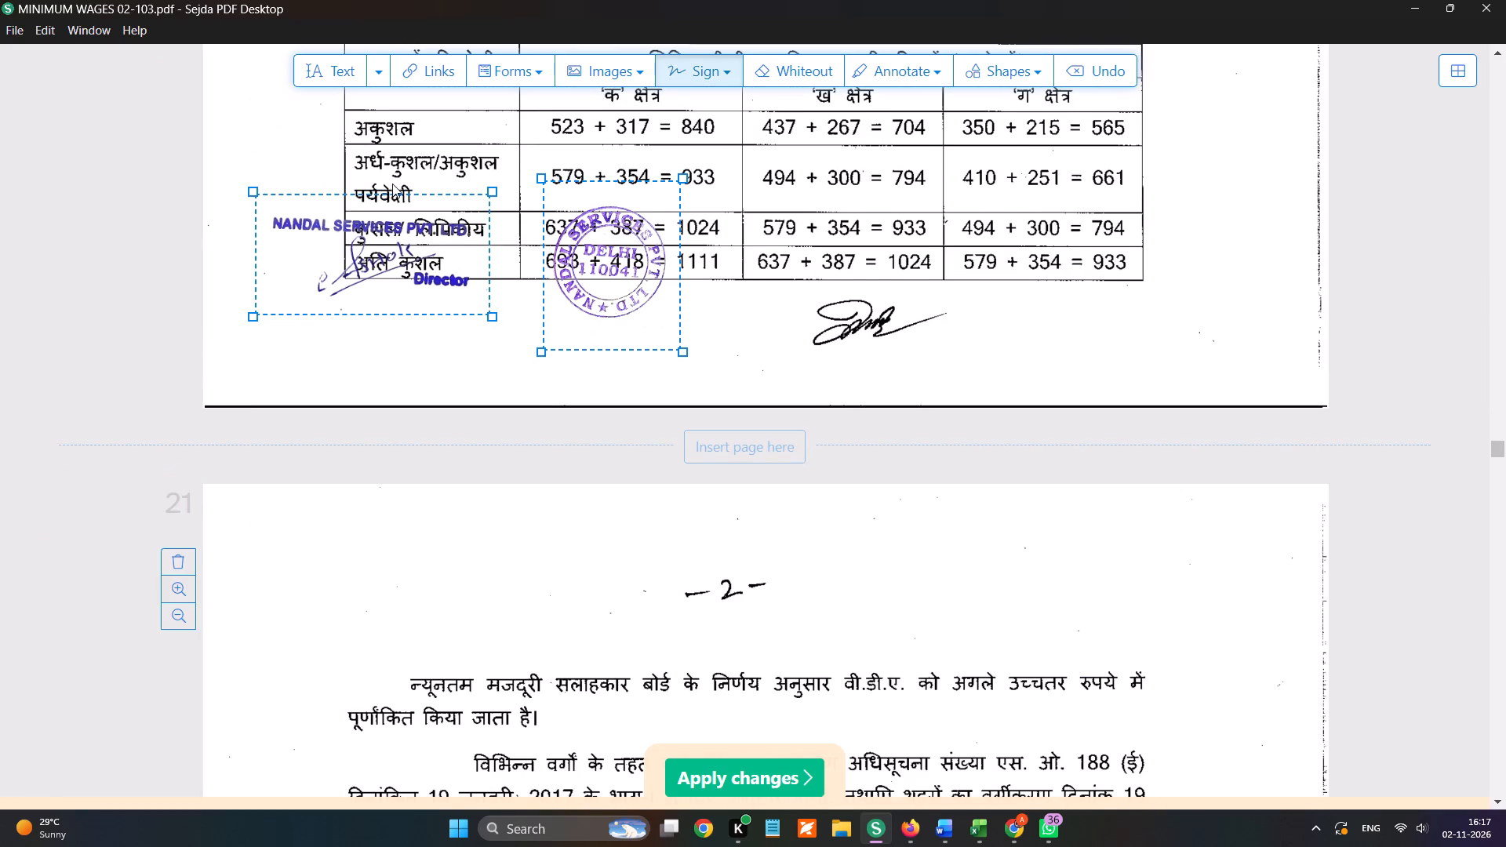
pyautogui.click(355, 168)
pyautogui.click(675, 60)
pyautogui.click(763, 261)
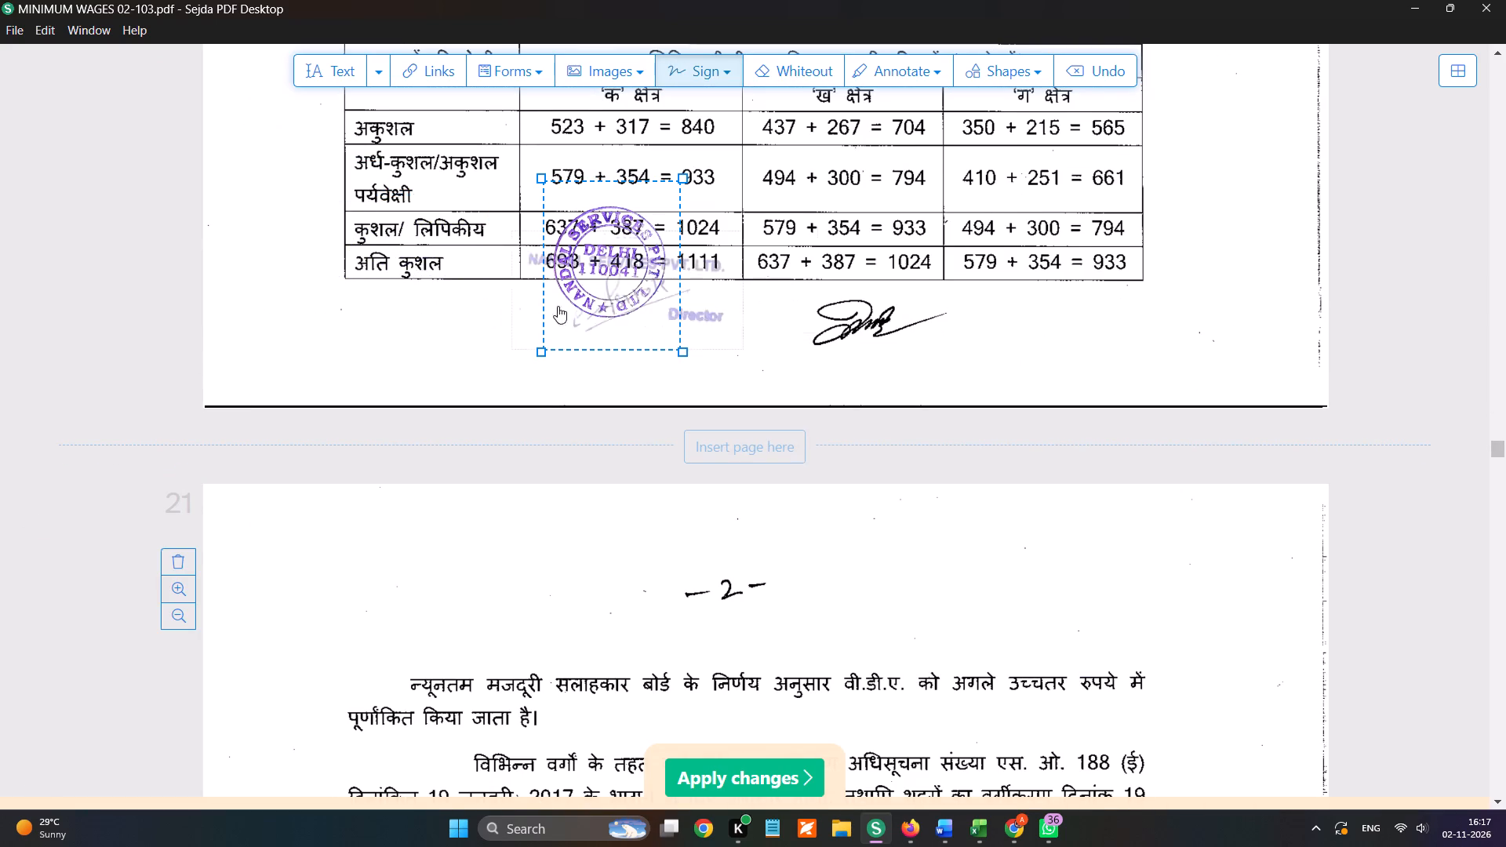
pyautogui.click(433, 338)
# Delete the director signature overlapping the text on page 24 and place it again slightly lower, beside the stamp.
pyautogui.scroll(-12, 568, 399)
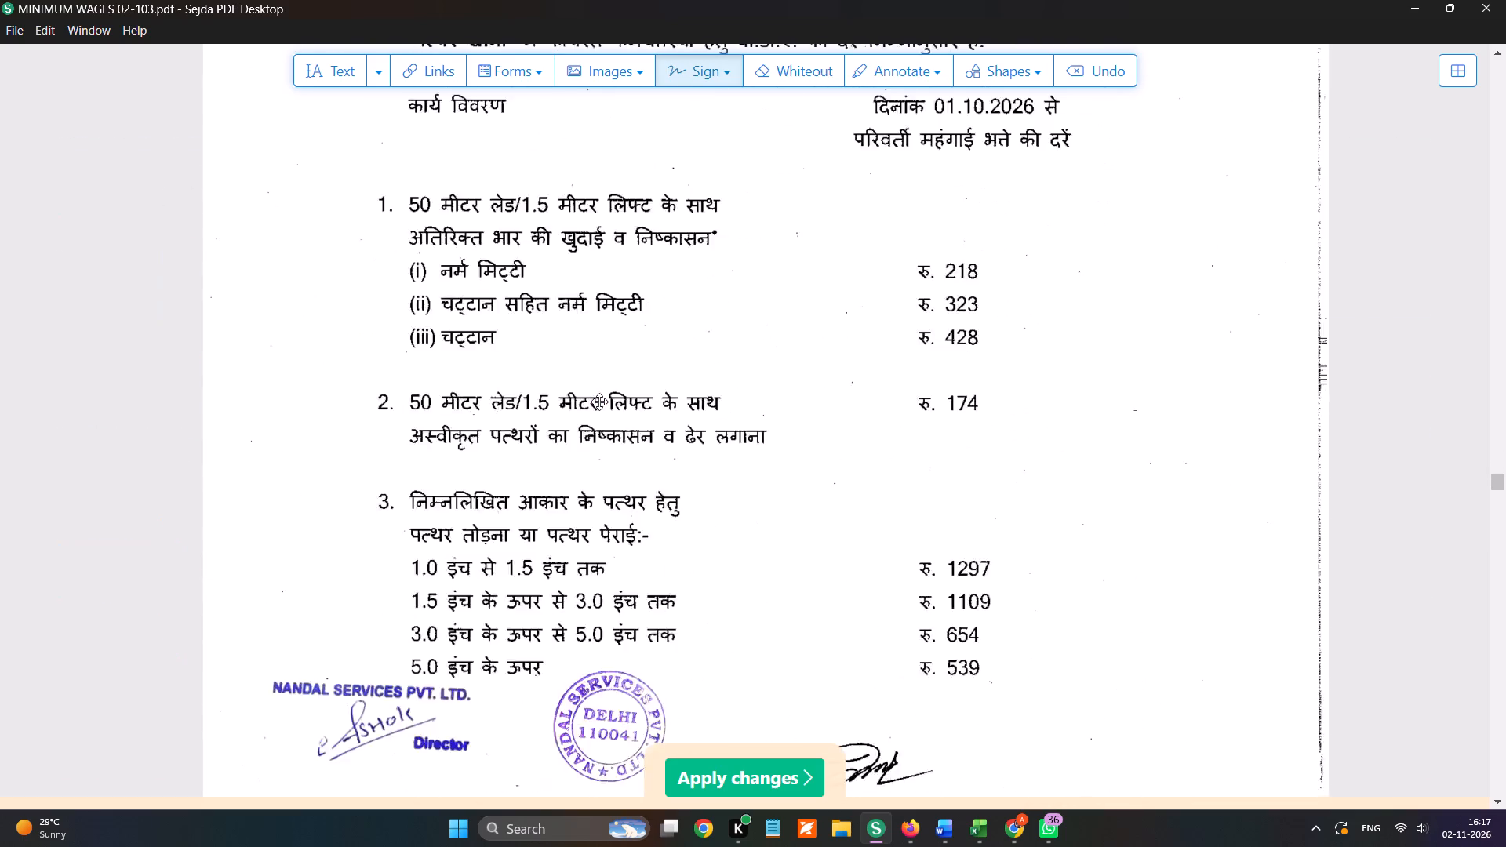
pyautogui.scroll(-14, 599, 402)
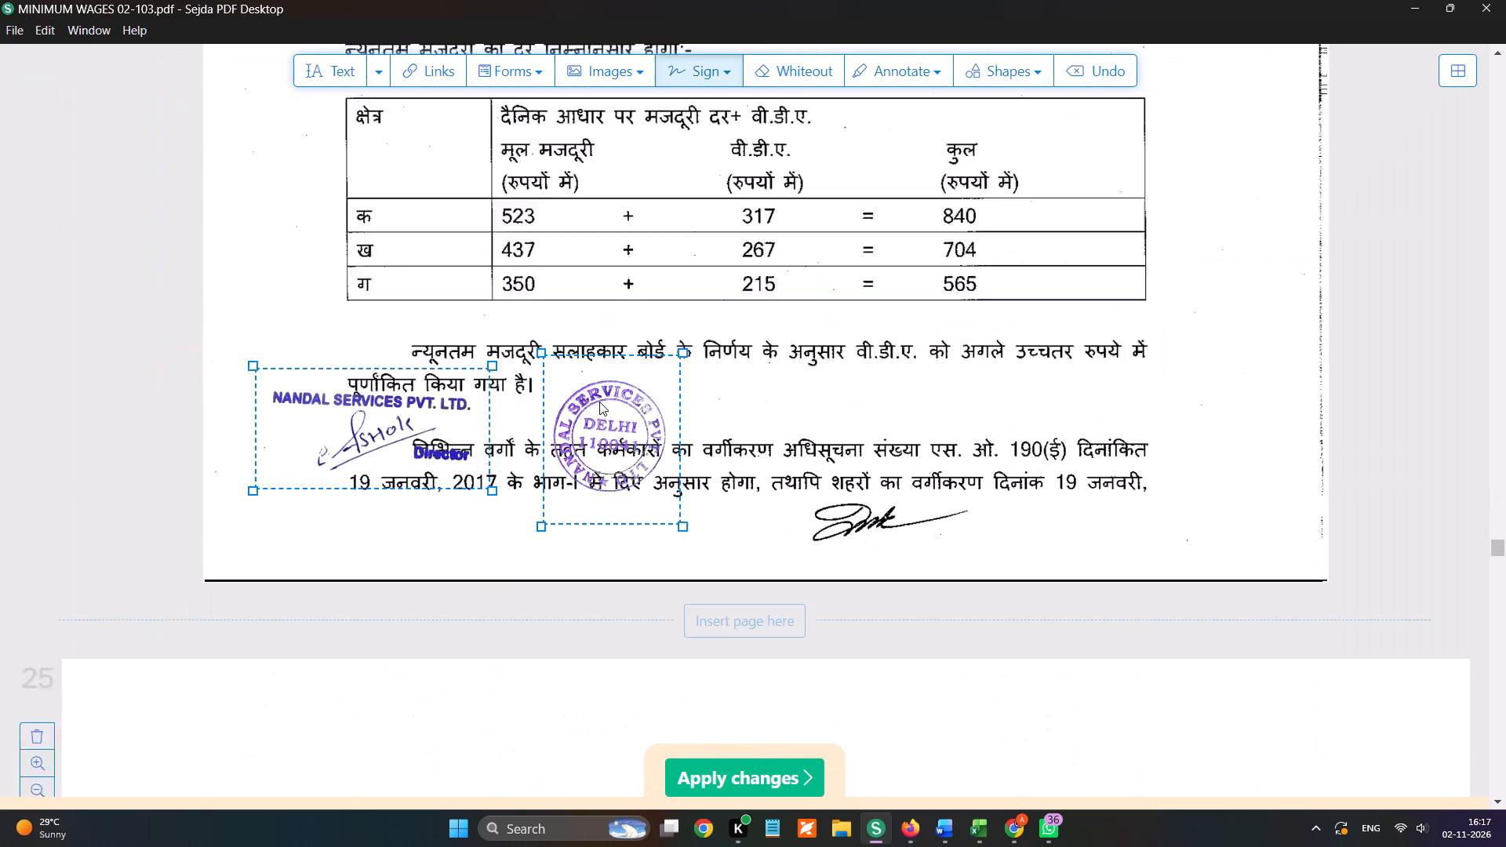
pyautogui.scroll(1, 490, 333)
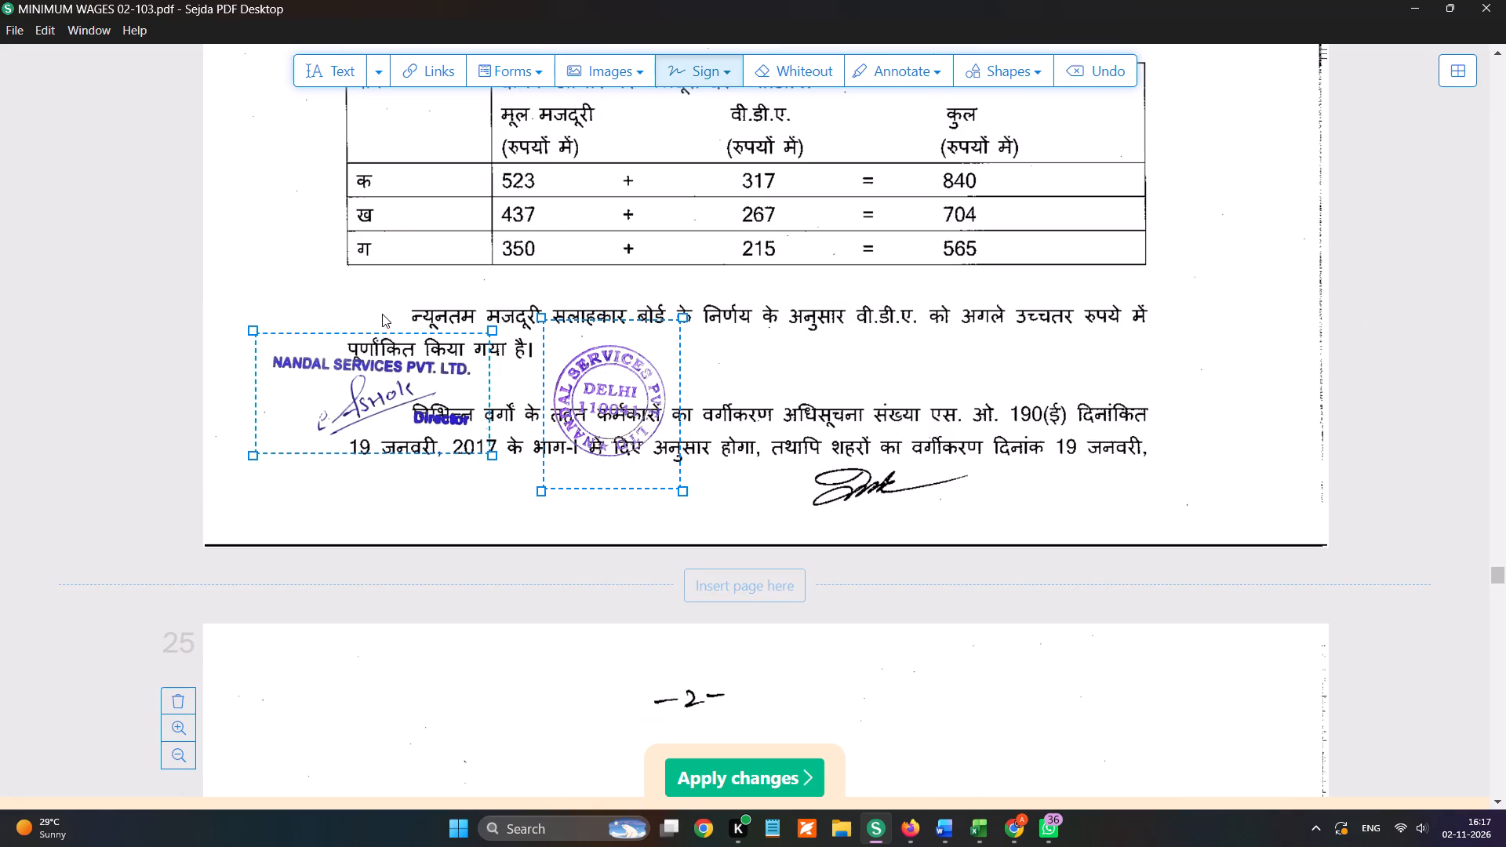
pyautogui.click(364, 315)
pyautogui.click(710, 67)
pyautogui.click(766, 227)
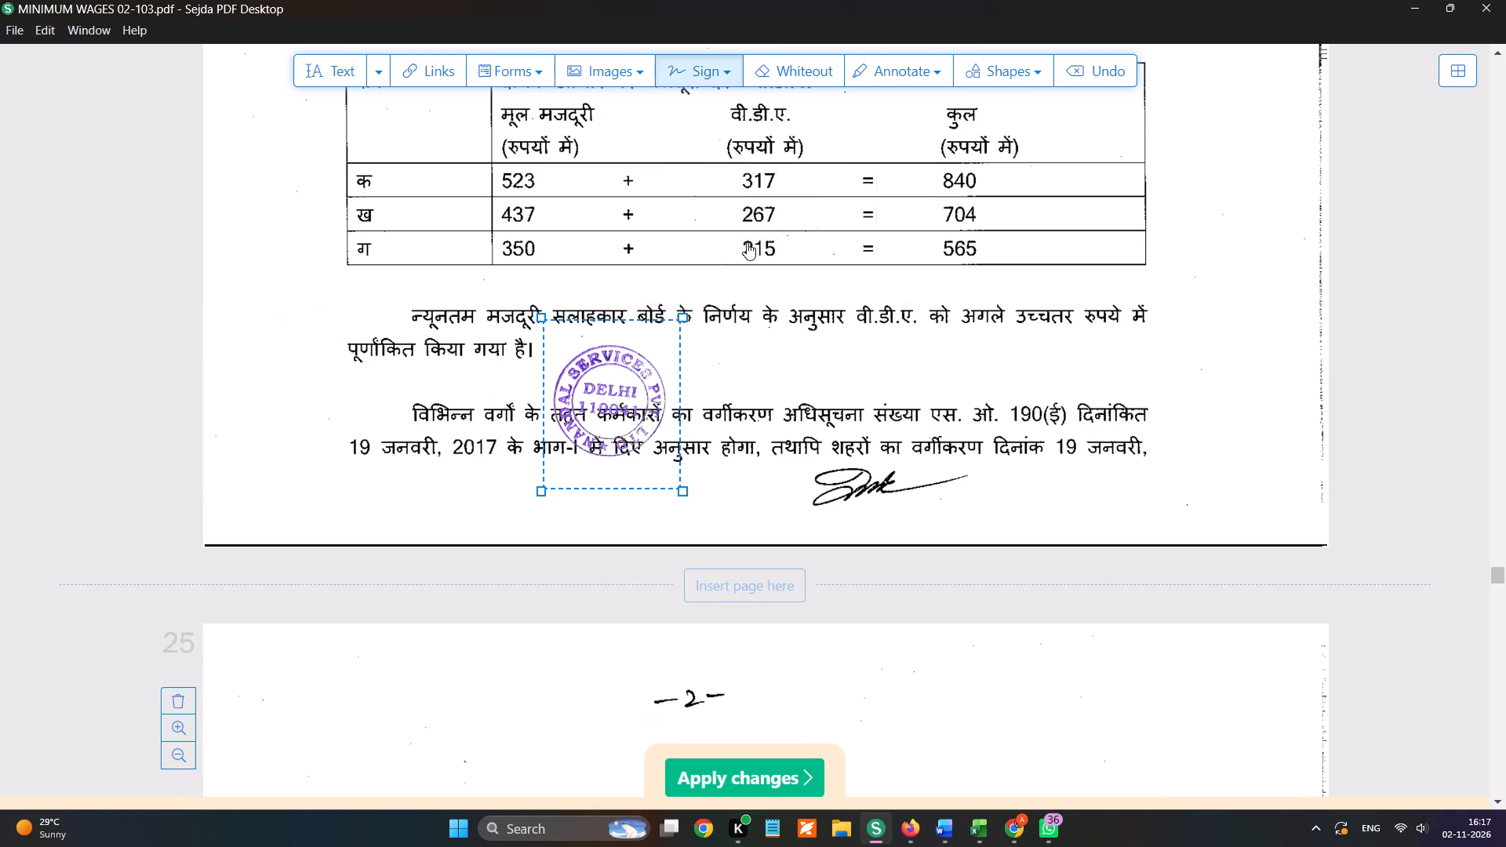
pyautogui.click(407, 404)
# Replace the director signature overlapping the wage table on page 28 with one placed just below the table.
pyautogui.scroll(-6, 593, 419)
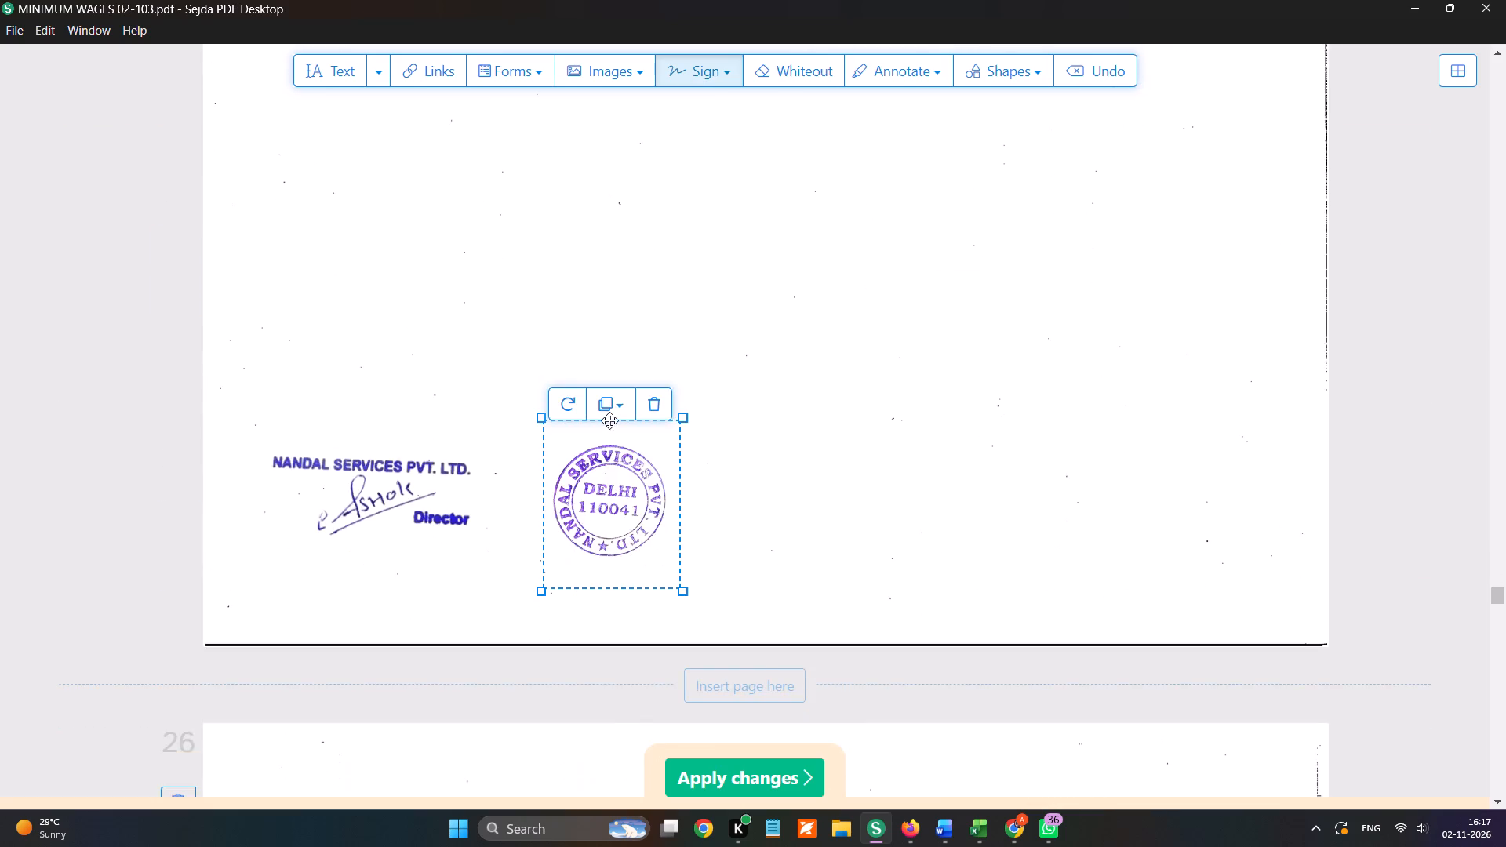
pyautogui.scroll(-13, 609, 420)
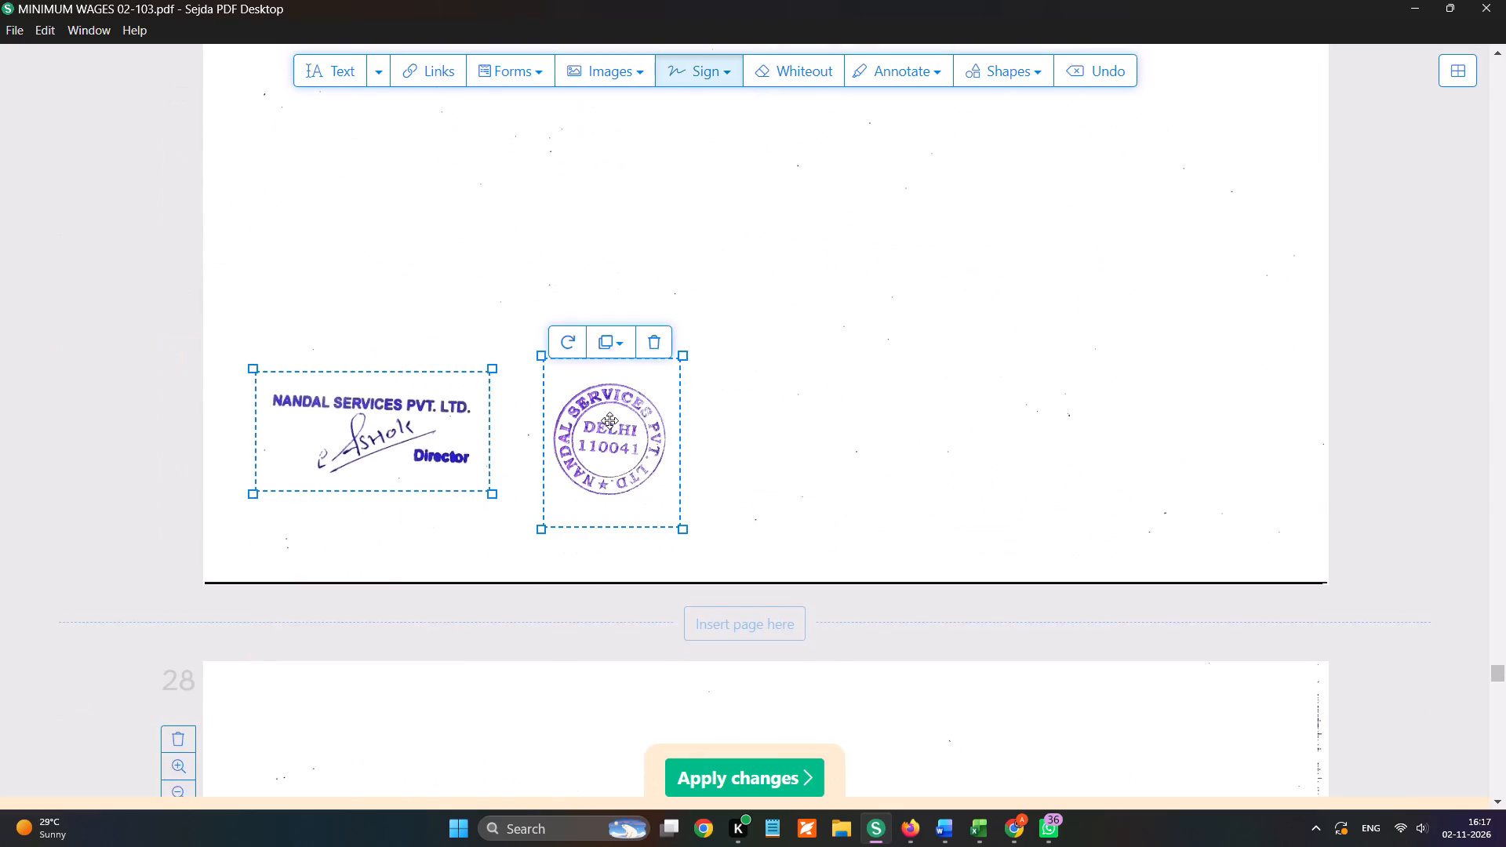
pyautogui.scroll(-7, 609, 420)
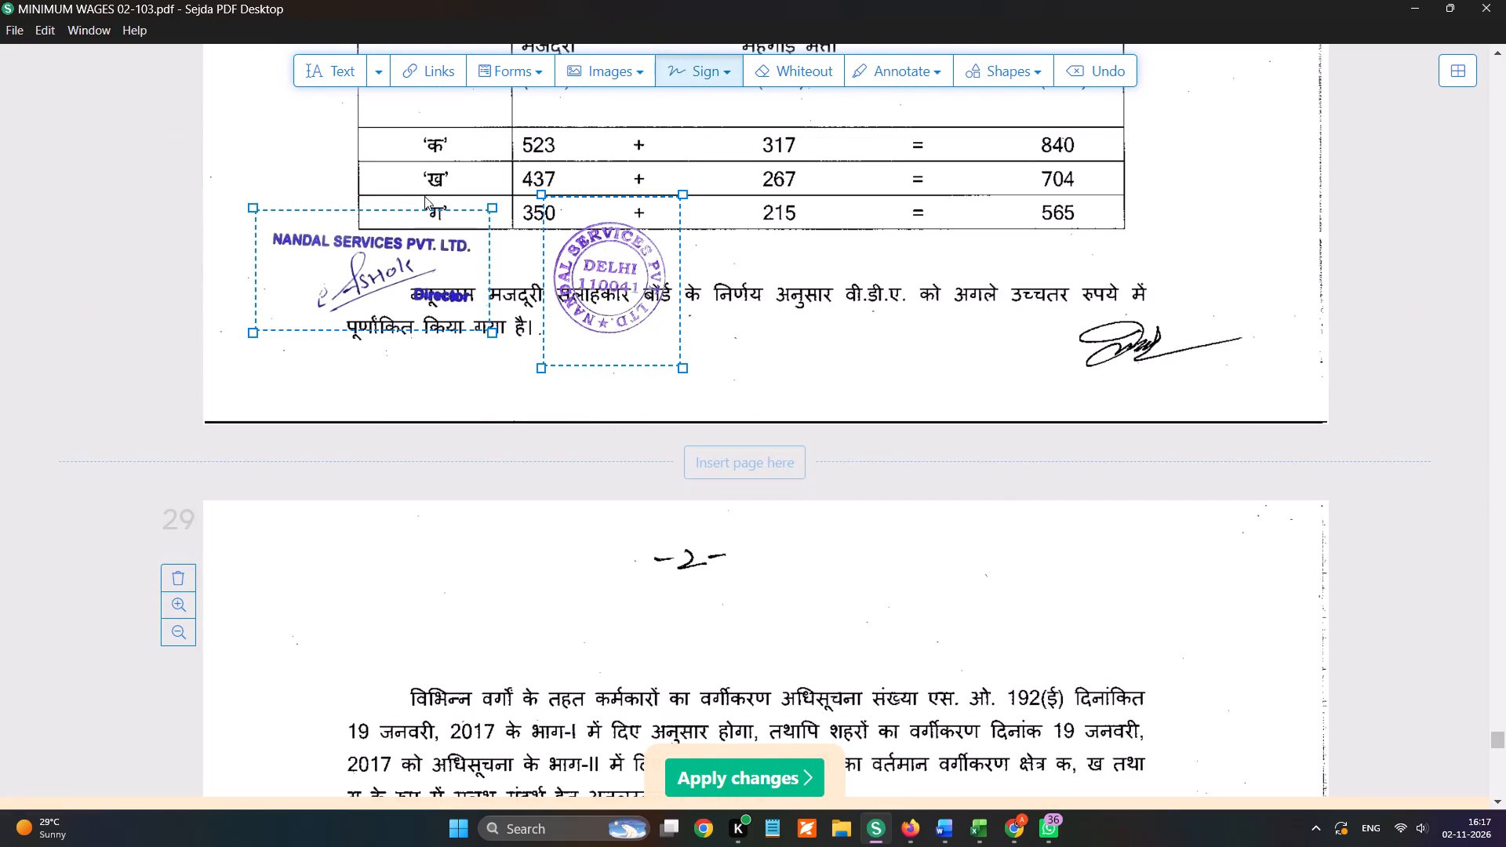
pyautogui.click(365, 191)
pyautogui.click(708, 60)
pyautogui.click(781, 251)
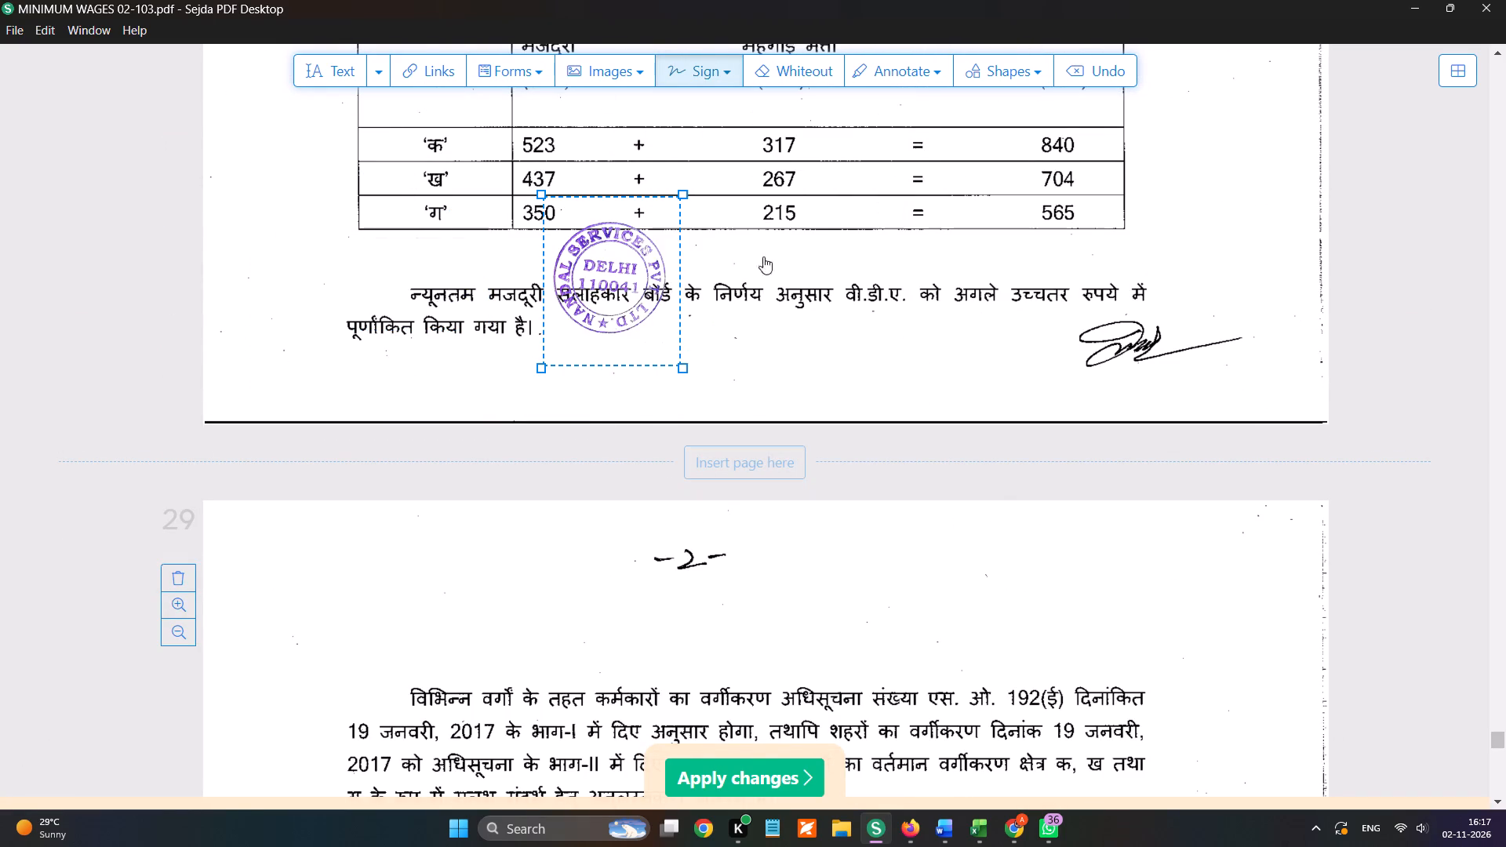
pyautogui.click(416, 287)
# Replace the director signature and company stamp running off the bottom of the last page with copies placed just below the table.
pyautogui.scroll(-6, 564, 398)
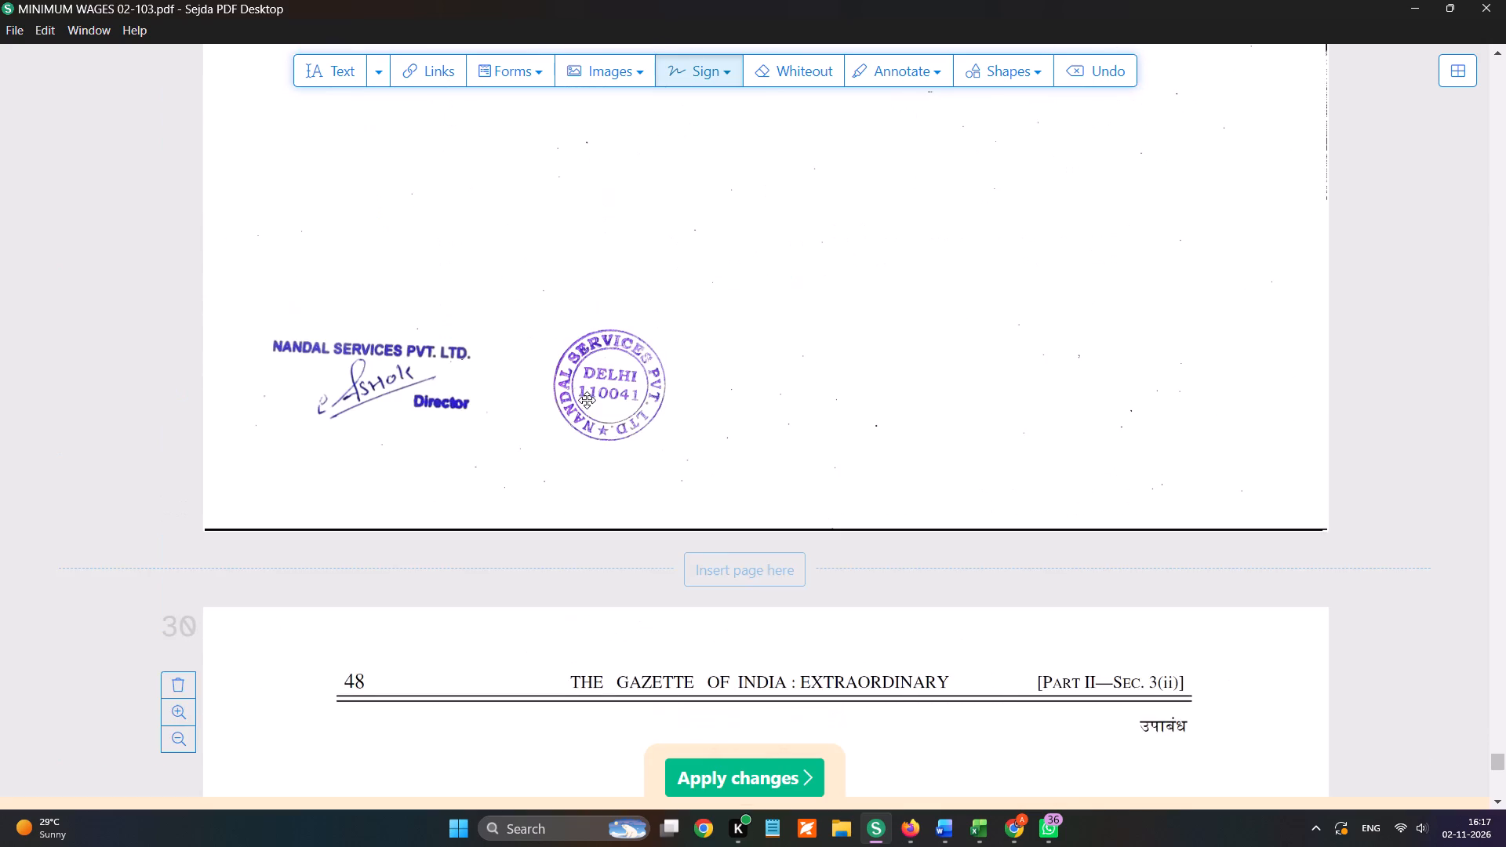
pyautogui.scroll(-6, 588, 400)
pyautogui.click(375, 398)
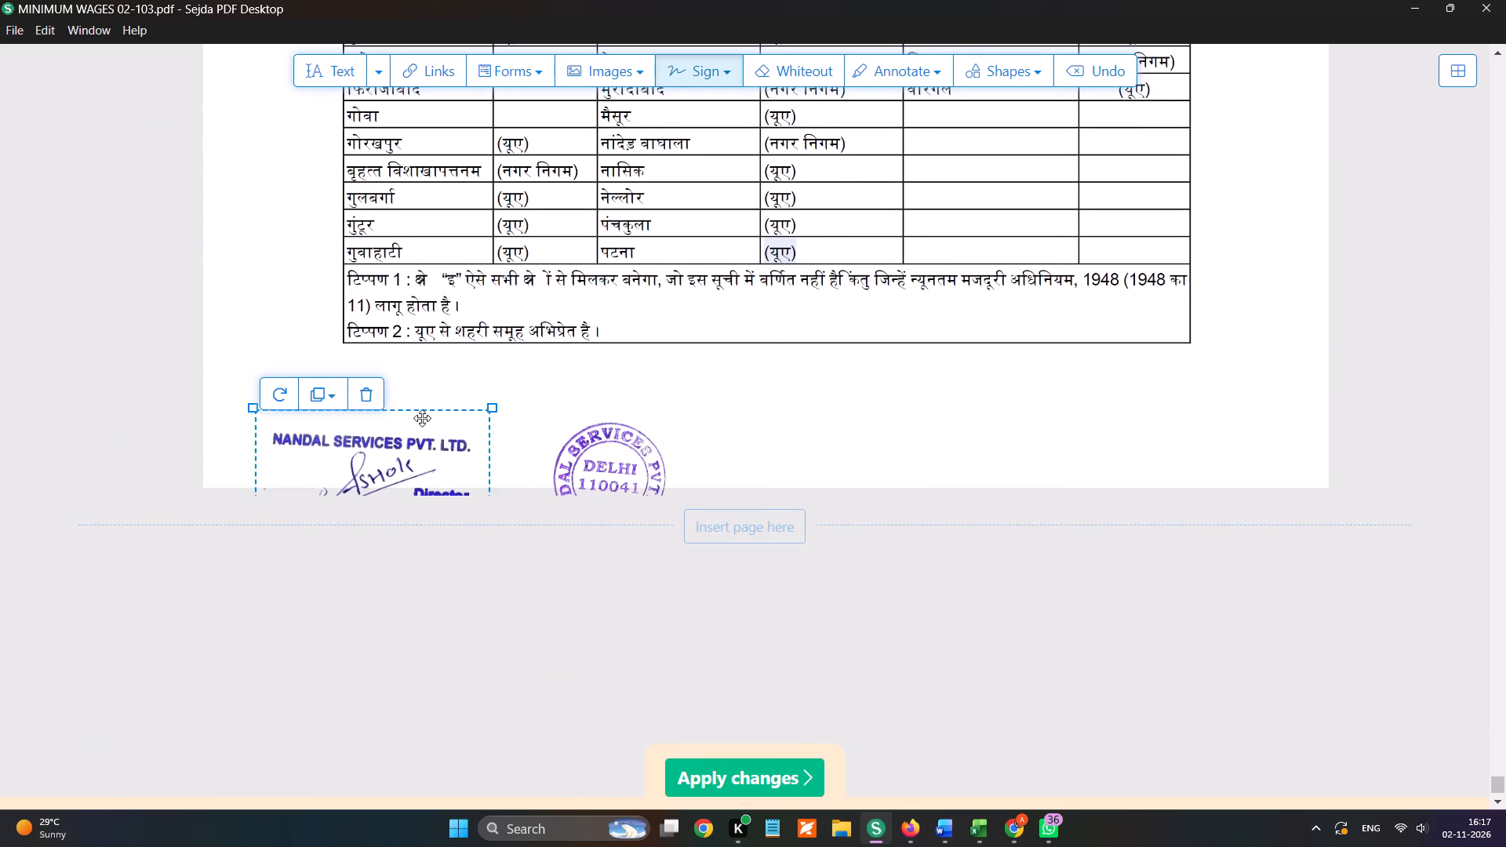
pyautogui.click(361, 387)
pyautogui.click(650, 383)
pyautogui.click(709, 76)
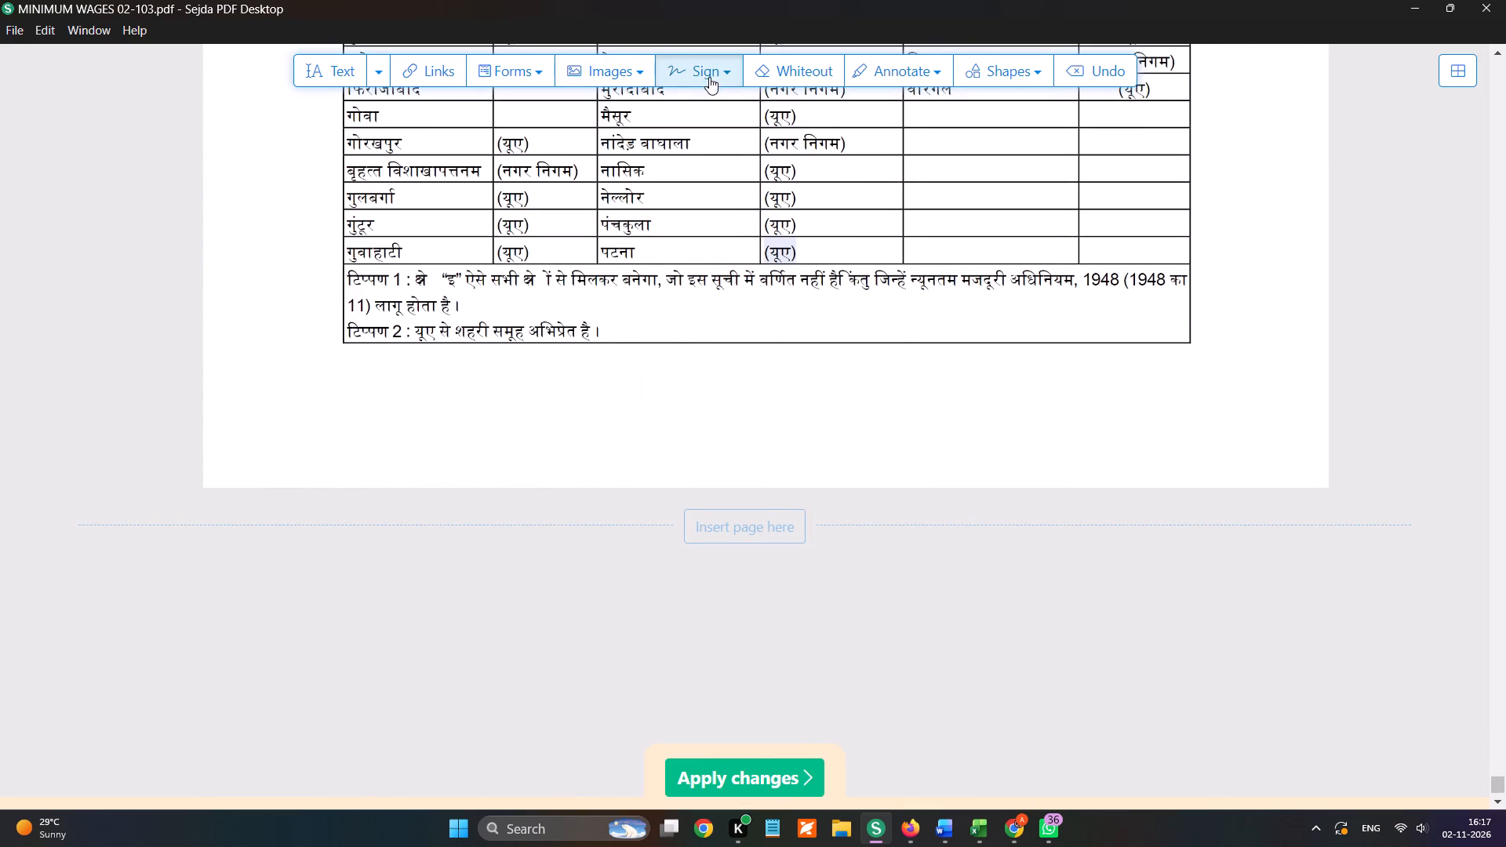
pyautogui.click(780, 254)
pyautogui.click(443, 401)
pyautogui.click(721, 50)
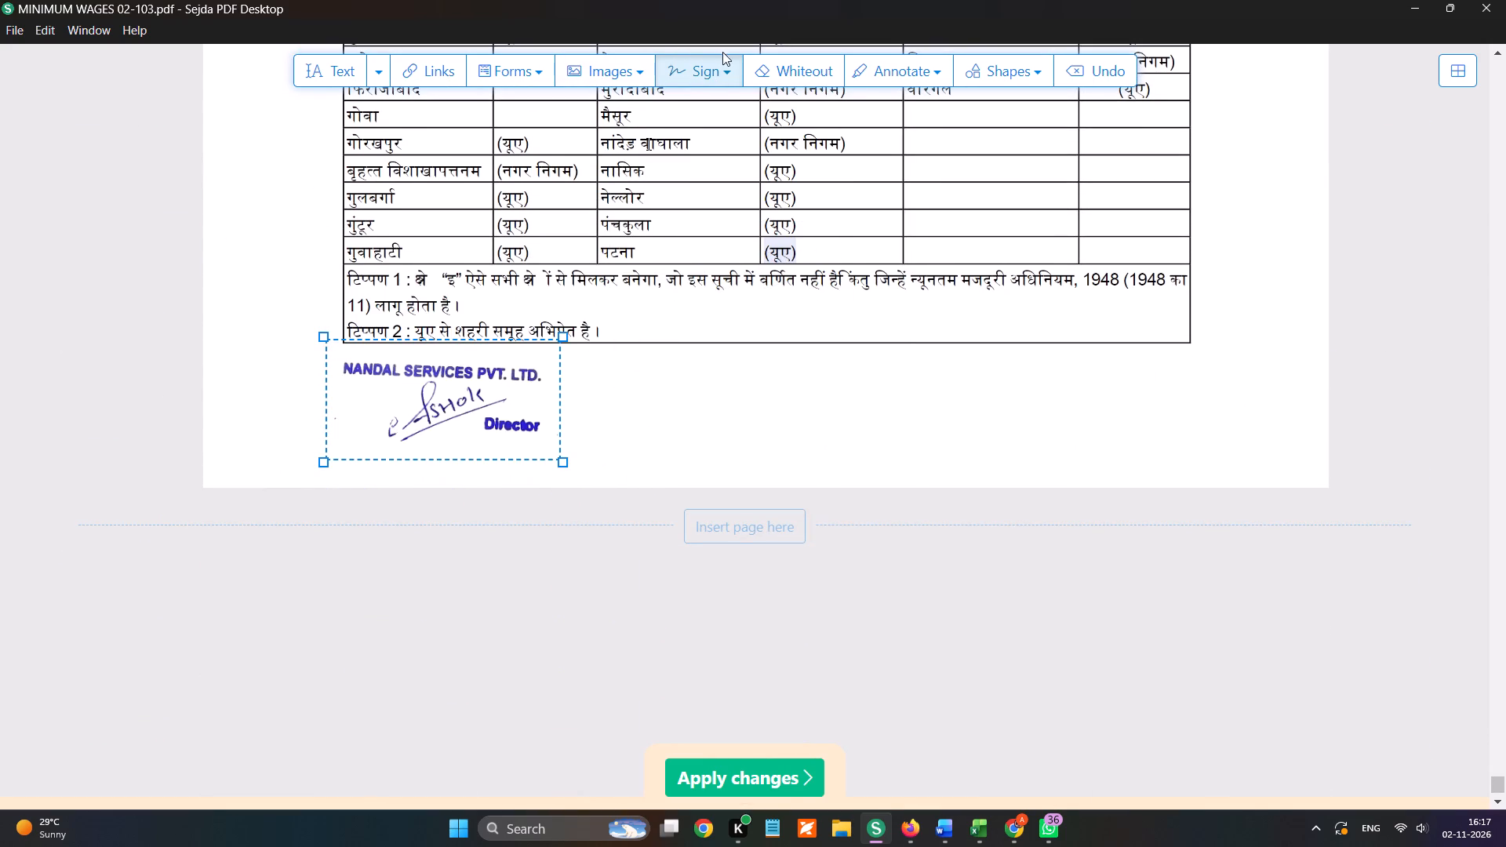
pyautogui.click(728, 78)
pyautogui.click(758, 119)
pyautogui.click(677, 396)
# Apply the changes, save the PDF as edited_MINIMUM WAGES 02-103 in Downloads, and return to the PDF Editor start page.
pyautogui.scroll(-3, 685, 406)
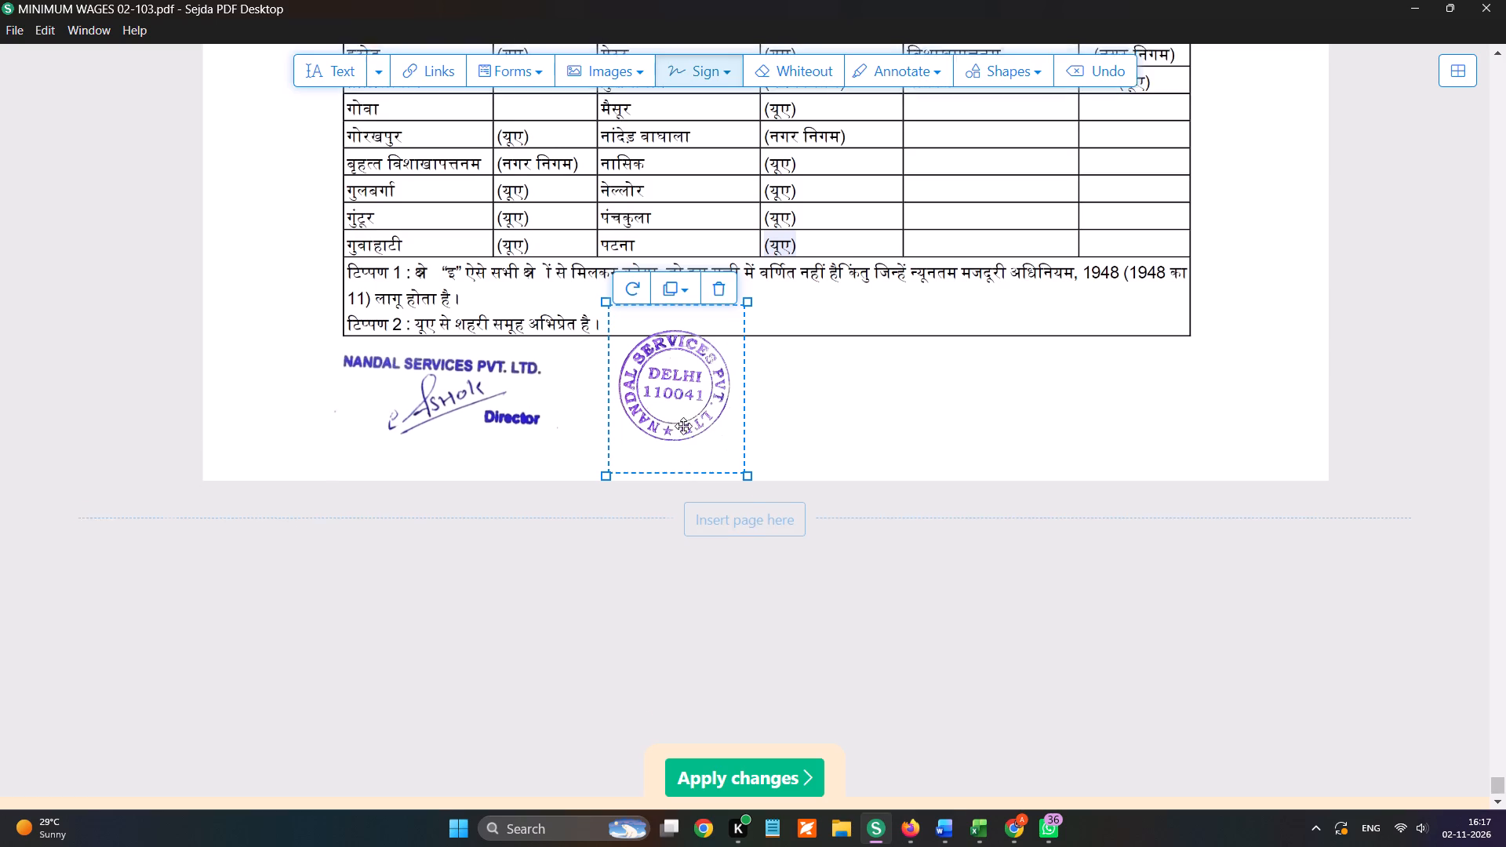
pyautogui.scroll(-2, 683, 426)
pyautogui.click(766, 758)
pyautogui.scroll(4, 216, 387)
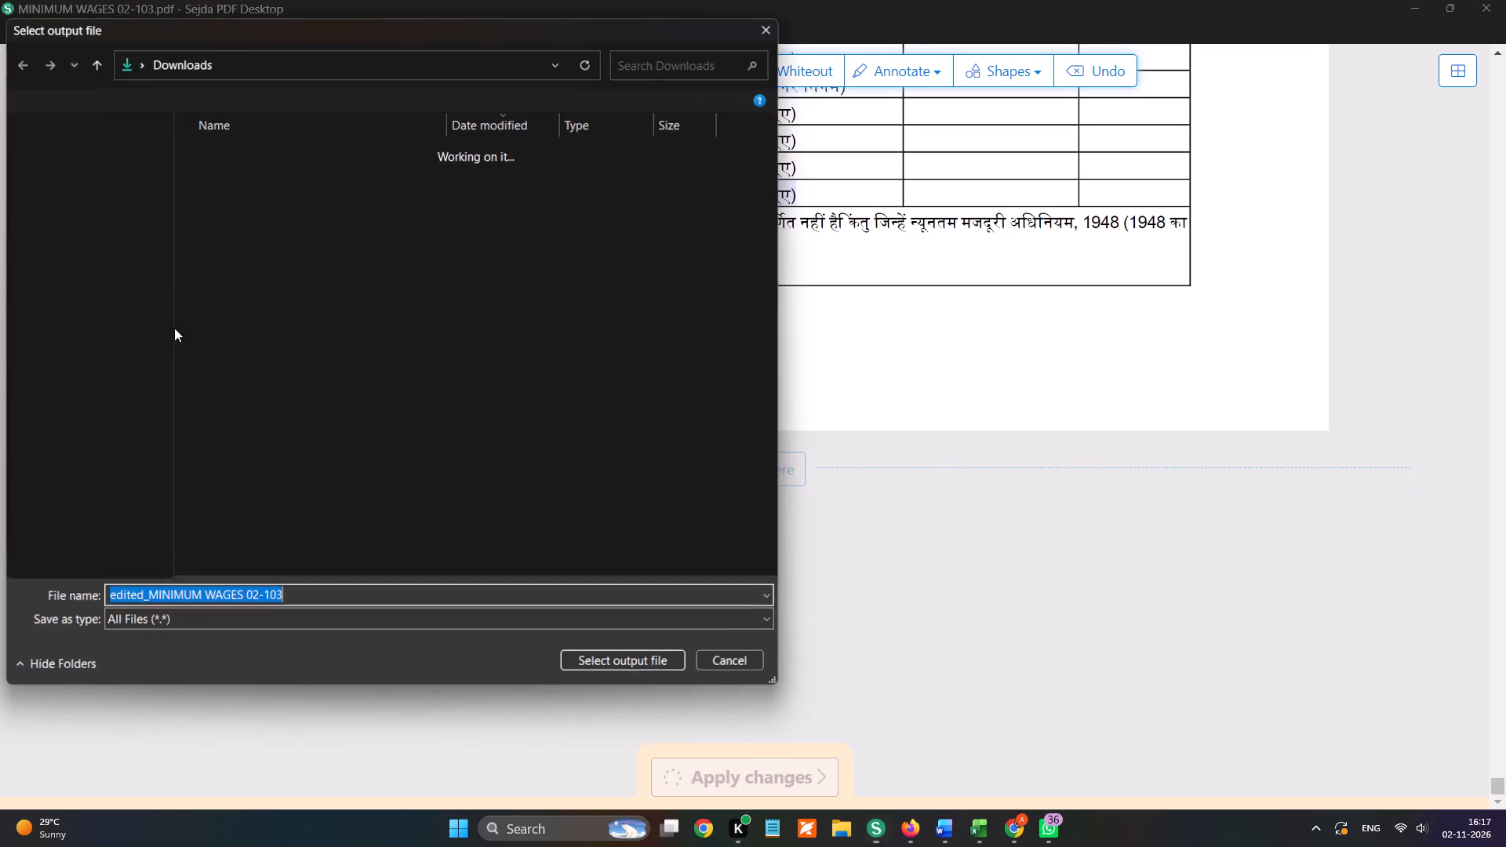
pyautogui.click(122, 171)
pyautogui.click(653, 654)
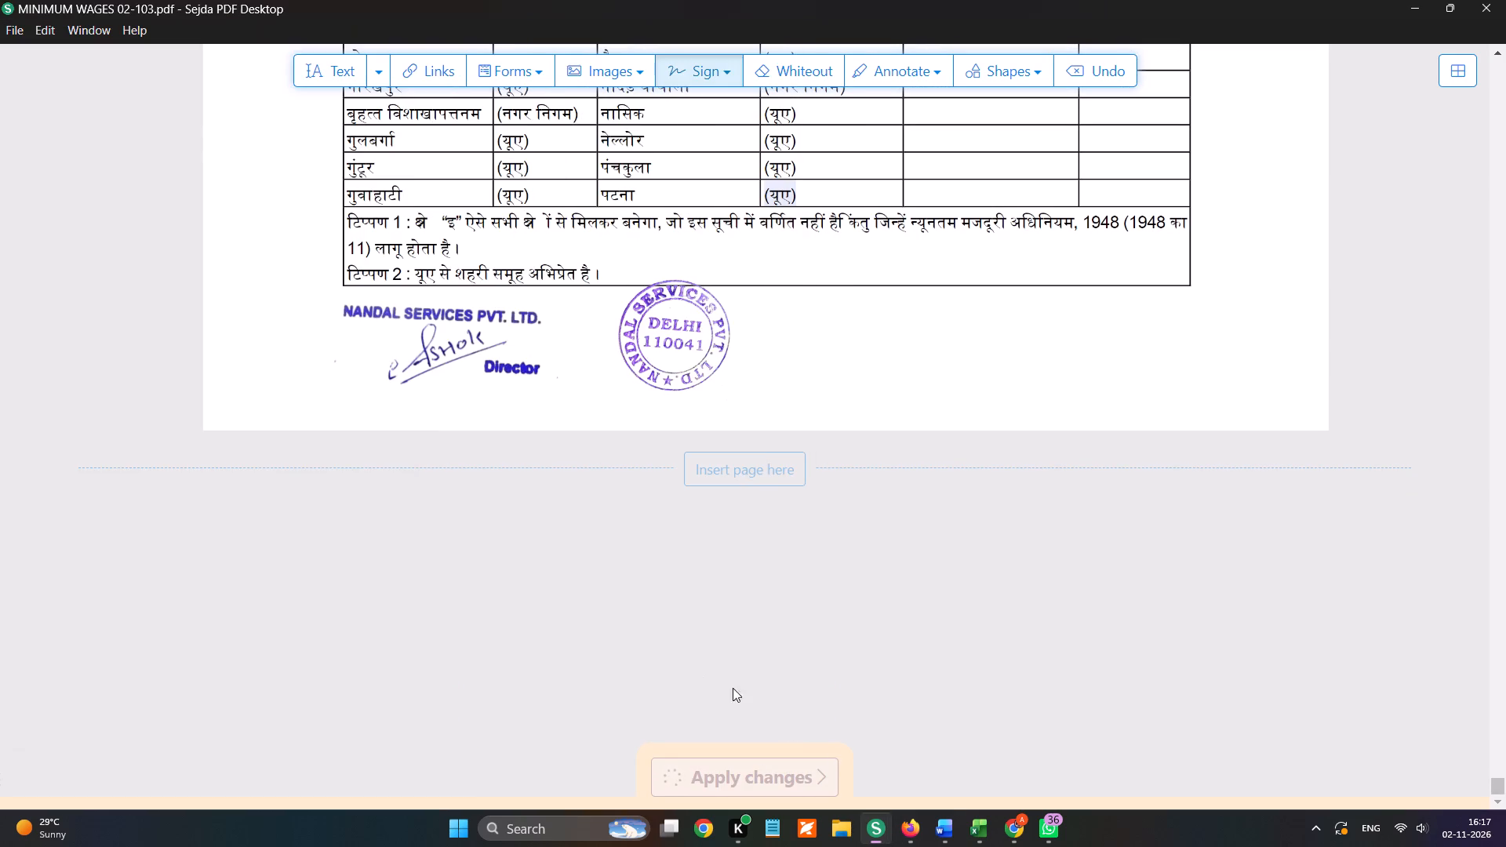
pyautogui.click(903, 817)
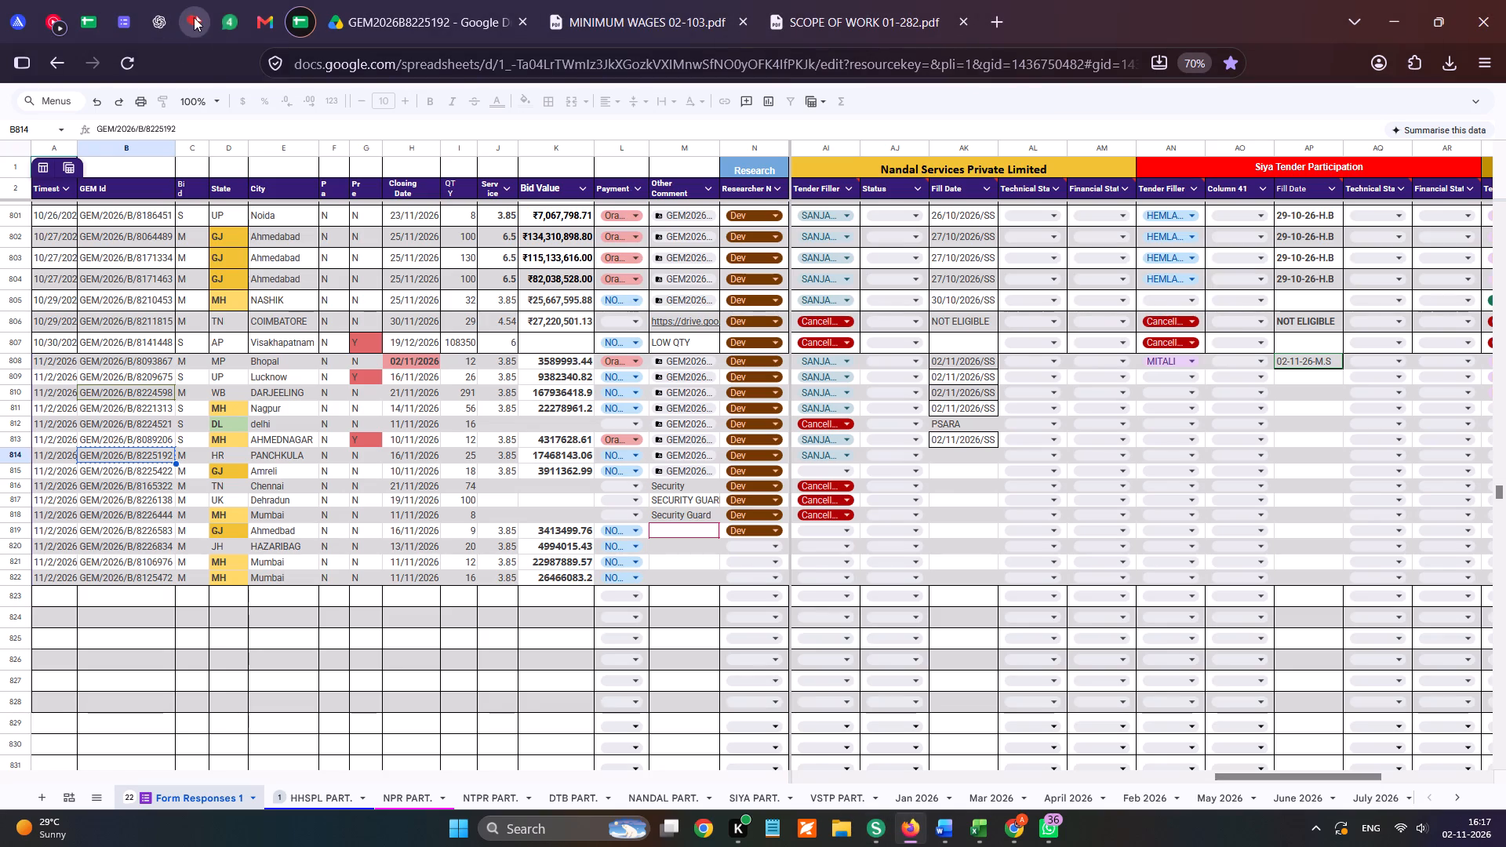
pyautogui.click(871, 823)
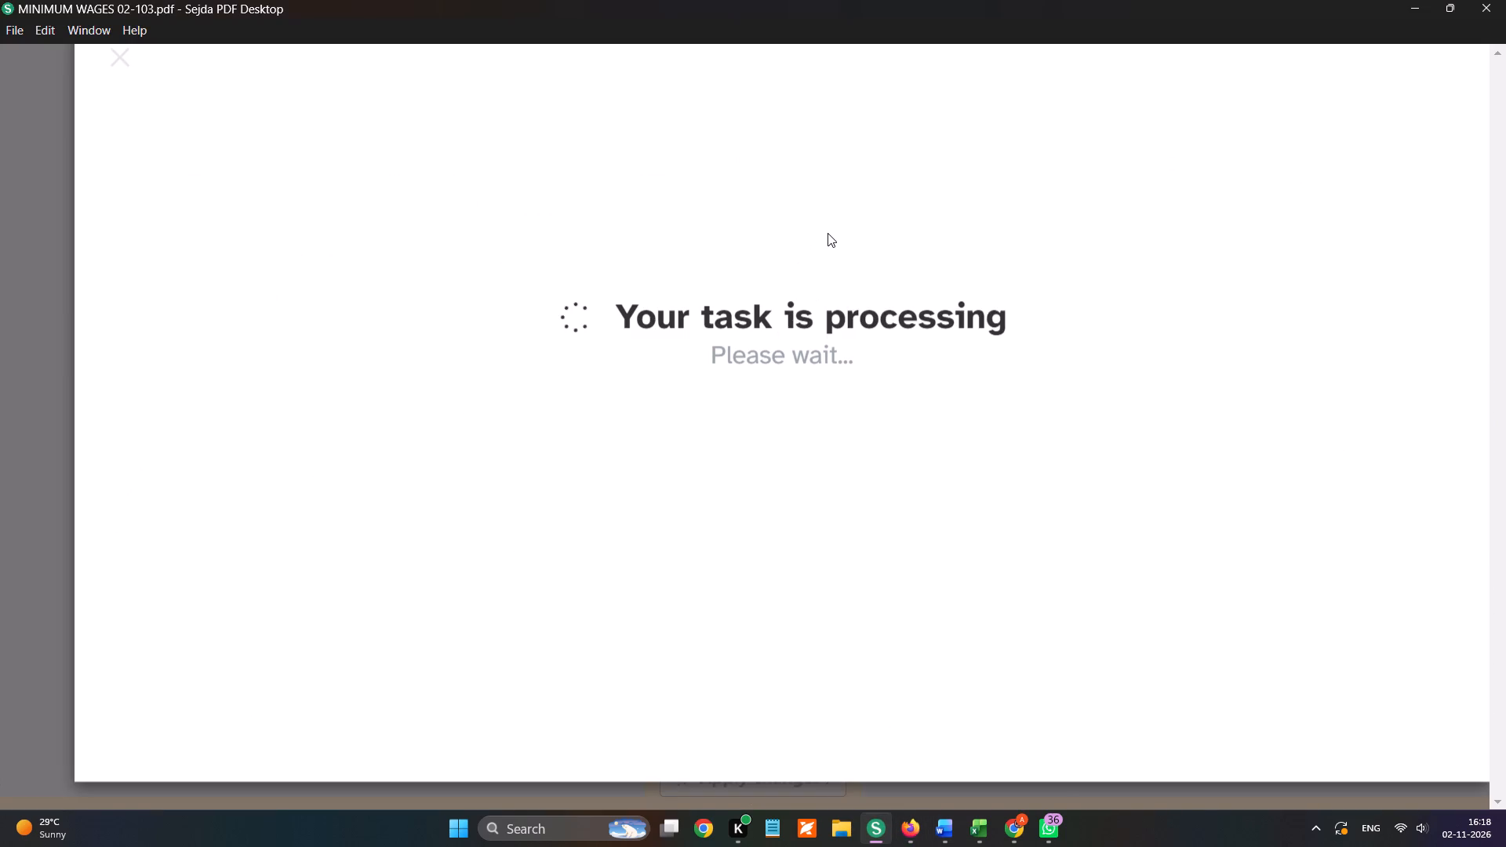
pyautogui.click(890, 228)
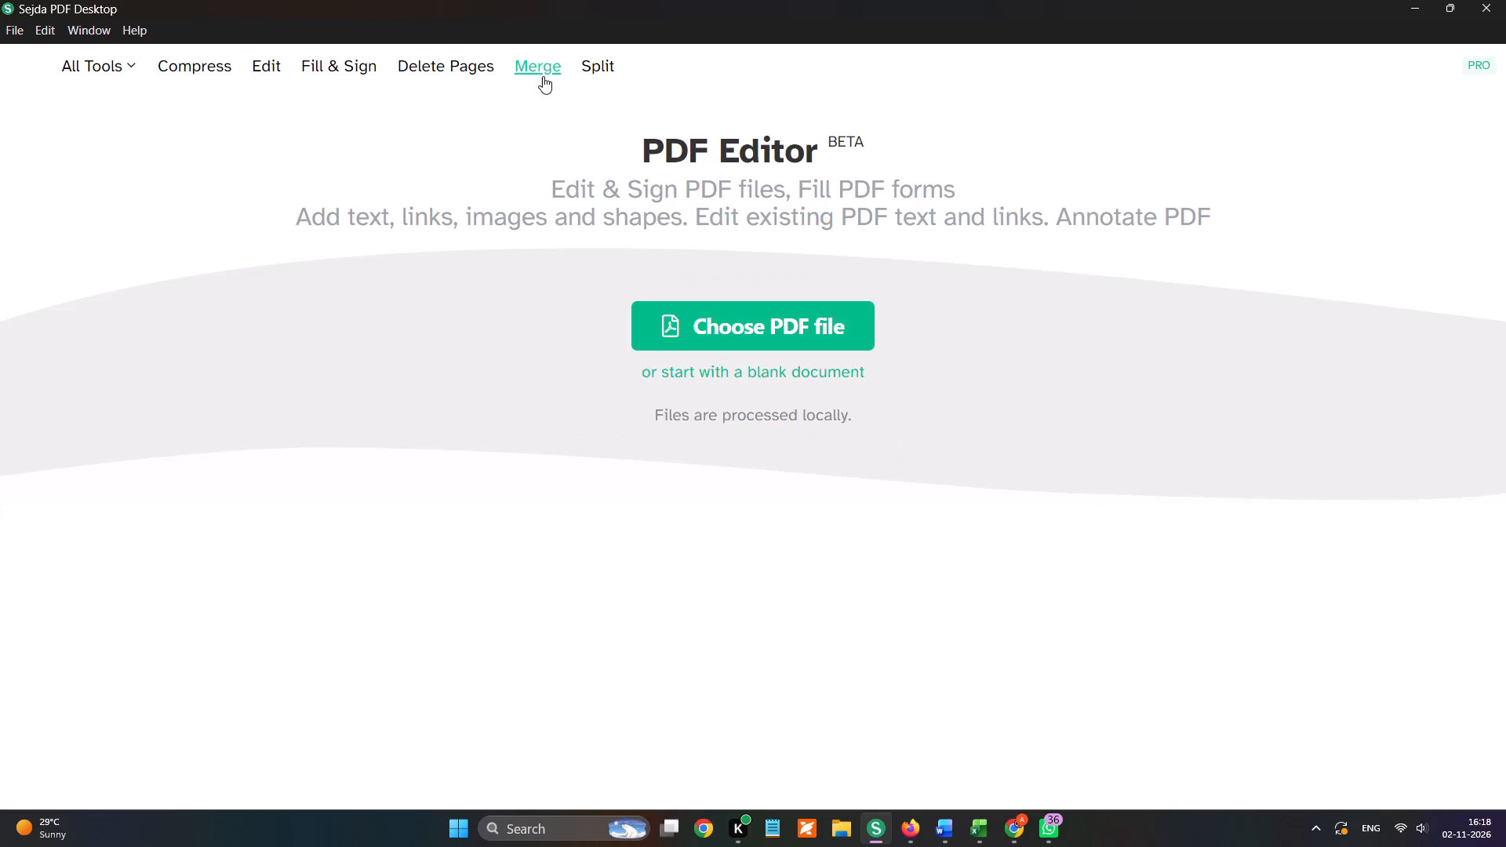
# From the Merge file picker, cut the three APPENDIX PDFs (IX, V, VIII) and the EARNEST MONEY DEPOSIT DECLARATION PDF in the PERSONAL FILE sanjay folder.
pyautogui.click(543, 75)
pyautogui.click(717, 306)
pyautogui.scroll(3, 118, 248)
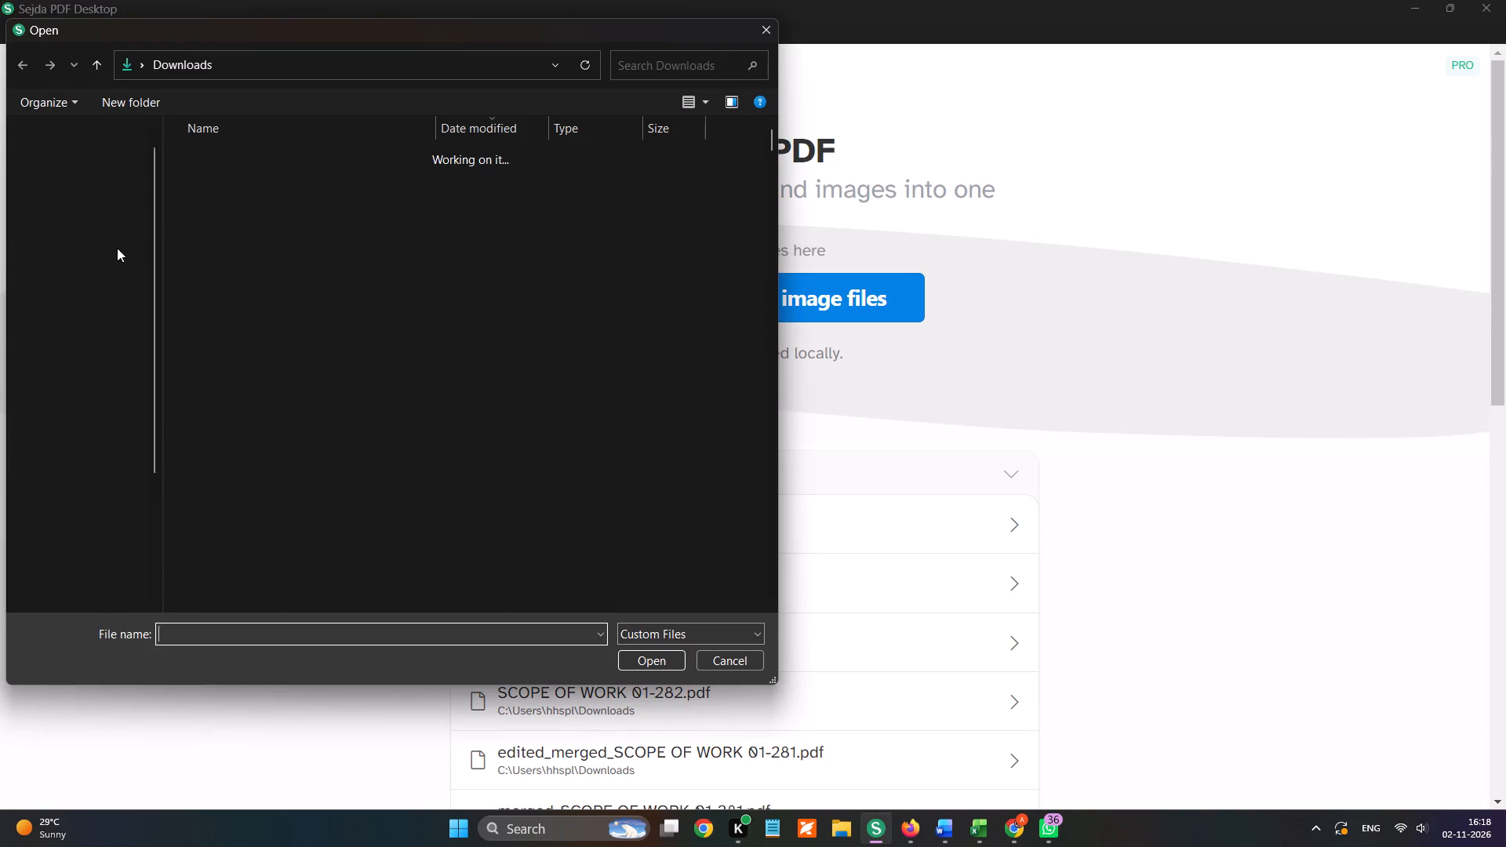
pyautogui.scroll(2, 117, 248)
pyautogui.click(93, 205)
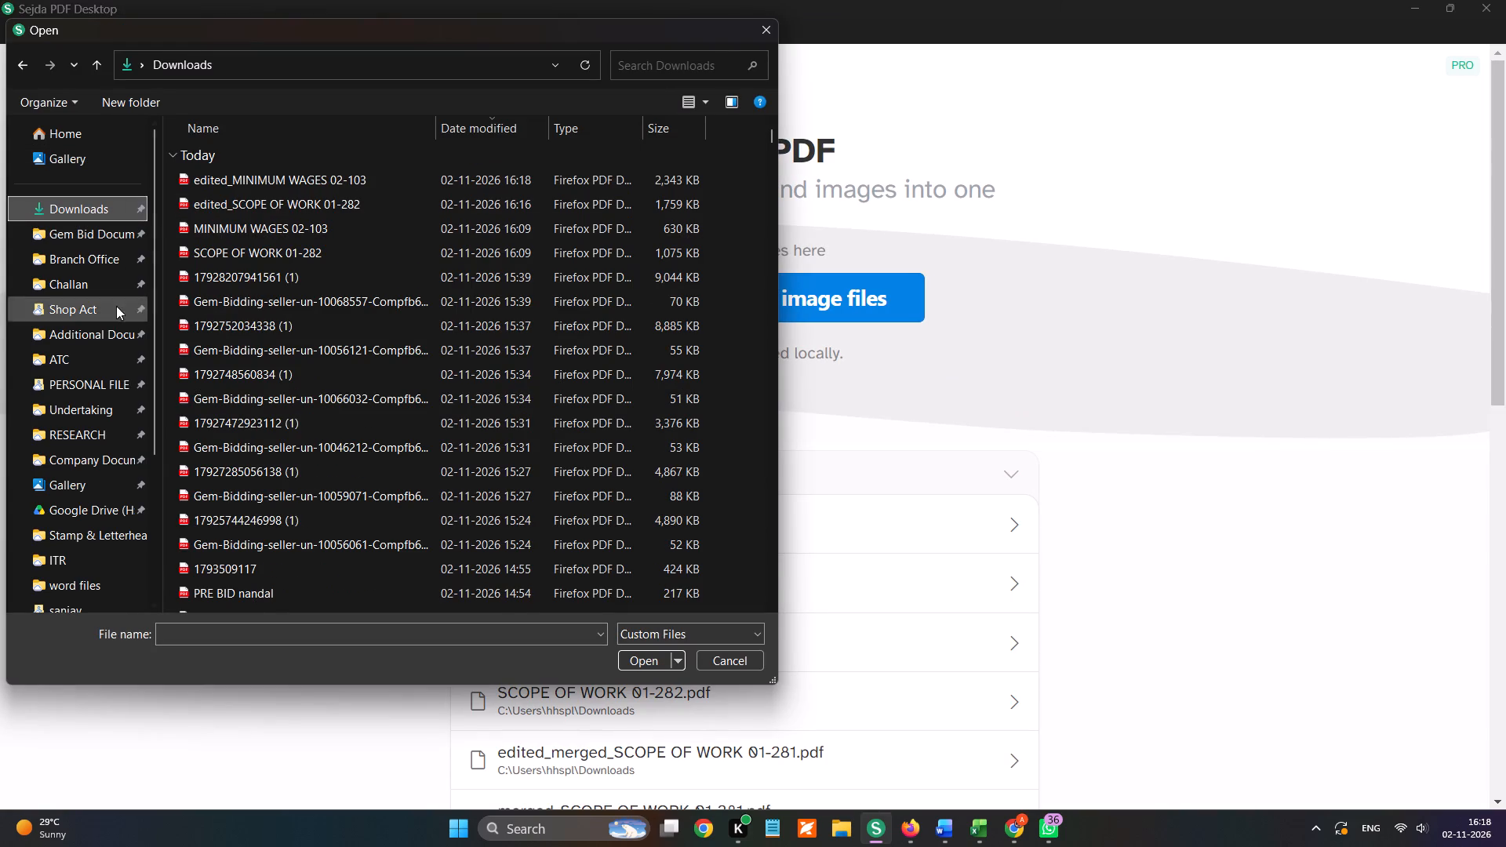
pyautogui.click(109, 377)
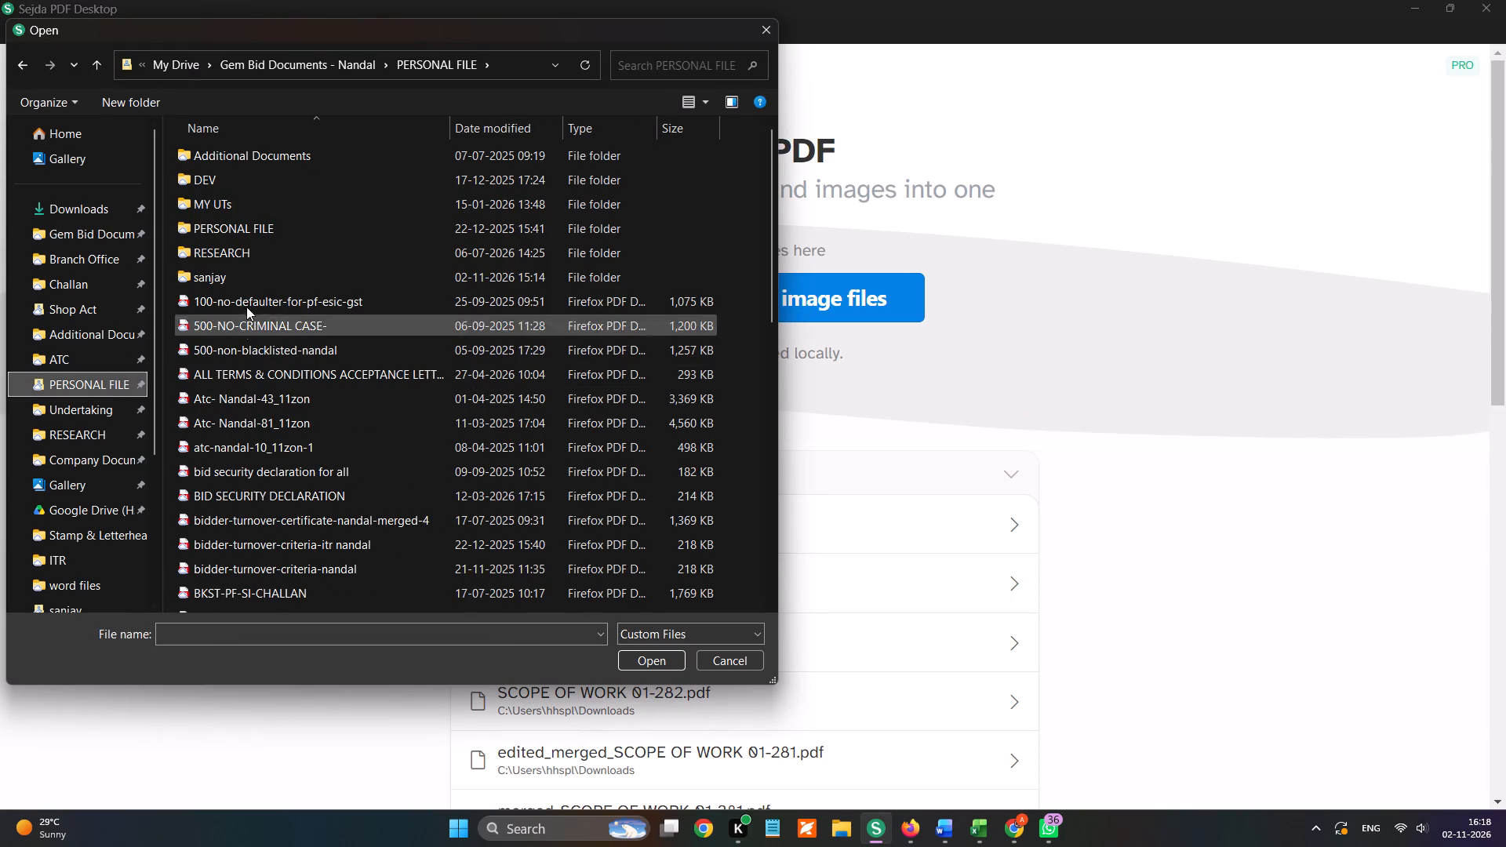
pyautogui.doubleClick(248, 271)
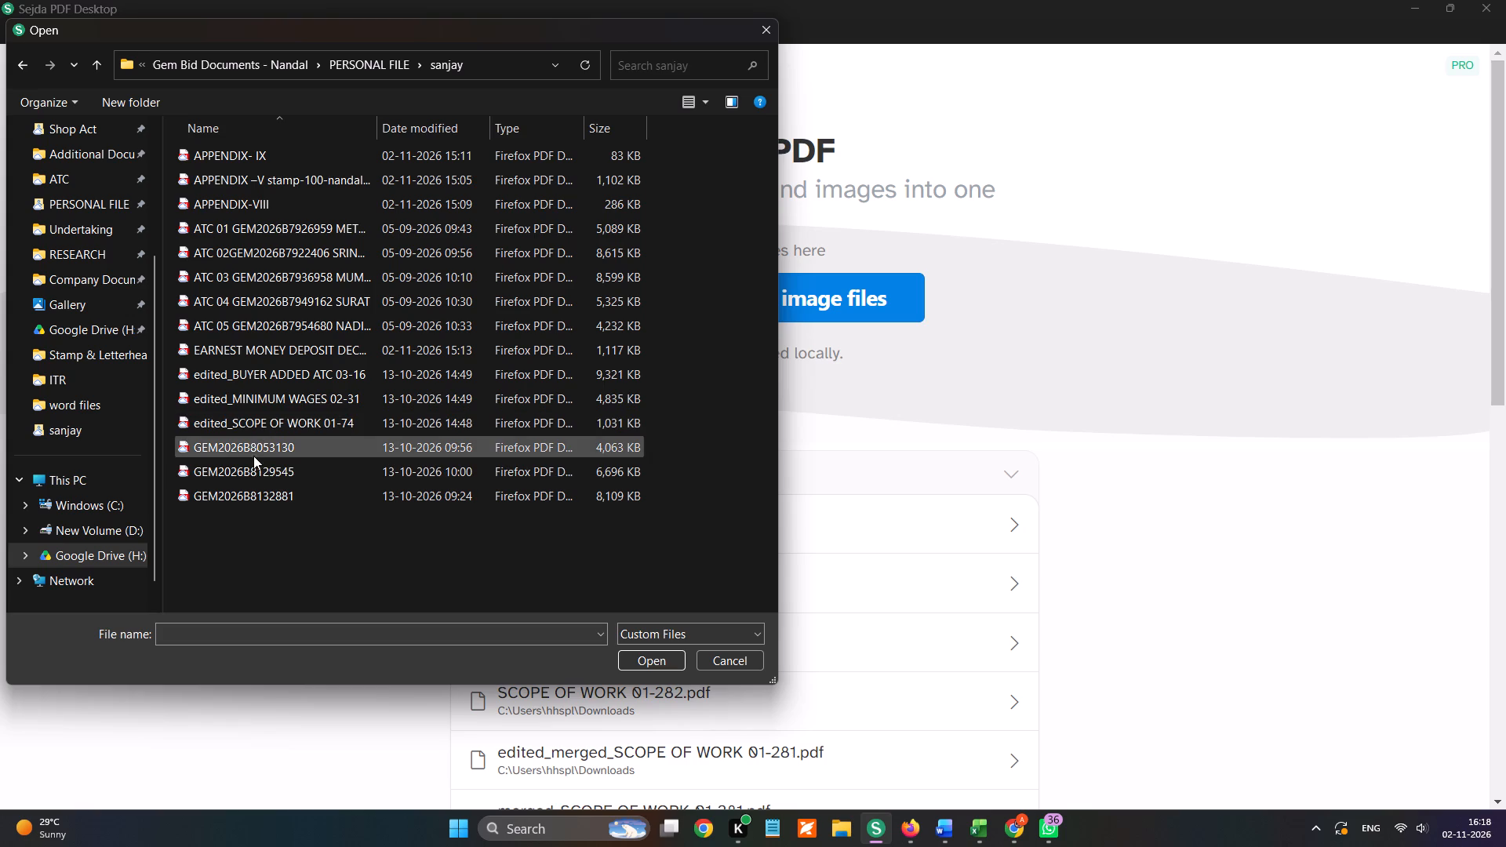
pyautogui.keyDown('ctrl'); pyautogui.click(254, 344); pyautogui.keyUp('ctrl')
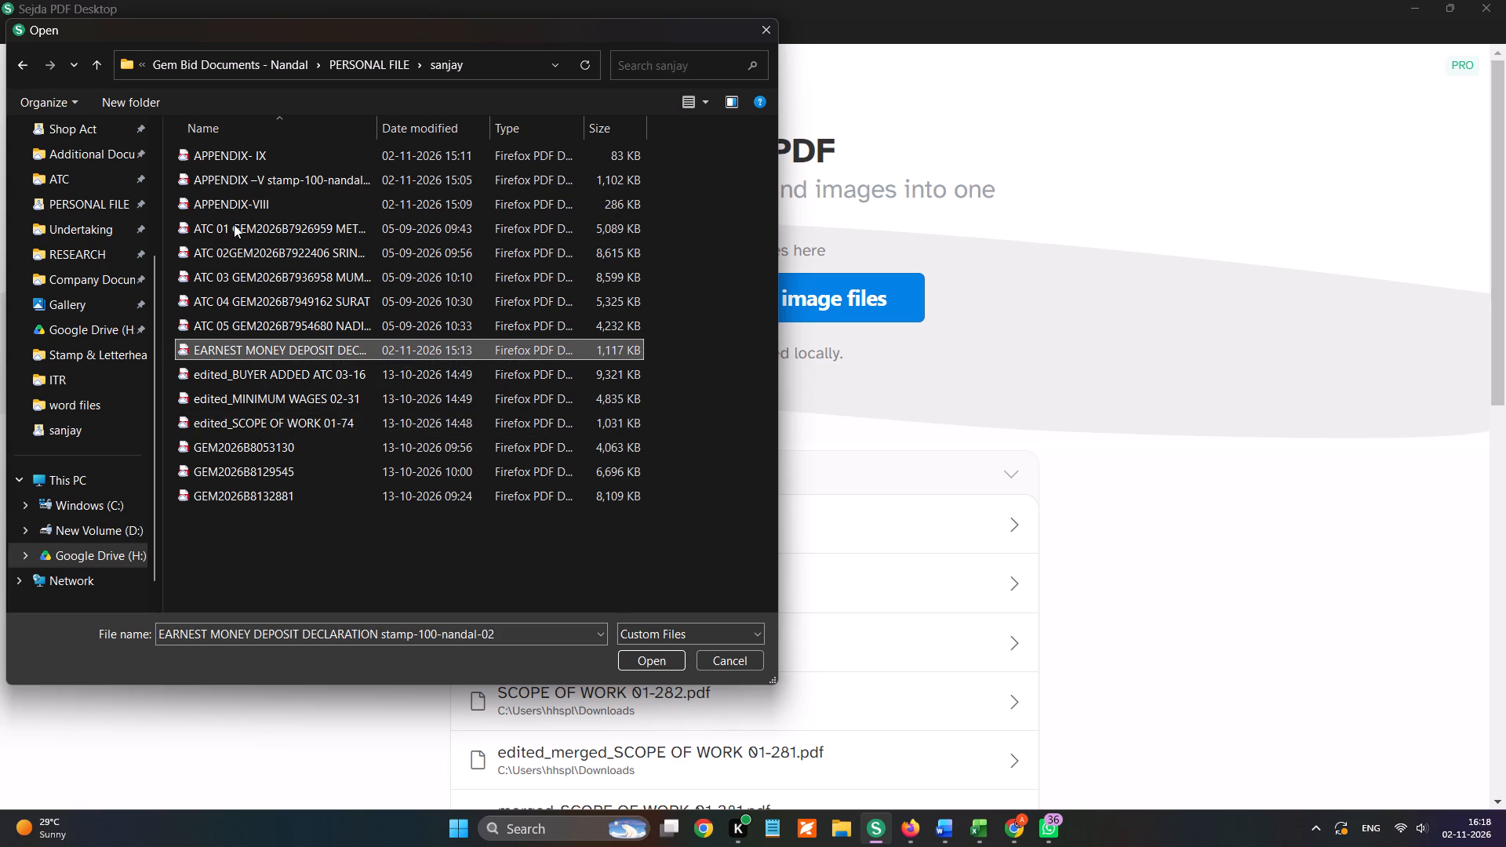
pyautogui.keyDown('ctrl'); pyautogui.click(237, 202); pyautogui.keyUp('ctrl')
pyautogui.keyDown('ctrl'); pyautogui.click(238, 179); pyautogui.keyUp('ctrl')
pyautogui.keyDown('ctrl'); pyautogui.click(238, 153); pyautogui.keyUp('ctrl')
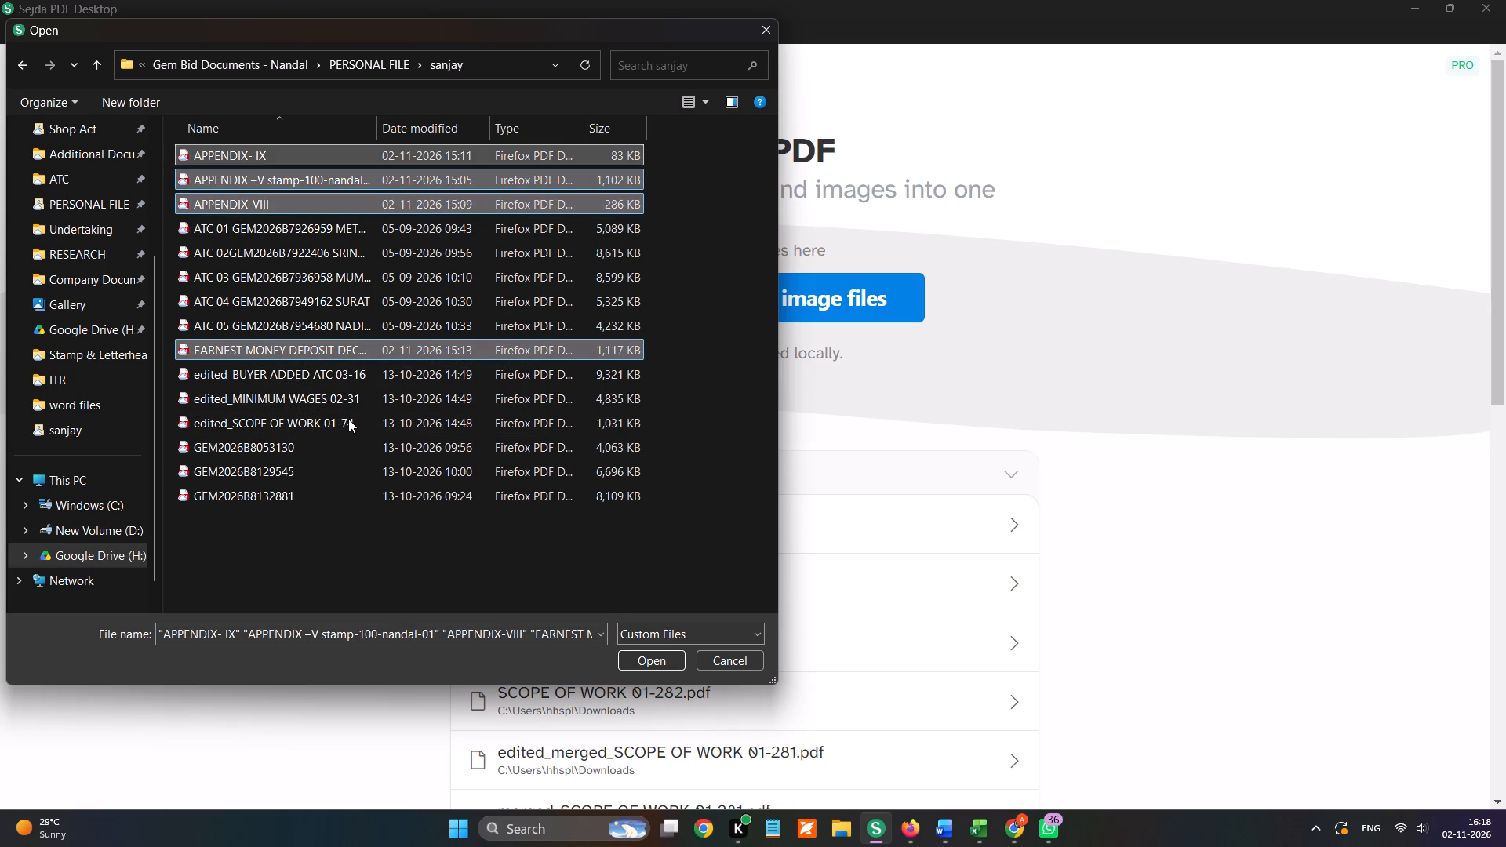
pyautogui.hotkey('ctrl', 'x')
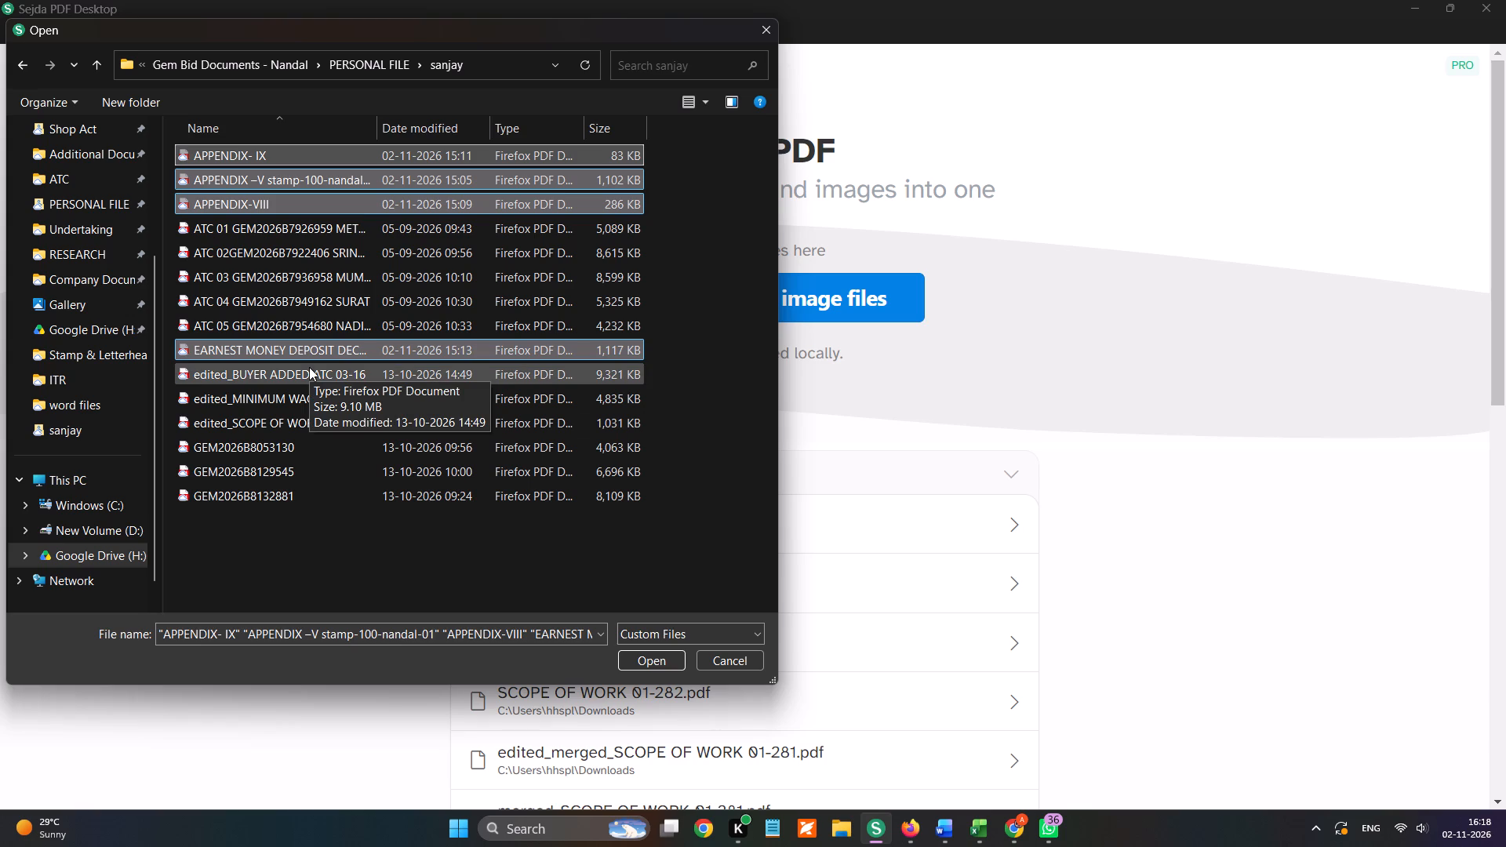
# Delete the eleven consecutive PDFs in Downloads from Gem-Bidding-seller-un-10068557 down to Gem-Bidding-seller-un-10056061.
pyautogui.scroll(5, 107, 214)
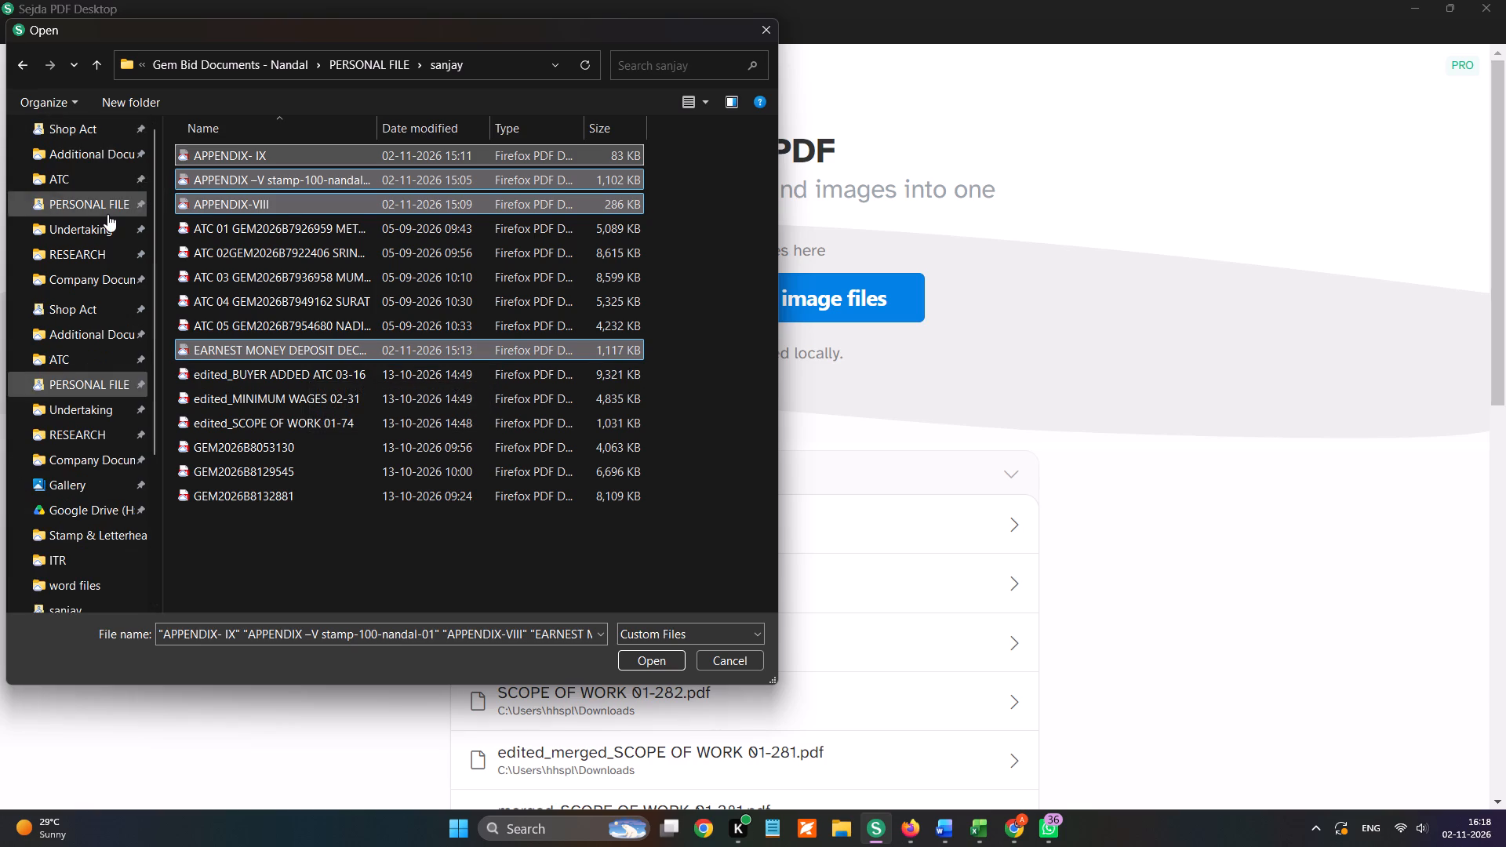
pyautogui.click(107, 213)
pyautogui.click(134, 212)
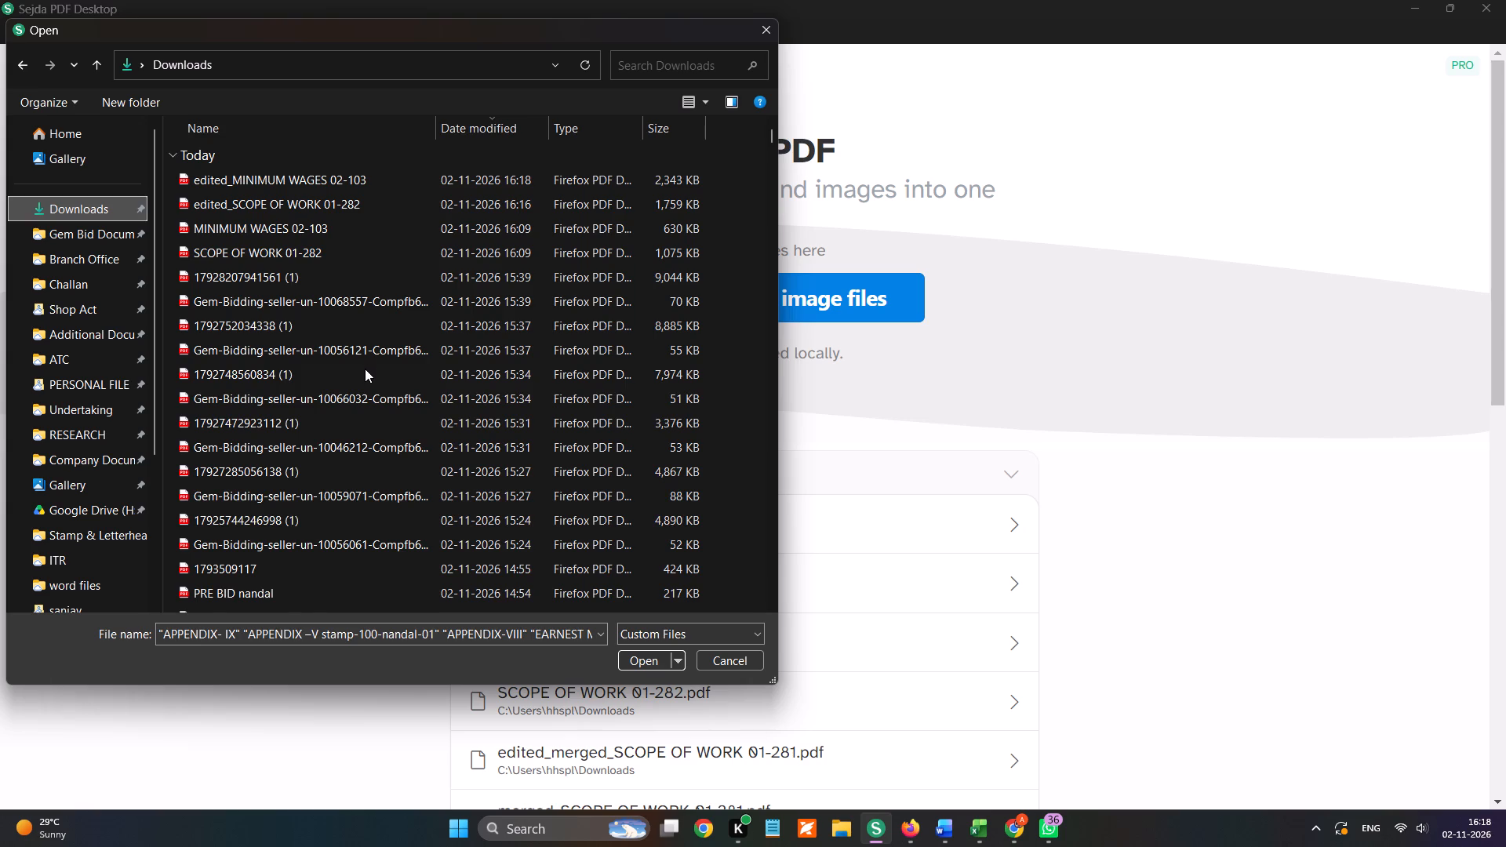
pyautogui.scroll(-1, 362, 396)
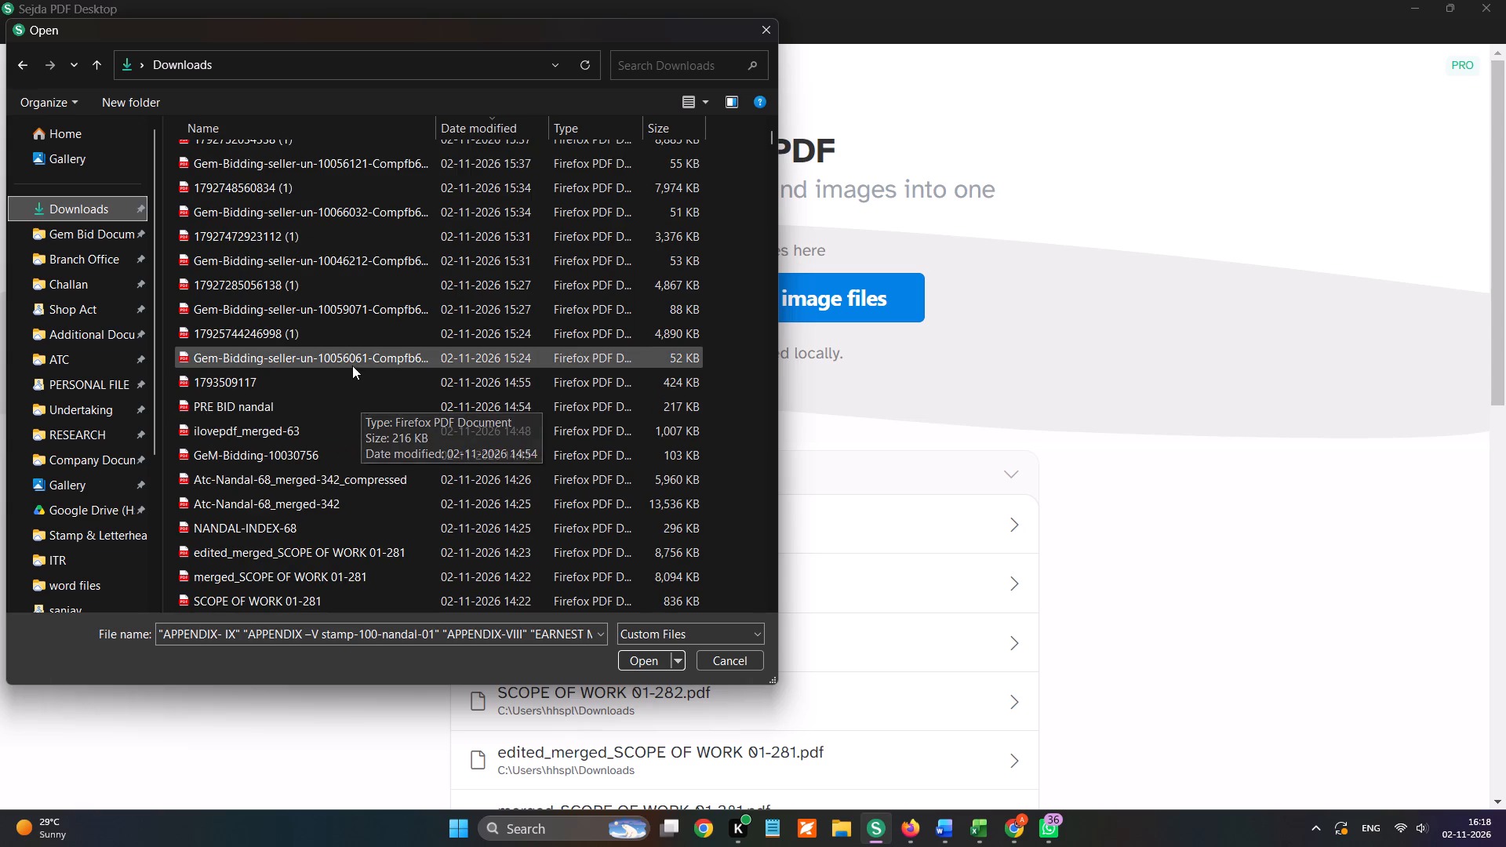
pyautogui.click(329, 357)
pyautogui.keyDown('ctrl'); pyautogui.click(289, 333); pyautogui.keyUp('ctrl')
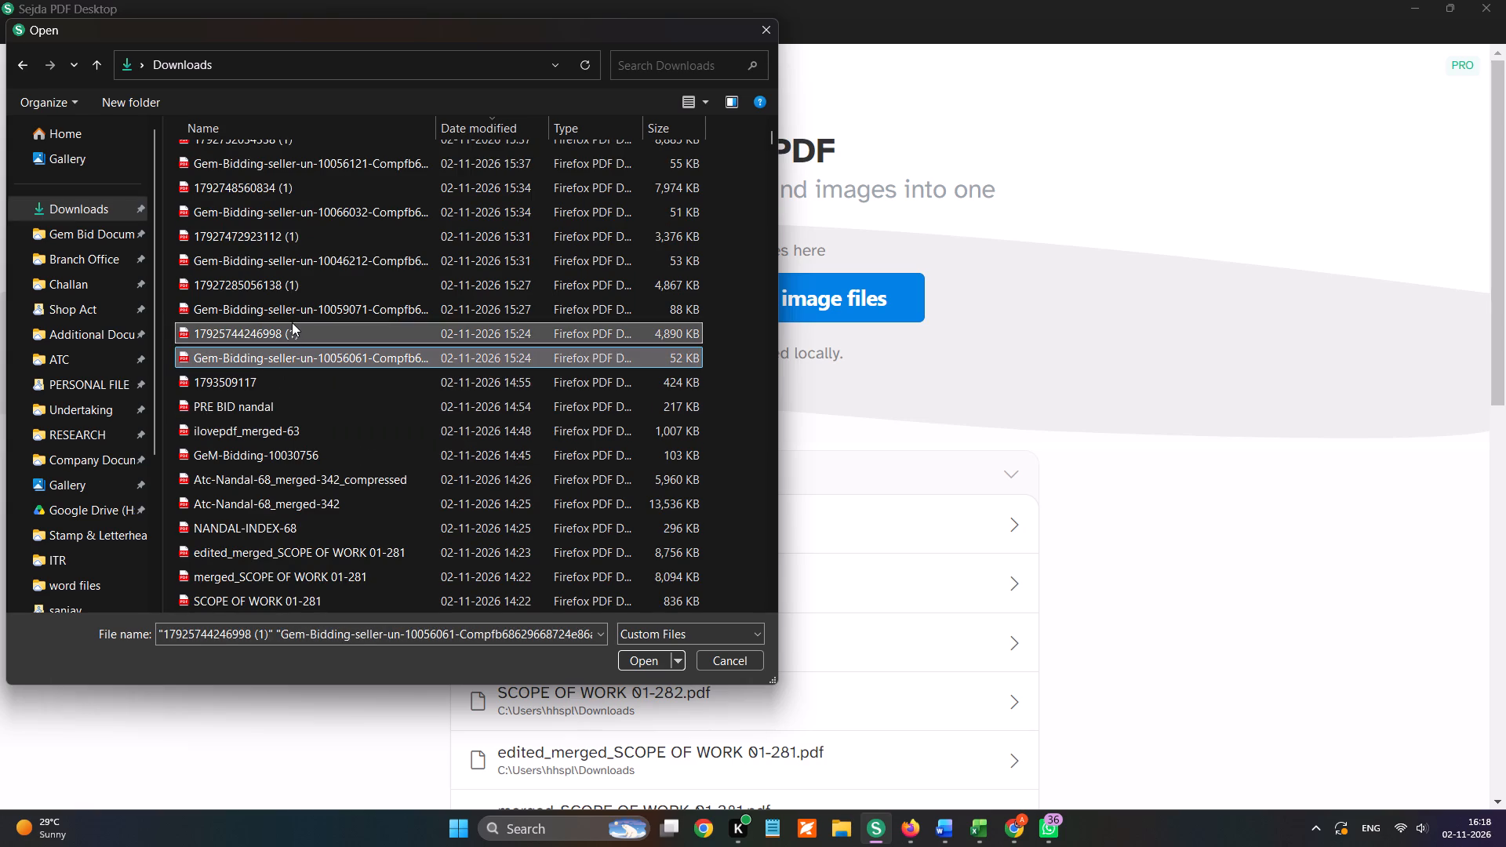
pyautogui.keyDown('ctrl'); pyautogui.click(293, 311); pyautogui.keyUp('ctrl')
pyautogui.keyDown('ctrl'); pyautogui.click(293, 287); pyautogui.keyUp('ctrl')
pyautogui.keyDown('ctrl'); pyautogui.click(291, 267); pyautogui.keyUp('ctrl')
pyautogui.keyDown('ctrl'); pyautogui.click(289, 240); pyautogui.keyUp('ctrl')
pyautogui.keyDown('ctrl'); pyautogui.click(290, 217); pyautogui.keyUp('ctrl')
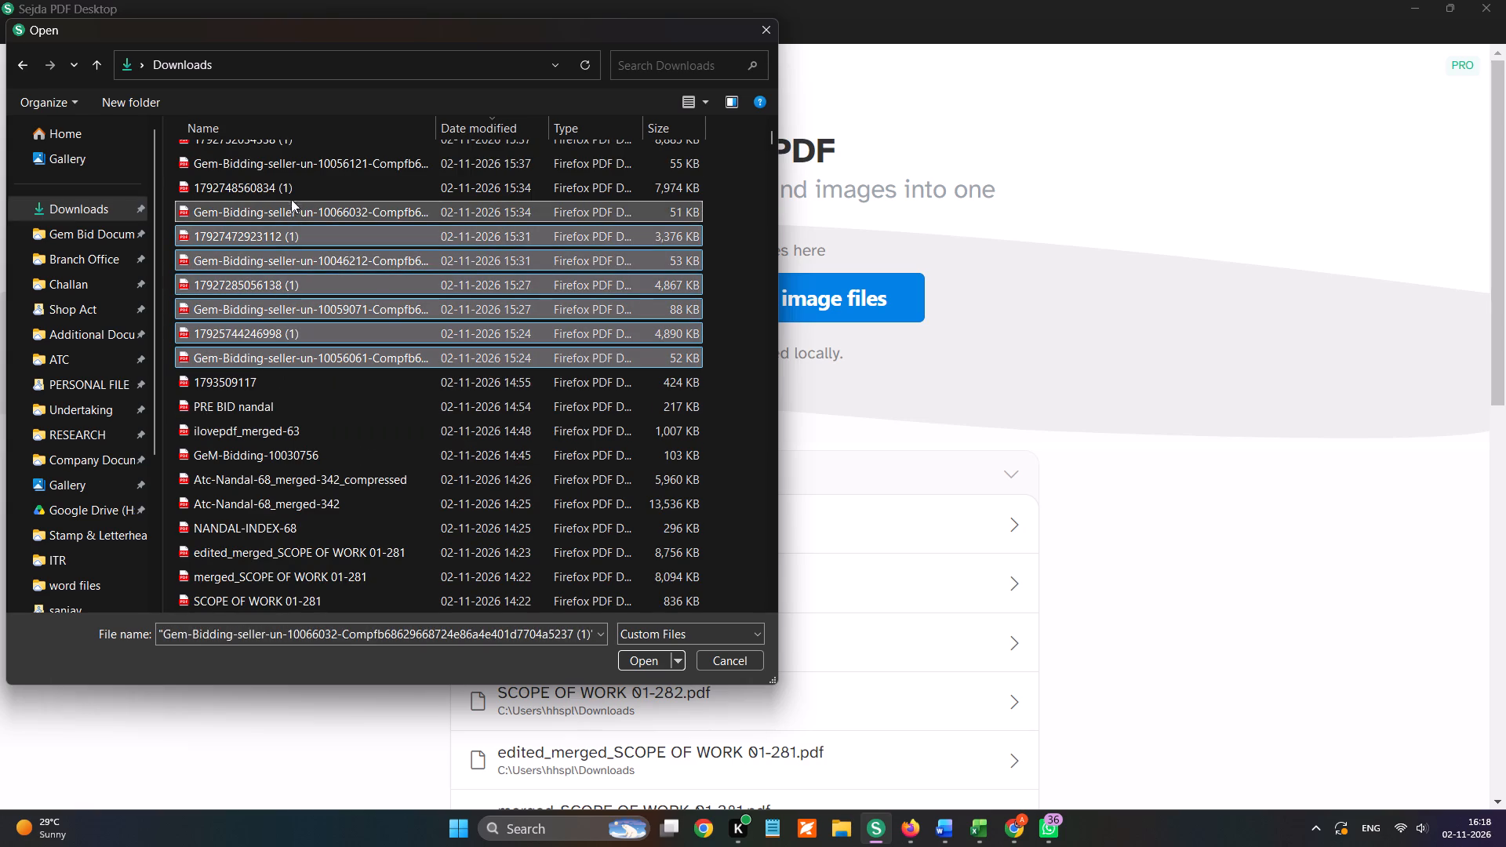
pyautogui.keyDown('ctrl'); pyautogui.click(291, 191); pyautogui.keyUp('ctrl')
pyautogui.keyDown('ctrl'); pyautogui.click(294, 169); pyautogui.keyUp('ctrl')
pyautogui.scroll(1, 309, 395)
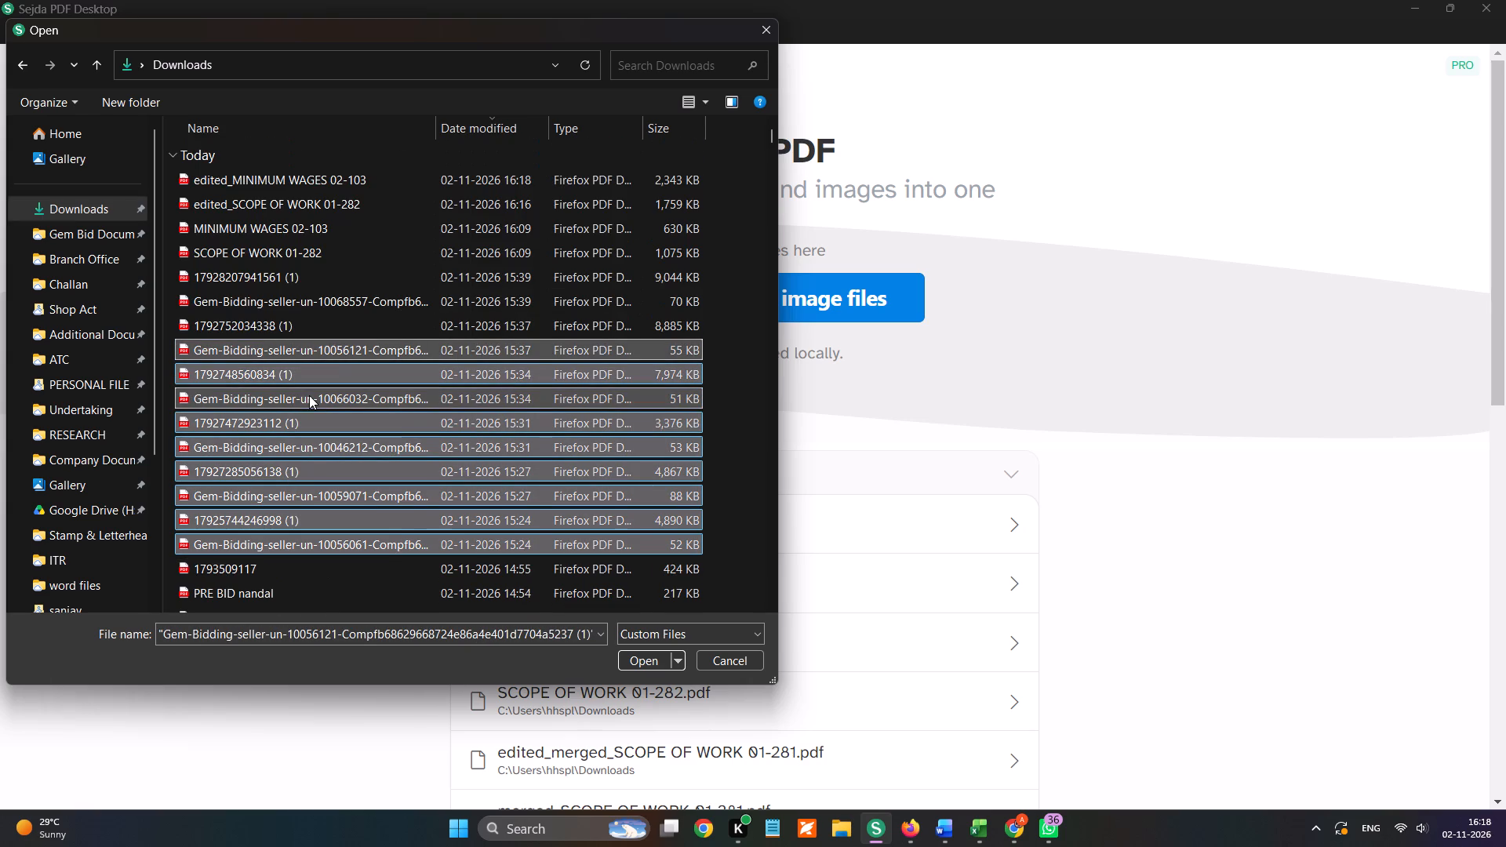
pyautogui.keyDown('ctrl'); pyautogui.click(289, 320); pyautogui.keyUp('ctrl')
pyautogui.keyDown('ctrl'); pyautogui.click(294, 305); pyautogui.keyUp('ctrl')
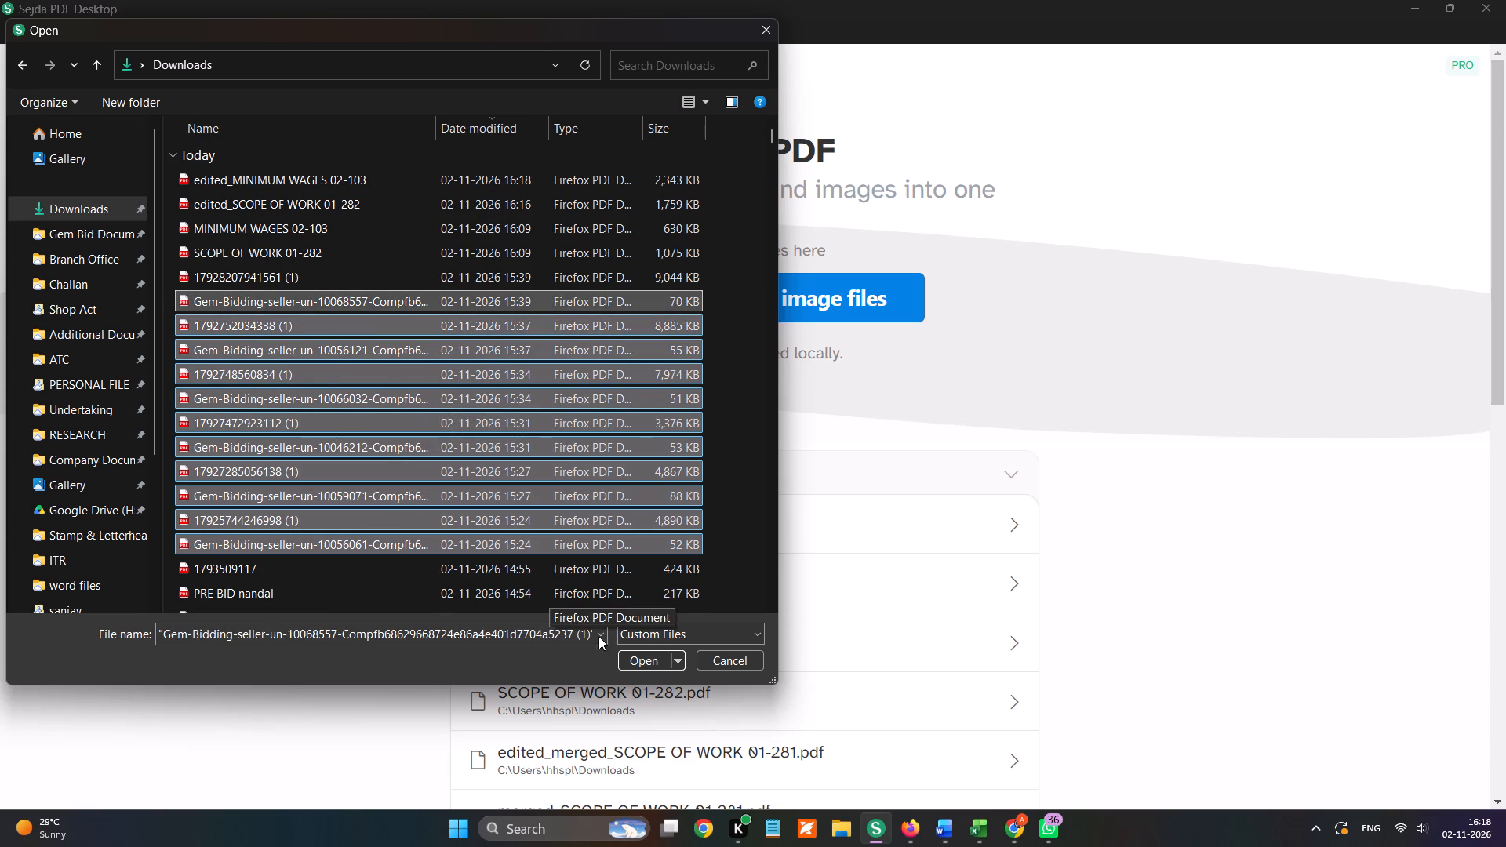
pyautogui.press('Delete')
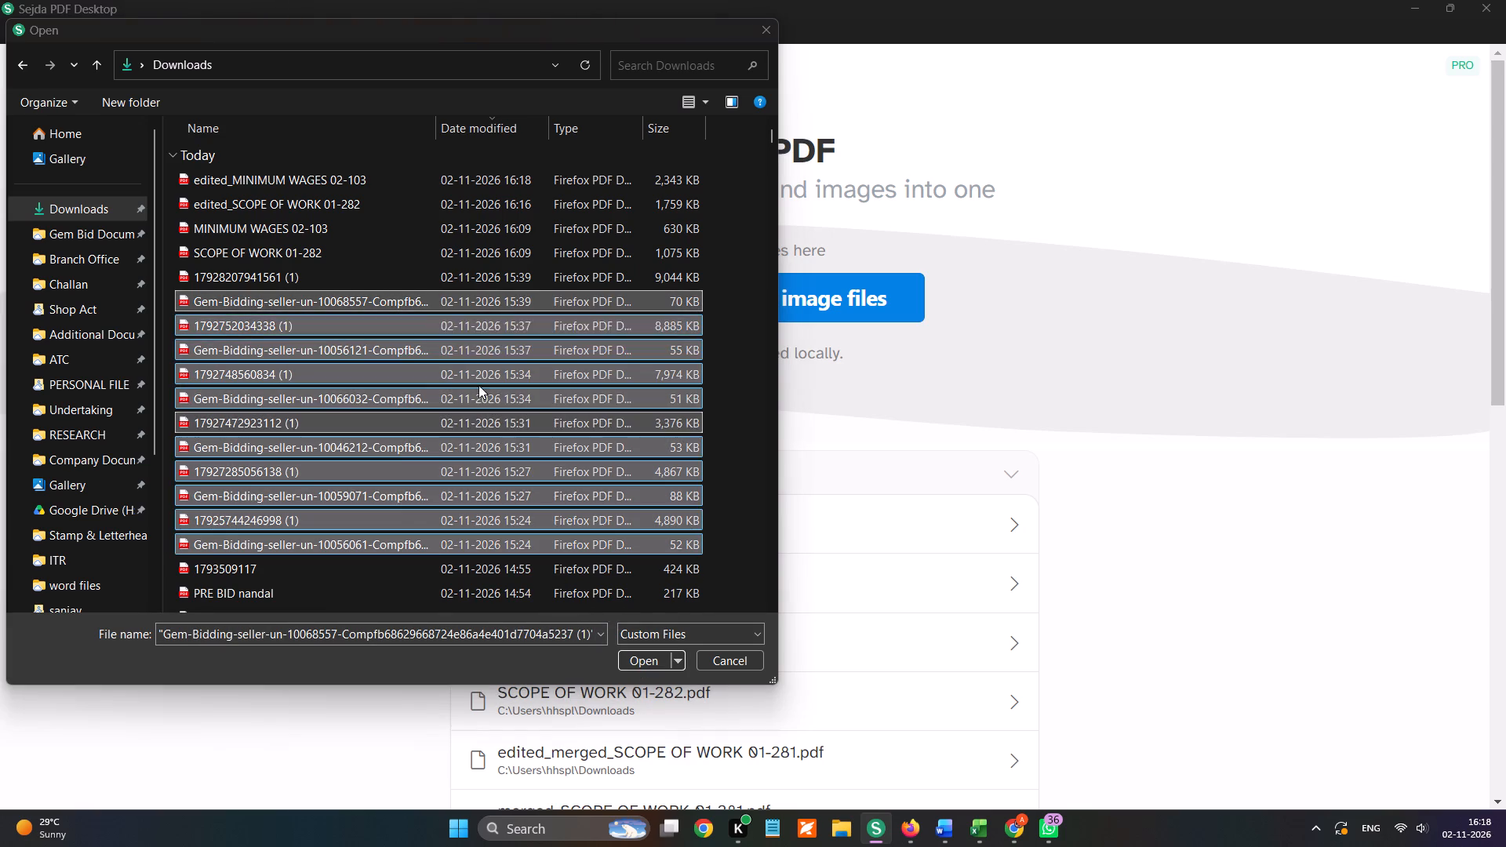
# Paste the four cut PDFs into the Downloads folder and close the file picker without choosing files to merge.
pyautogui.click(116, 212)
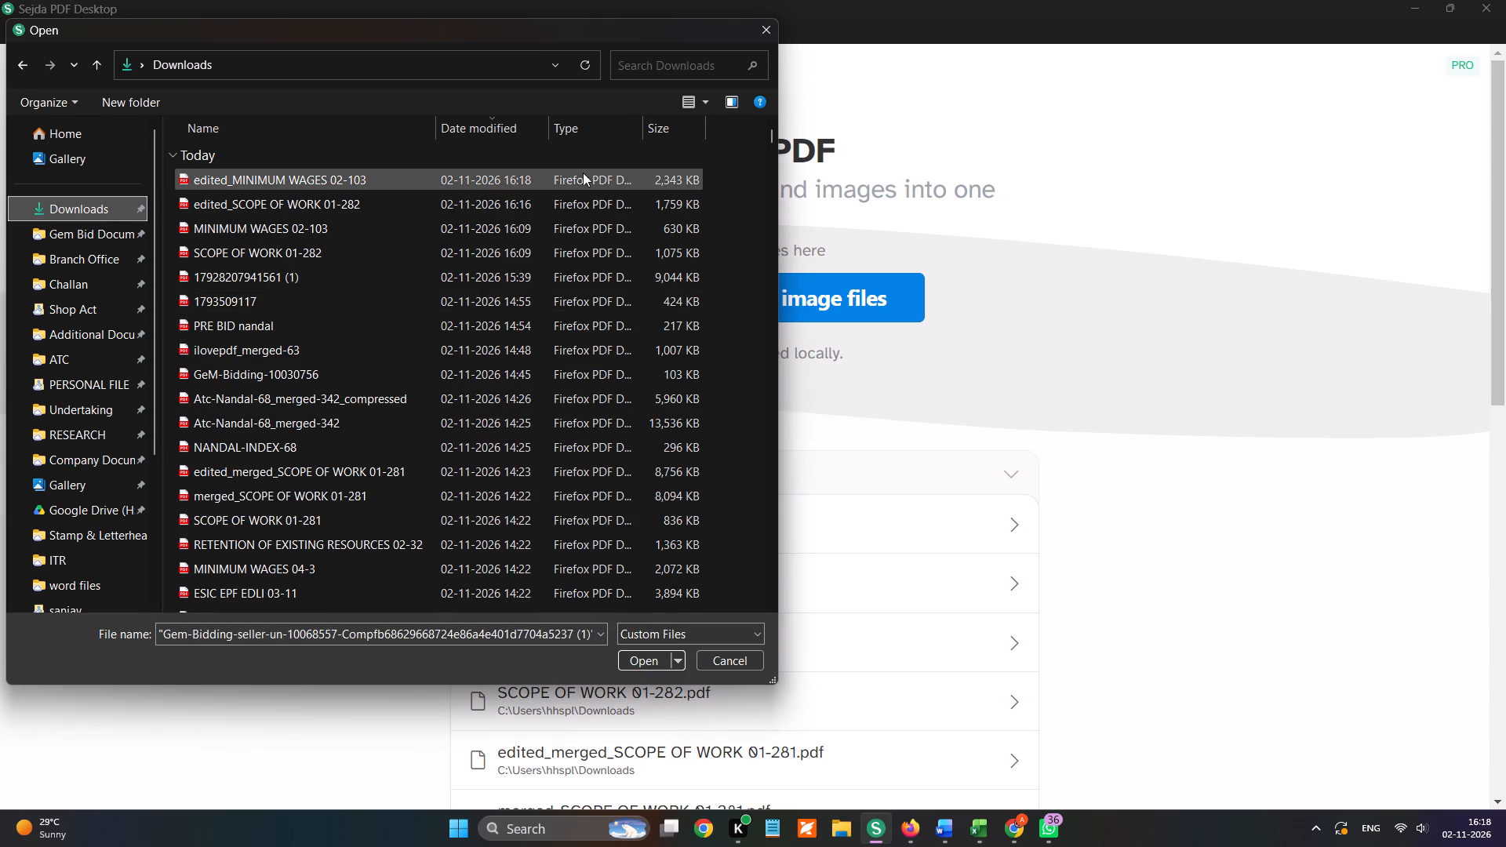
pyautogui.click(735, 191)
pyautogui.hotkey('ctrl', 'v')
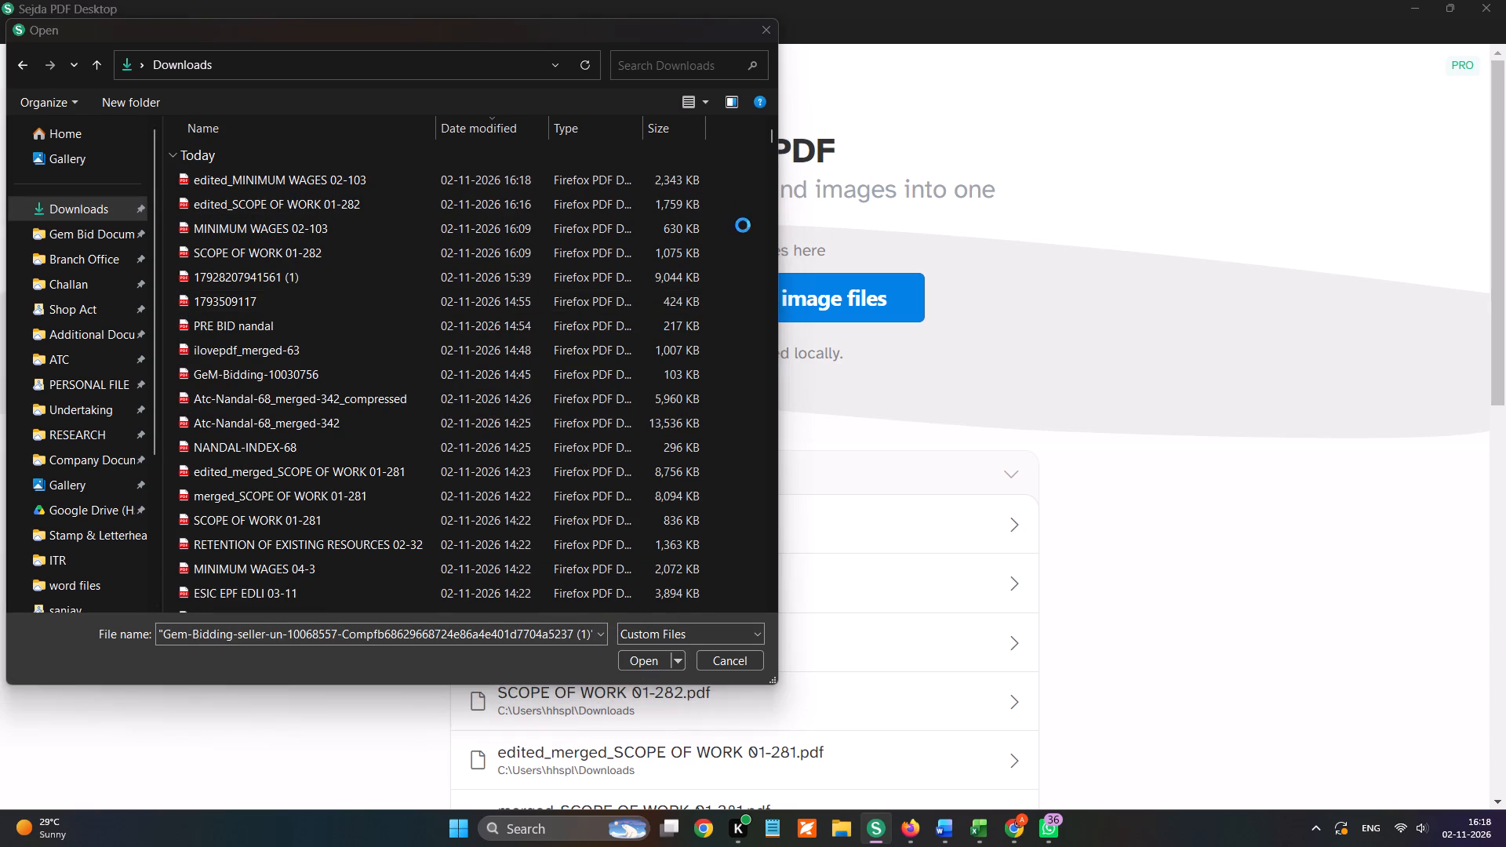
pyautogui.scroll(12, 522, 333)
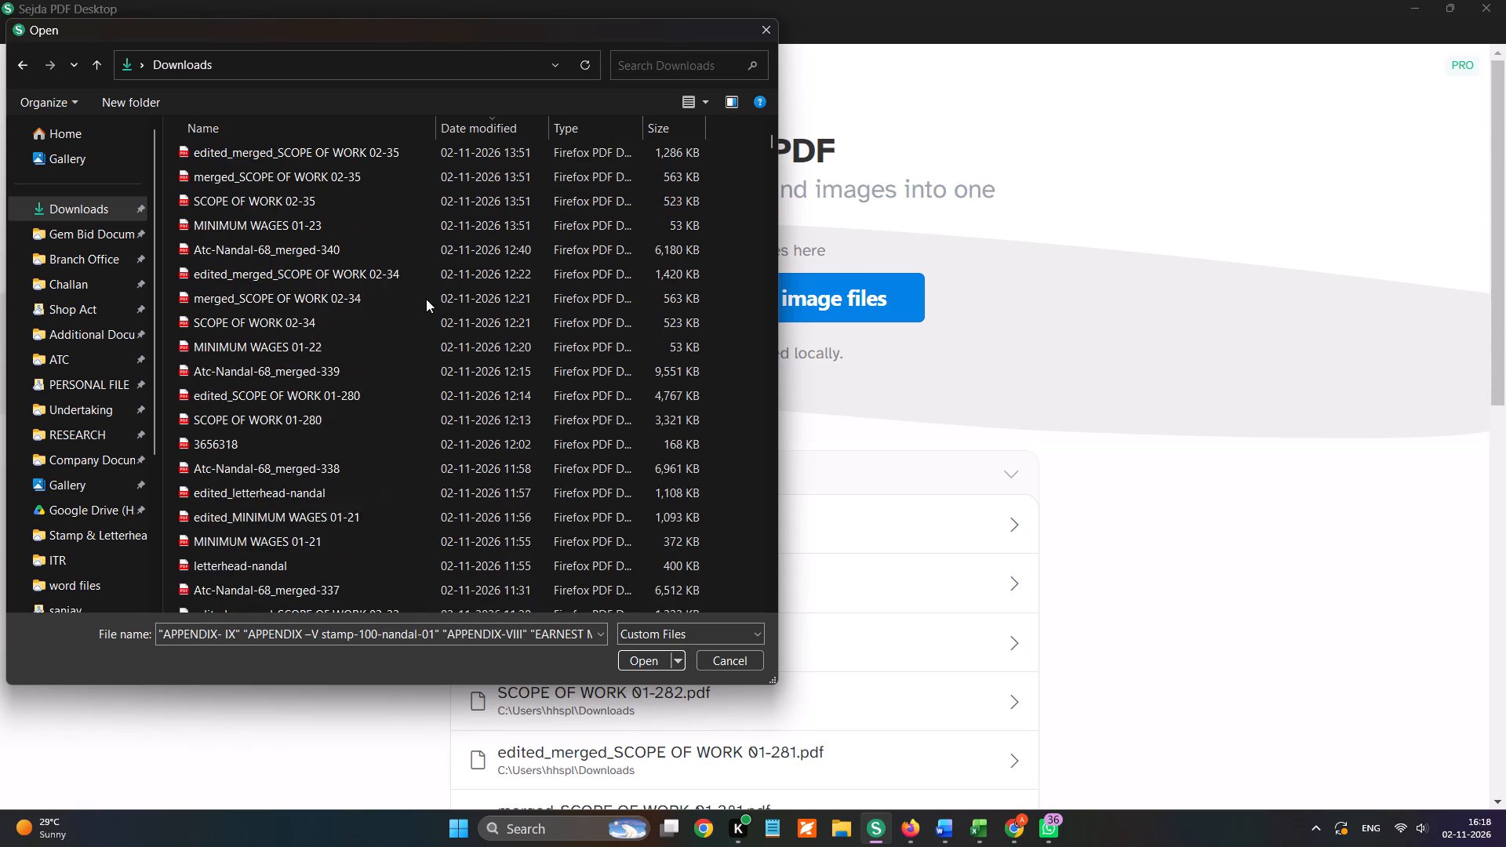
pyautogui.scroll(3, 426, 299)
pyautogui.click(736, 656)
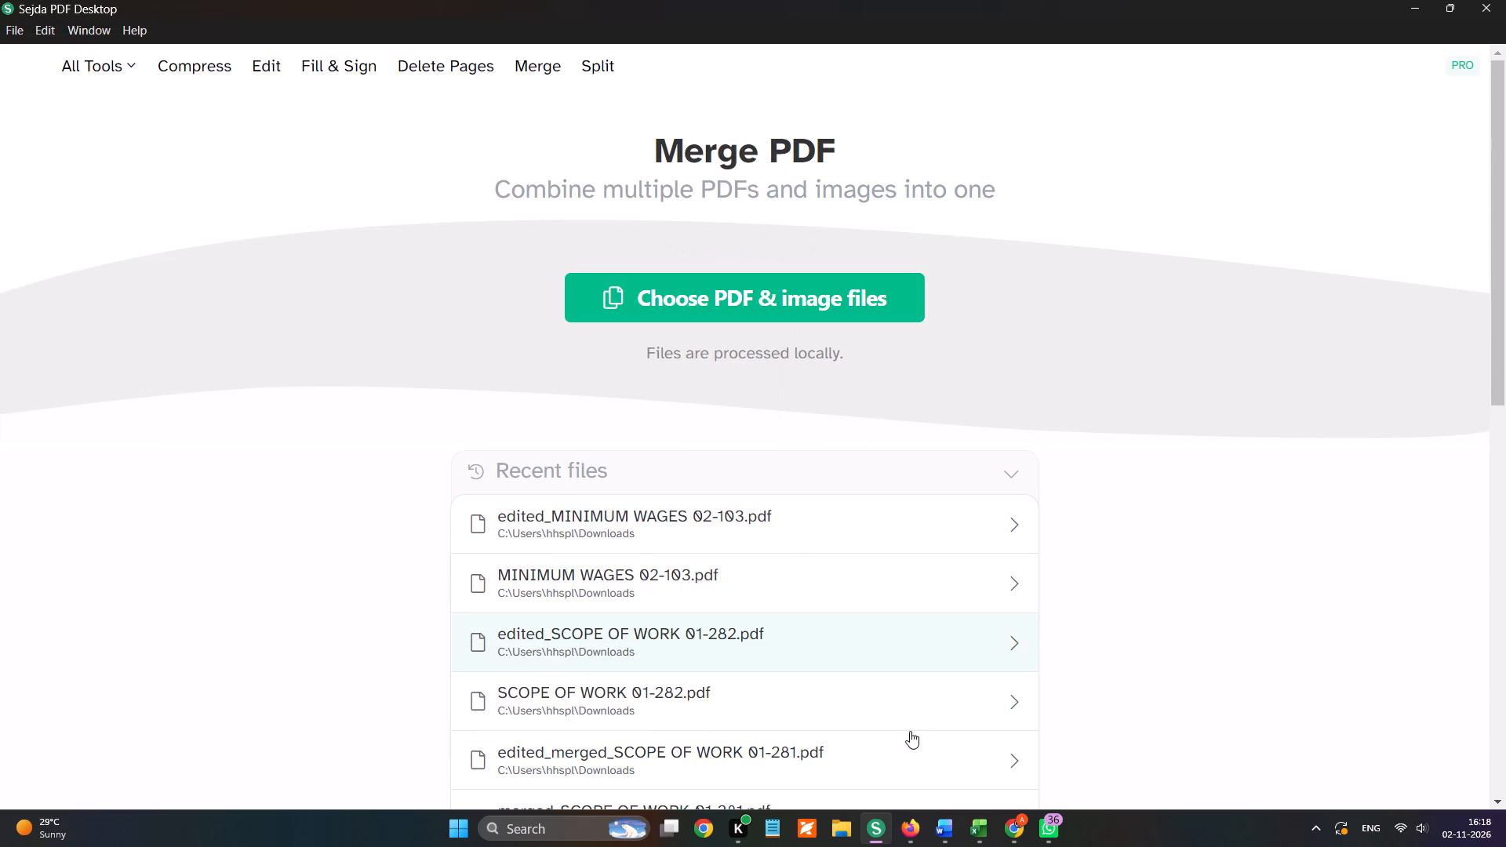
pyautogui.click(722, 302)
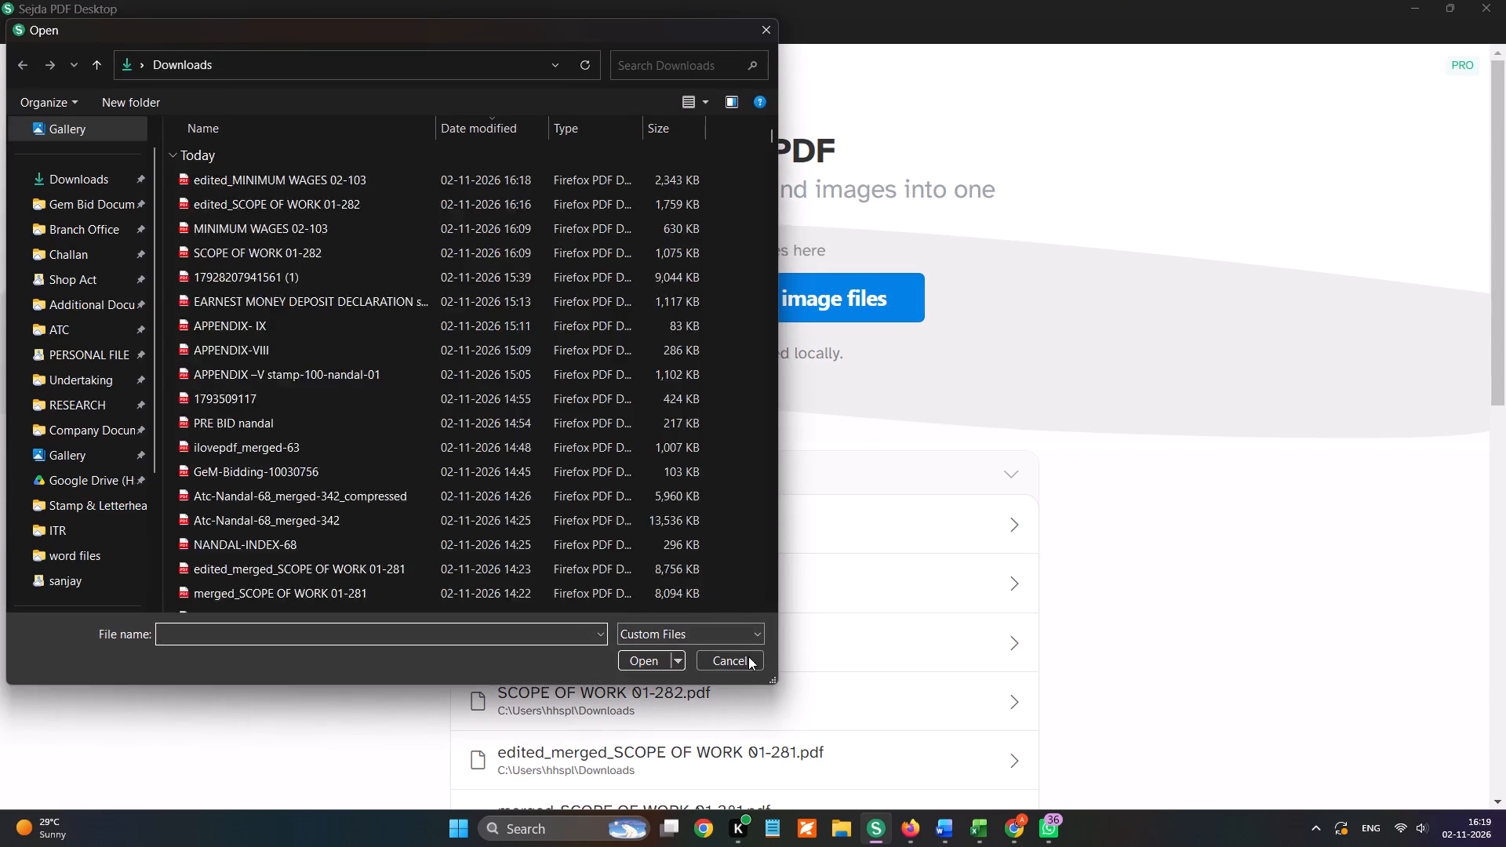
pyautogui.click(748, 656)
# Open APPENDIX-VIII from Downloads in the PDF Editor.
pyautogui.click(279, 66)
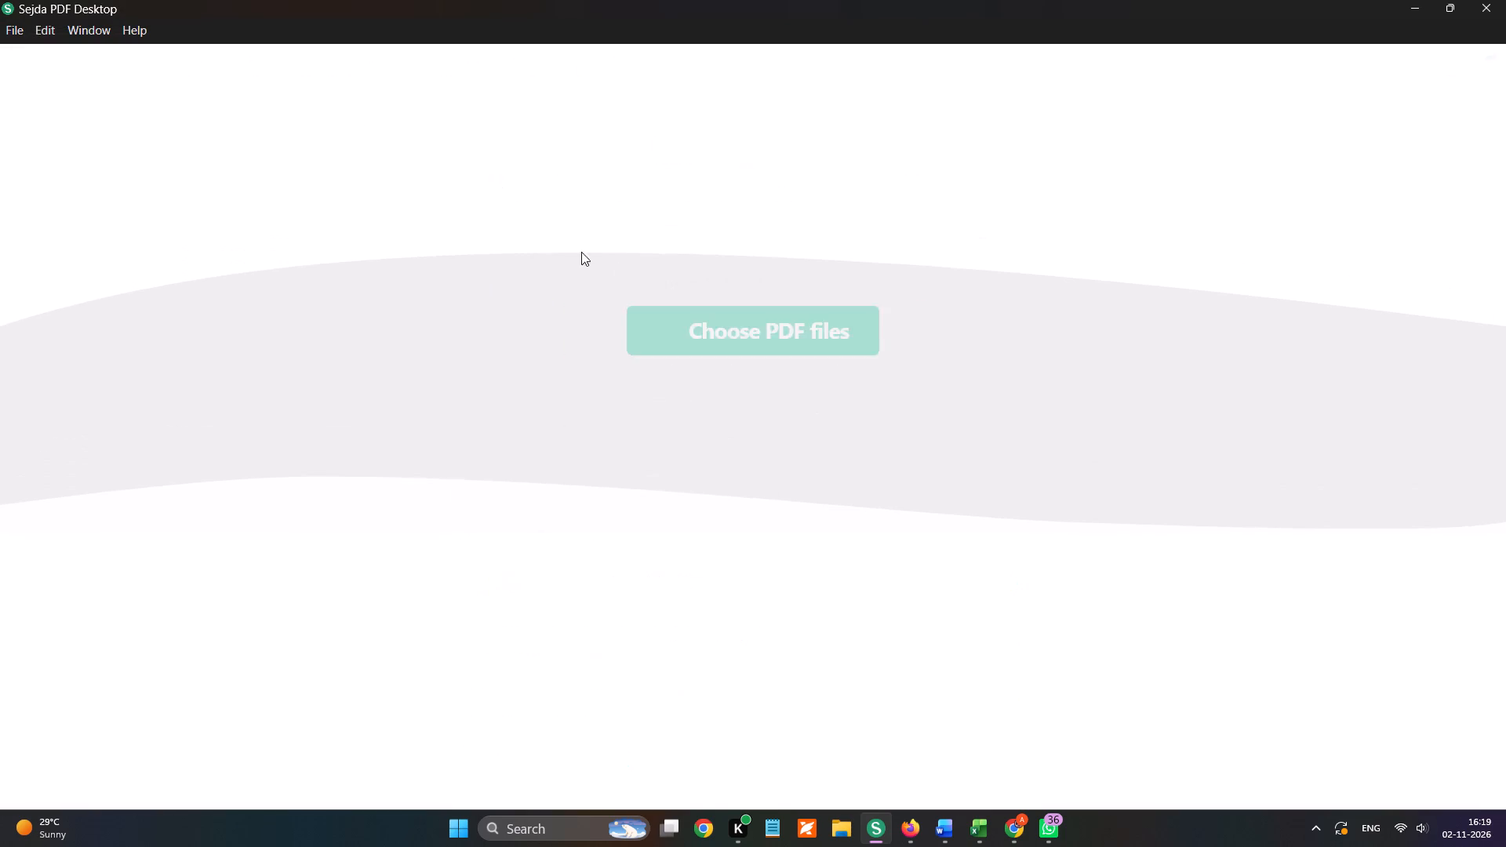
pyautogui.click(724, 315)
pyautogui.scroll(5, 122, 223)
pyautogui.click(112, 201)
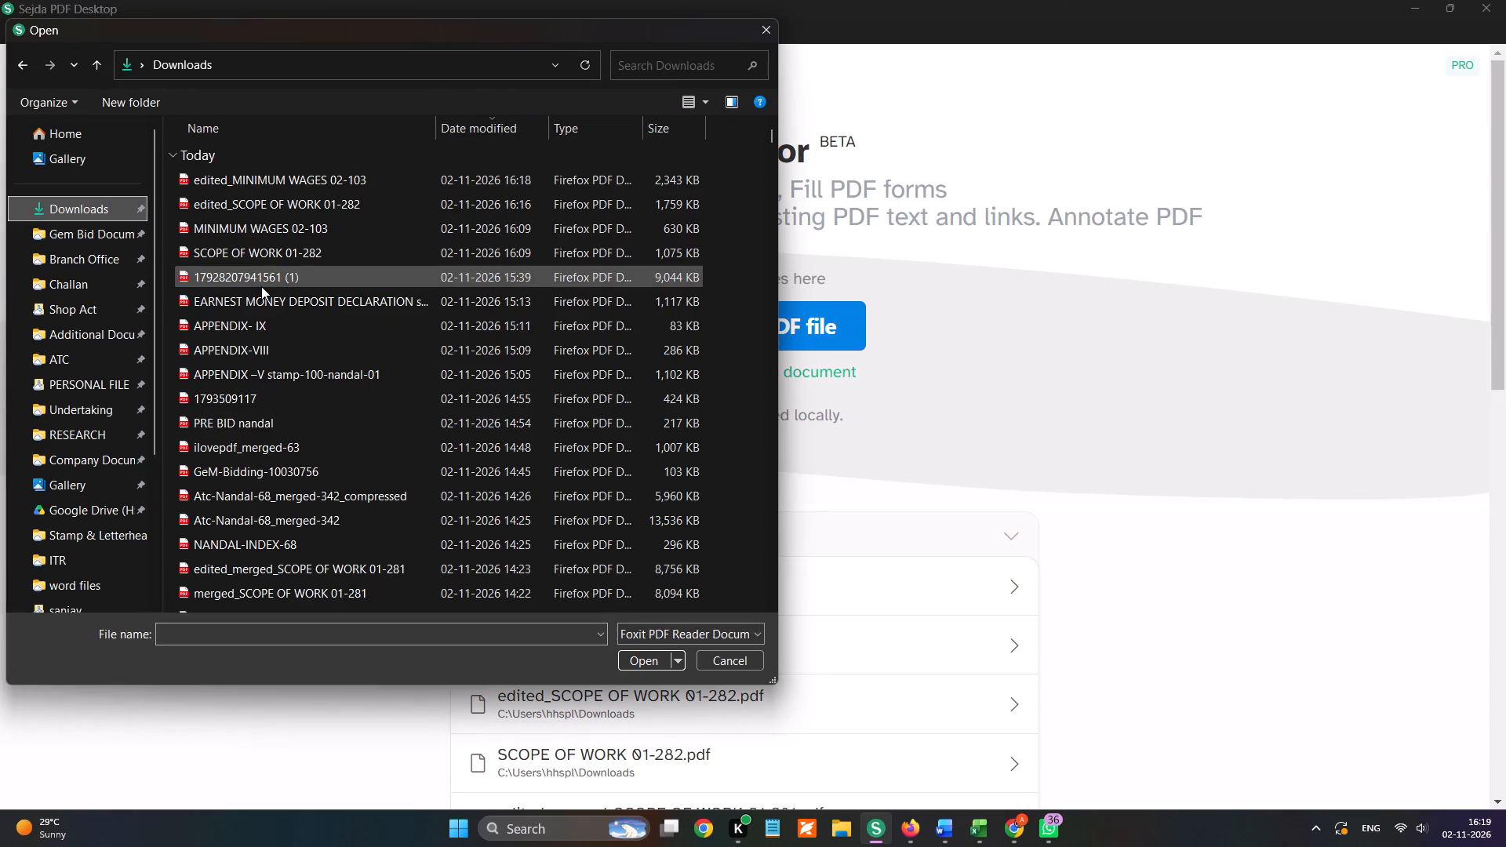
pyautogui.doubleClick(271, 349)
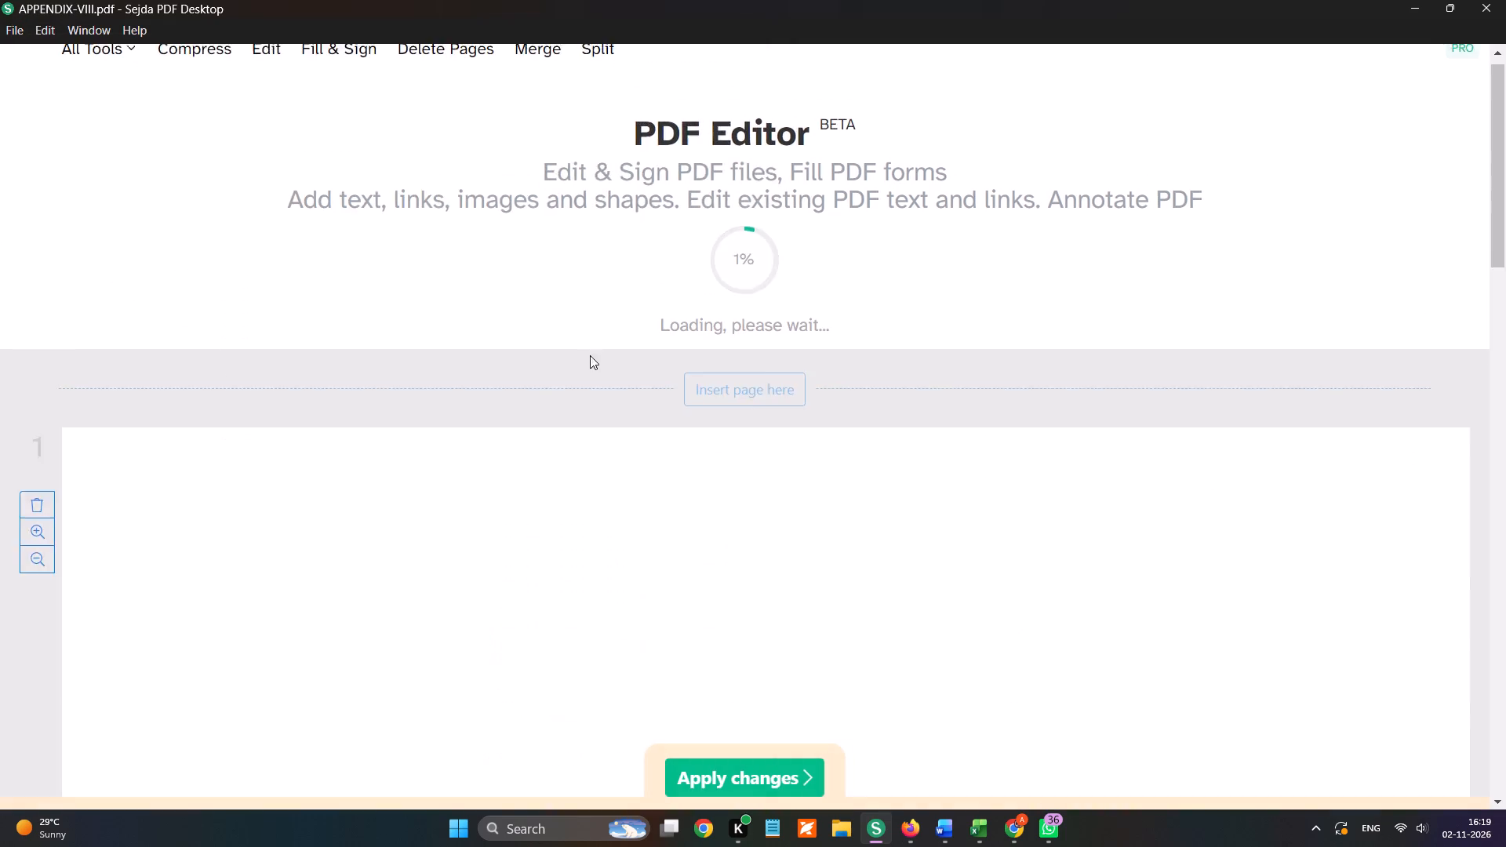
# Place the Nandal Services director signature beside the PLACE: DELHI line at the end of the APPENDIX-VIII undertaking.
pyautogui.click(682, 65)
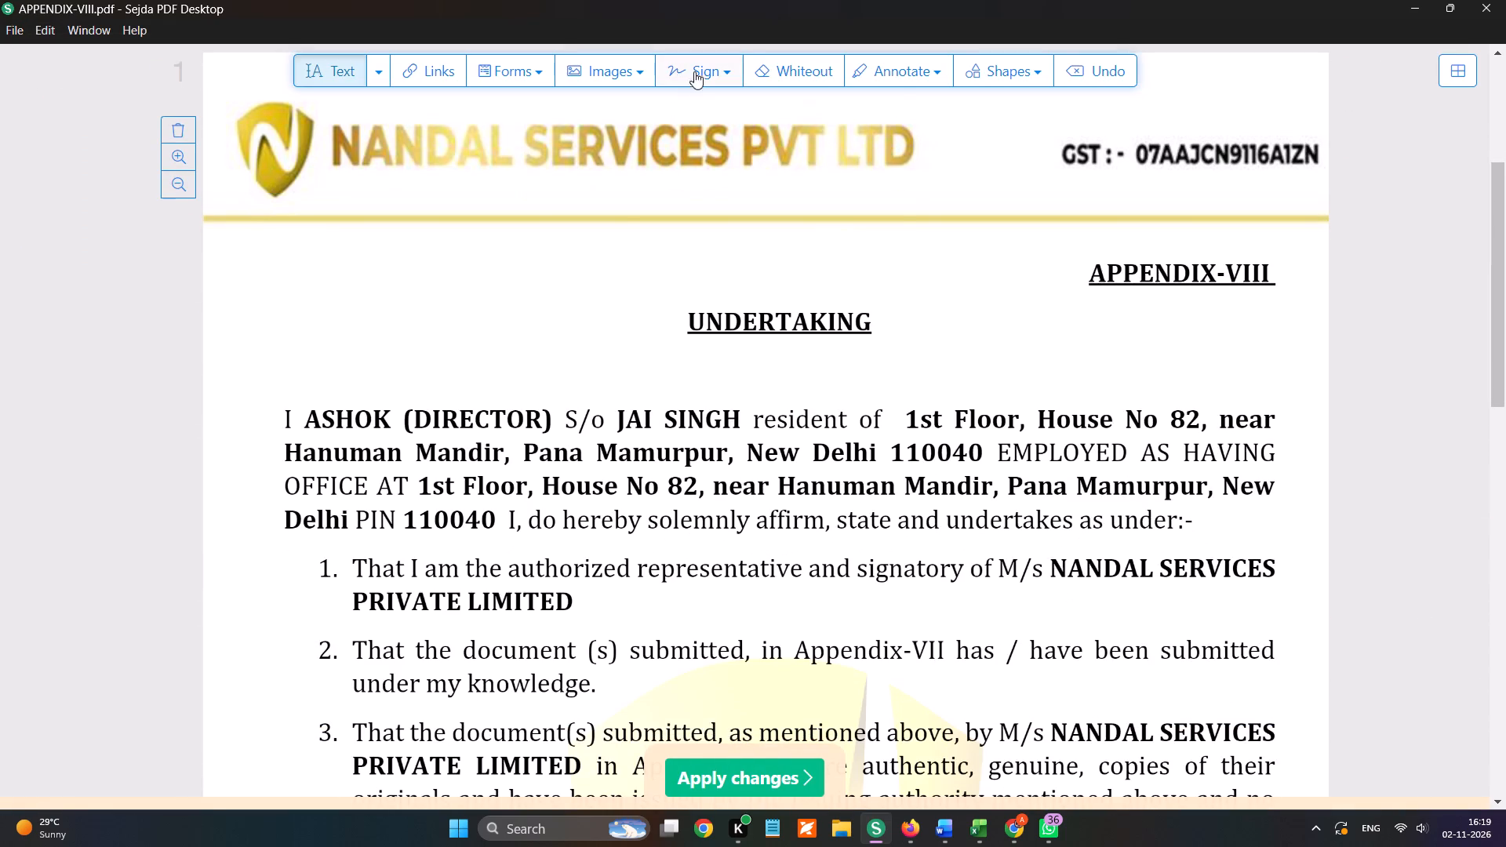
pyautogui.click(772, 238)
pyautogui.scroll(-4, 777, 285)
pyautogui.click(576, 351)
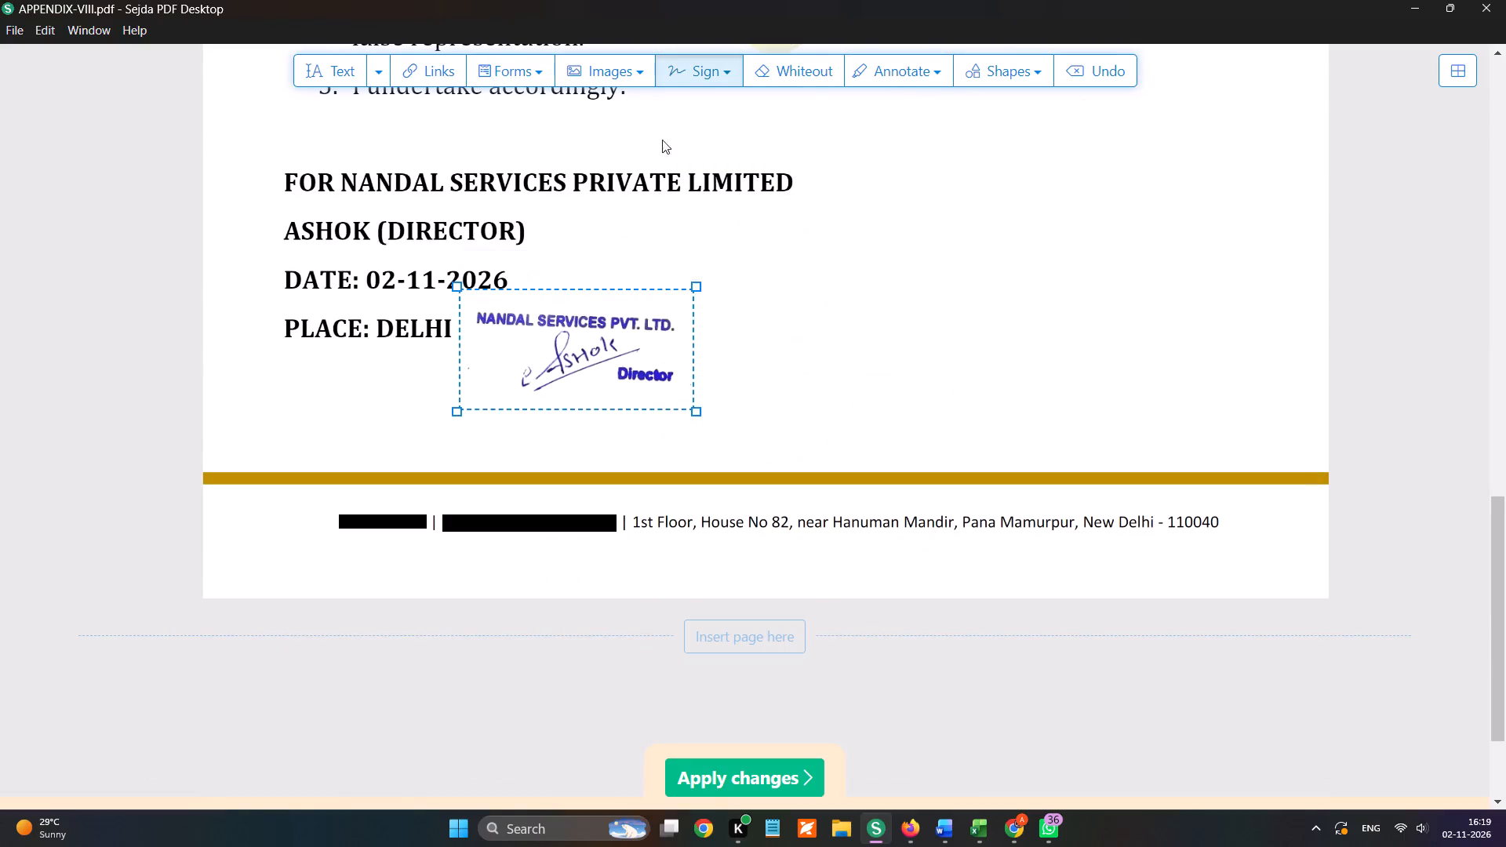
# Place the round Nandal Services stamp beside the director signature at the end of APPENDIX-VIII.
pyautogui.click(694, 65)
pyautogui.click(768, 125)
pyautogui.click(780, 319)
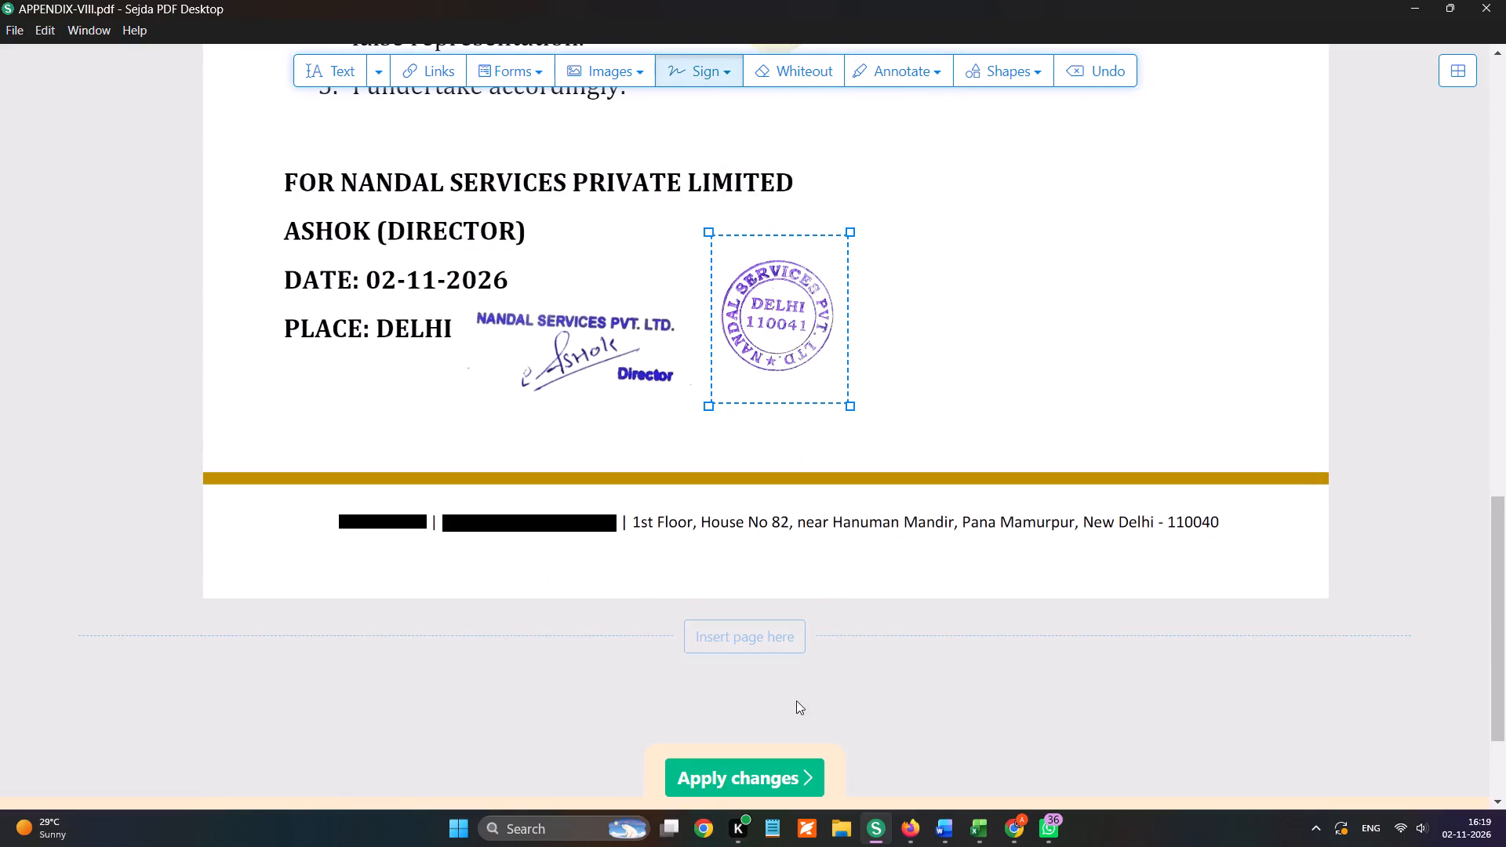
# Apply the changes and save the signed PDF in Downloads as edited_APPENDIX-VIII.
pyautogui.click(745, 765)
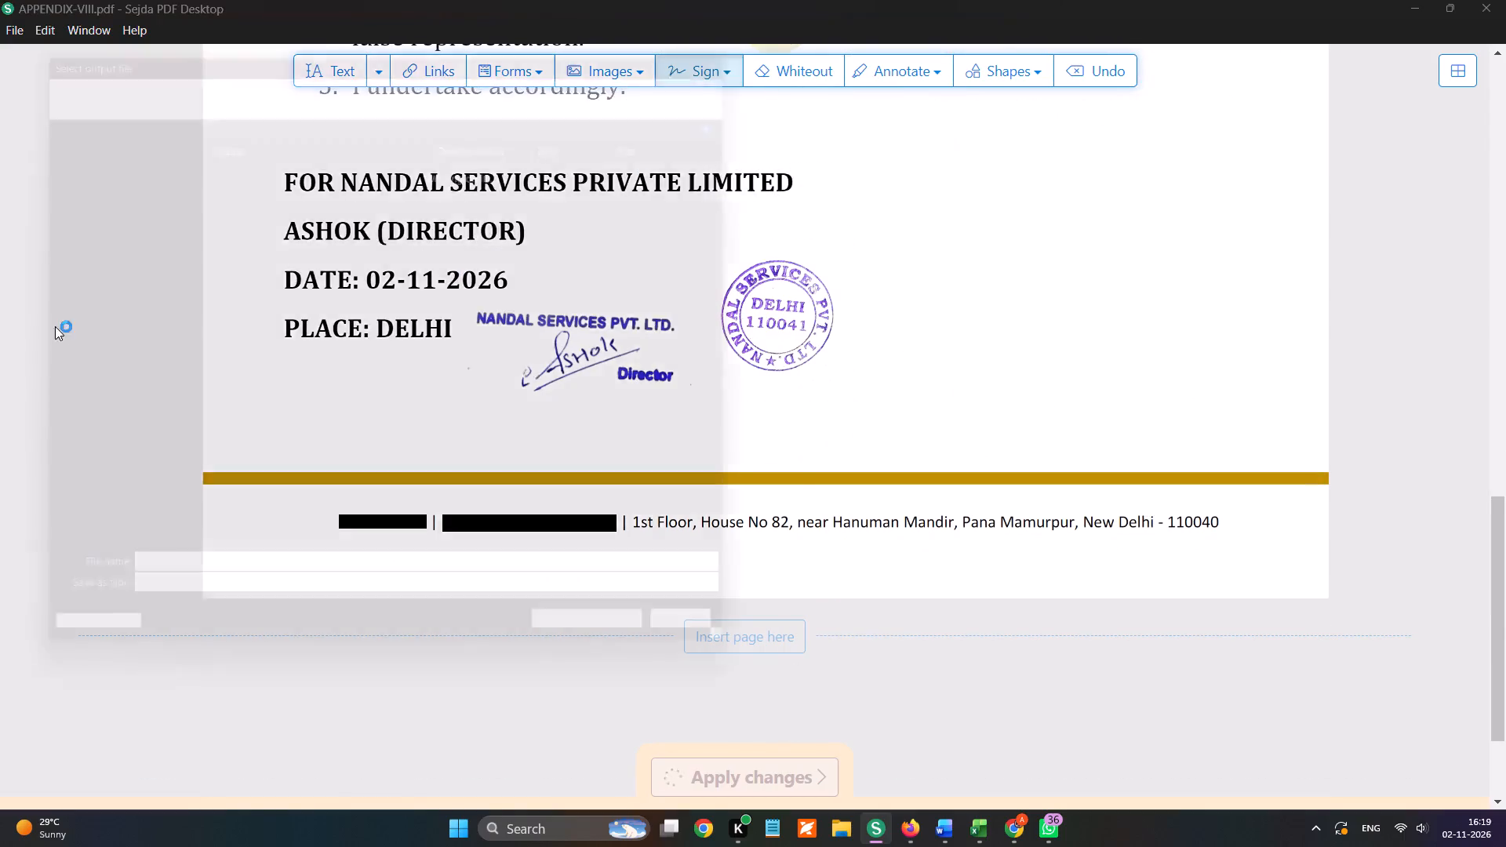
pyautogui.scroll(5, 53, 319)
pyautogui.click(89, 212)
pyautogui.click(664, 656)
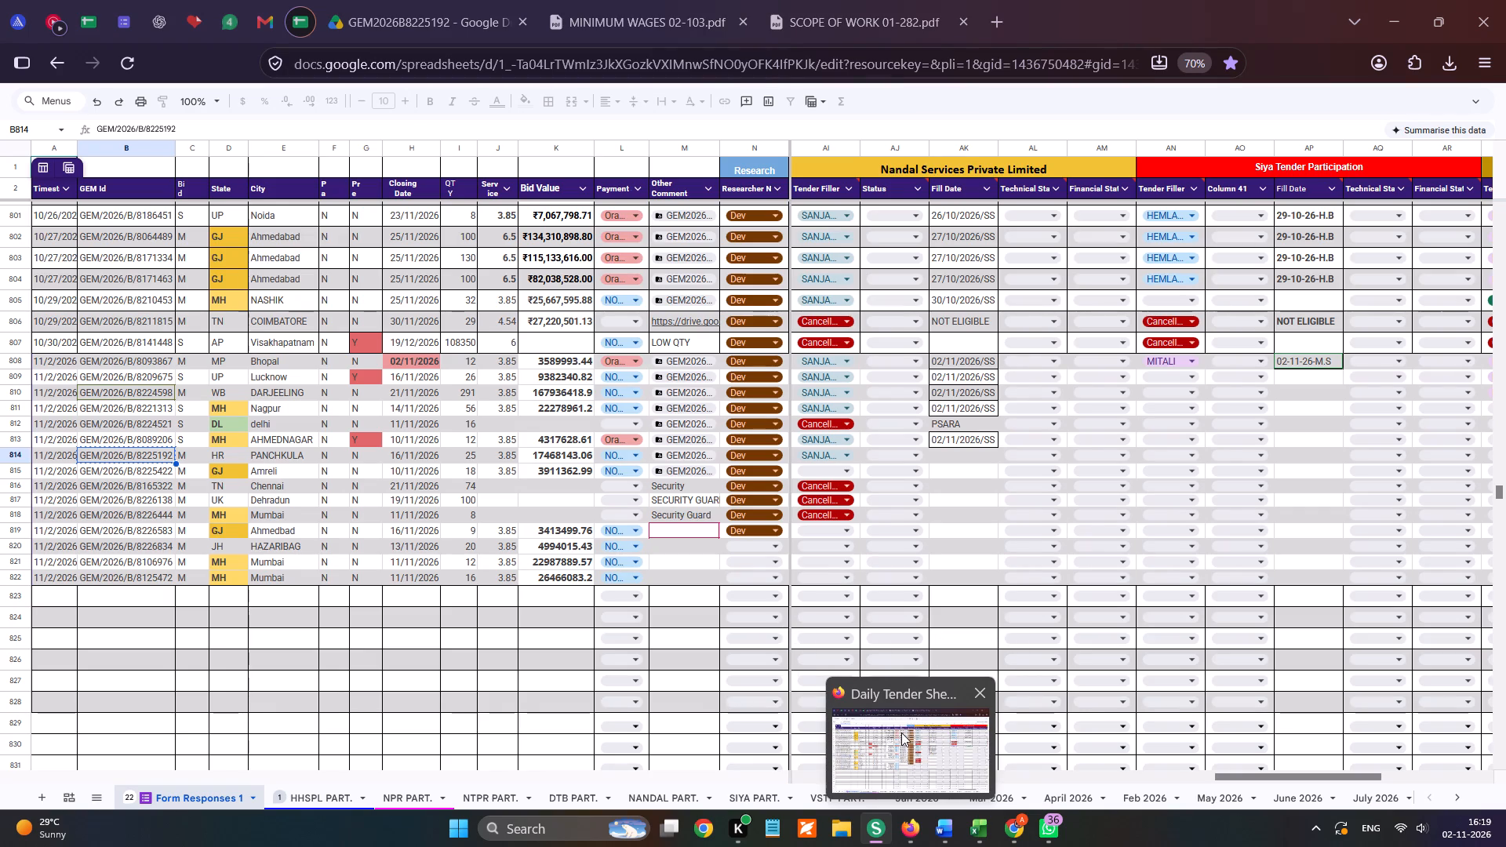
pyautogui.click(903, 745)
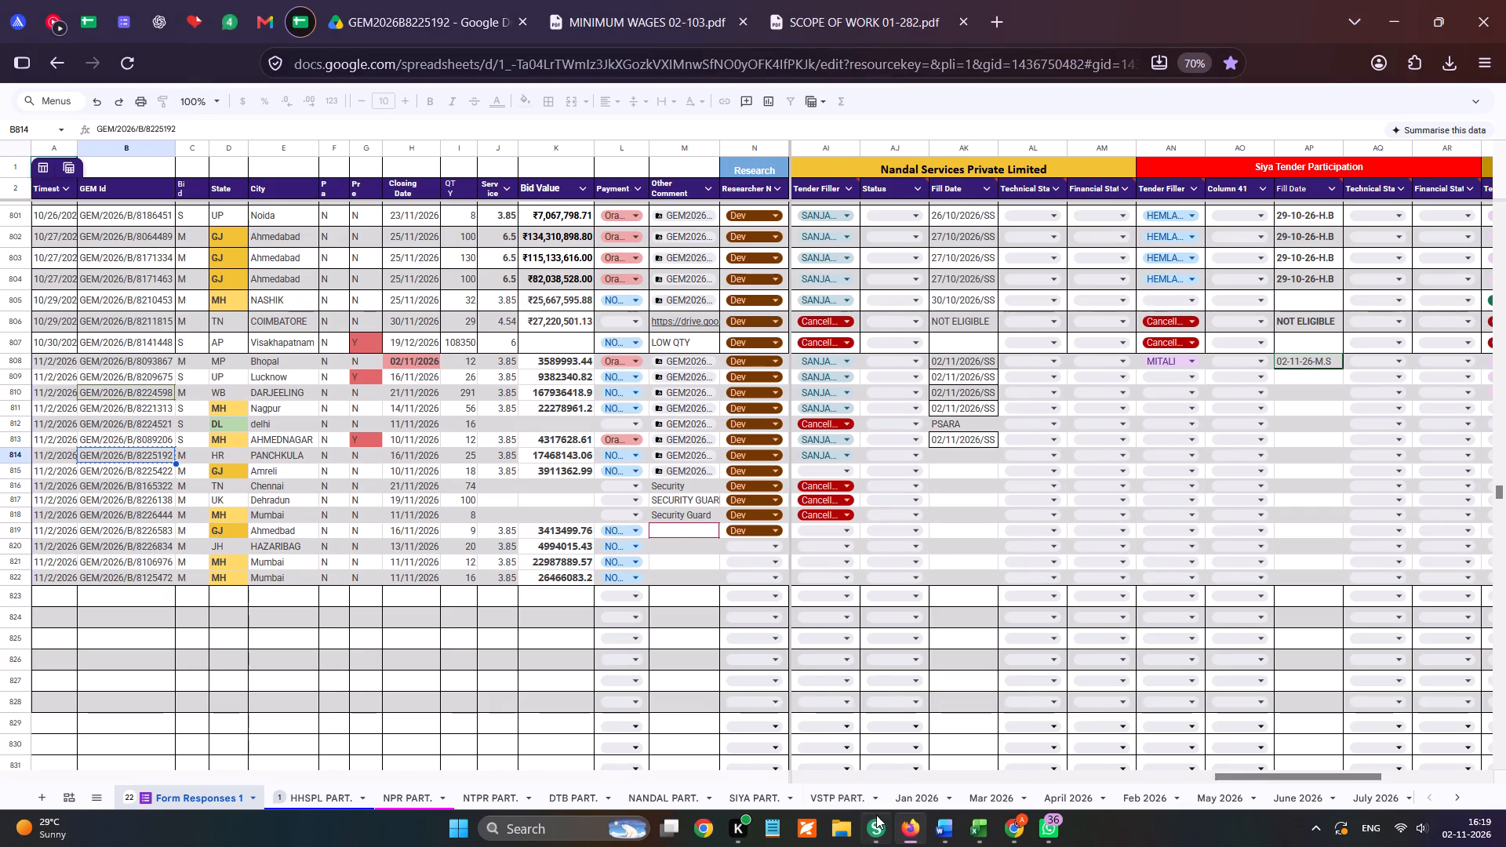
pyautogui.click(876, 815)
# Start a new PDF Editor task and open APPENDIX- IX from Downloads.
pyautogui.click(897, 234)
pyautogui.click(783, 314)
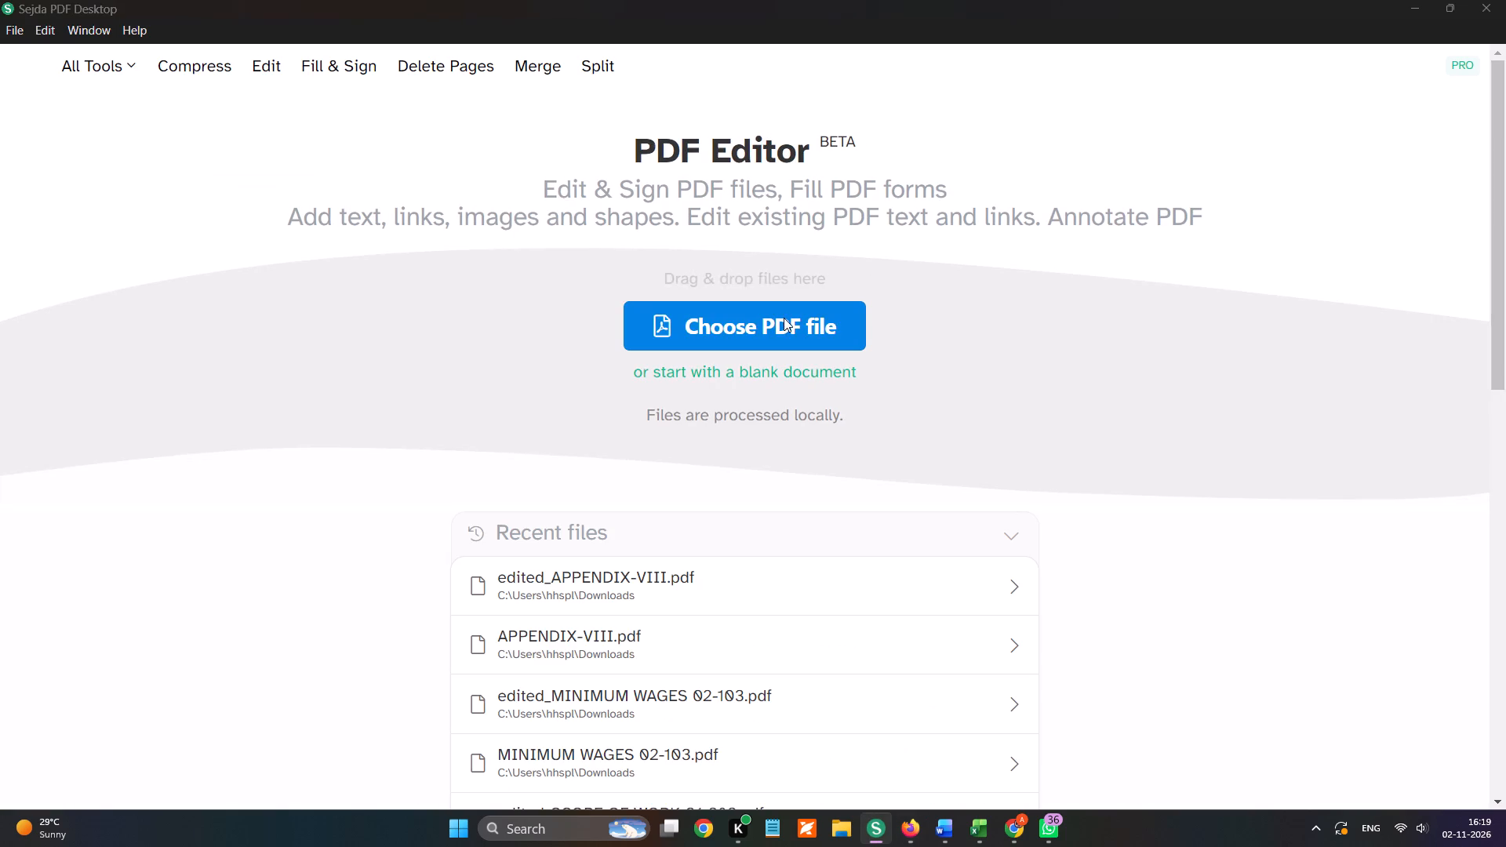
pyautogui.scroll(5, 81, 302)
pyautogui.click(100, 195)
pyautogui.click(119, 206)
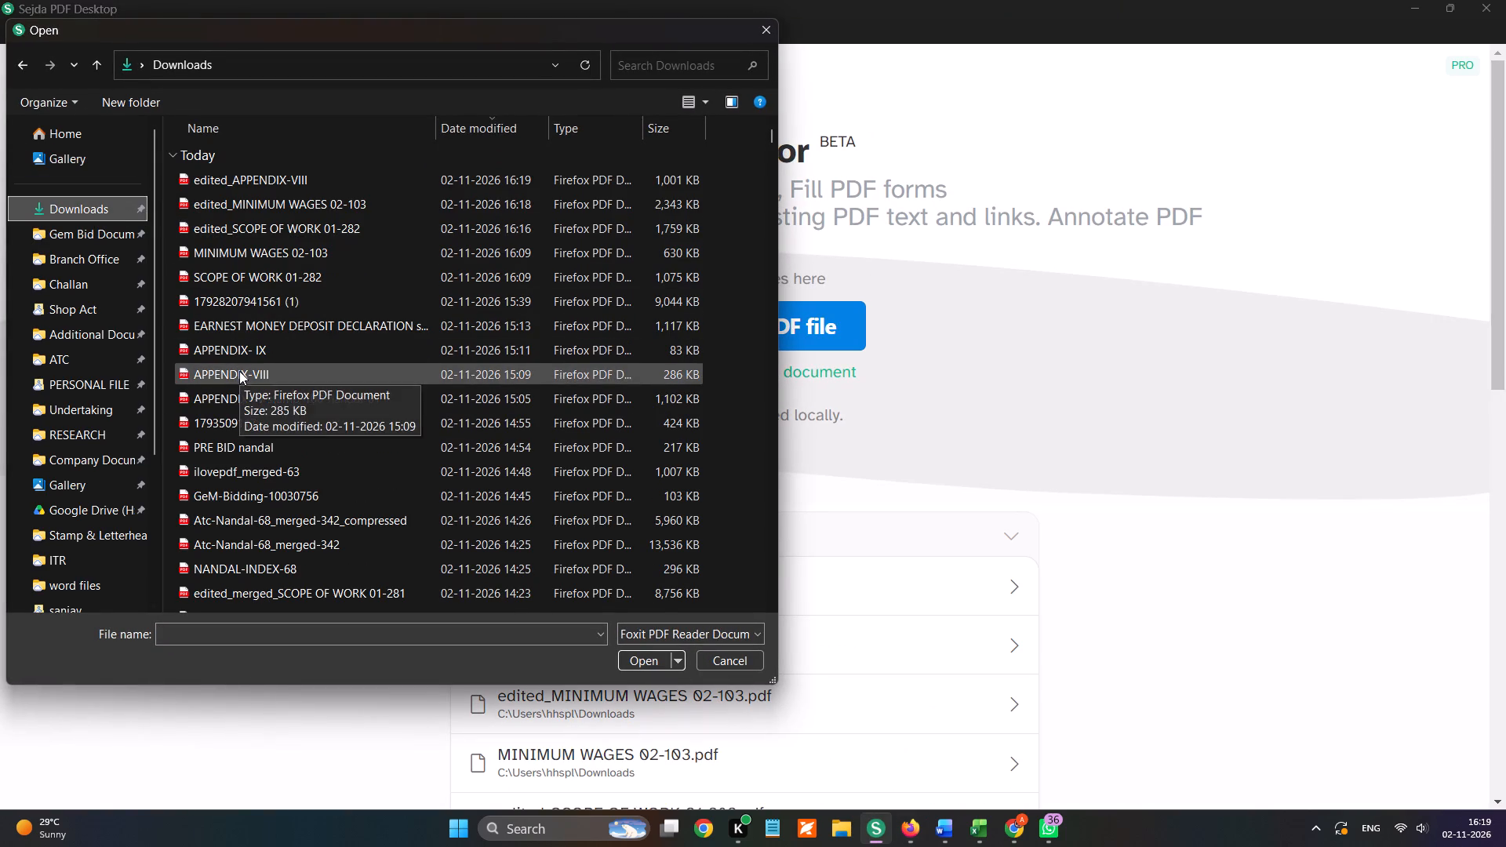
pyautogui.doubleClick(250, 348)
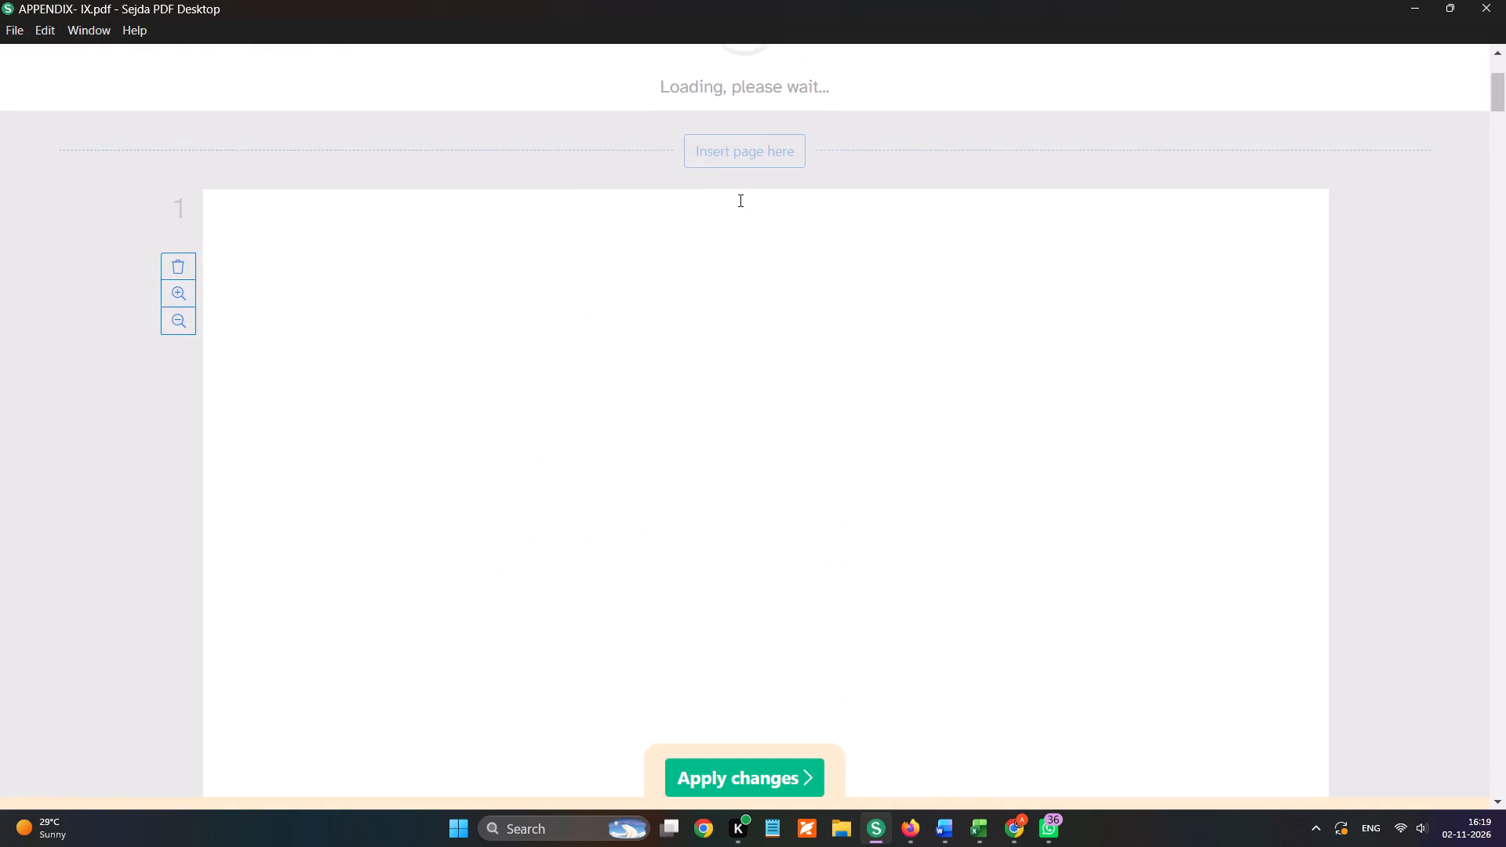
# Place the Nandal Services director signature and, beside it, the round company stamp below the text of APPENDIX- IX page 1.
pyautogui.click(695, 78)
pyautogui.click(767, 232)
pyautogui.scroll(-1, 771, 267)
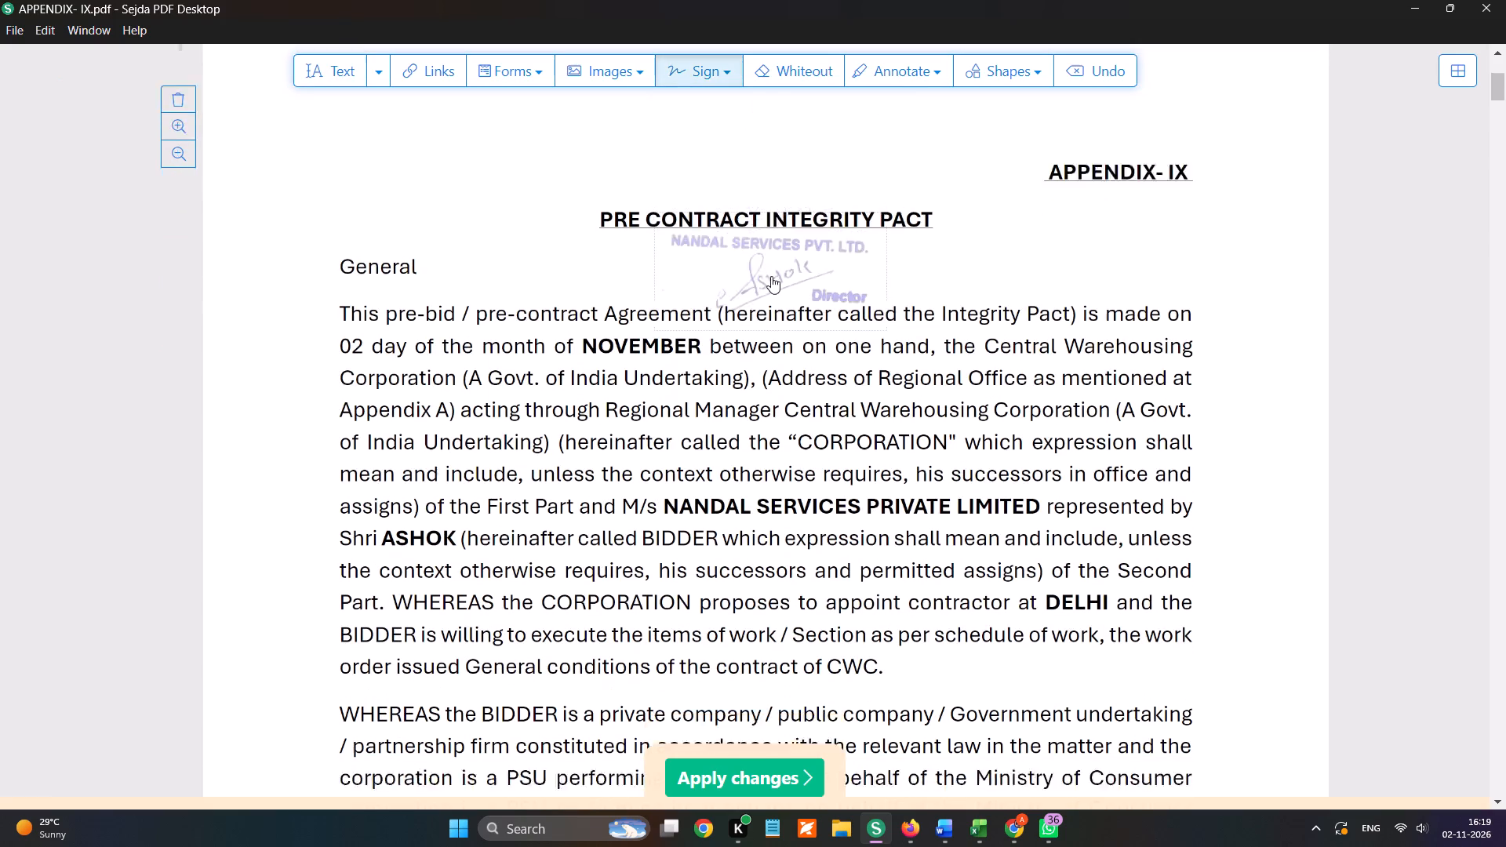
pyautogui.scroll(-3, 771, 276)
pyautogui.click(488, 506)
pyautogui.click(726, 63)
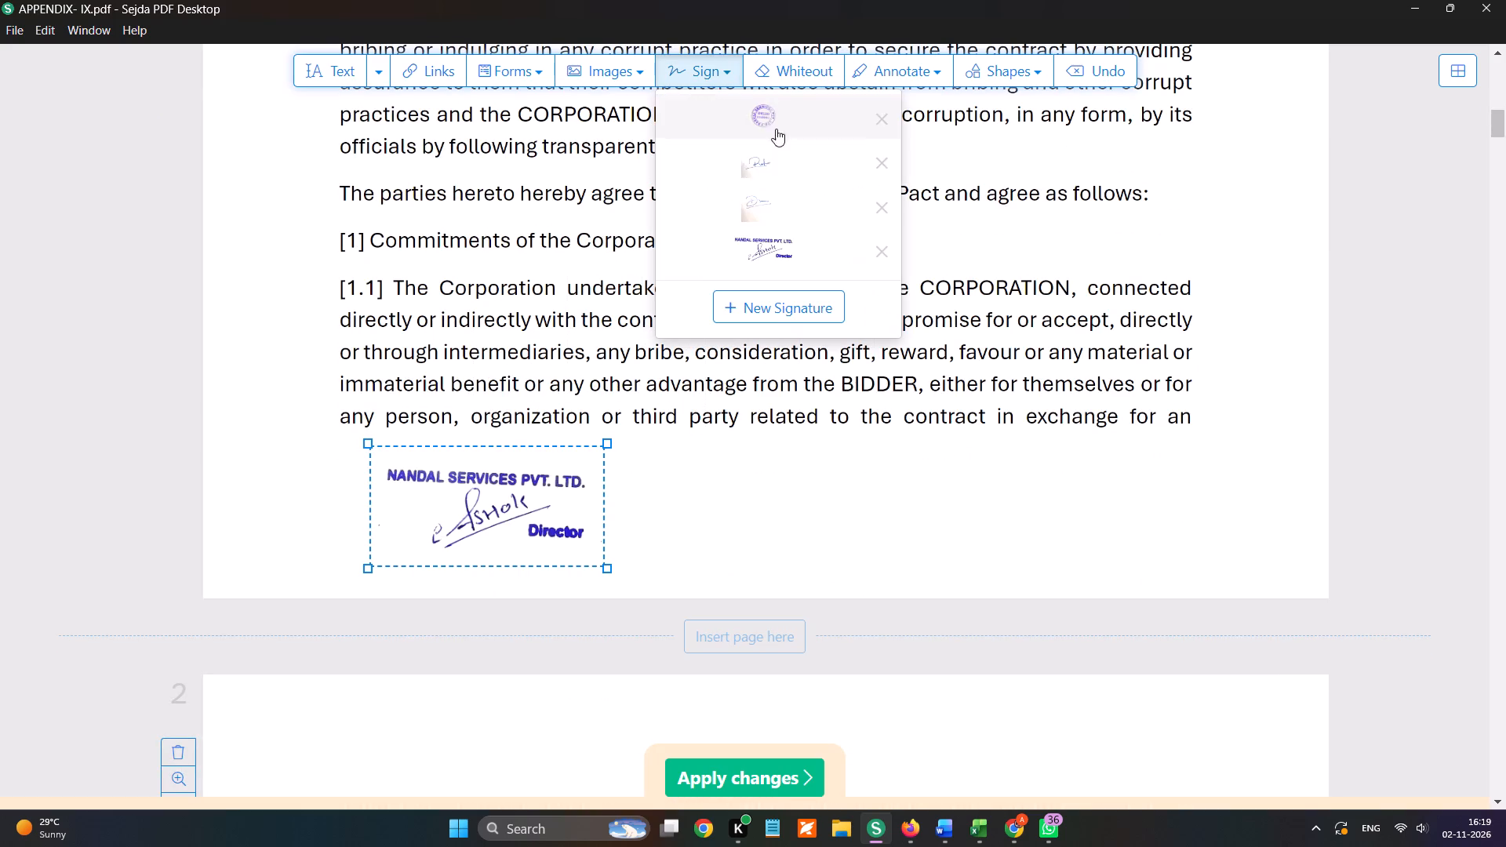
pyautogui.click(756, 122)
pyautogui.click(700, 485)
# Repeat both the round stamp and the director signature on all pages of APPENDIX- IX.
pyautogui.click(686, 389)
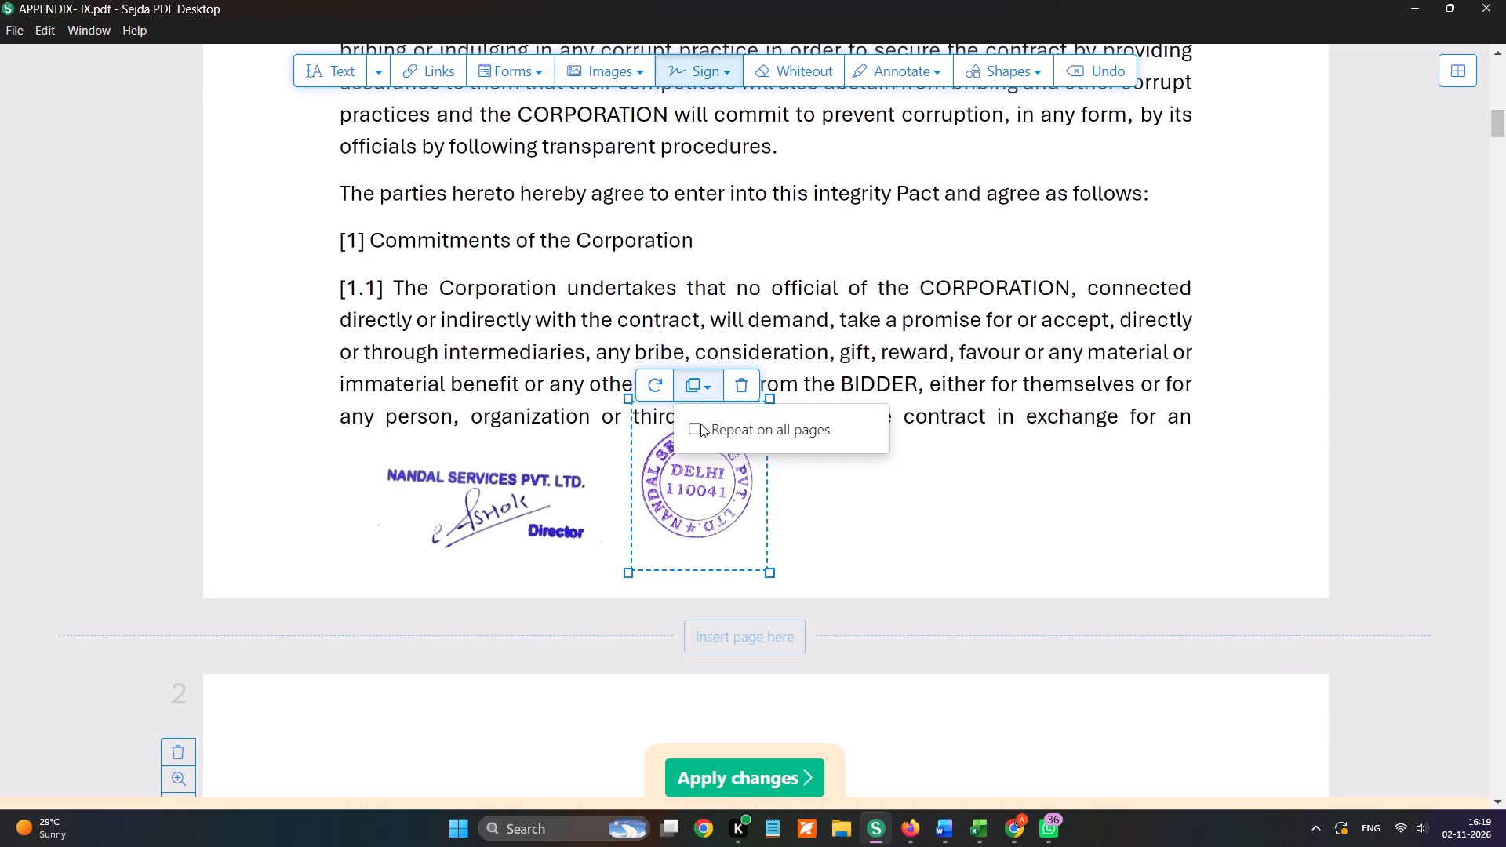
pyautogui.click(700, 426)
pyautogui.click(443, 432)
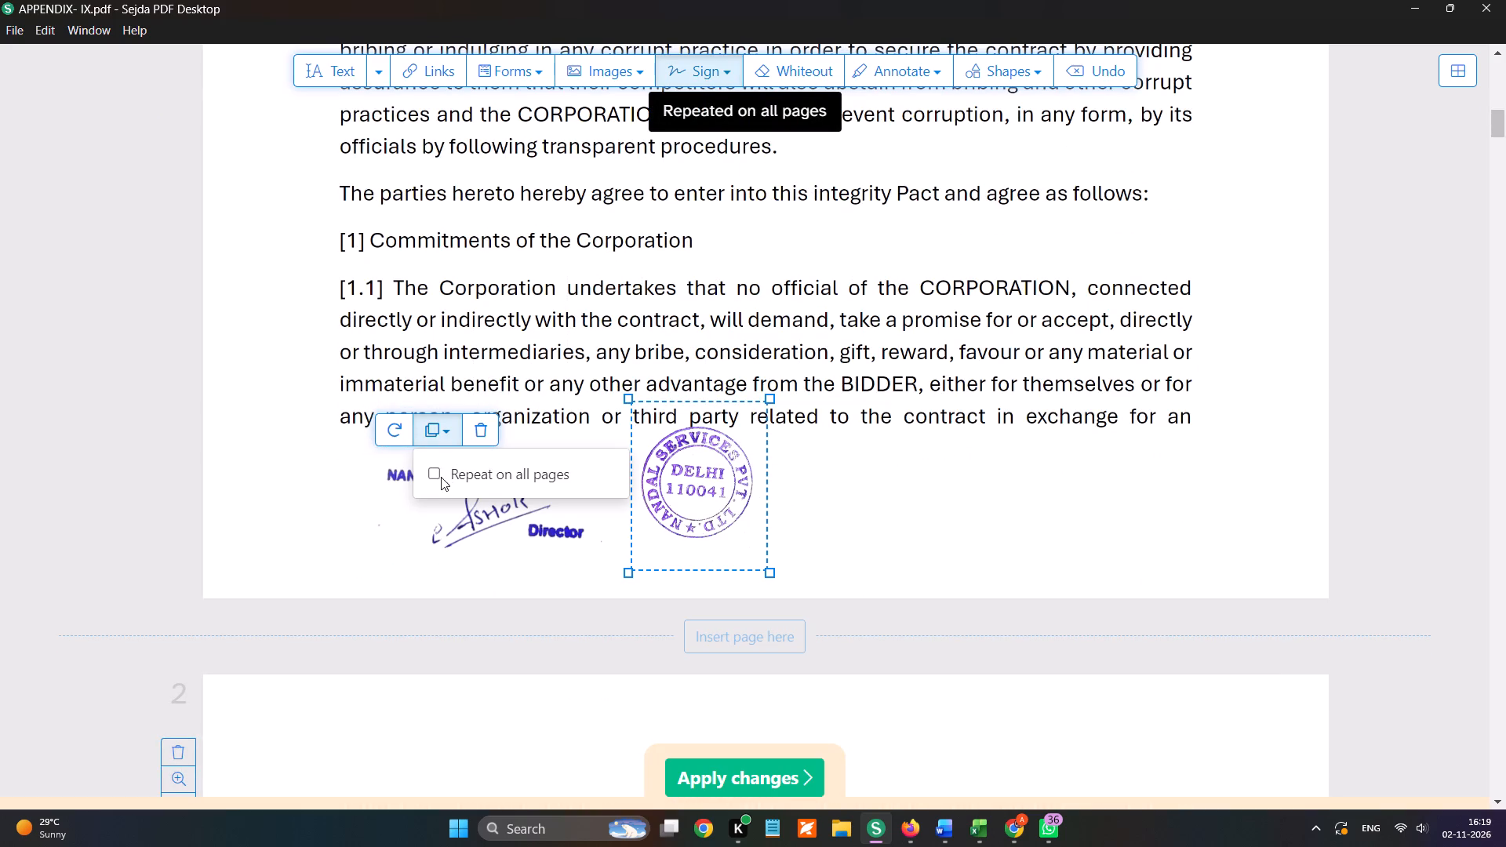
pyautogui.click(440, 476)
# Examine the placement of the repeated signature and stamp through the pages of APPENDIX- IX.
pyautogui.scroll(-7, 453, 475)
pyautogui.scroll(-6, 624, 410)
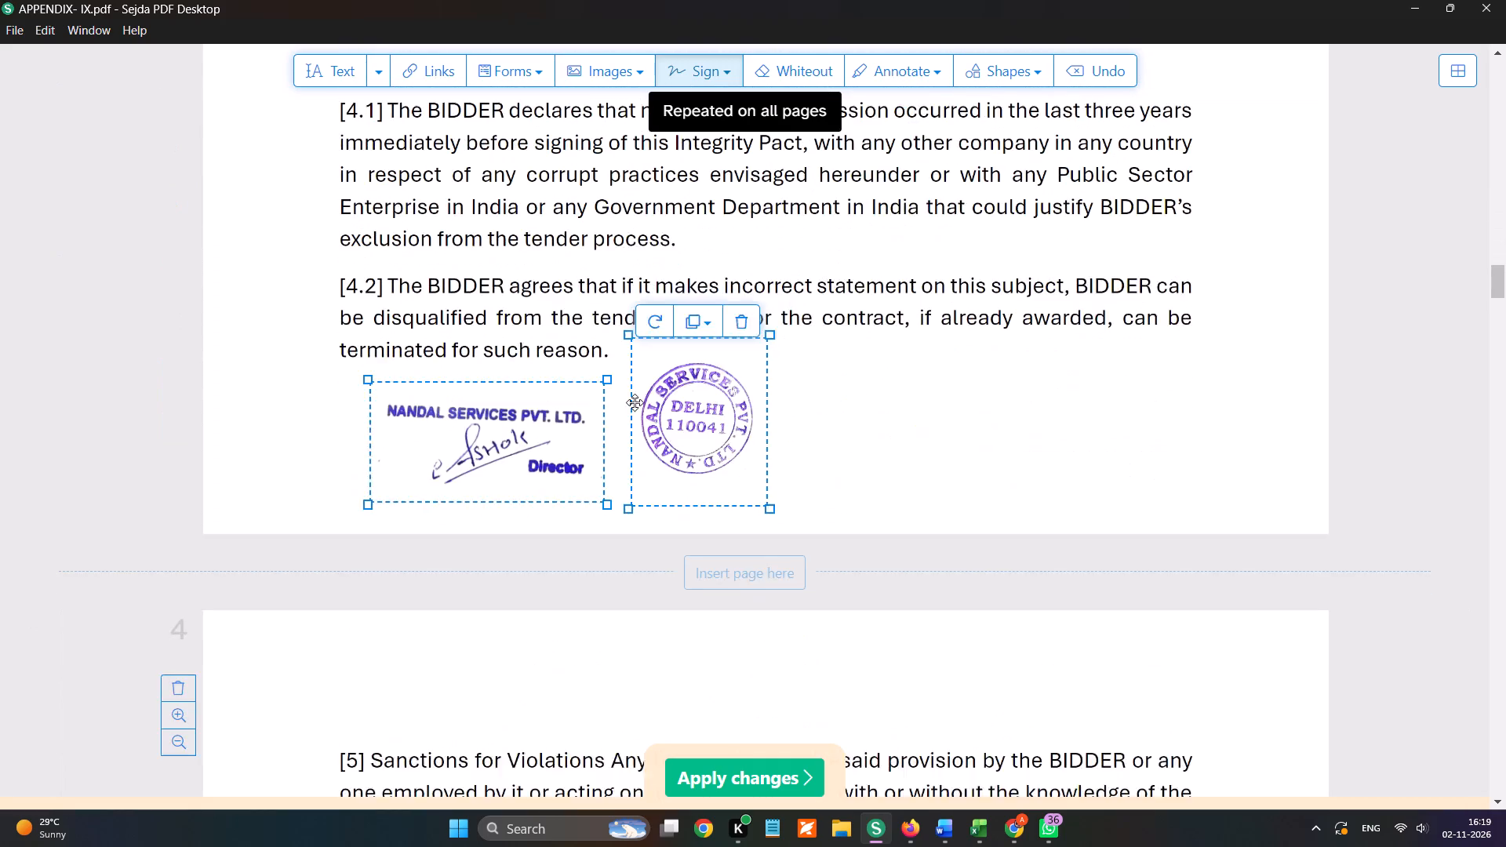
pyautogui.scroll(-6, 635, 402)
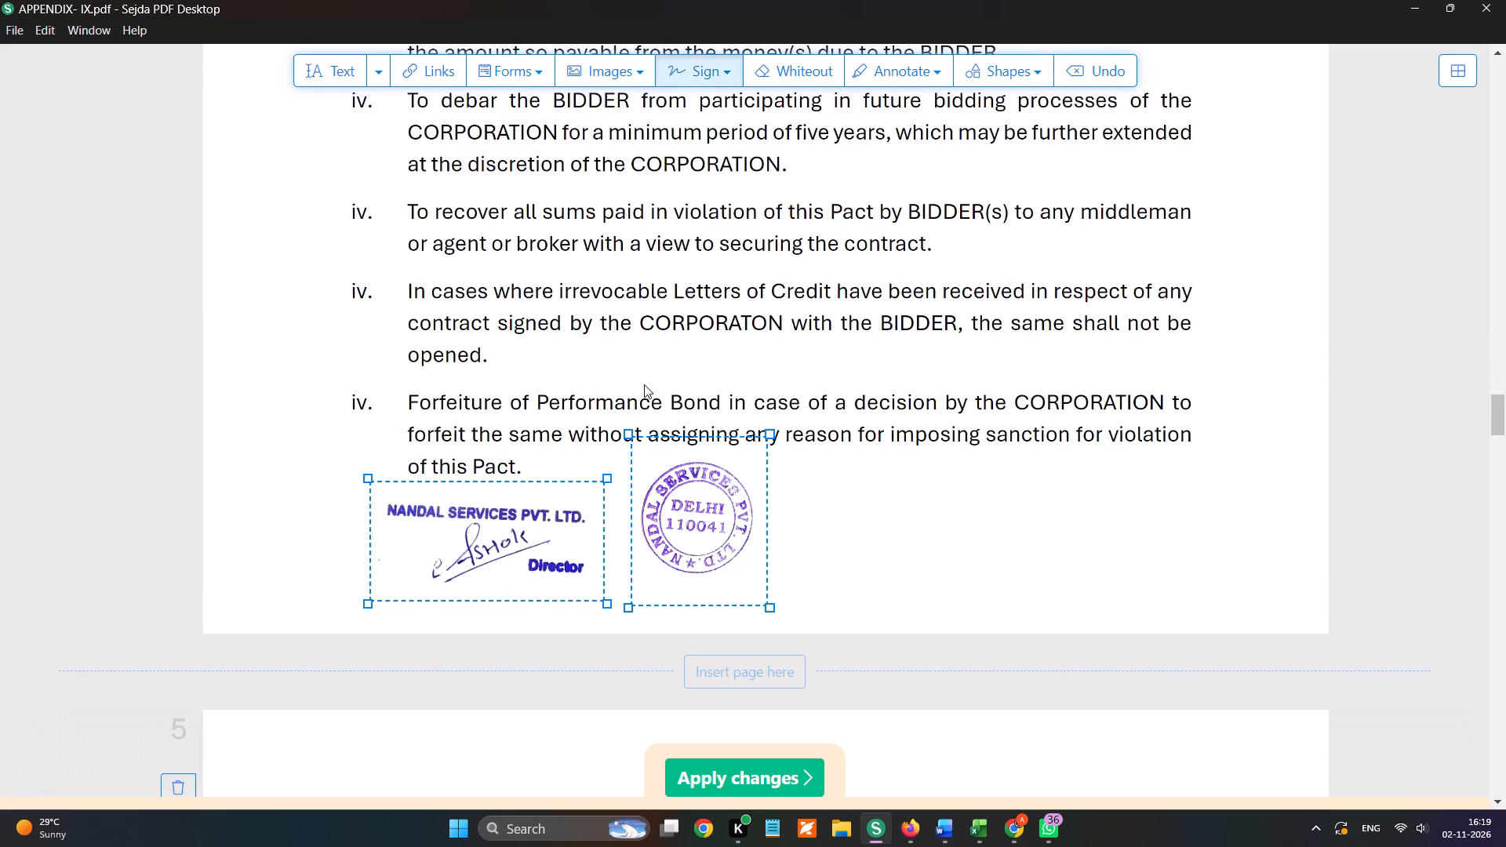
pyautogui.scroll(-4, 626, 341)
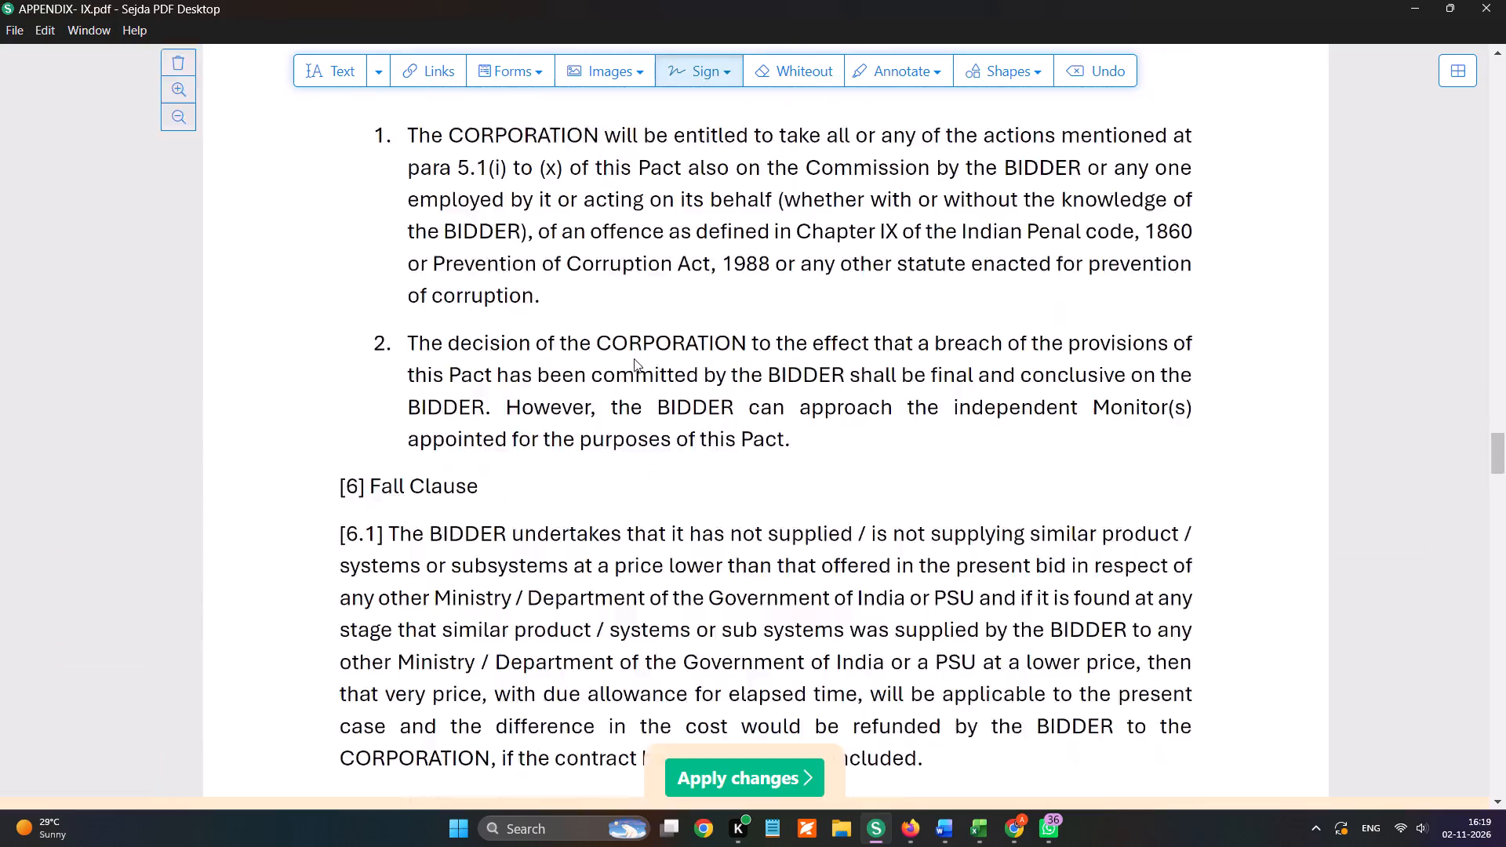
pyautogui.scroll(-13, 642, 356)
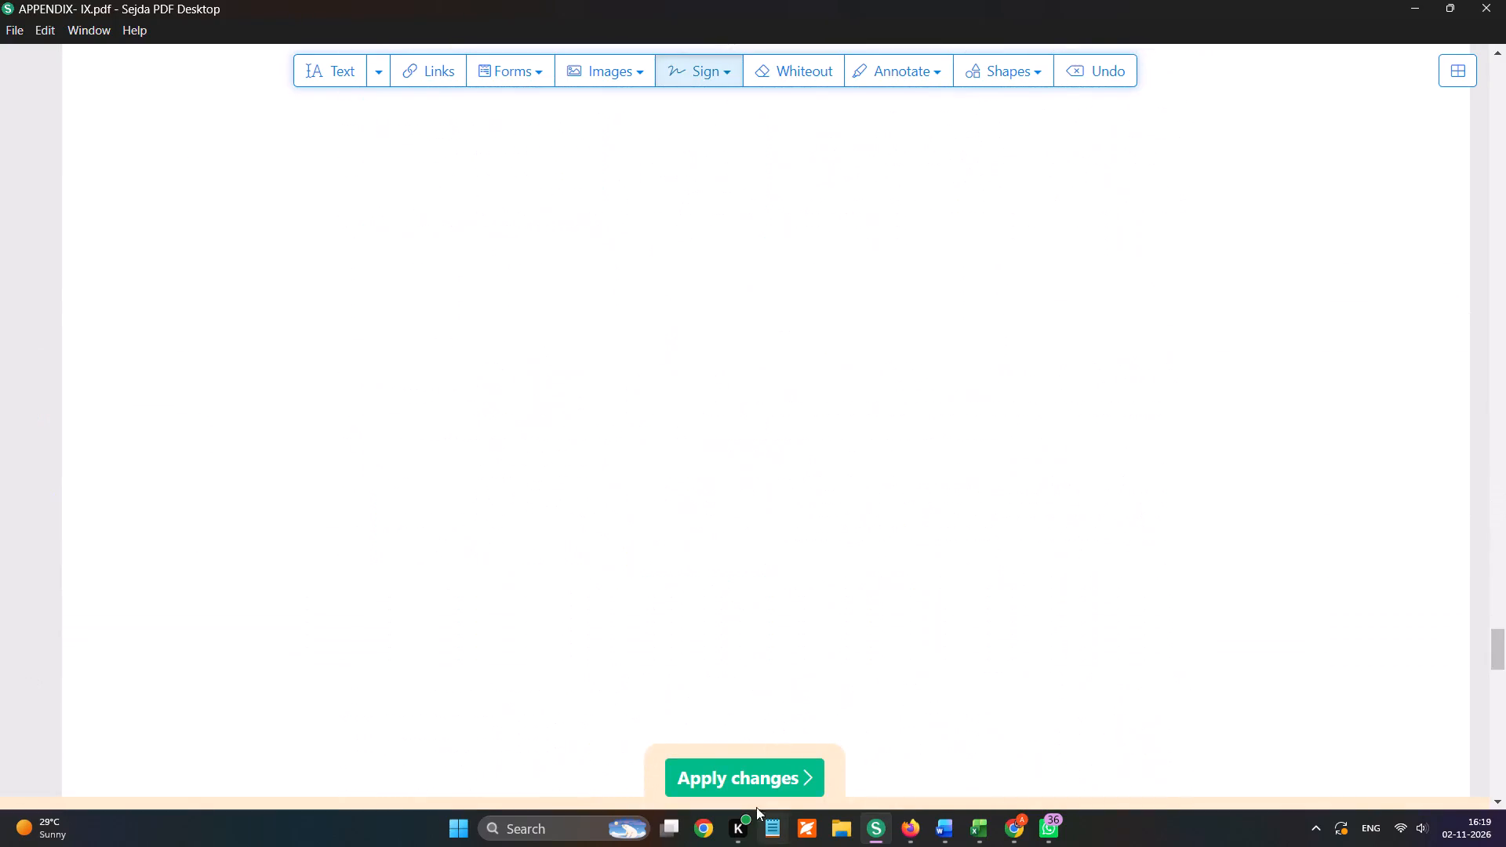
# Apply the changes and save the signed PDF in Downloads as edited_APPENDIX- IX.
pyautogui.click(753, 772)
pyautogui.scroll(6, 67, 238)
pyautogui.click(70, 205)
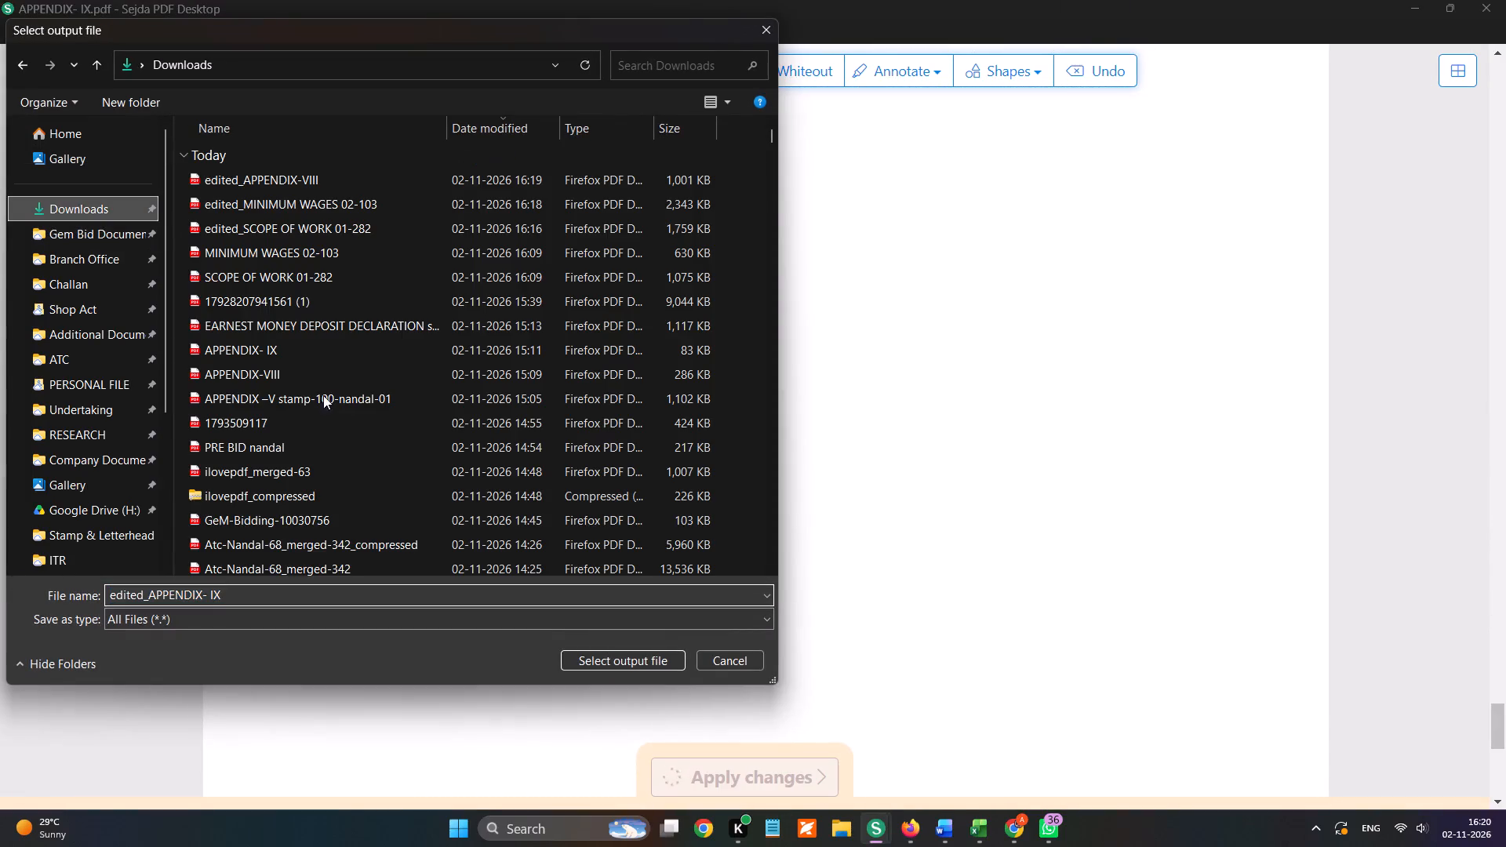
pyautogui.click(656, 656)
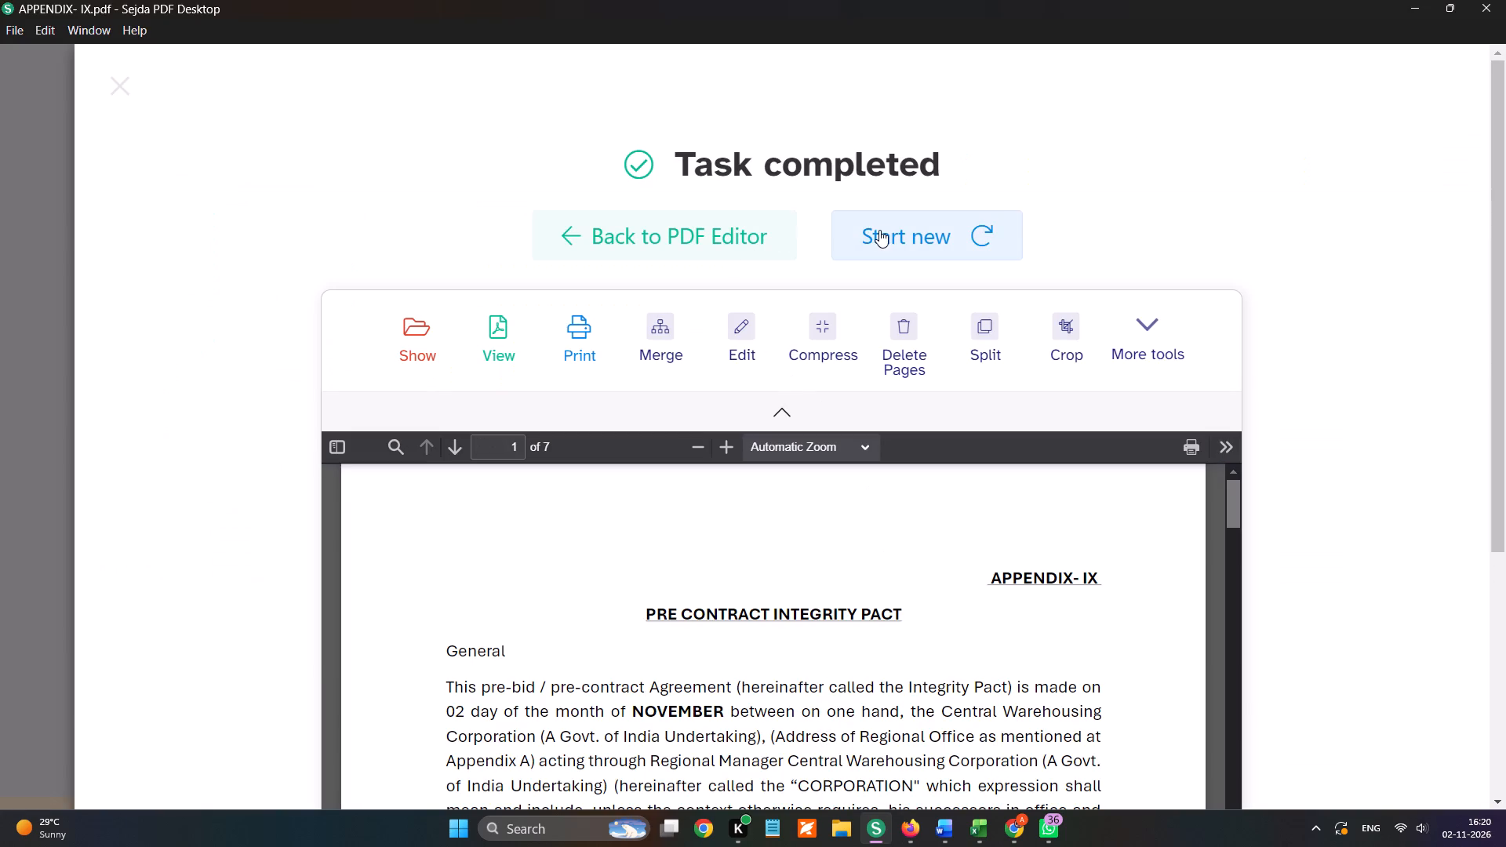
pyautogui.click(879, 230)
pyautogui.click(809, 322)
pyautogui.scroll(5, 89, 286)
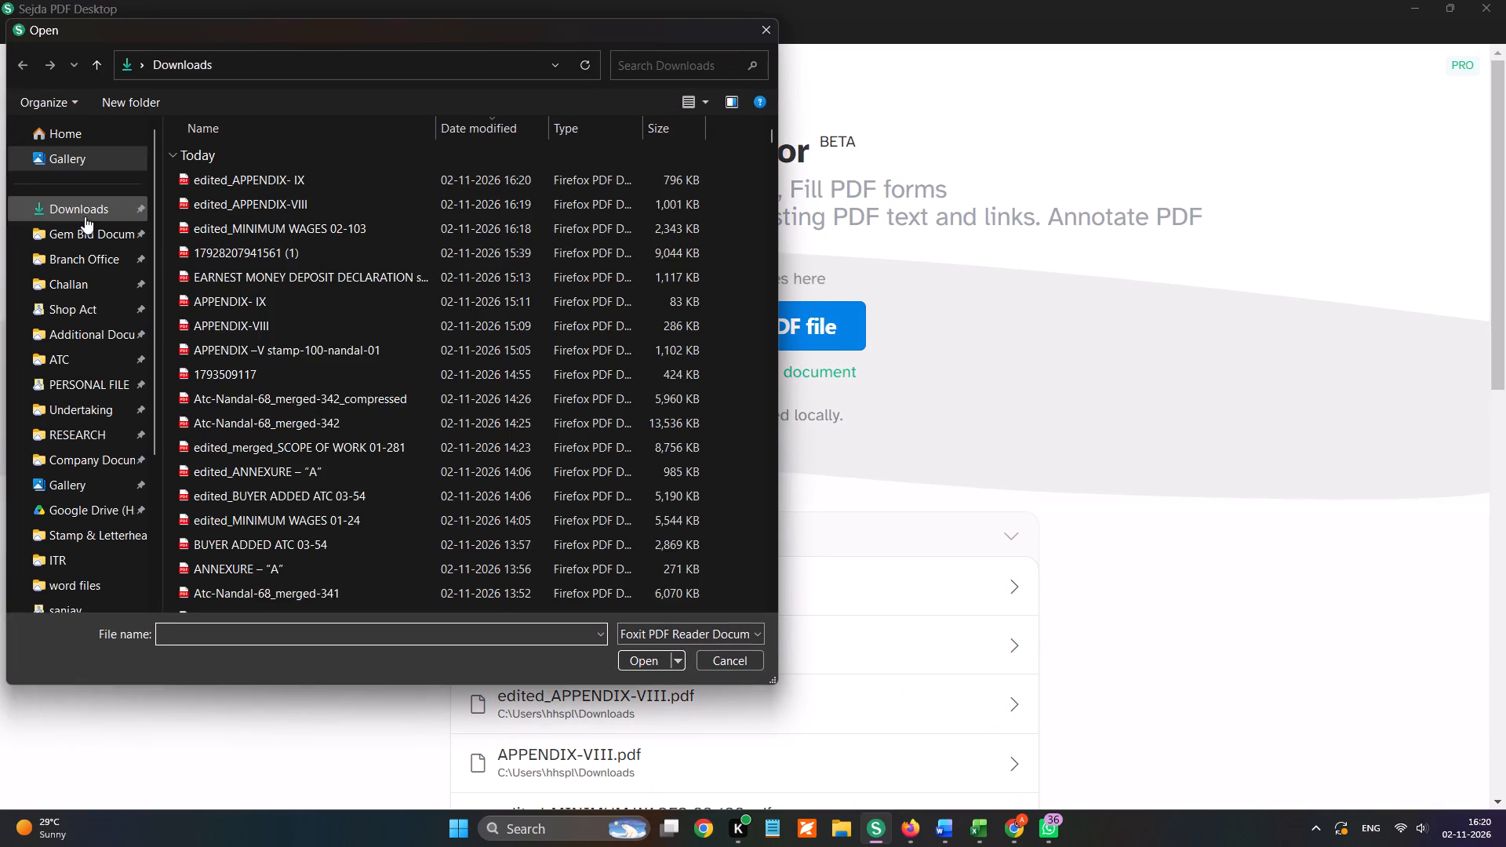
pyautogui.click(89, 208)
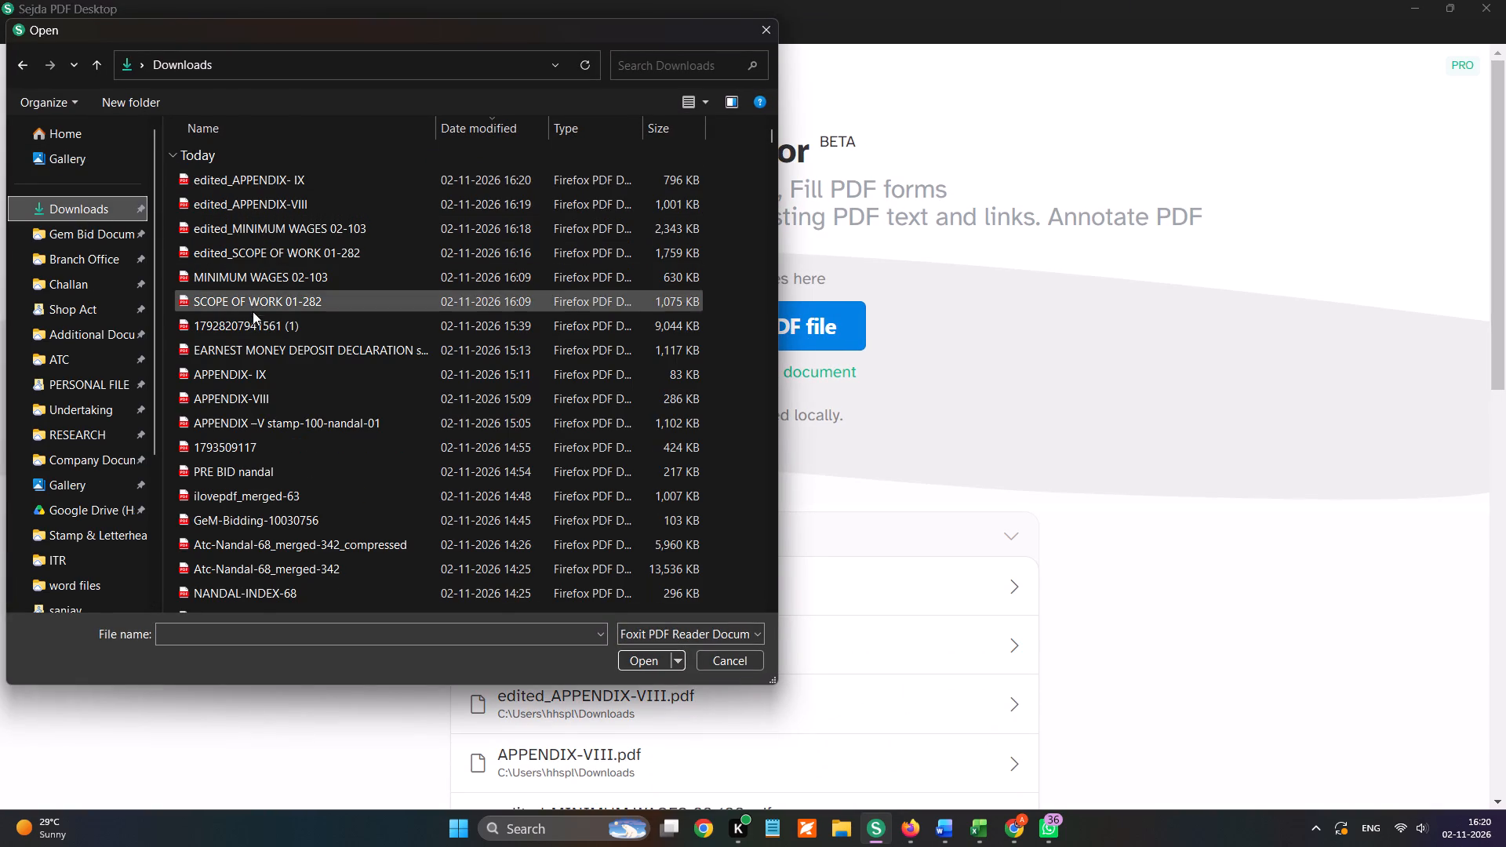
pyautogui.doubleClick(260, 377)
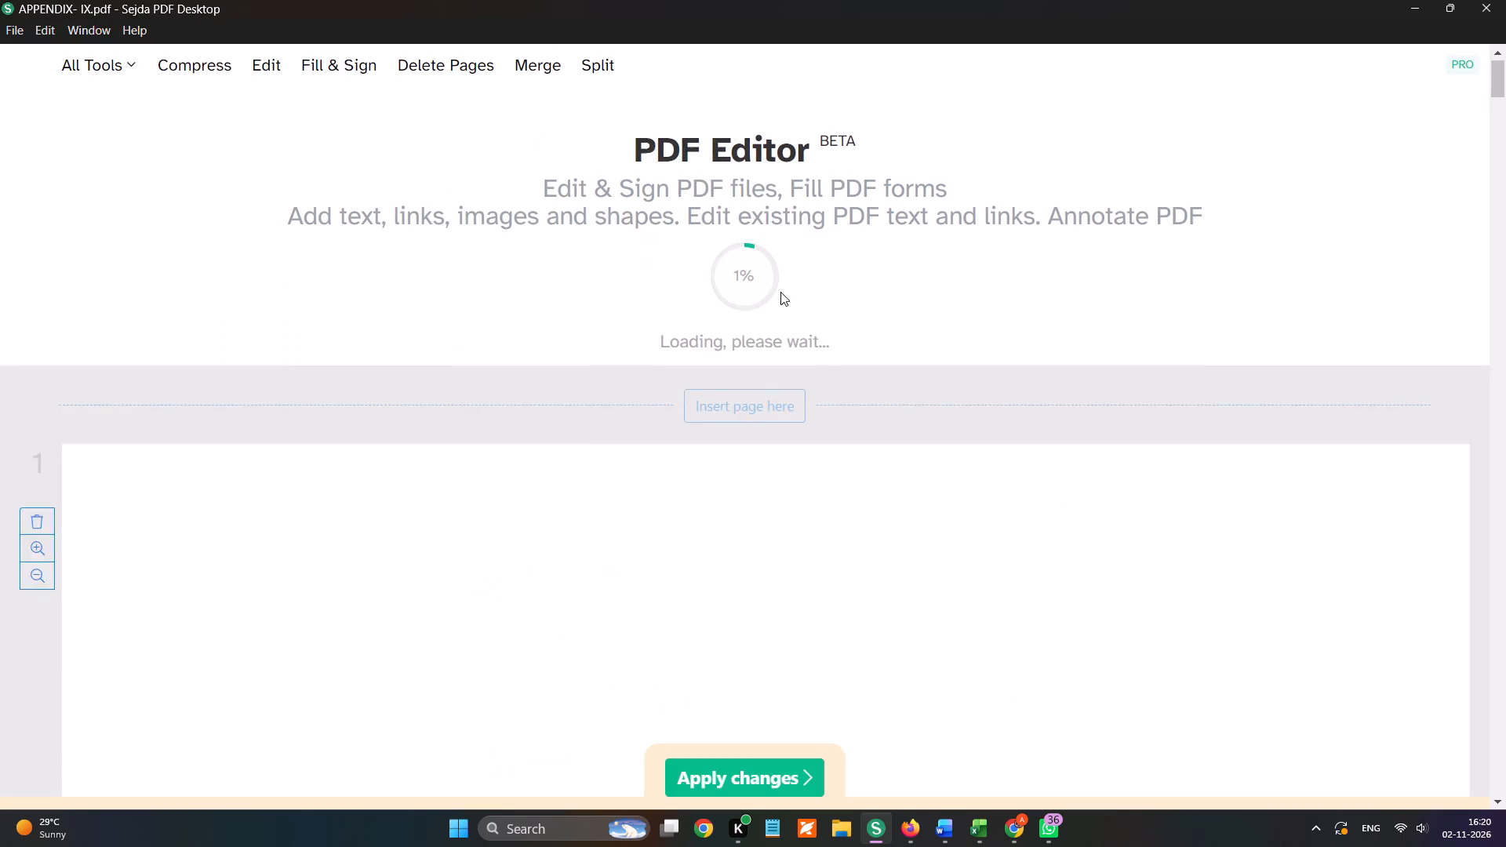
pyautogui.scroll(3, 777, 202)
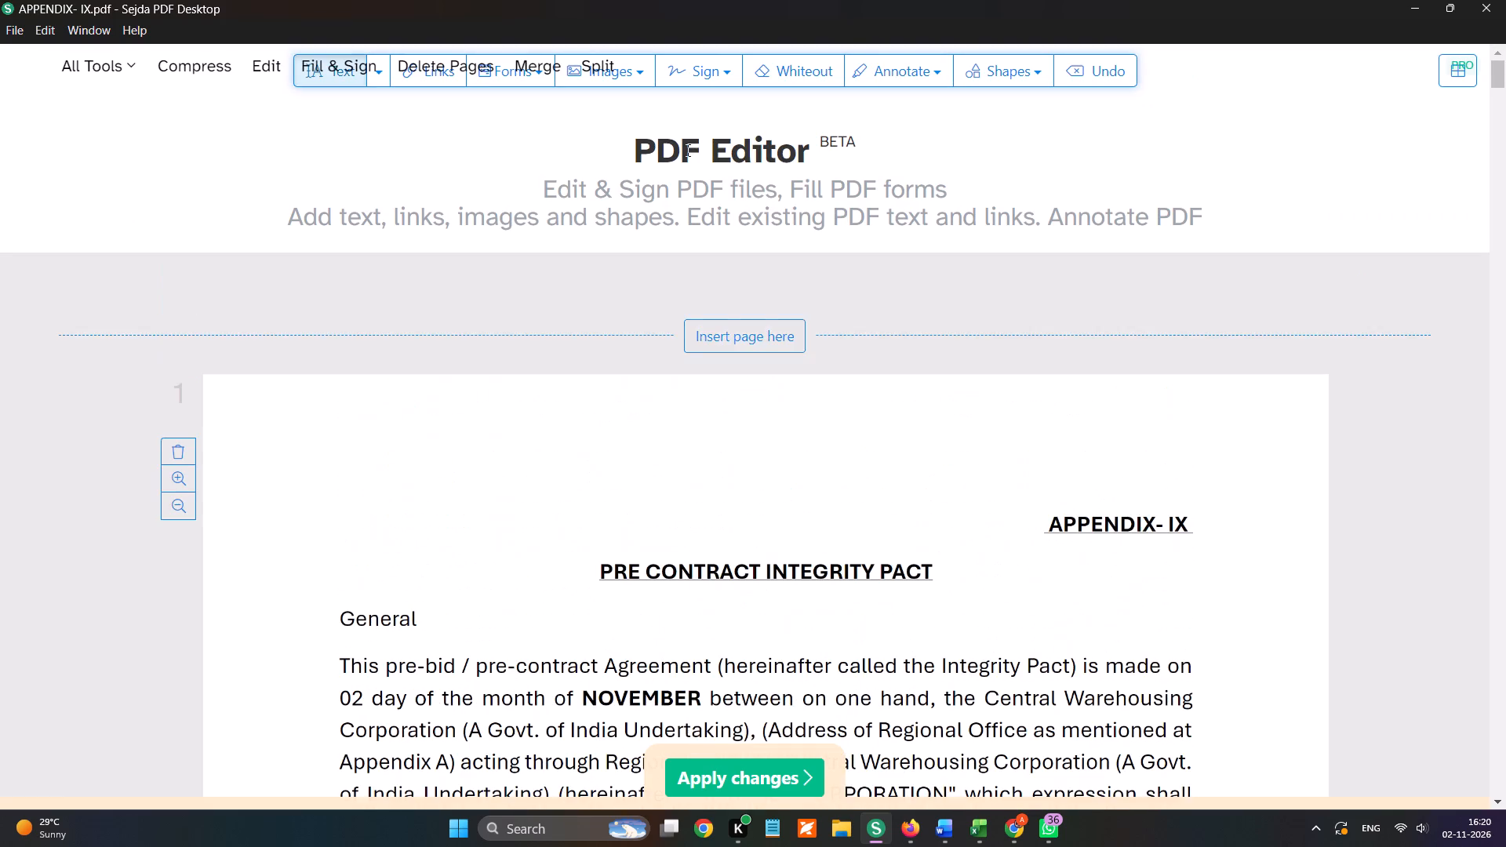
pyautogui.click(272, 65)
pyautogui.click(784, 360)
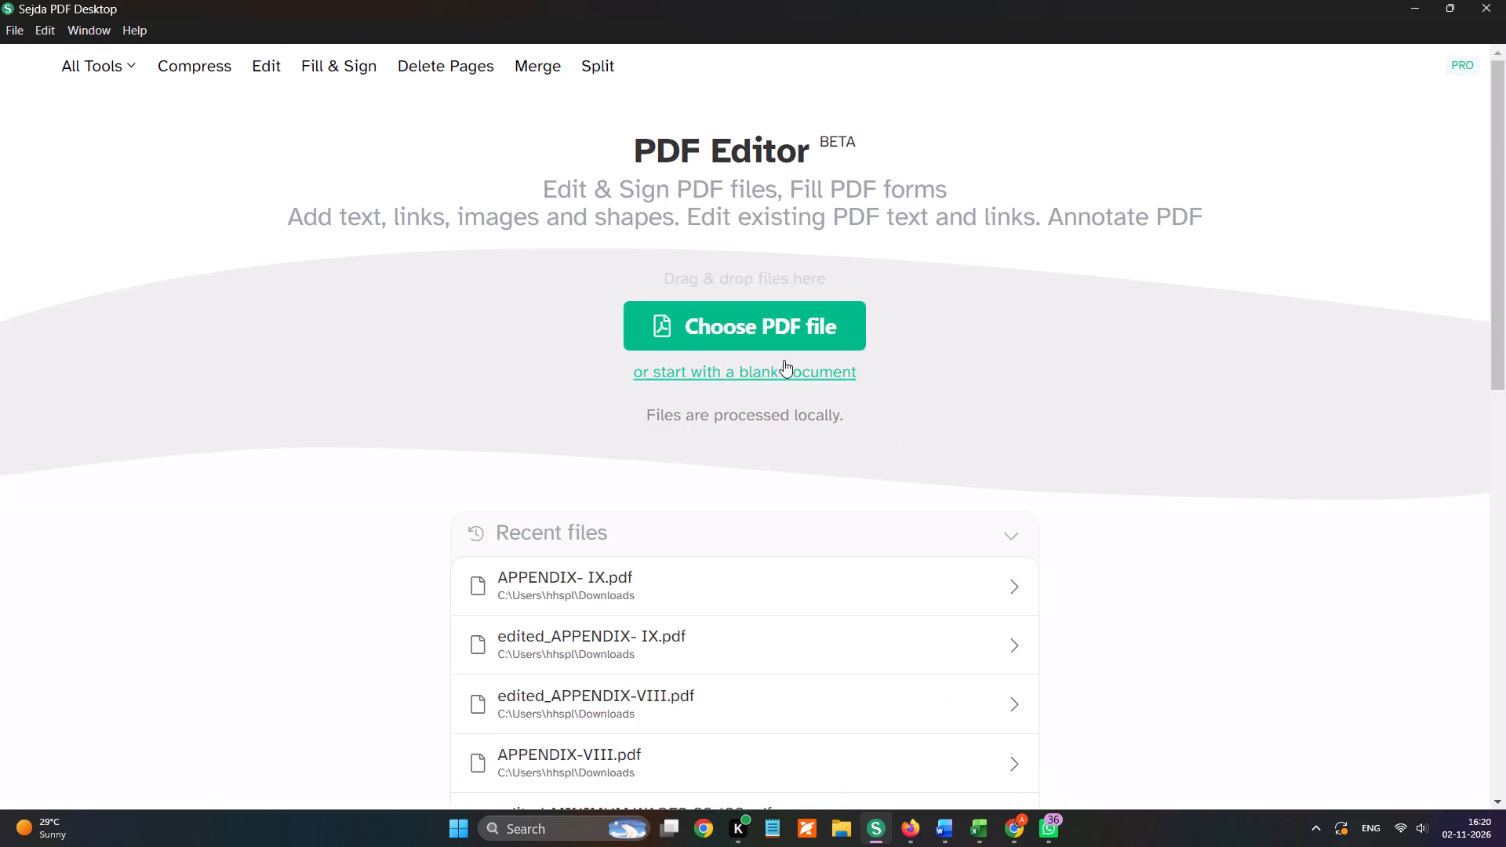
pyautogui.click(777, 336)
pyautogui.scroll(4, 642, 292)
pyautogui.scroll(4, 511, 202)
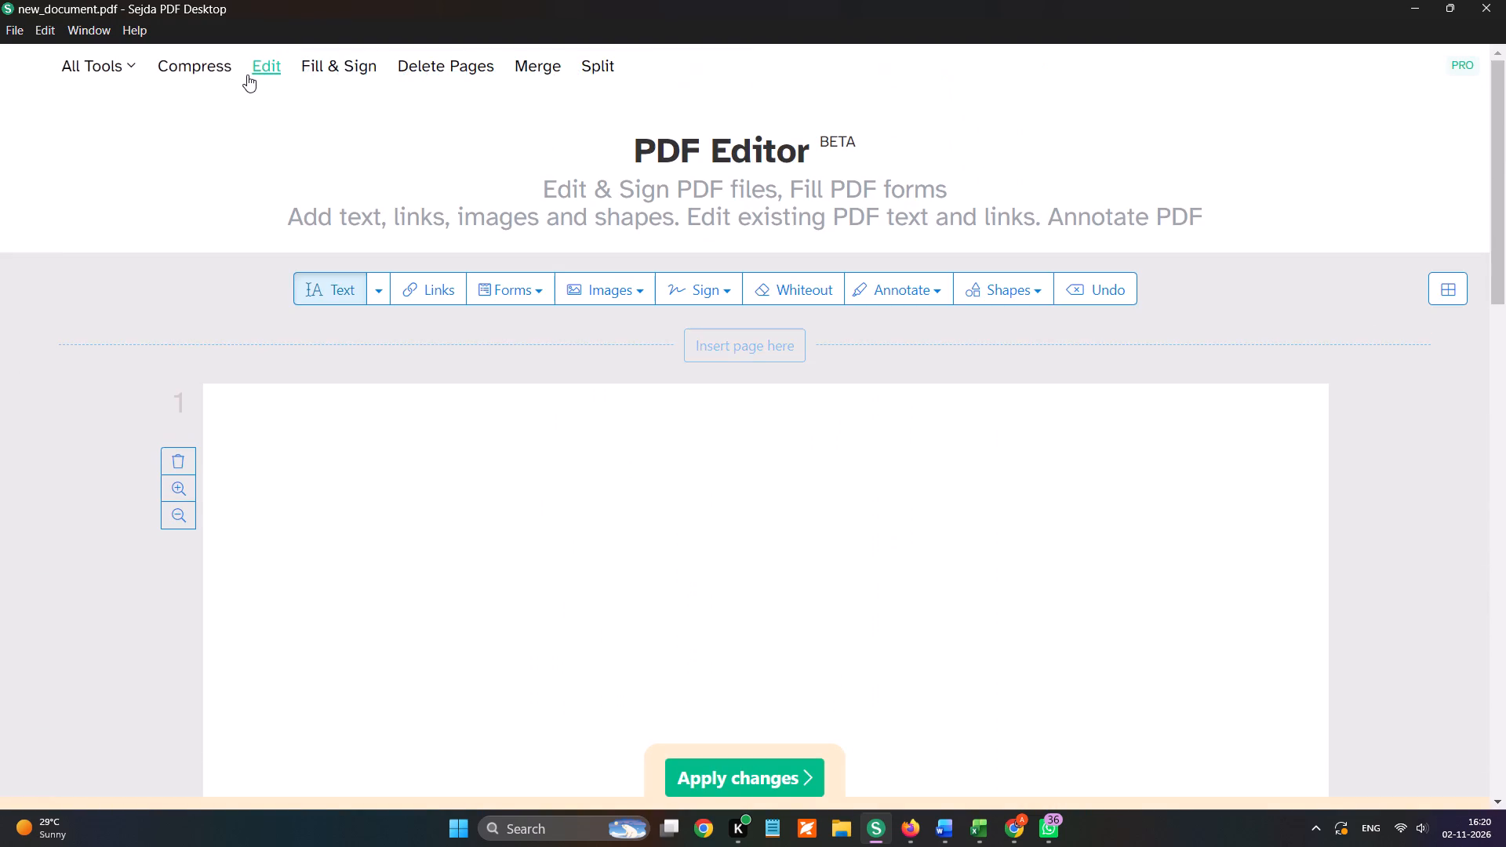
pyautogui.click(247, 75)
# Open the EARNEST MONEY DEPOSIT DECLARATION stamp-100-nandal-02 PDF from Downloads to check it, and leave it without editing.
pyautogui.click(758, 330)
pyautogui.scroll(4, 215, 265)
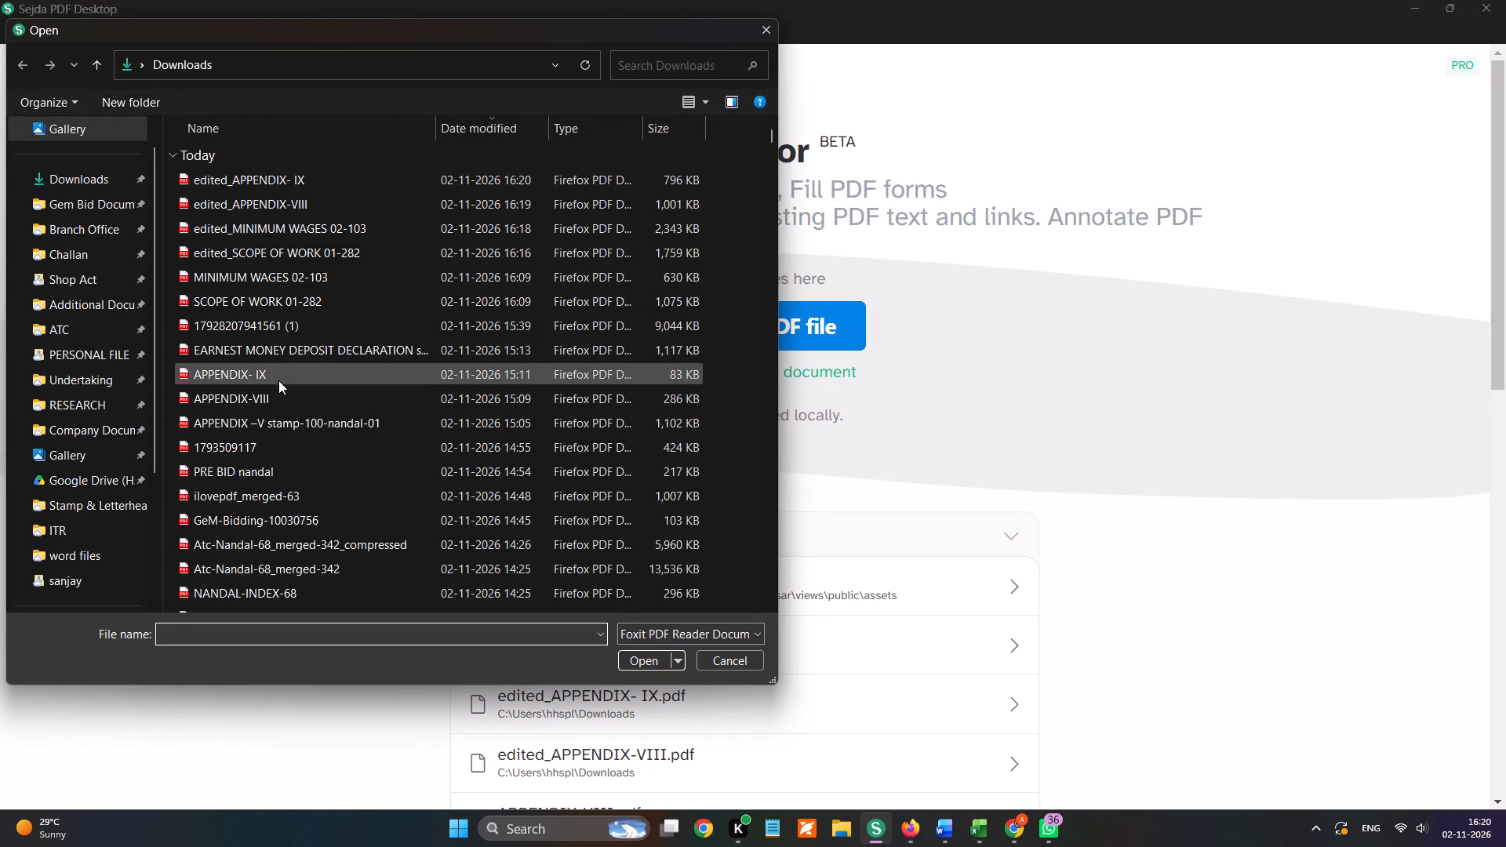
pyautogui.doubleClick(292, 352)
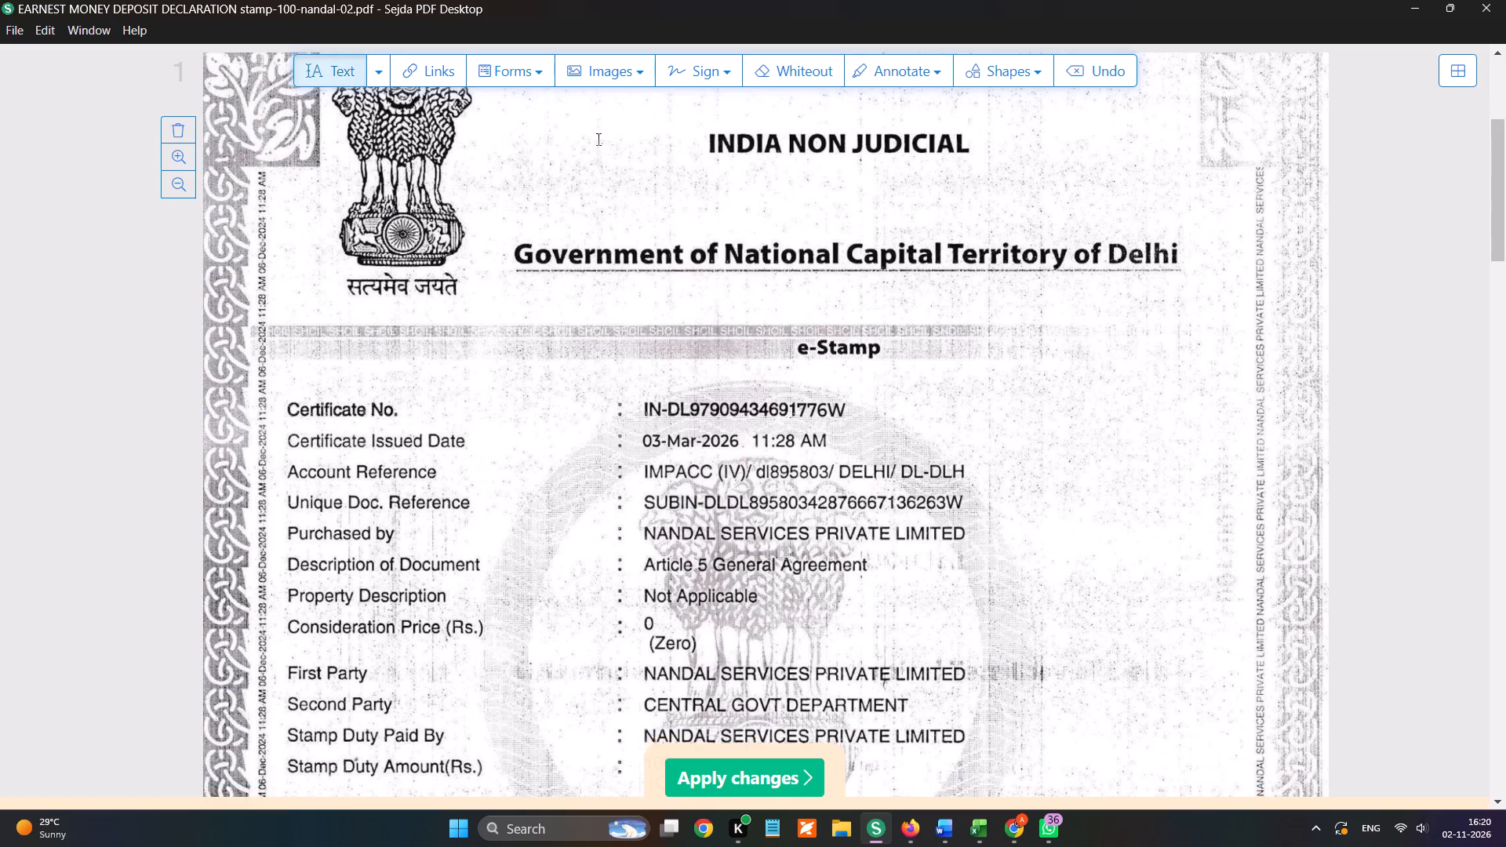
pyautogui.scroll(7, 504, 144)
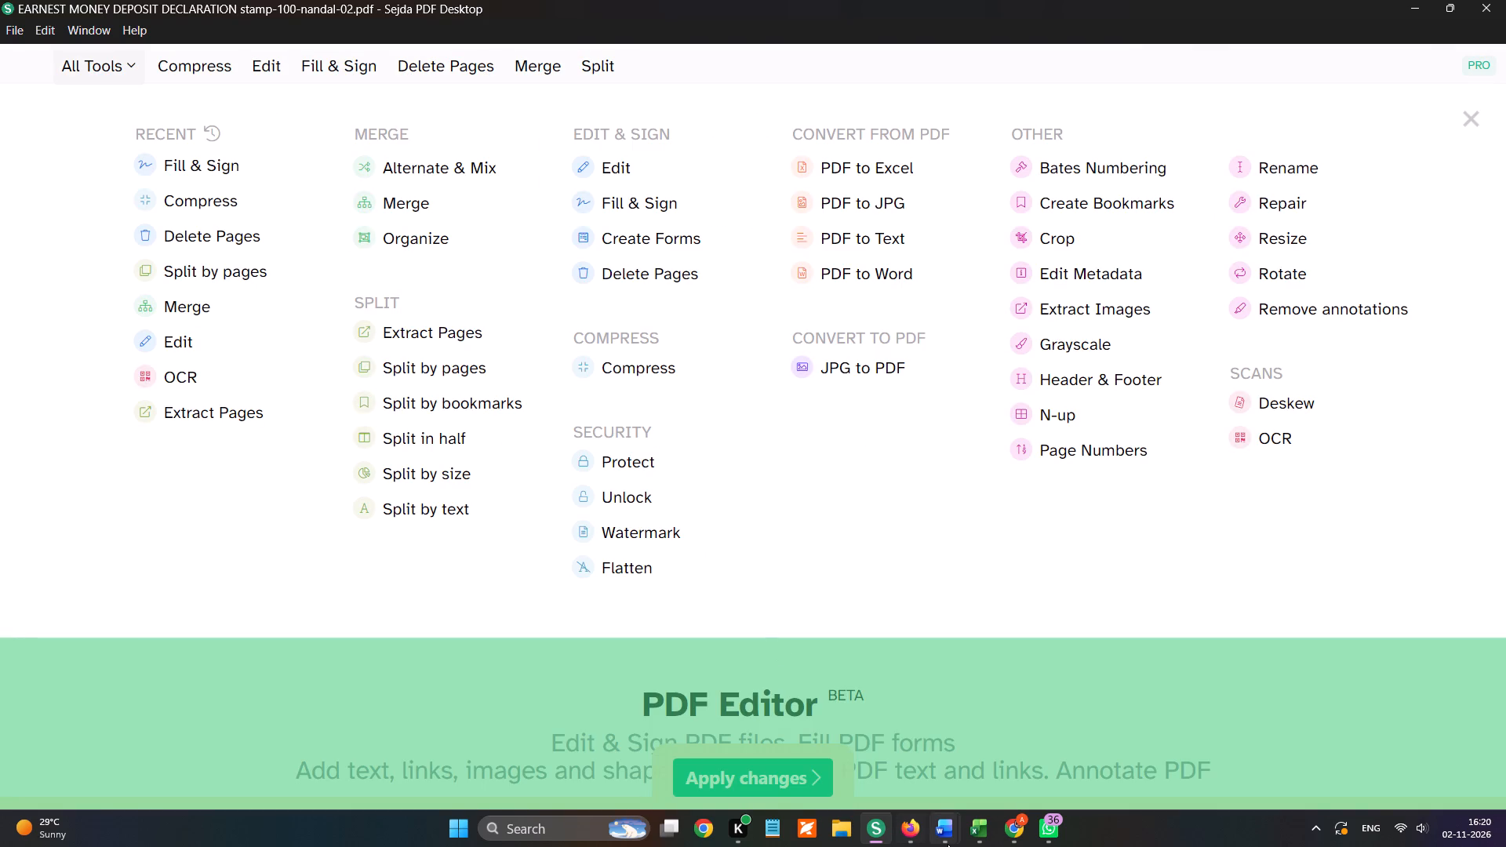
pyautogui.scroll(4, 702, 291)
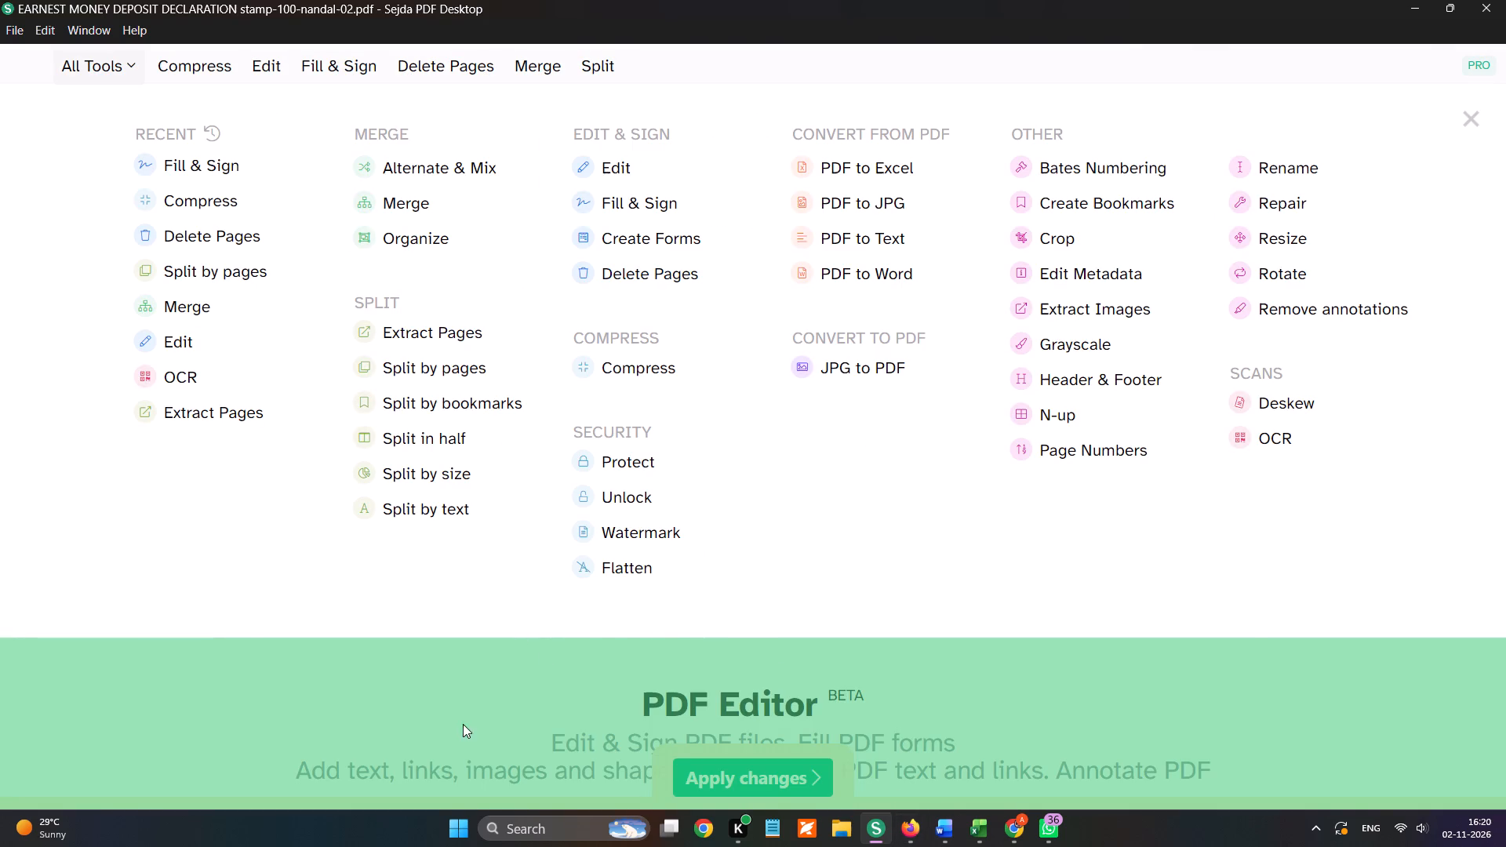
pyautogui.click(463, 724)
pyautogui.click(262, 69)
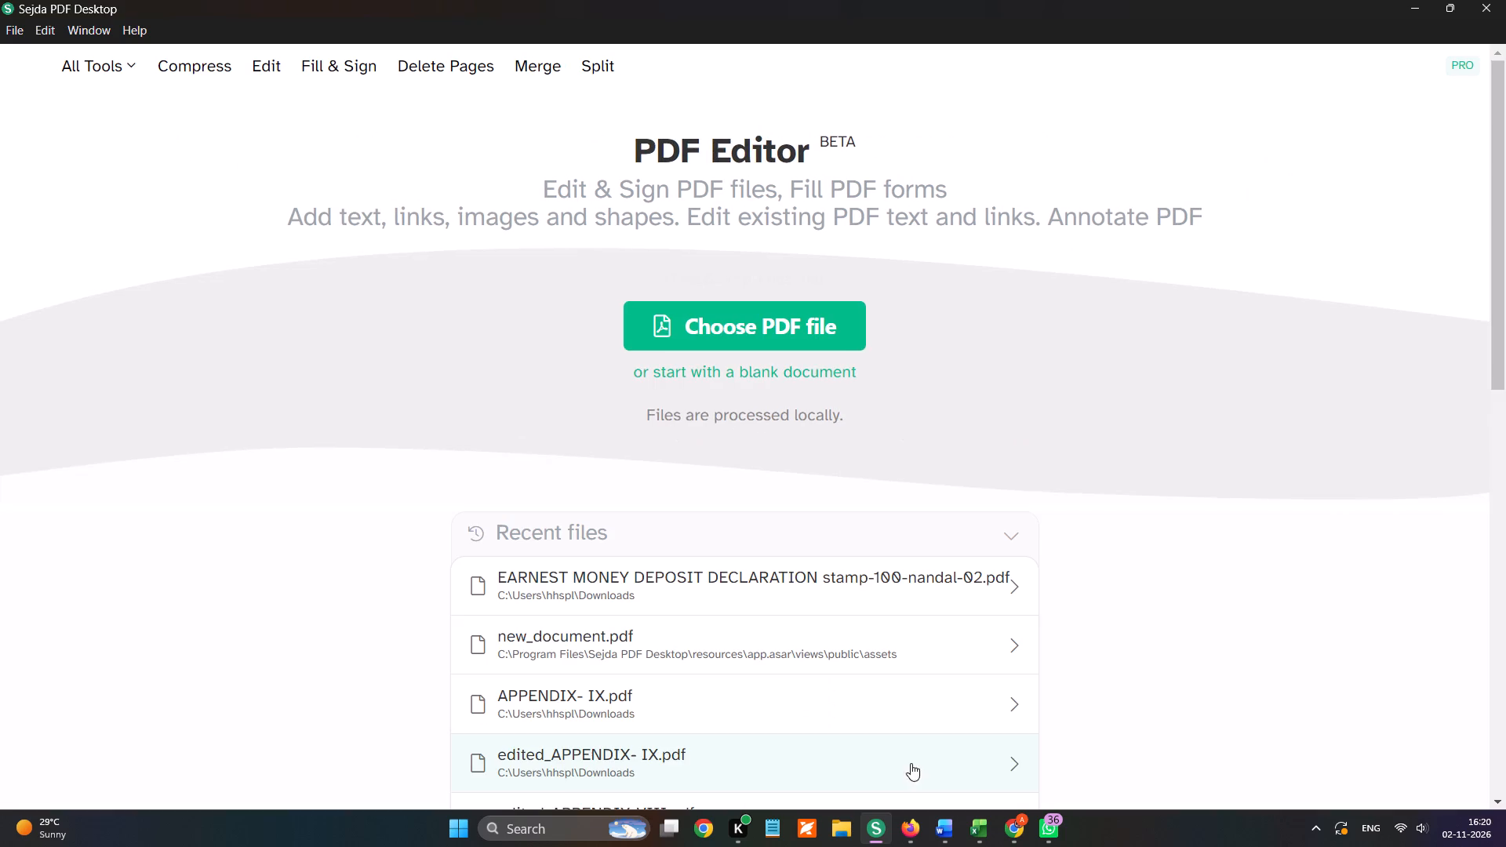
# Switch to Firefox and open iLovePDF's Merge PDF tool for a new merge.
pyautogui.click(919, 833)
pyautogui.click(201, 27)
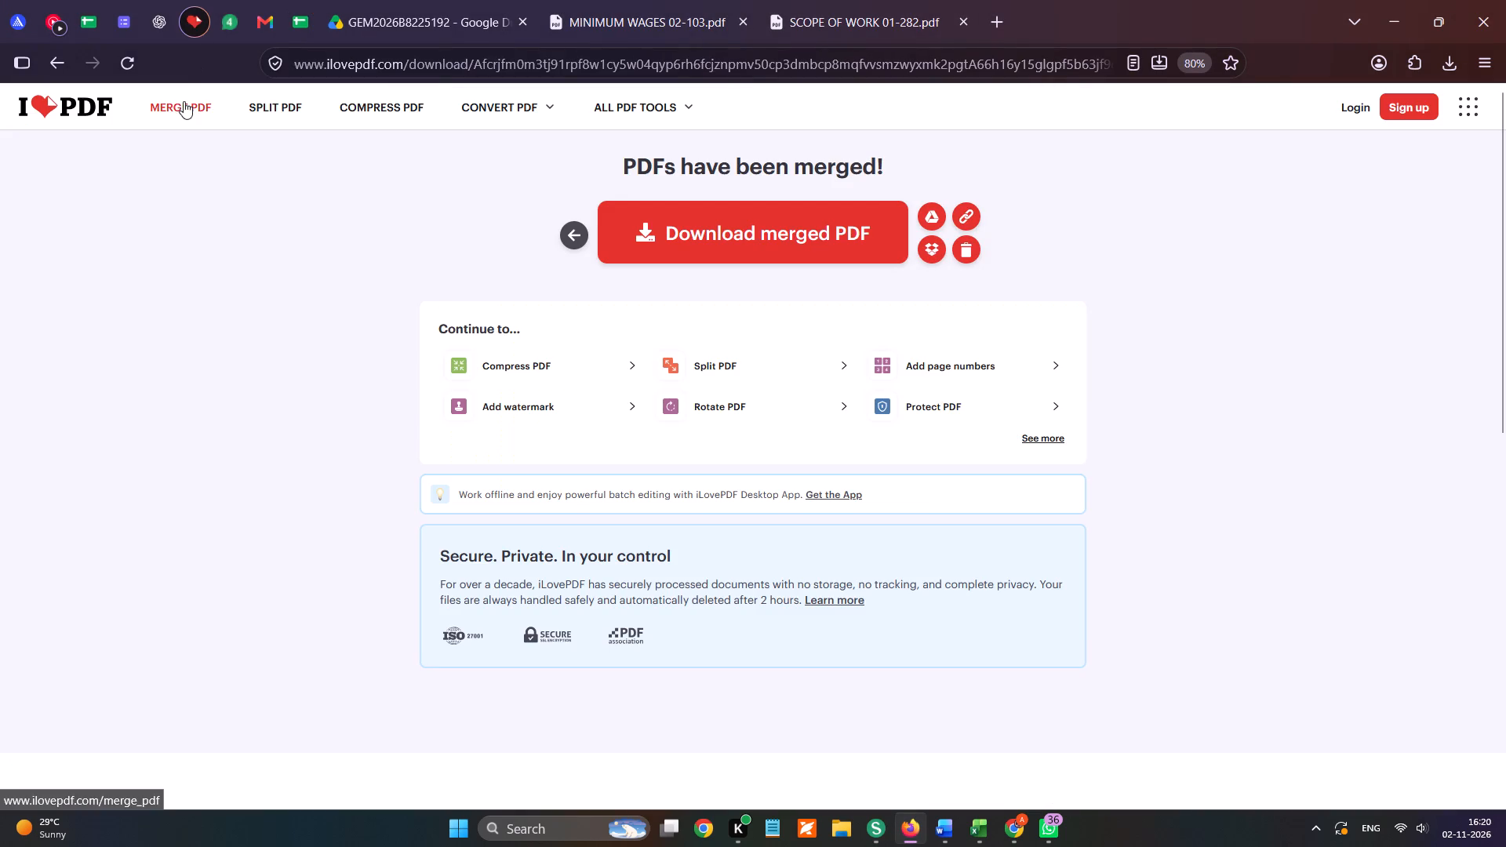
pyautogui.click(184, 101)
# Load the edited APPENDIX- IX, APPENDIX-VIII, MINIMUM WAGES 02-103 and SCOPE OF WORK 01-282 PDFs from Downloads into the merge.
pyautogui.click(675, 282)
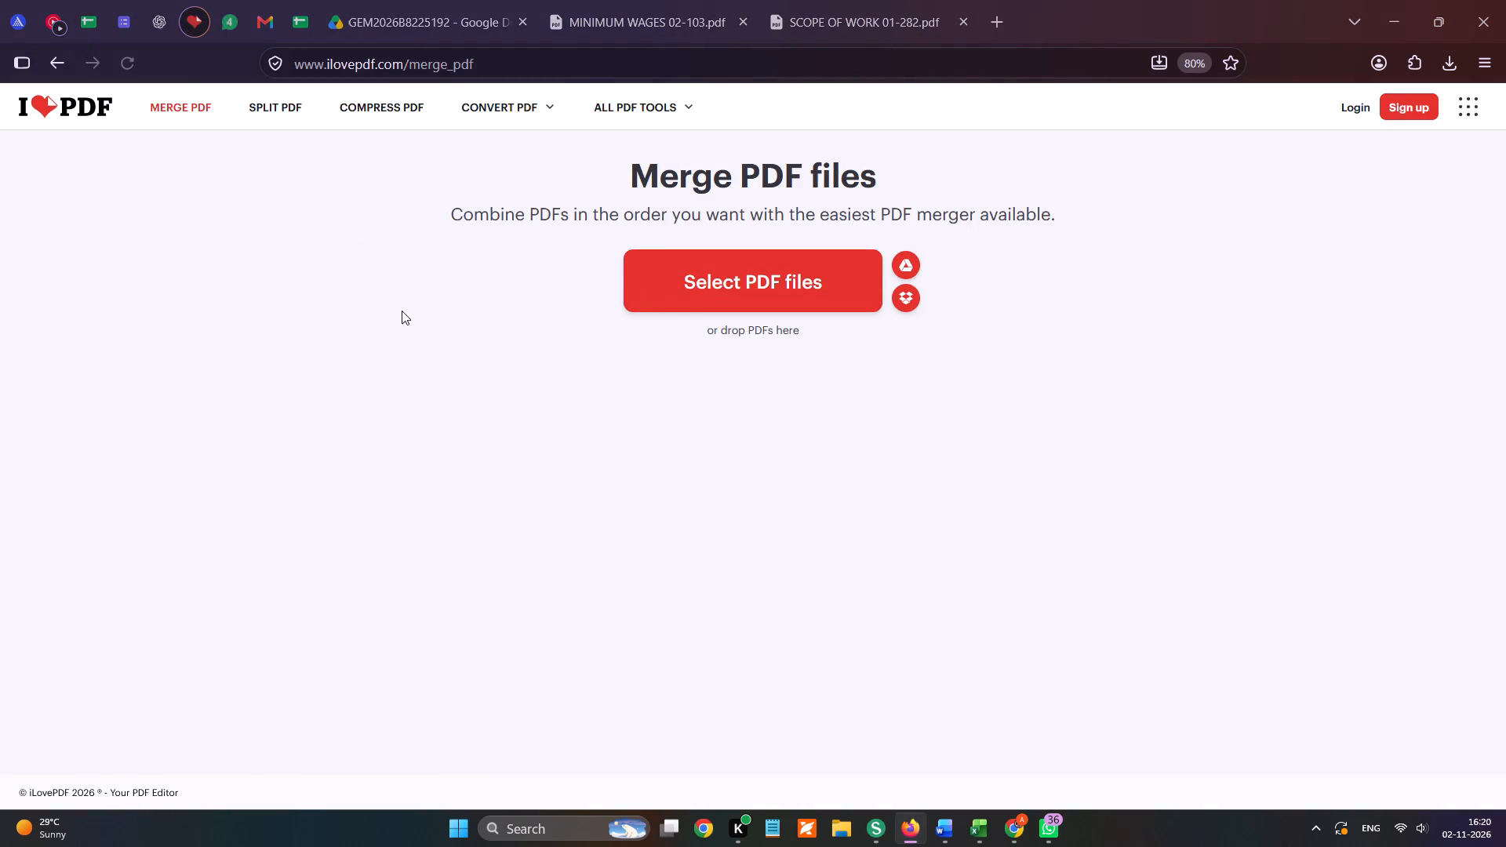
pyautogui.scroll(5, 85, 245)
pyautogui.click(85, 180)
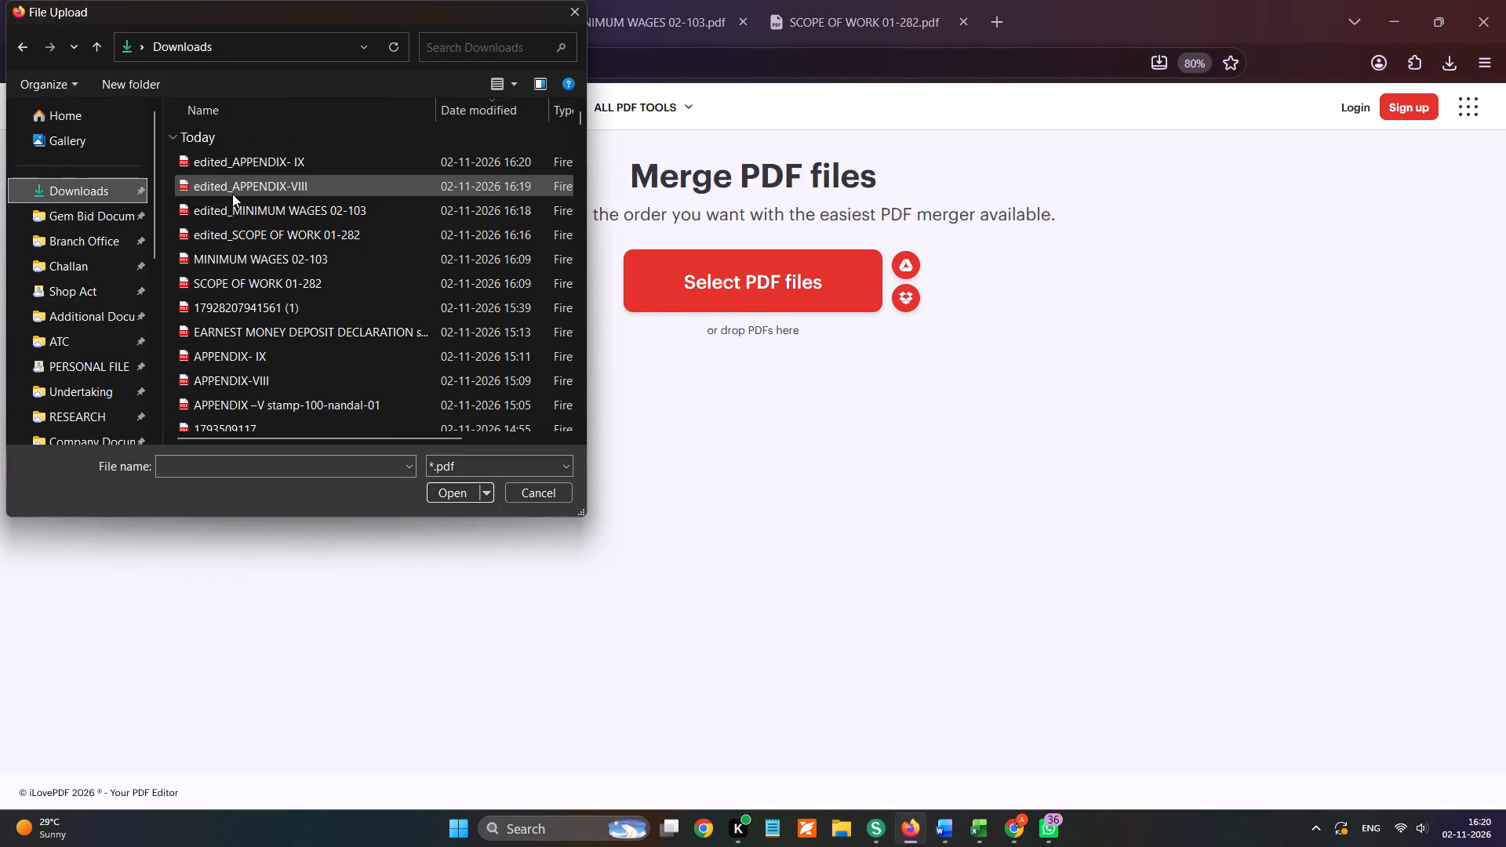
pyautogui.keyDown('ctrl'); pyautogui.click(230, 229); pyautogui.keyUp('ctrl')
pyautogui.keyDown('ctrl'); pyautogui.click(243, 197); pyautogui.keyUp('ctrl')
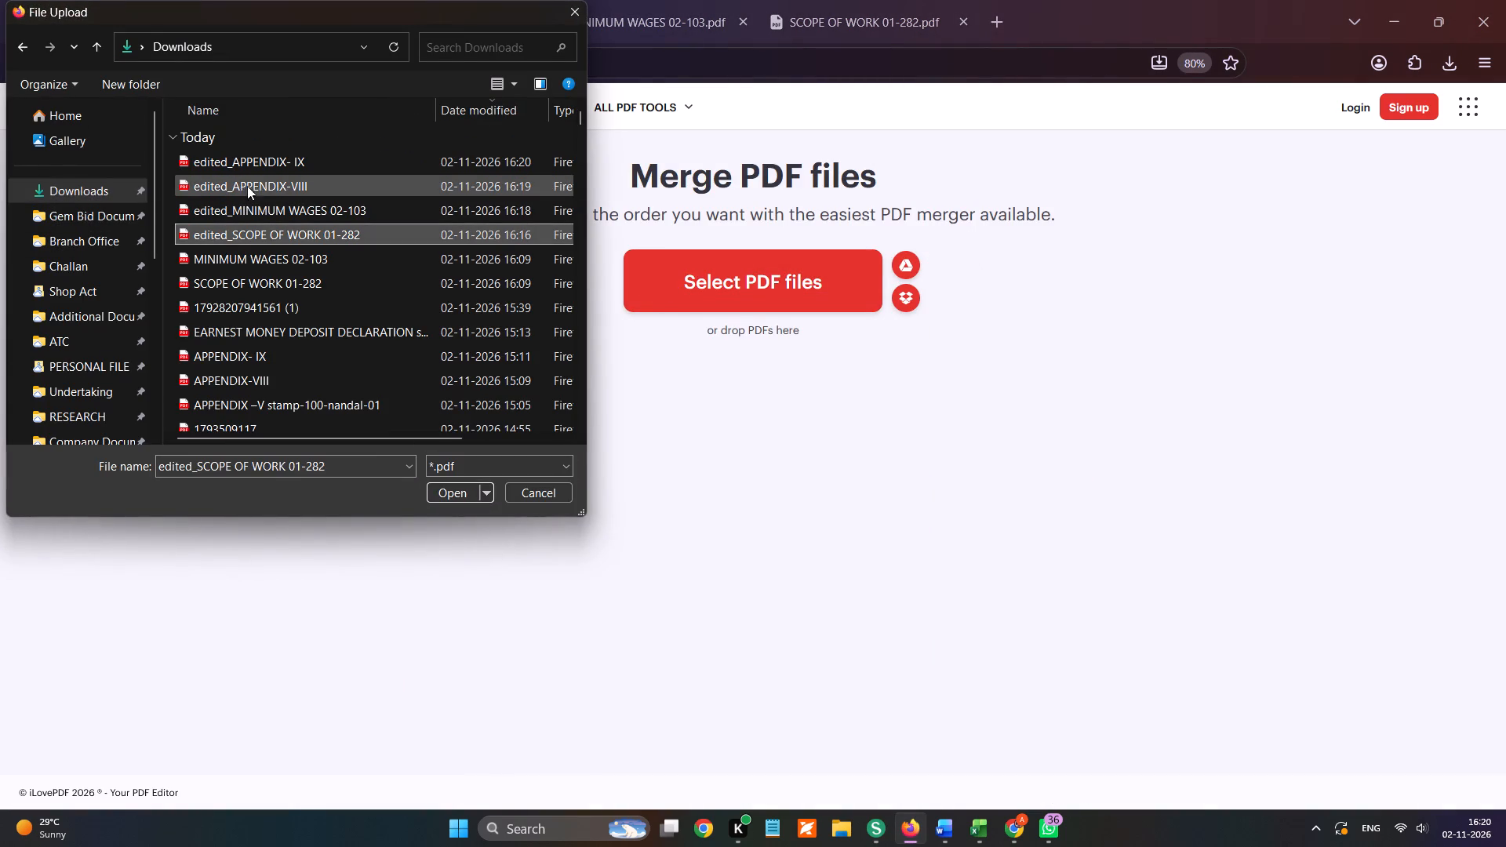
pyautogui.keyDown('ctrl'); pyautogui.click(249, 176); pyautogui.keyUp('ctrl')
pyautogui.keyDown('ctrl'); pyautogui.click(246, 203); pyautogui.keyUp('ctrl')
pyautogui.keyDown('ctrl'); pyautogui.click(263, 166); pyautogui.keyUp('ctrl')
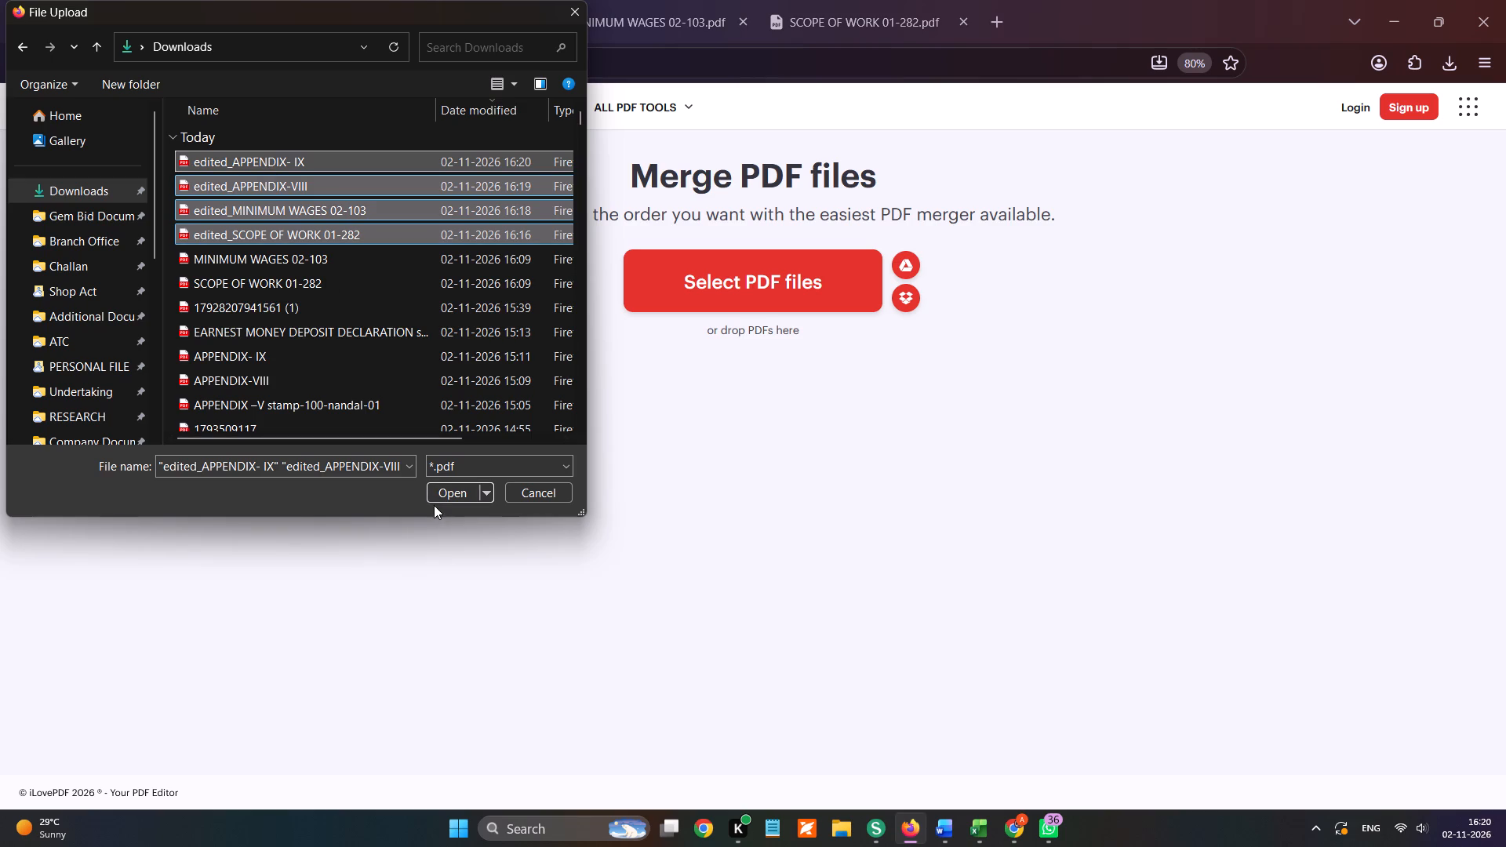
pyautogui.click(447, 493)
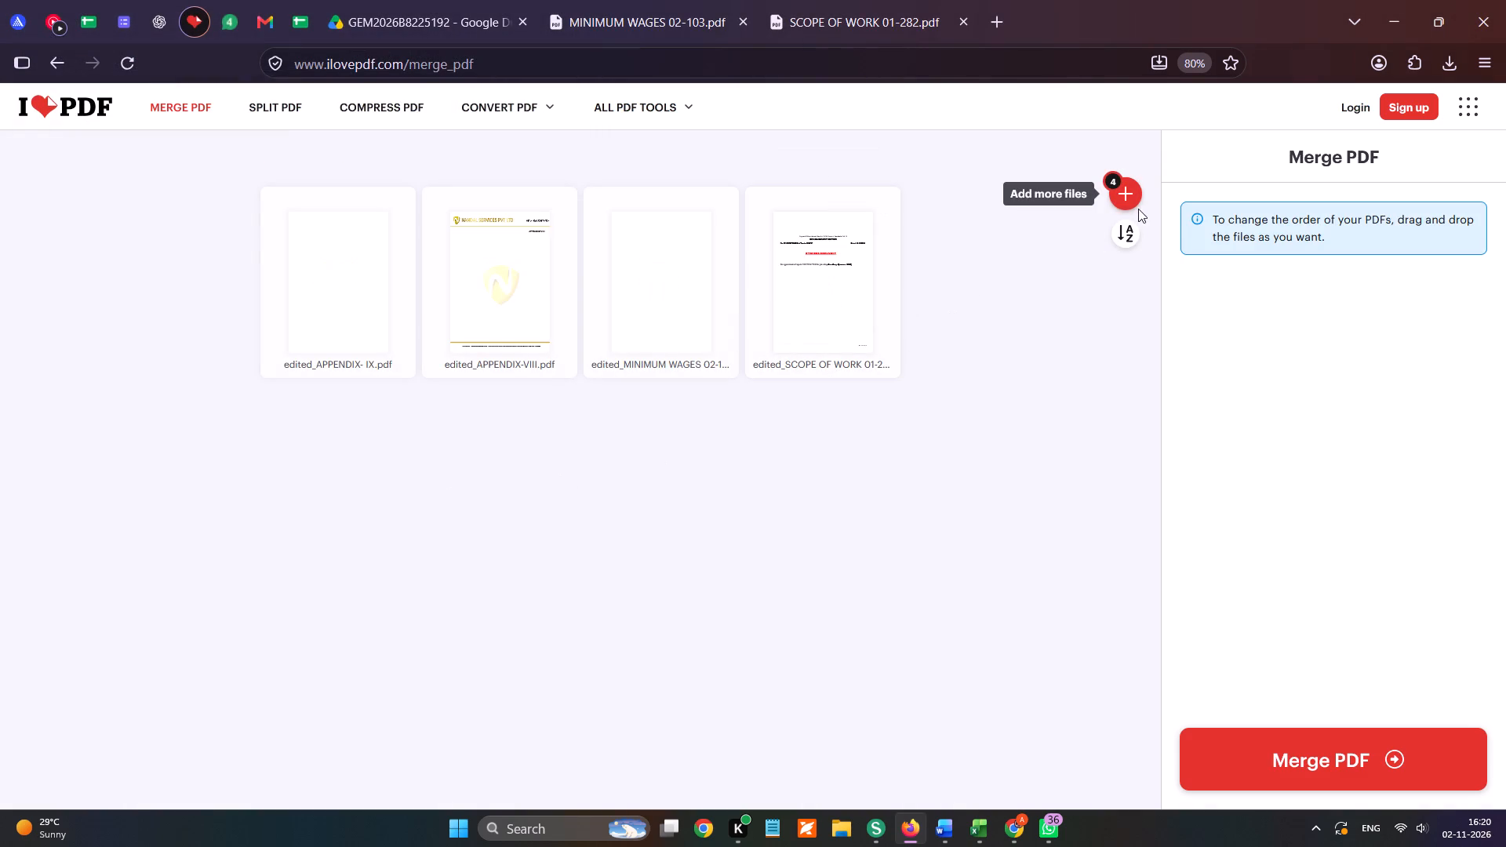
# Add the Atc-Nandal-68 PDF from the ATC folder to the merge.
pyautogui.click(1122, 199)
pyautogui.scroll(2, 129, 282)
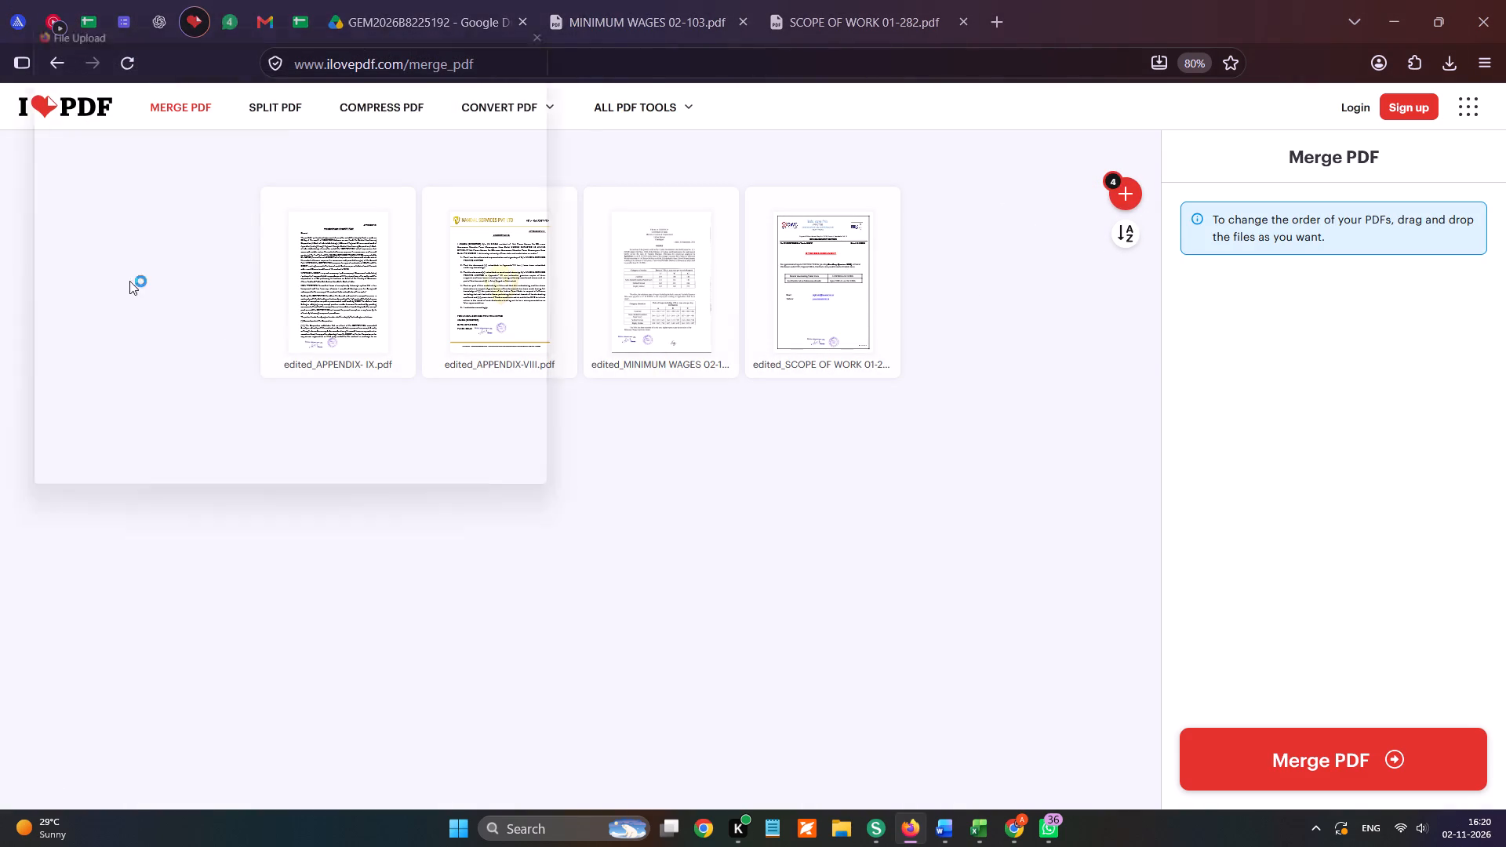
pyautogui.scroll(8, 129, 281)
pyautogui.click(118, 220)
pyautogui.doubleClick(230, 162)
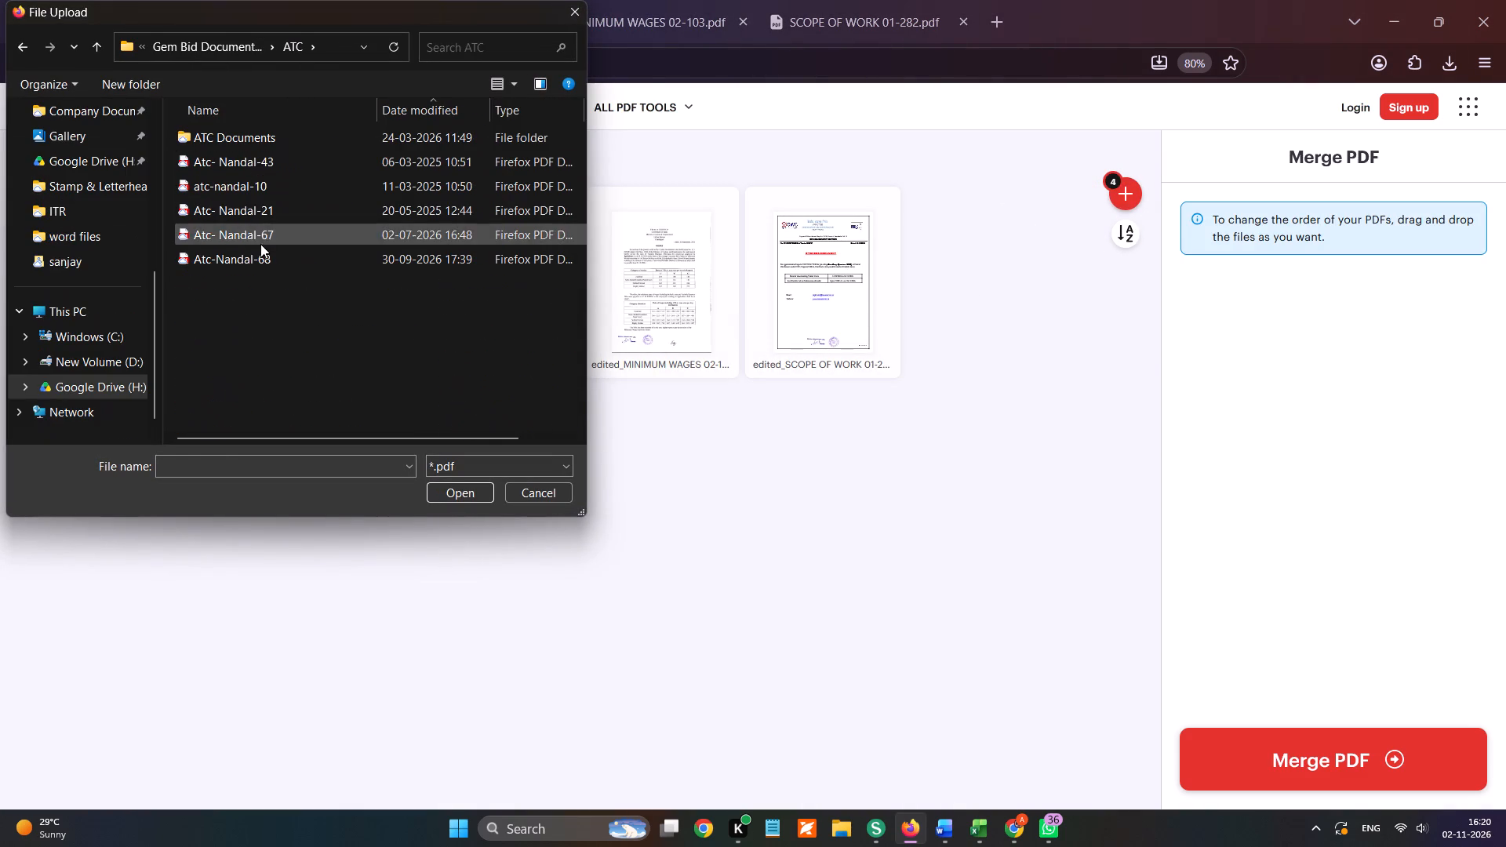
pyautogui.click(260, 248)
pyautogui.click(262, 256)
pyautogui.doubleClick(262, 256)
pyautogui.doubleClick(368, 259)
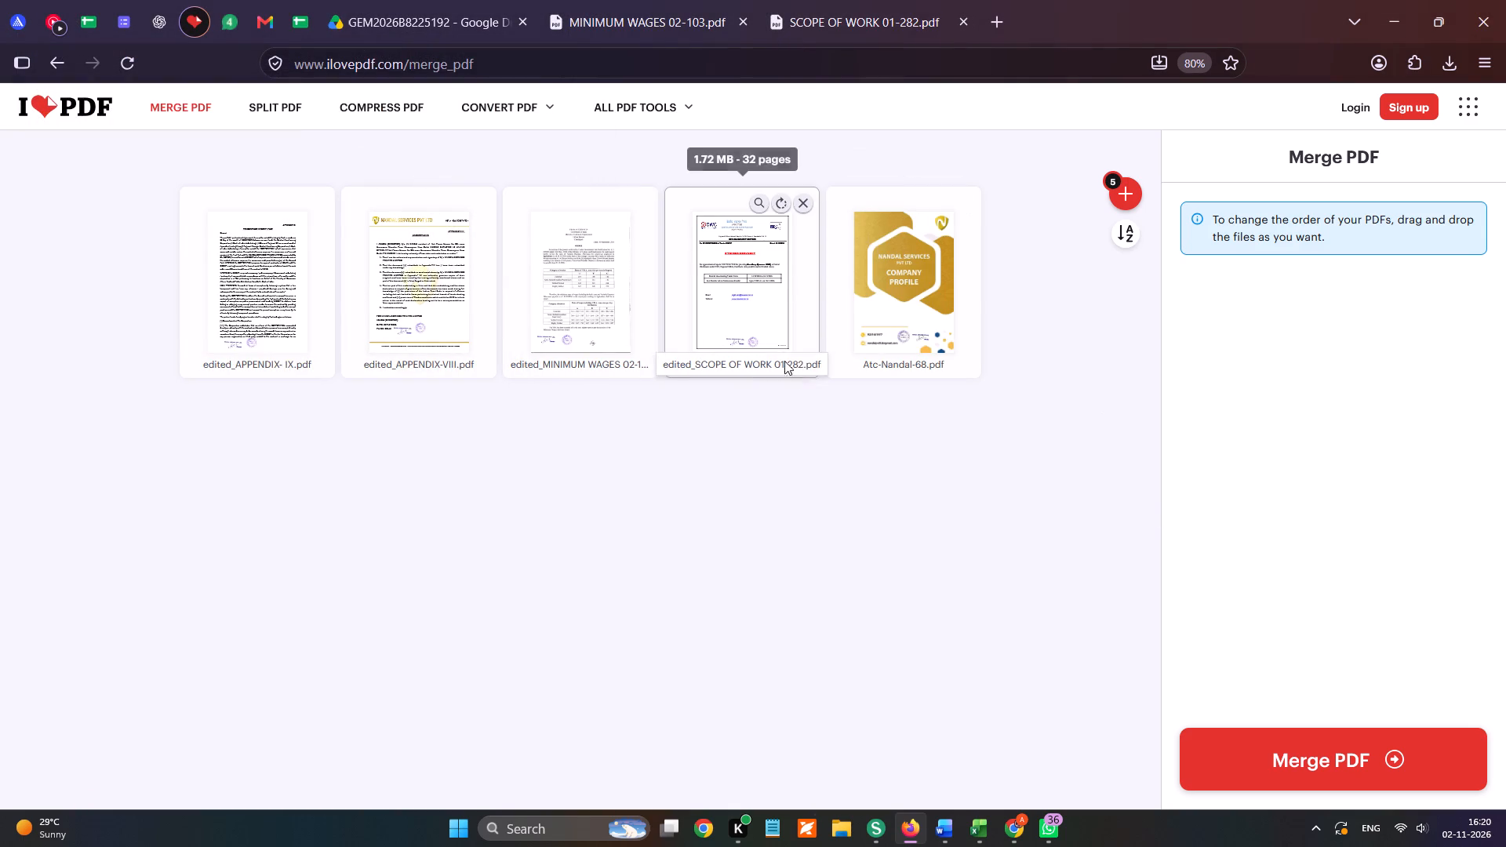
# Reorder the merge files to SCOPE OF WORK, MINIMUM WAGES, APPENDIX-VIII, APPENDIX- IX, keeping Atc-Nandal-68 last.
pyautogui.moveTo(745, 322); pyautogui.dragTo(266, 320)
pyautogui.moveTo(750, 333); pyautogui.dragTo(733, 334)
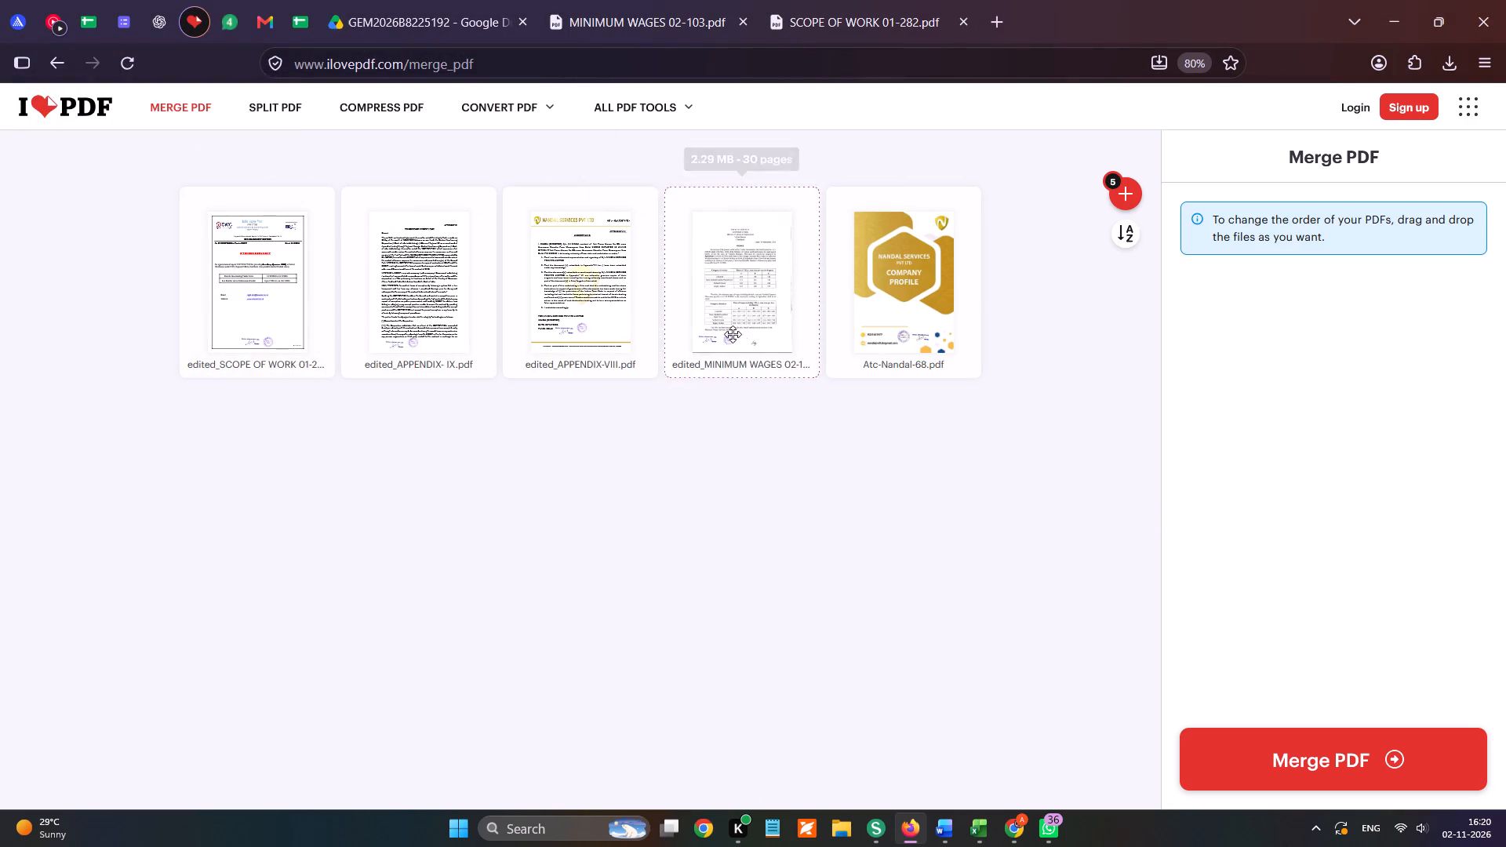
pyautogui.moveTo(733, 334); pyautogui.dragTo(478, 333)
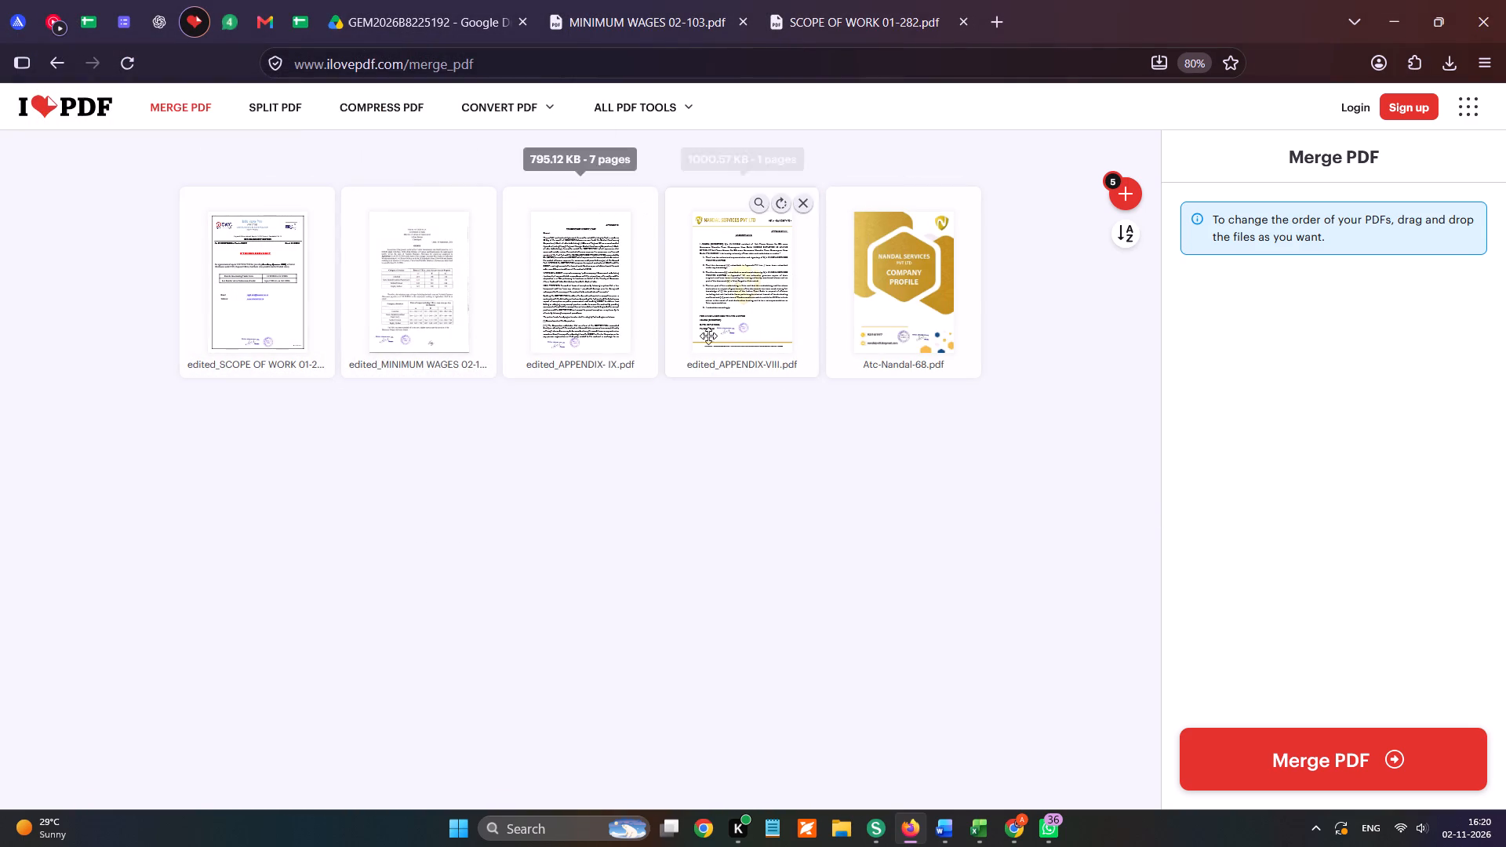
pyautogui.moveTo(733, 335); pyautogui.dragTo(582, 344)
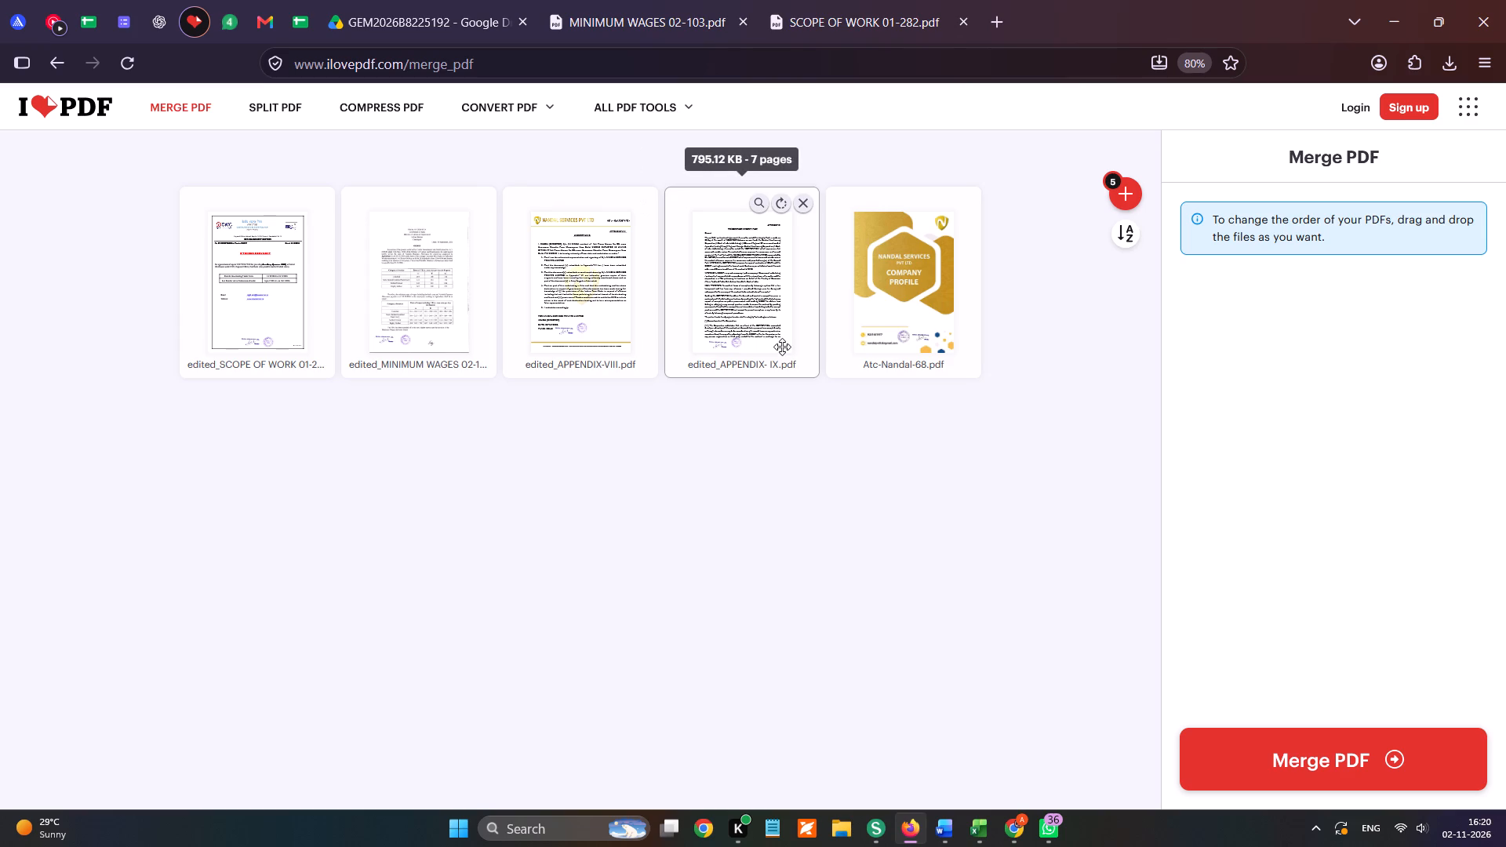
# Add the EARNEST MONEY DEPOSIT DECLARATION and APPENDIX –V stamp-100-nandal-01 PDFs from Downloads to the merge.
pyautogui.click(1131, 189)
pyautogui.scroll(5, 220, 285)
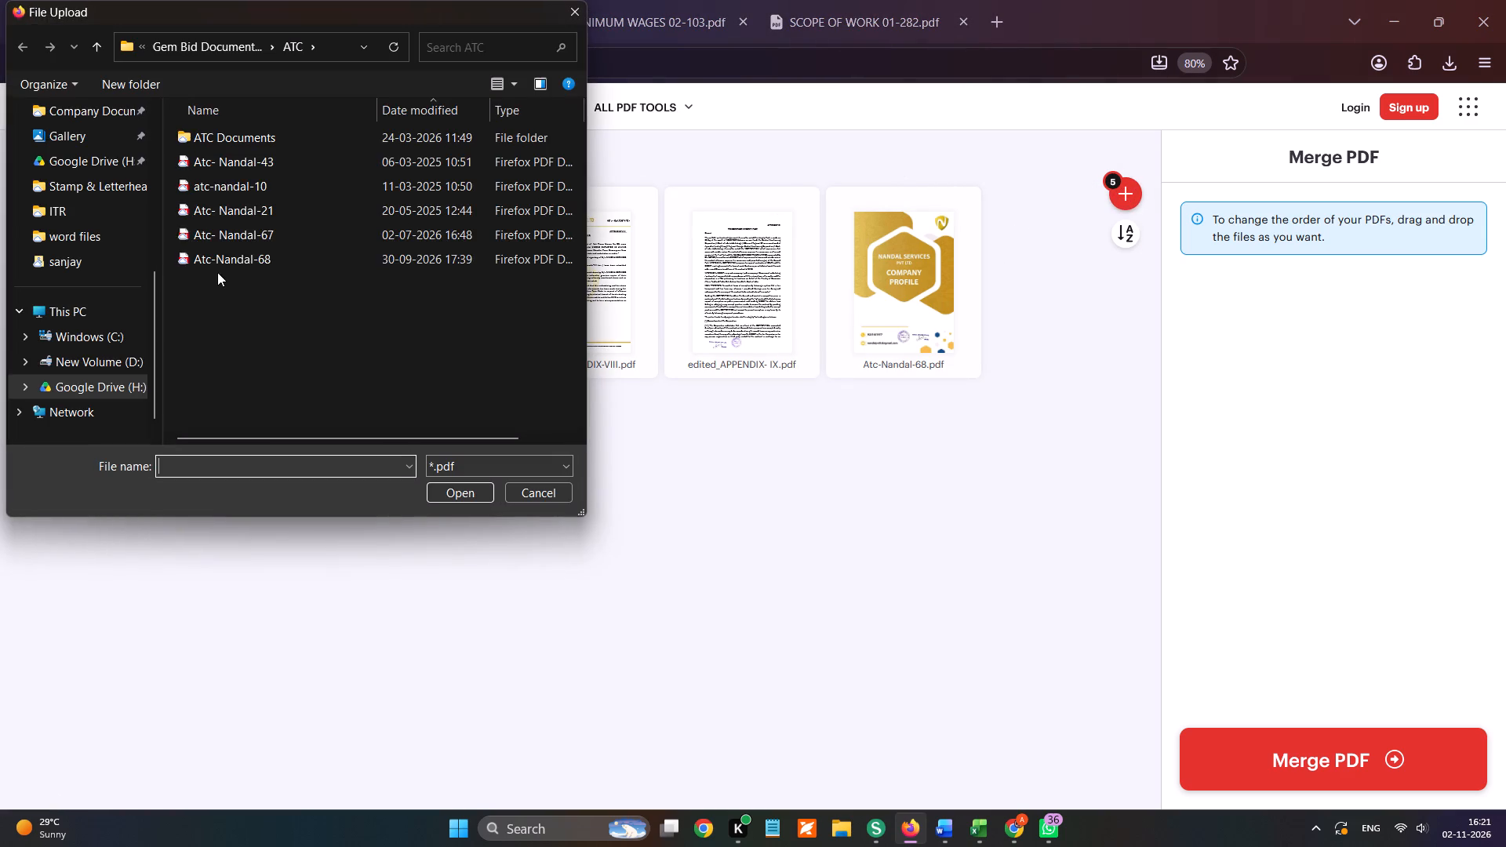
pyautogui.scroll(4, 103, 242)
pyautogui.click(111, 198)
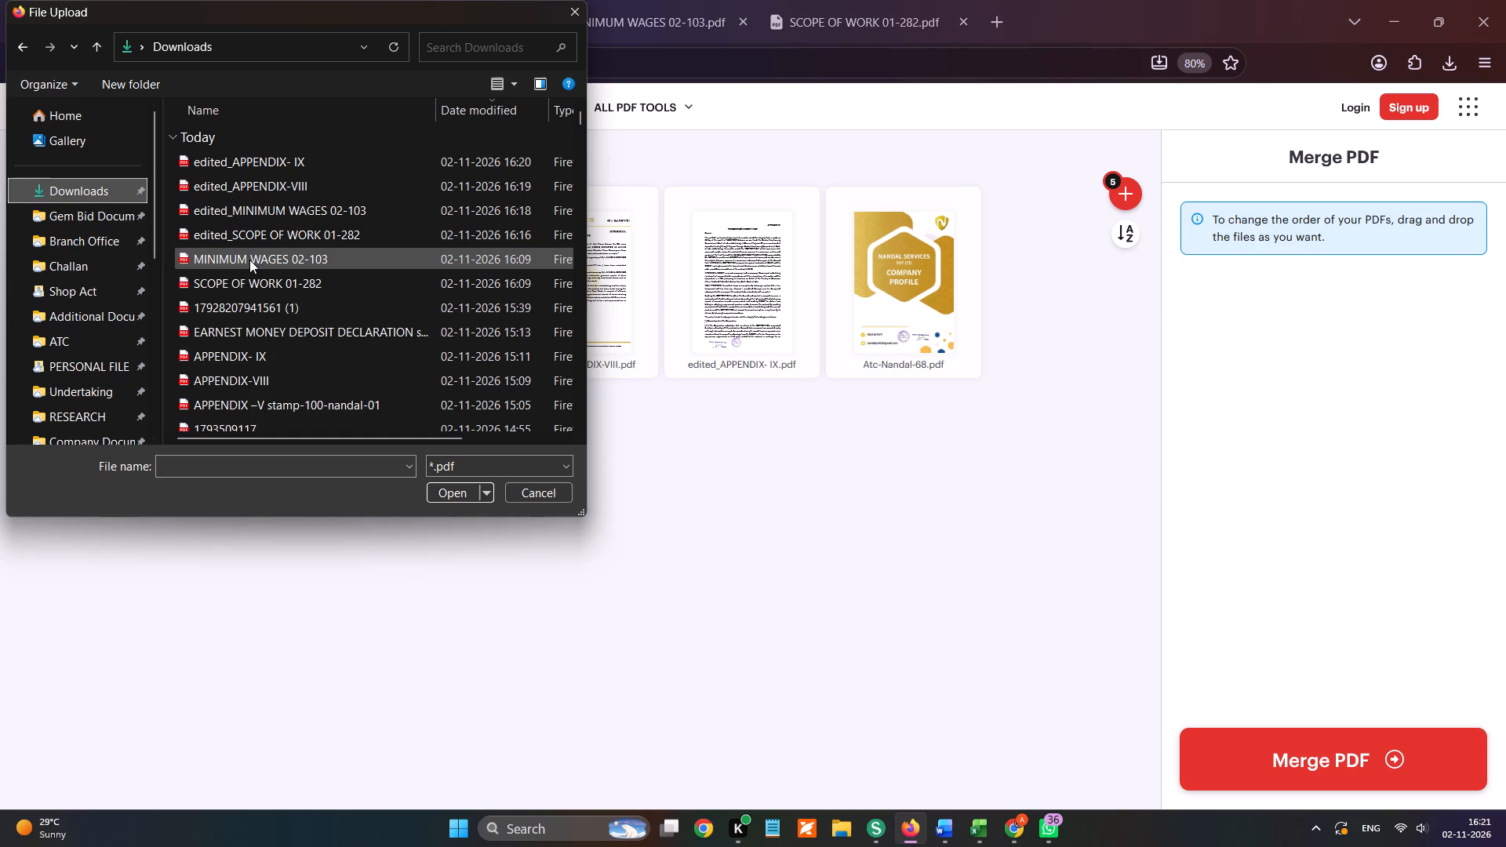
pyautogui.keyDown('ctrl'); pyautogui.click(286, 335); pyautogui.keyUp('ctrl')
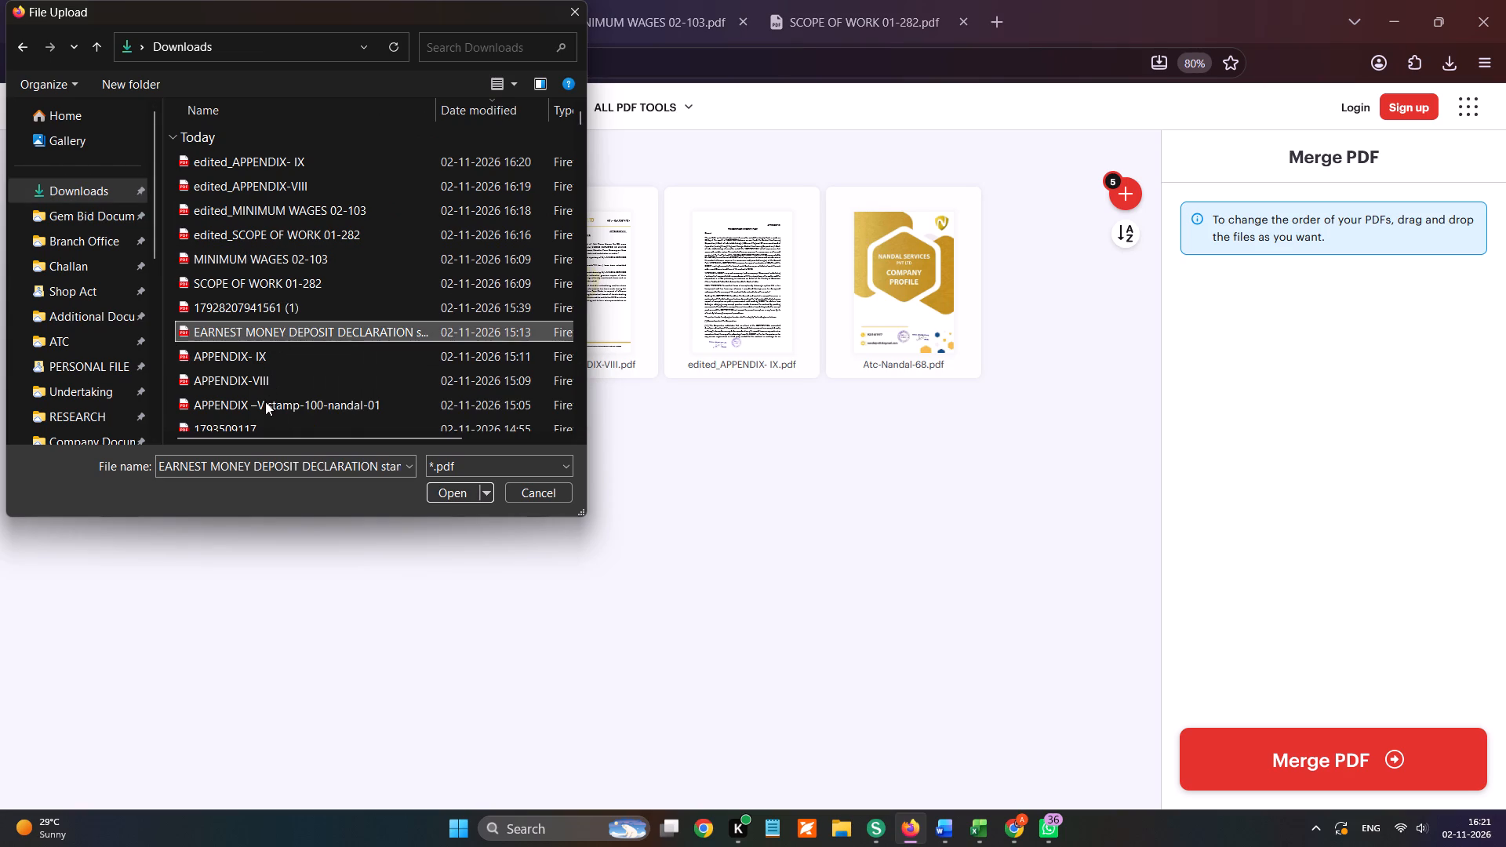
pyautogui.keyDown('ctrl'); pyautogui.click(265, 402); pyautogui.keyUp('ctrl')
pyautogui.click(455, 496)
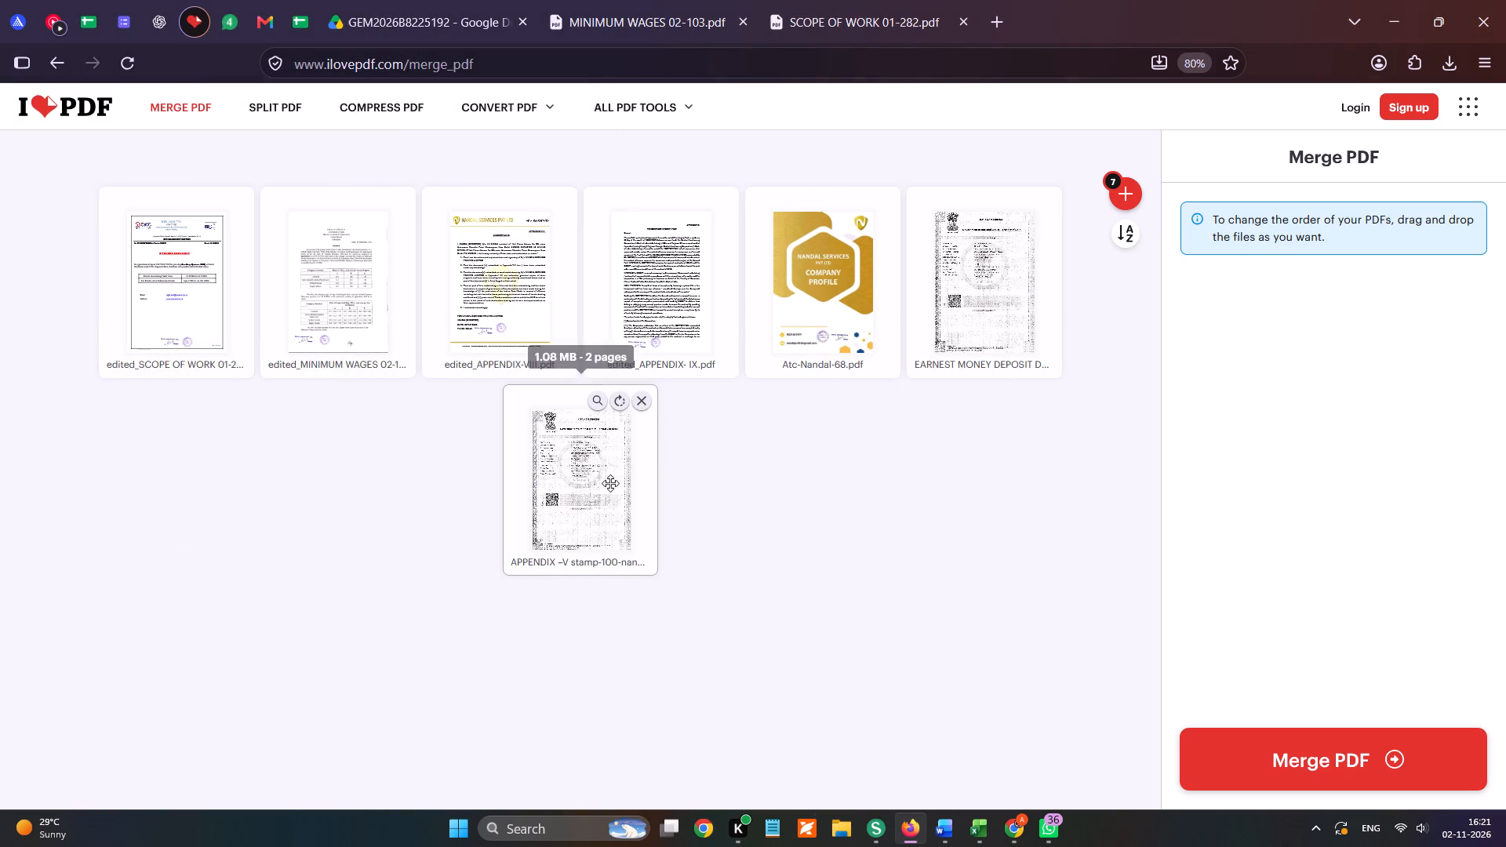
# Place APPENDIX –V right after MINIMUM WAGES, and EARNEST MONEY DEPOSIT between APPENDIX- IX and Atc-Nandal-68.
pyautogui.moveTo(624, 498); pyautogui.dragTo(559, 299)
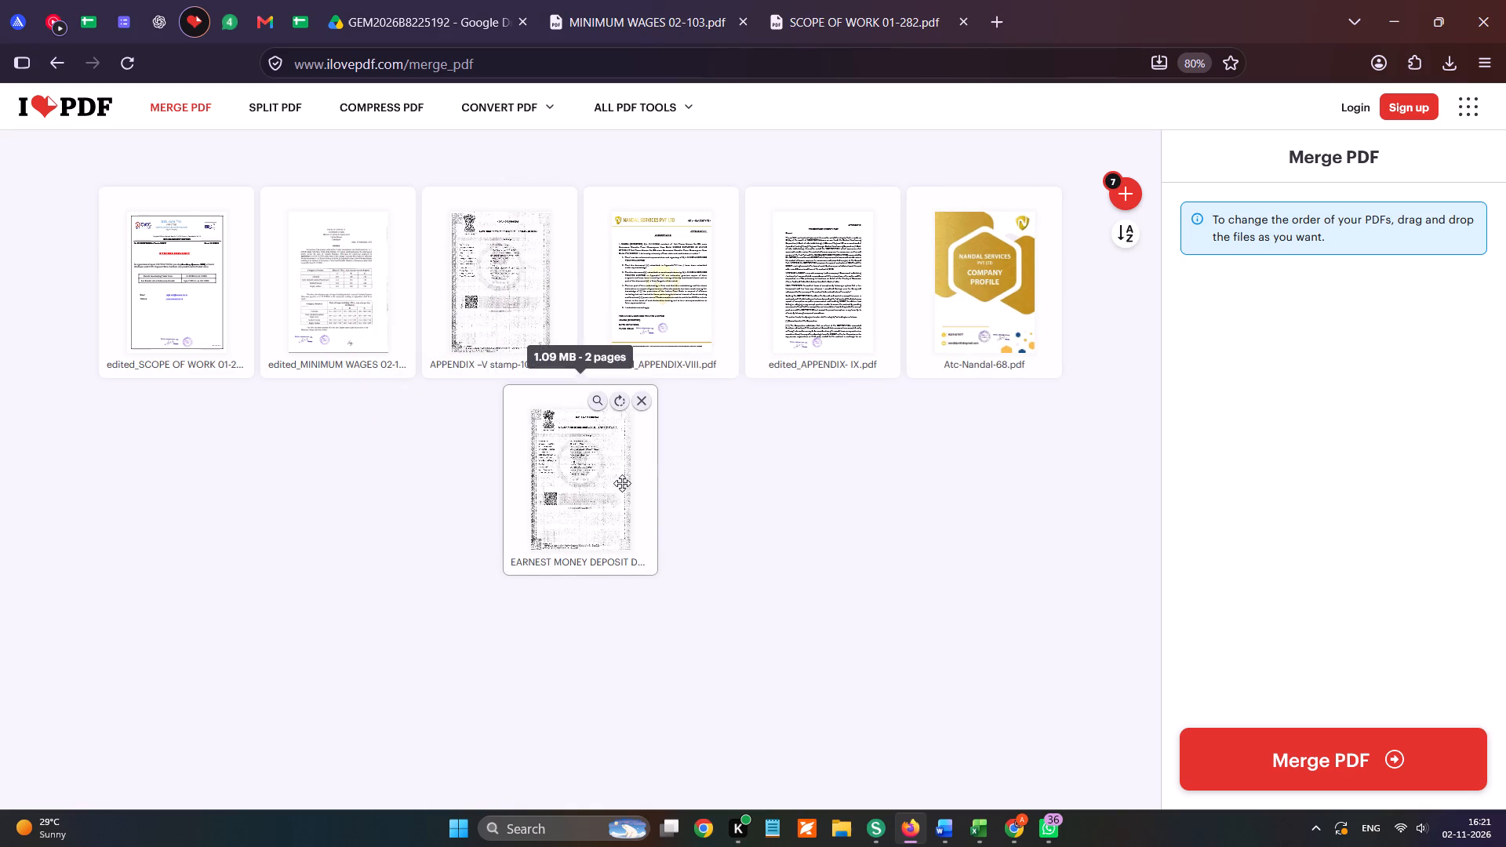
pyautogui.moveTo(974, 362); pyautogui.dragTo(720, 561)
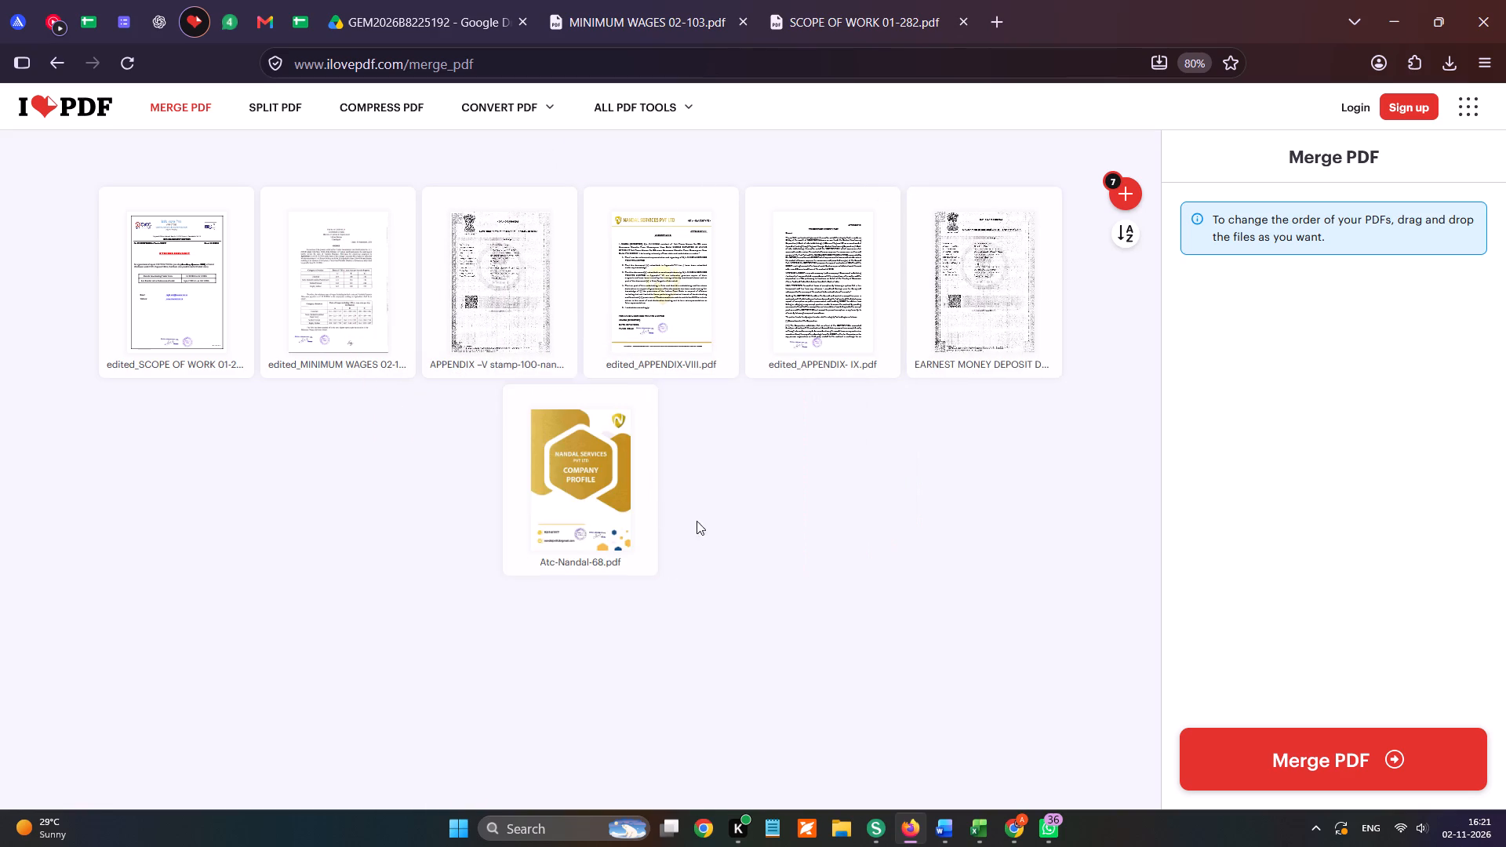
pyautogui.moveTo(878, 322); pyautogui.dragTo(1041, 289)
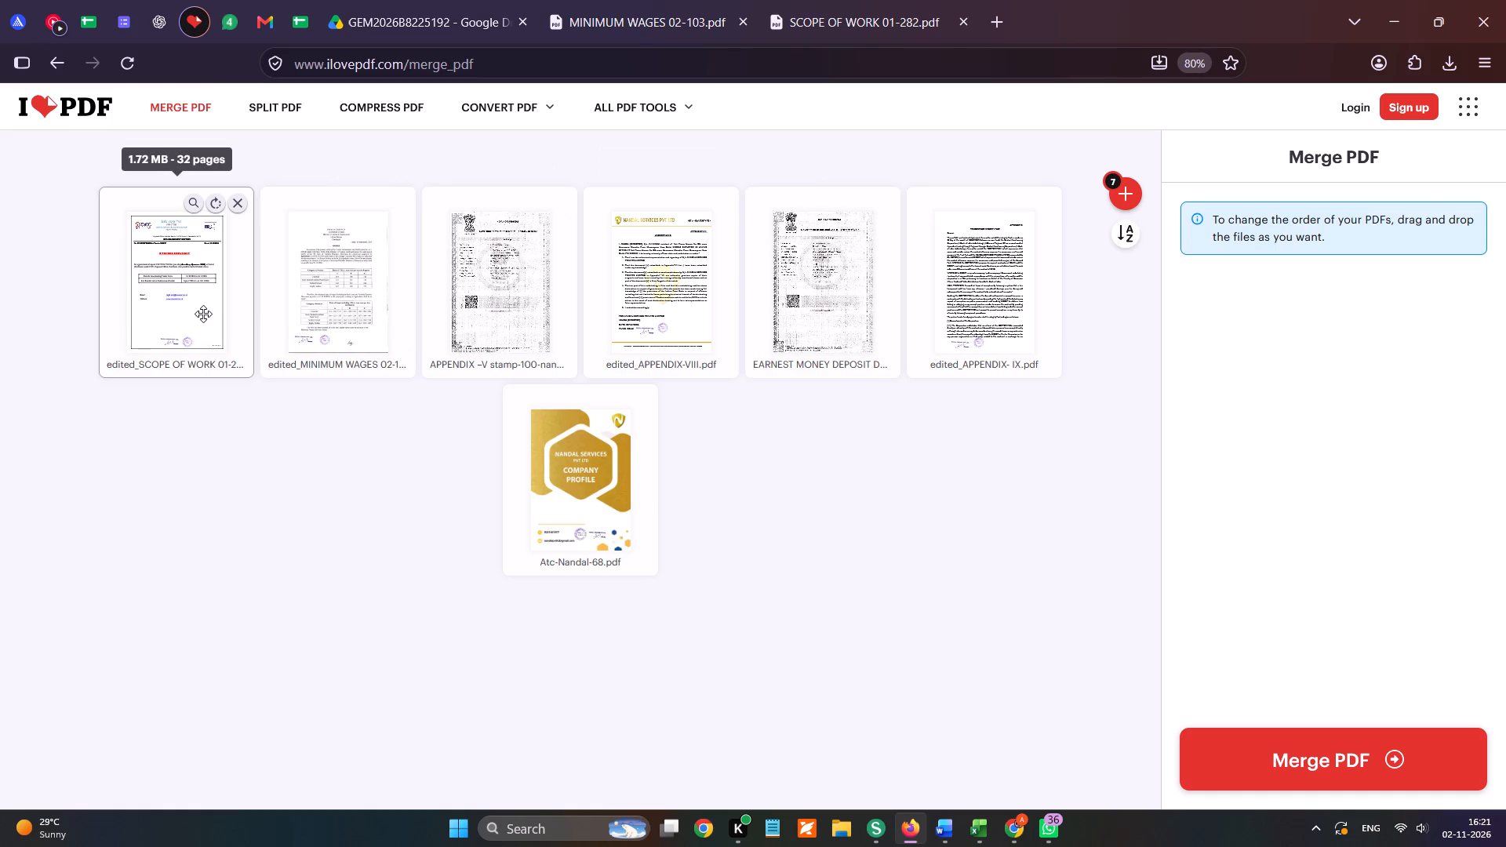
pyautogui.moveTo(999, 333); pyautogui.dragTo(951, 332)
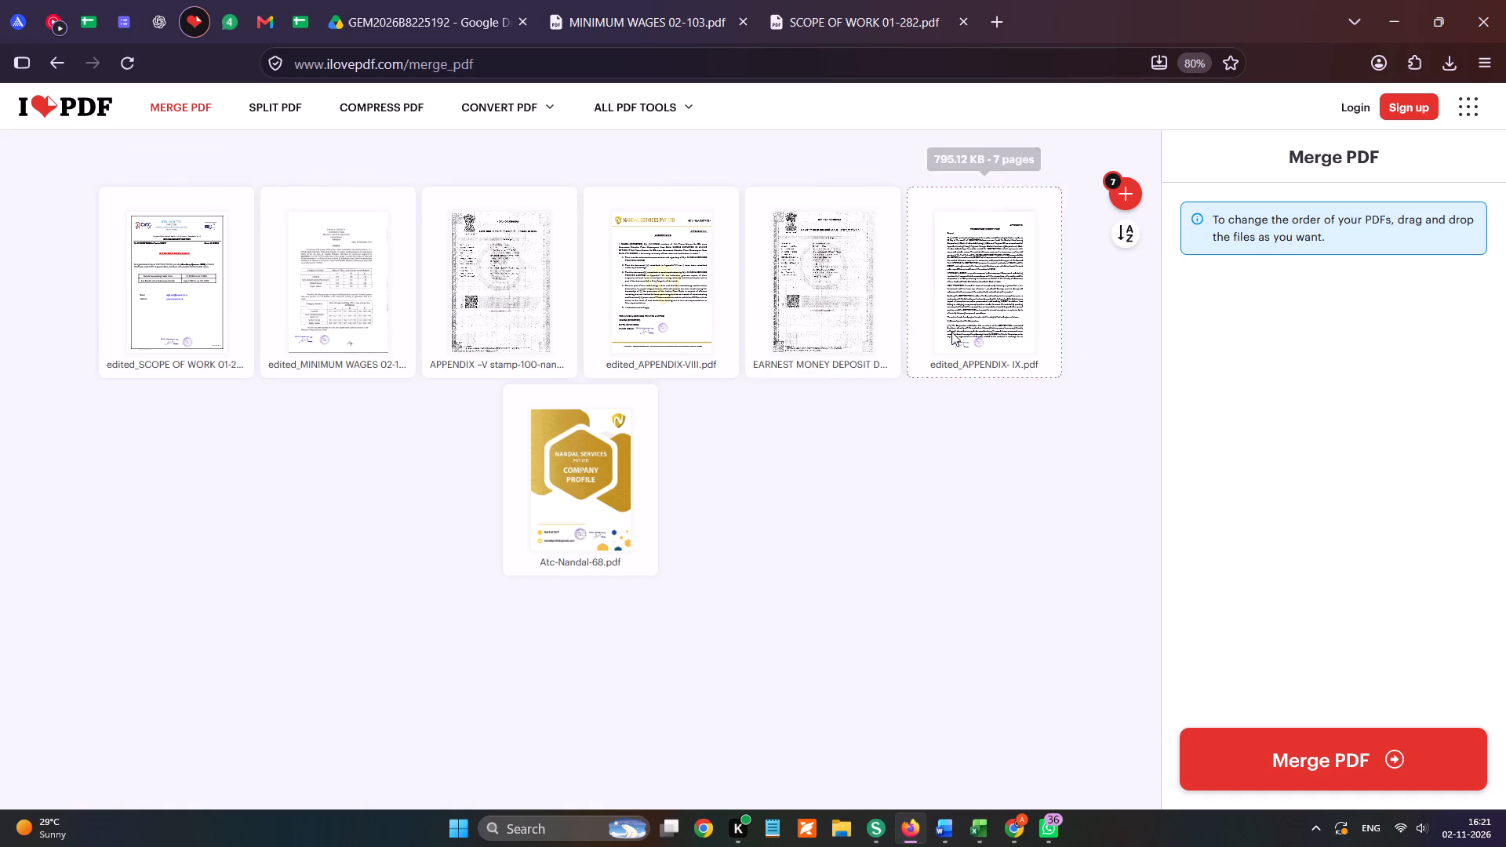
pyautogui.moveTo(951, 332); pyautogui.dragTo(865, 327)
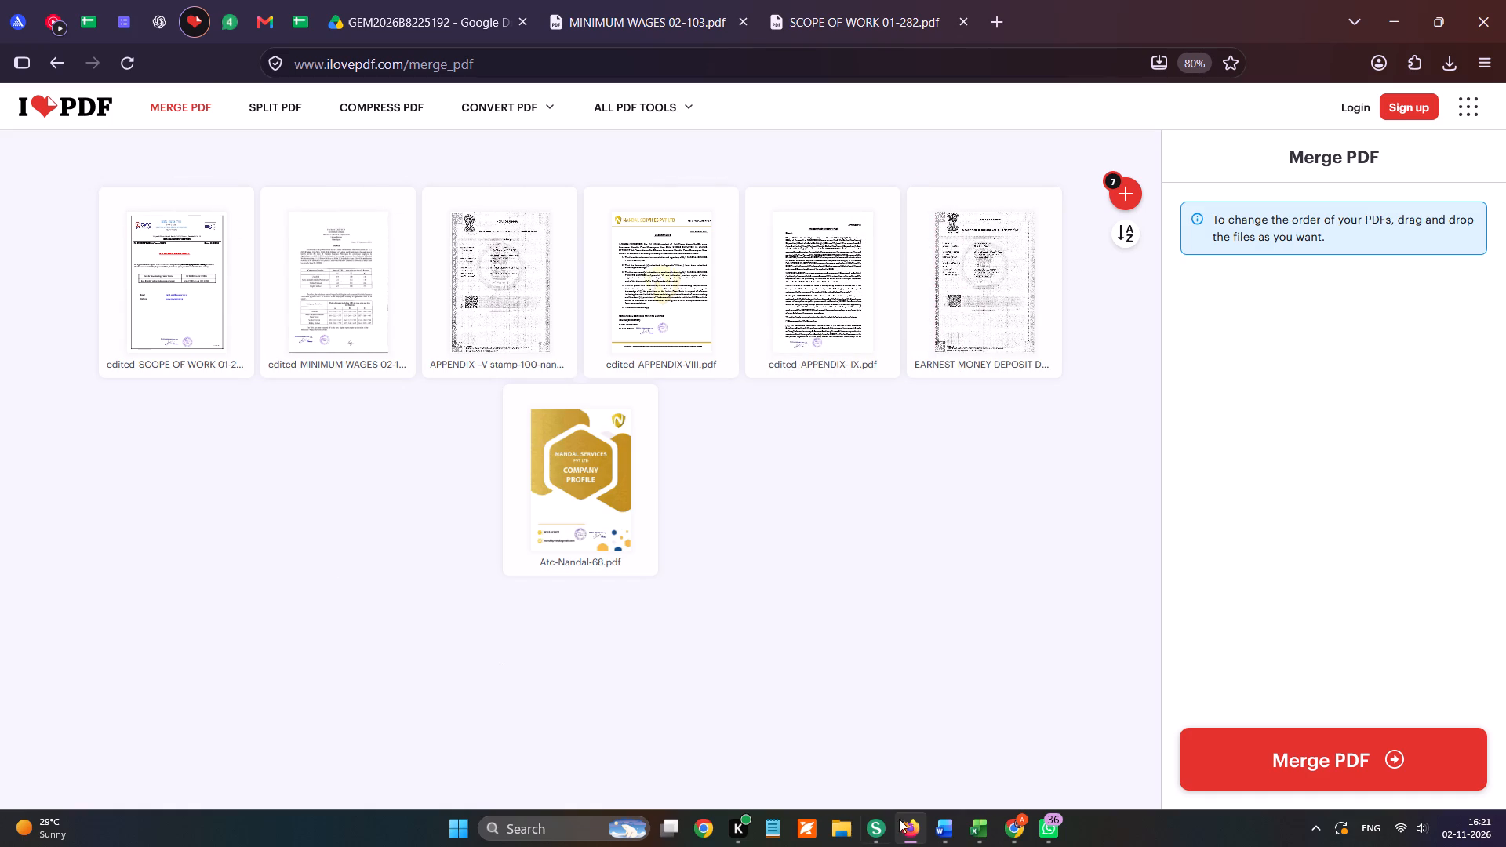
# Switch to the NANDAL-INDEX-68 document in Word and set the SCOPE OF WORK page range to A1-A32.
pyautogui.click(944, 820)
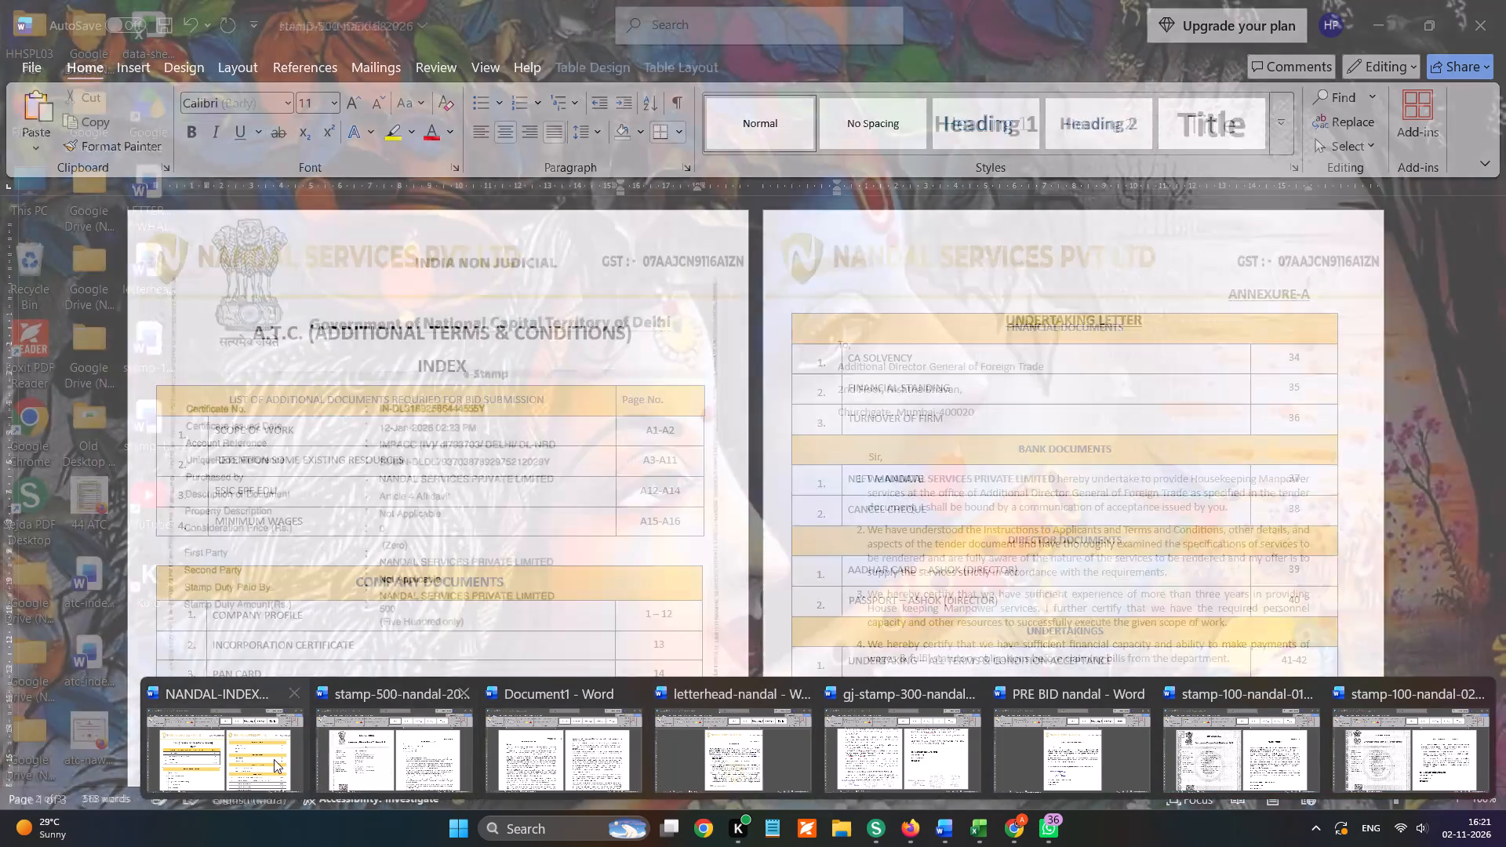
pyautogui.click(256, 761)
pyautogui.click(680, 417)
pyautogui.click(667, 432)
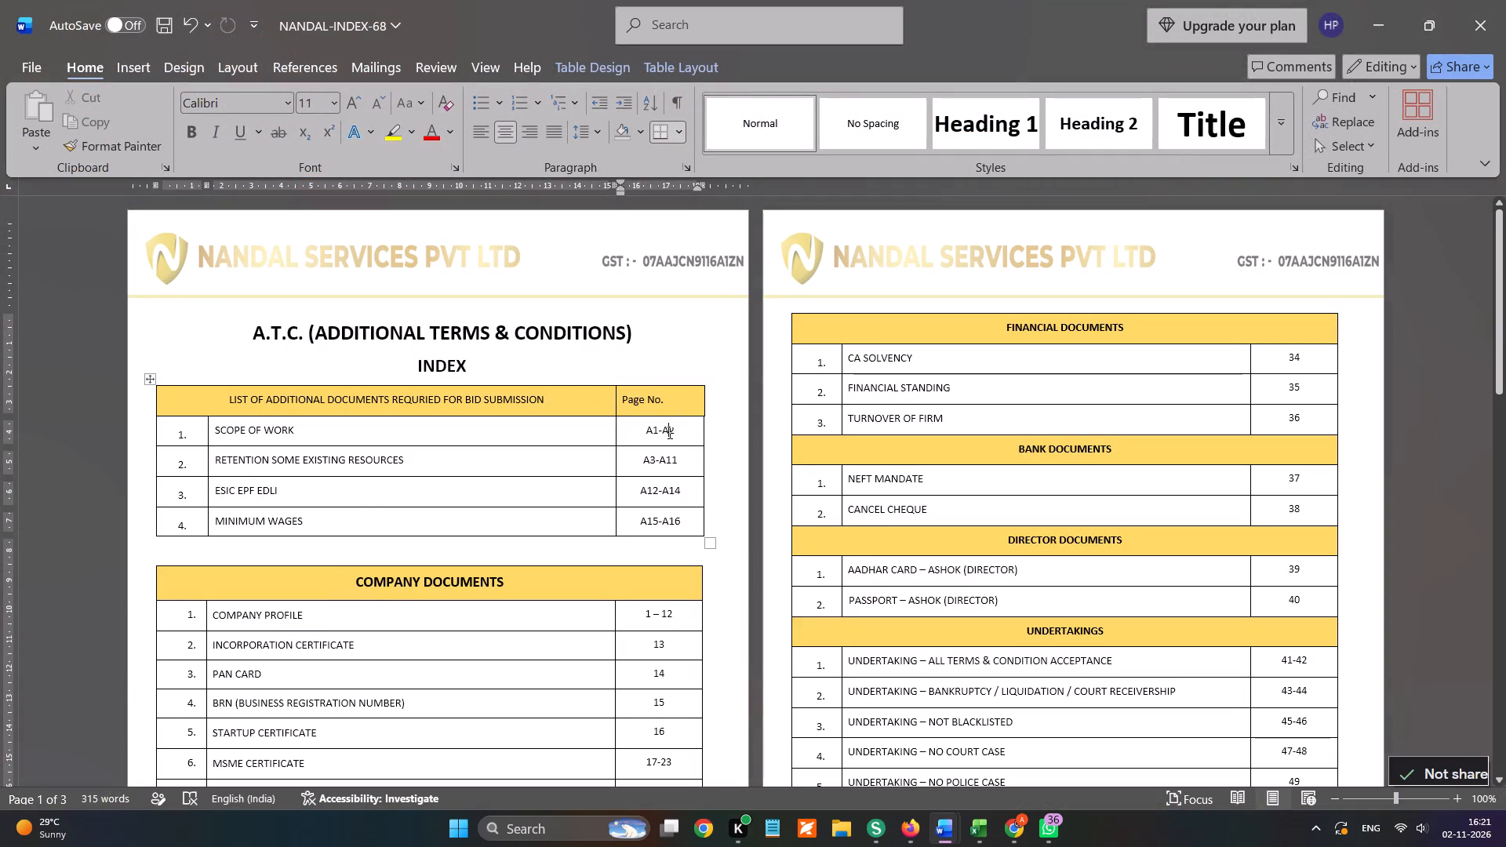
pyautogui.press('3')
pyautogui.press('Tab')
pyautogui.press('Tab')
# Replace the second entry of the additional documents table, RETENTION SOME EXISTING RESOURCES, with MINIMUM WAGES.
pyautogui.hotkey('alt', 'Tab')
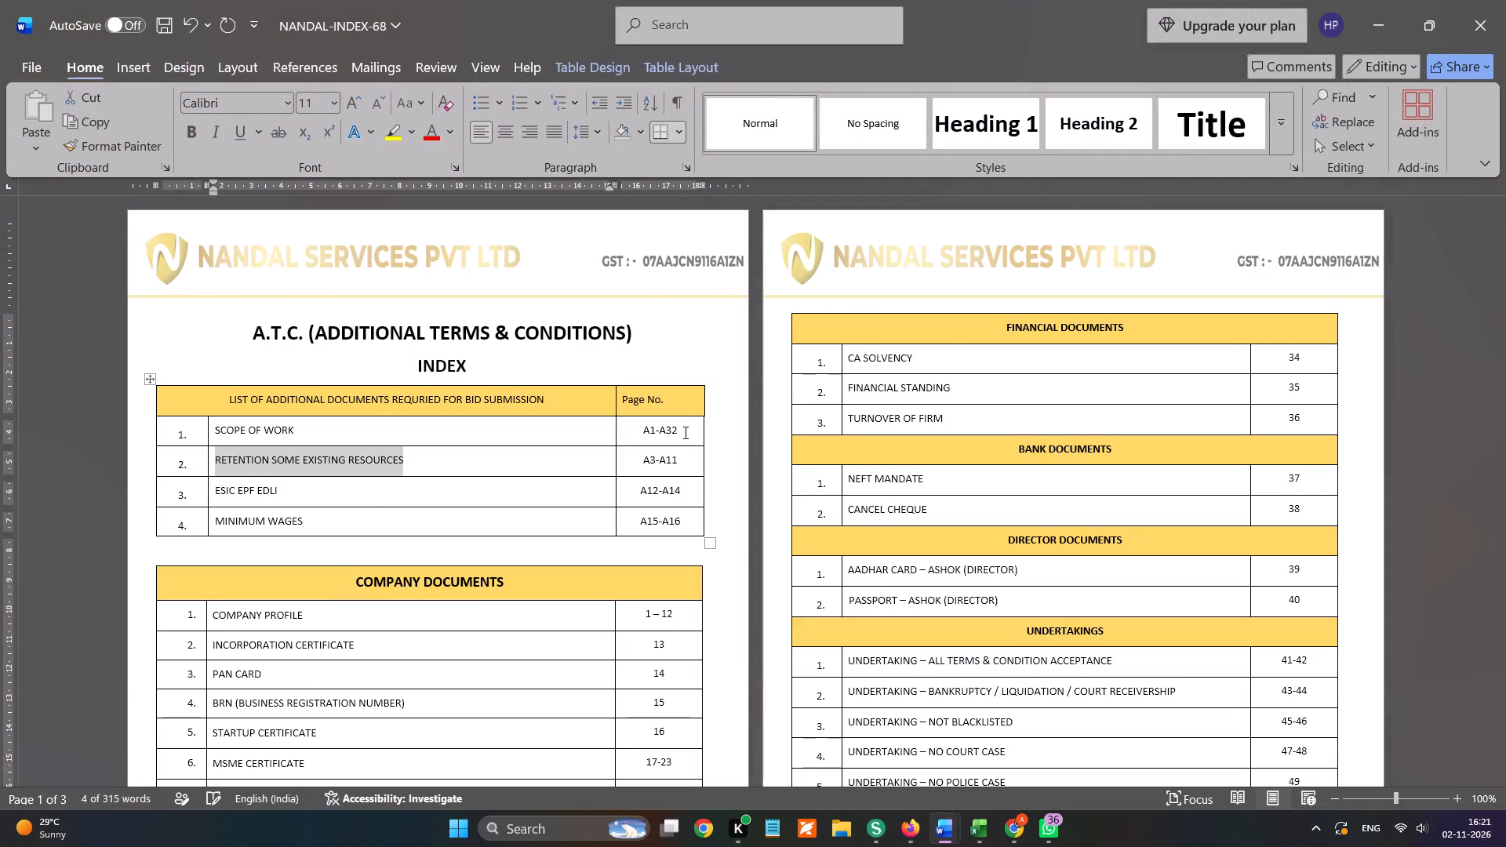
pyautogui.hotkey('alt', 'Tab')
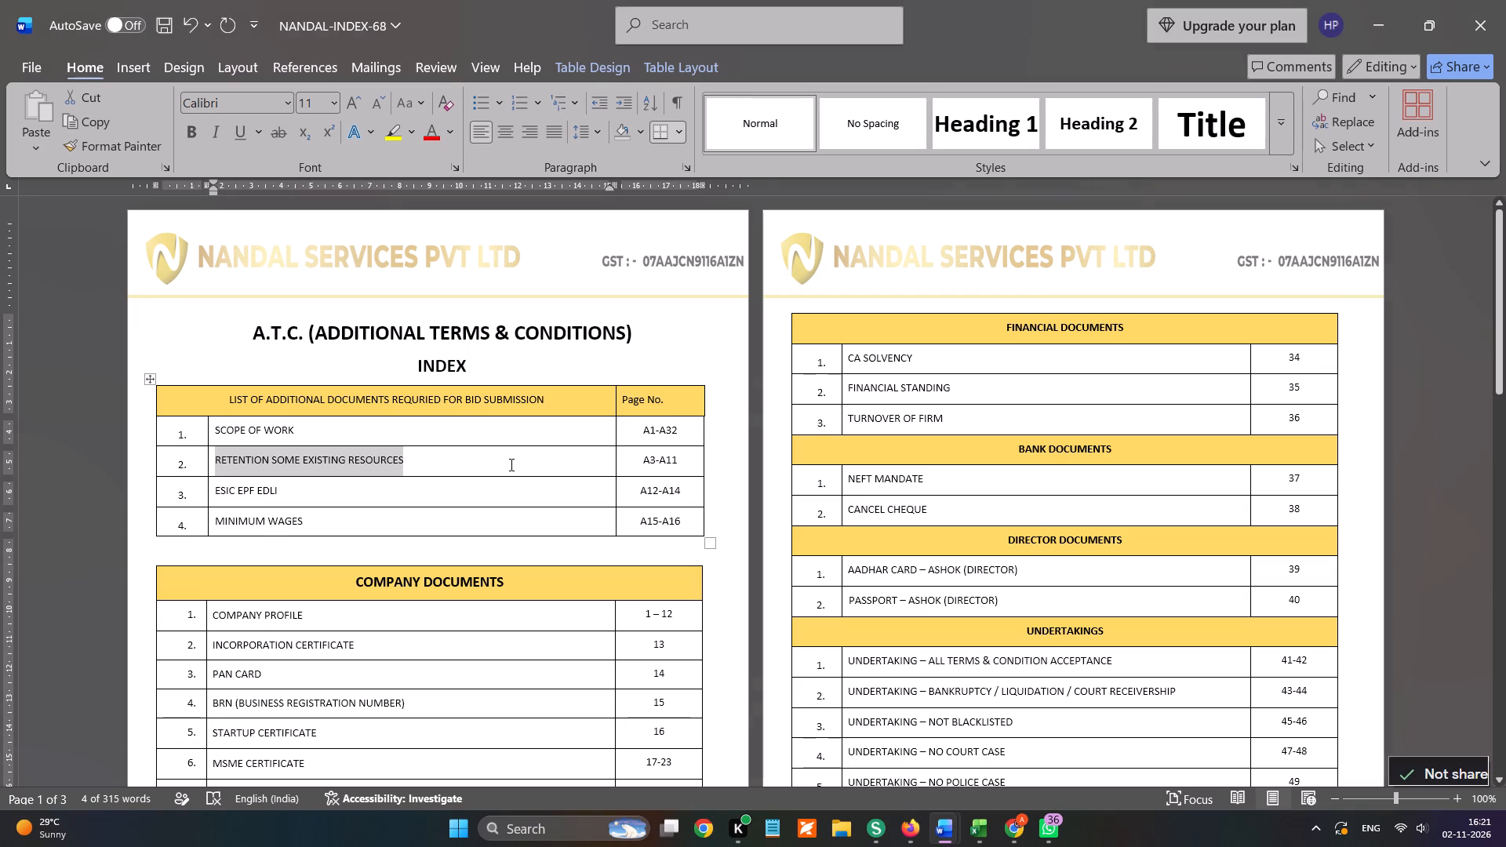
pyautogui.write('MINIMUM WAGES')
pyautogui.press('space')
pyautogui.press('Tab')
pyautogui.press('Tab')
# Set the page range of the second row, MINIMUM WAGES, to A33-A62, checking the merge file's page count in Firefox.
pyautogui.hotkey('alt', 'Tab')
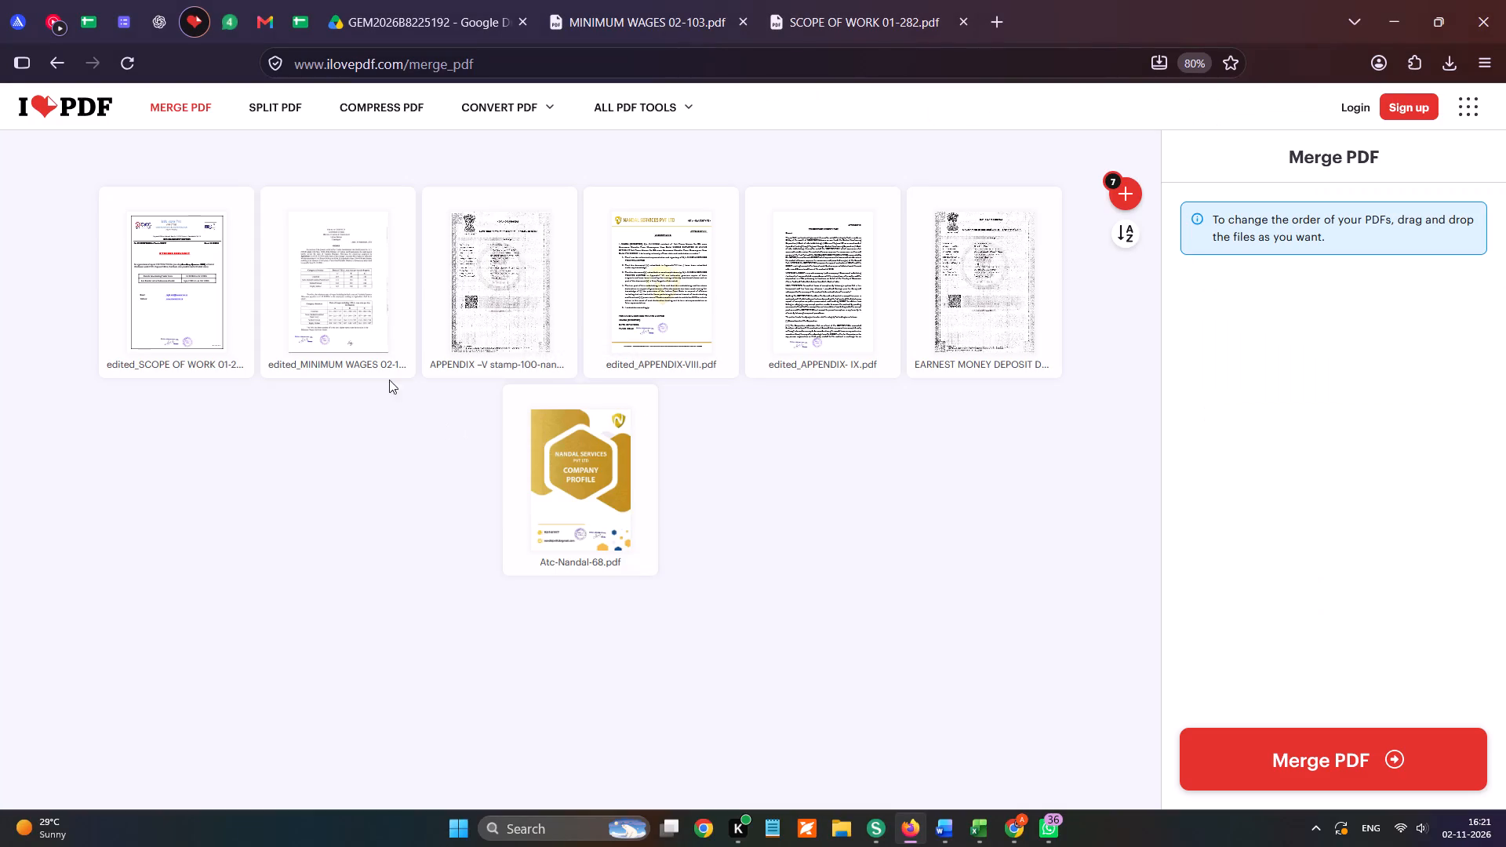
pyautogui.hotkey('alt', 'Tab')
pyautogui.click(684, 464)
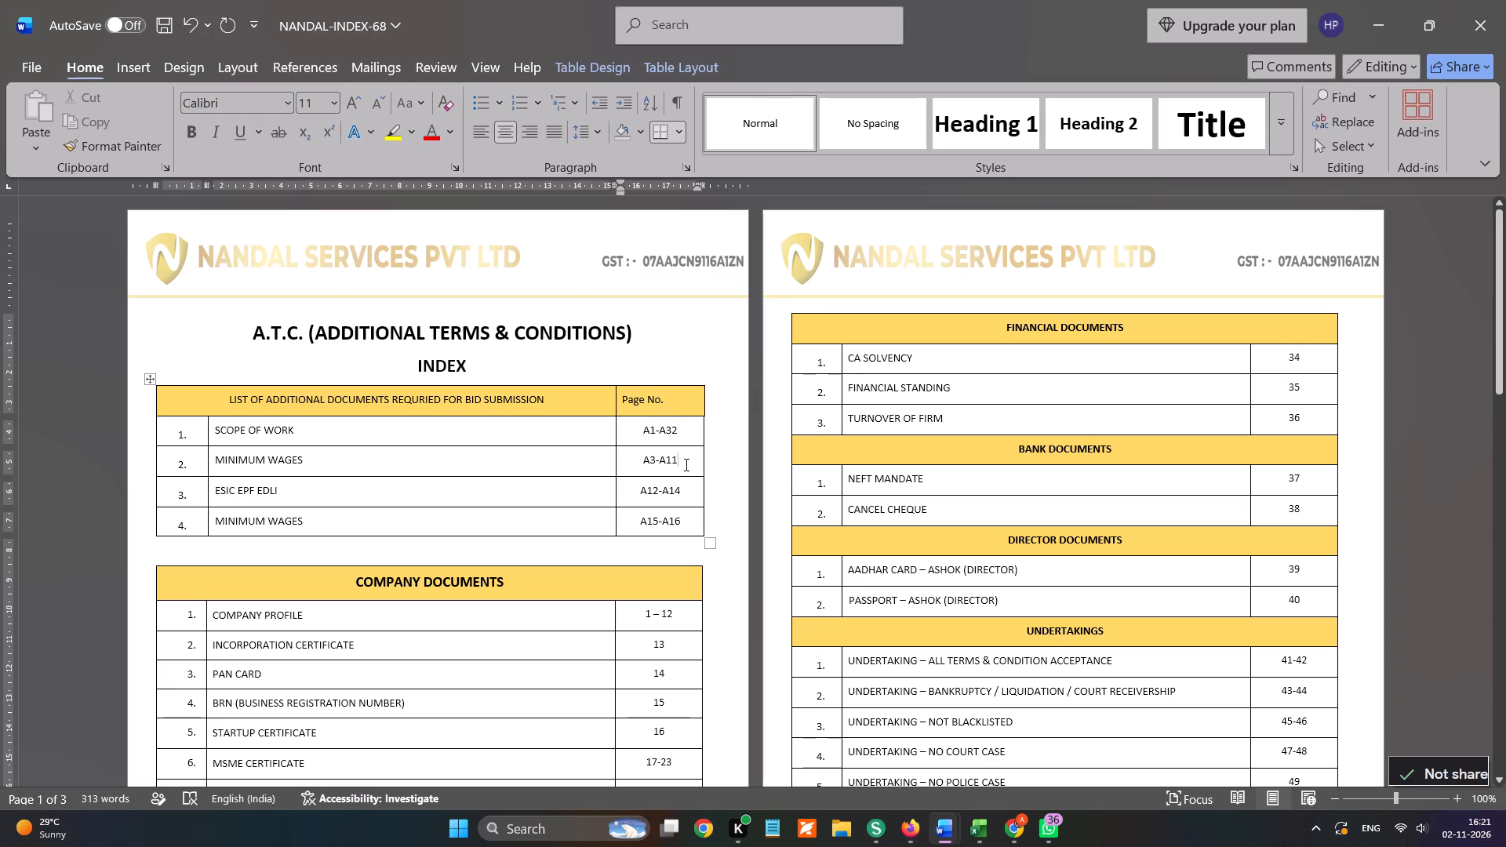
pyautogui.press('BackSpace')
pyautogui.press('BackSpace')
pyautogui.press('BackSpace')
pyautogui.press('BackSpace')
pyautogui.press('BackSpace')
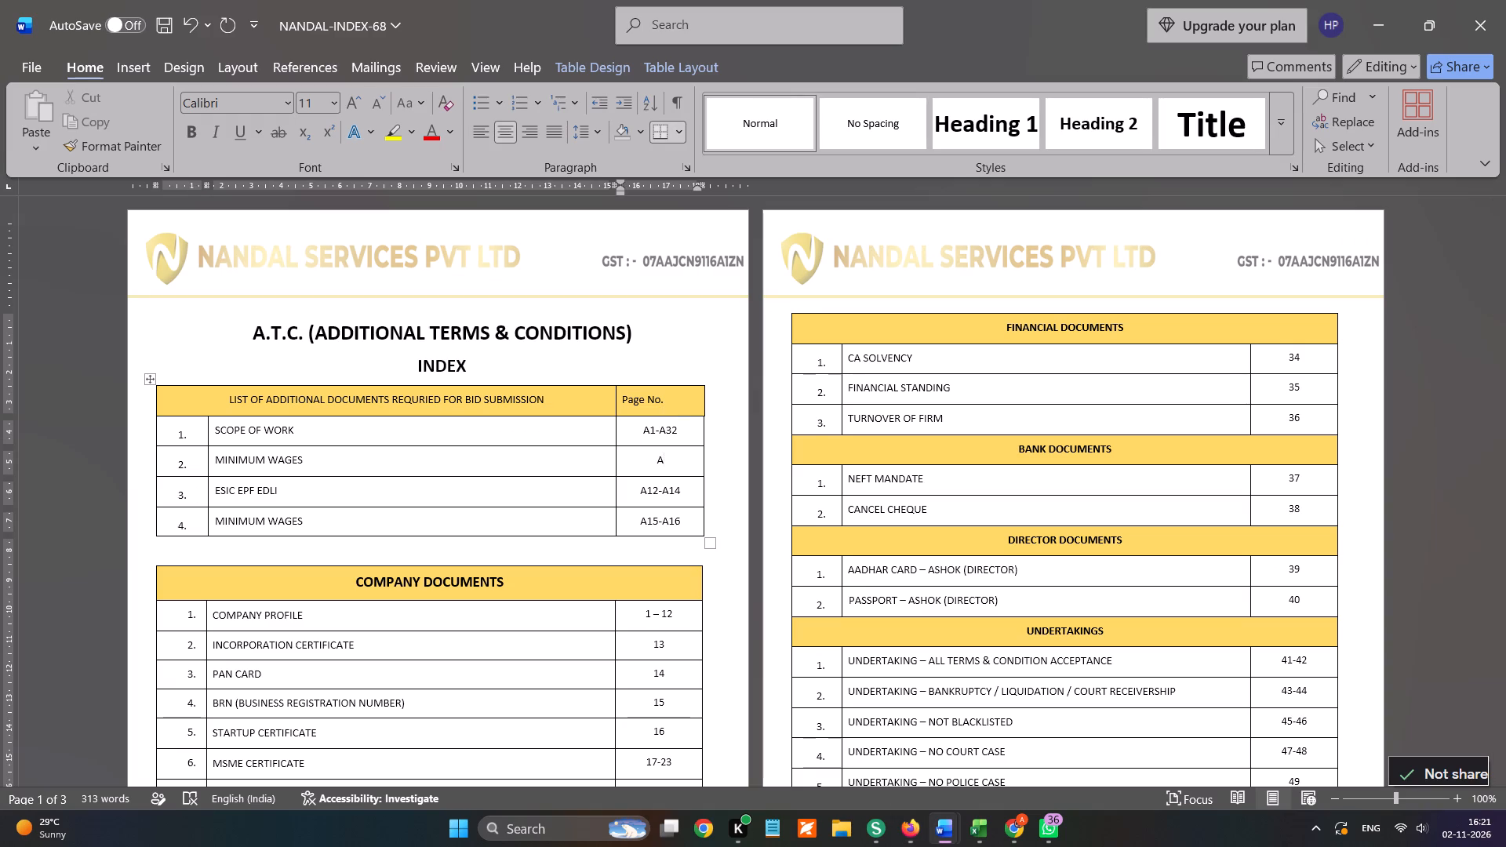
pyautogui.write('33-A62')
pyautogui.press('Tab')
pyautogui.press('Tab')
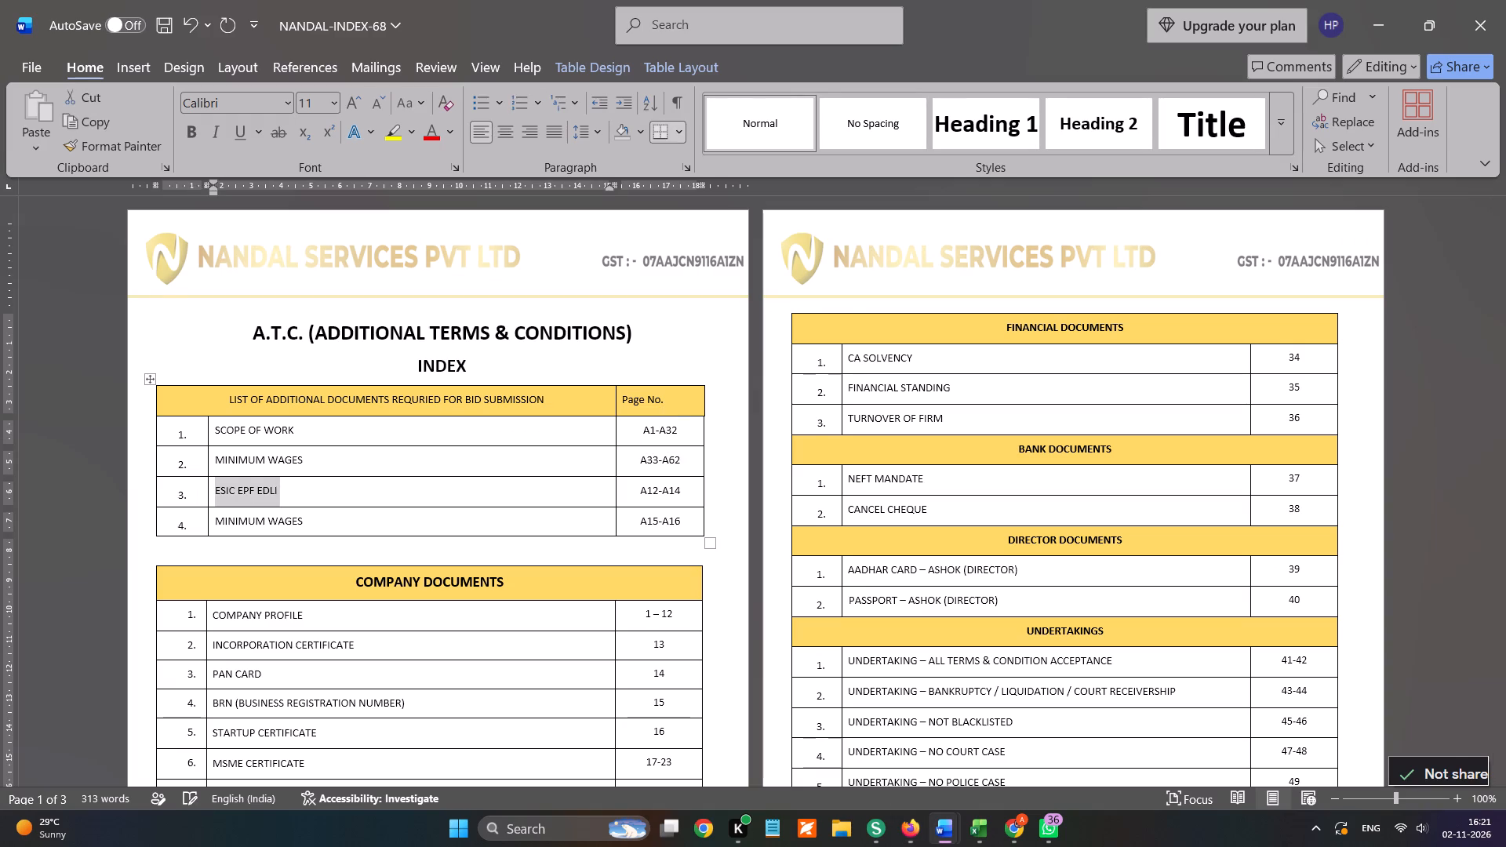
# Replace the third entry, ESIC EPF EDLI, with APPENDIX V ON STAMP, checking the file order in the Firefox merge page.
pyautogui.hotkey('alt', 'Tab')
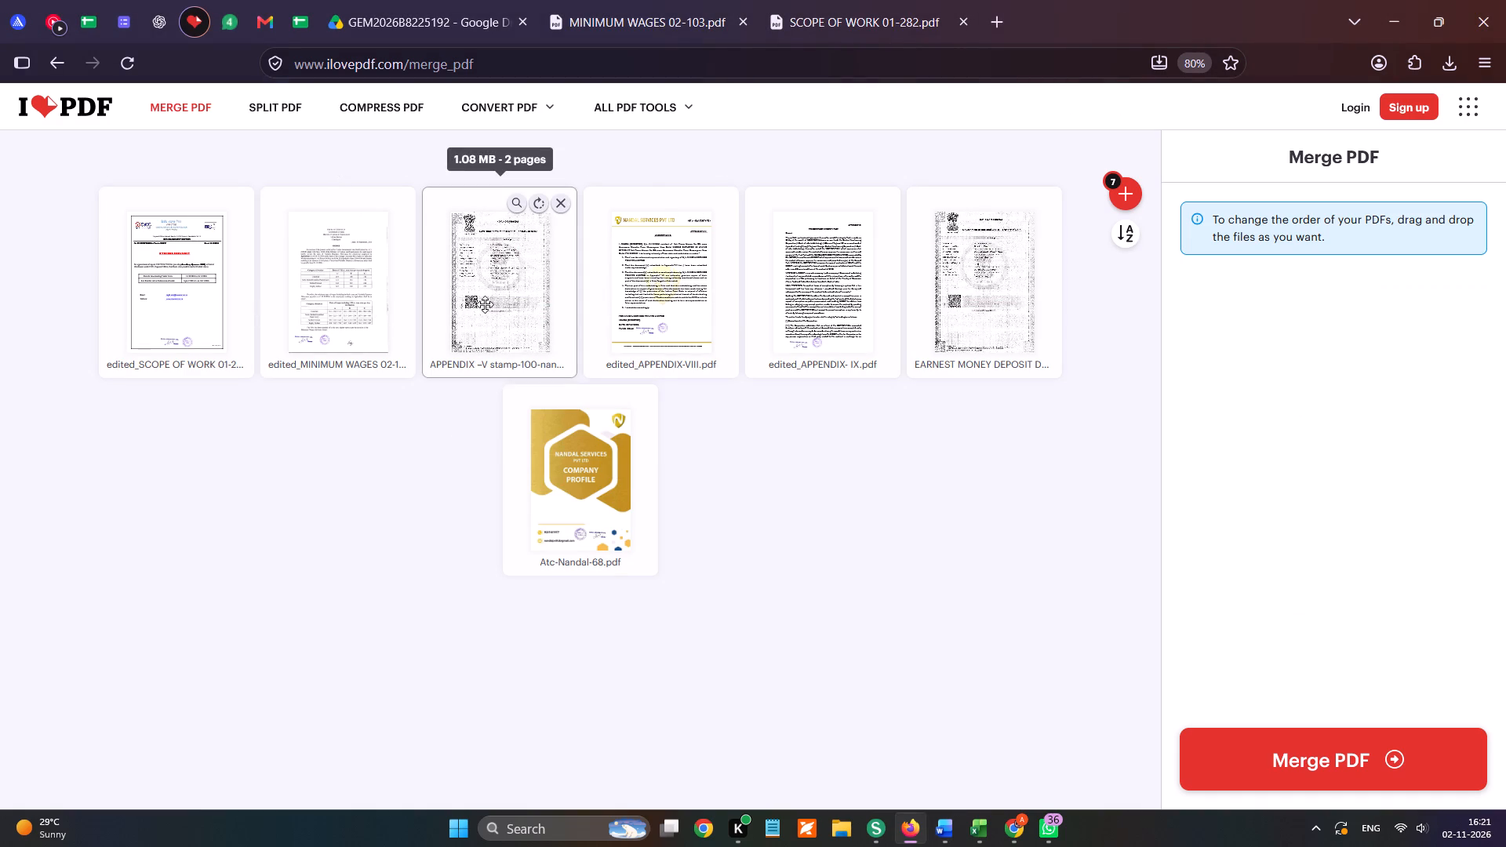
pyautogui.hotkey('alt', 'Tab')
pyautogui.hotkey('alt', 'Tab')
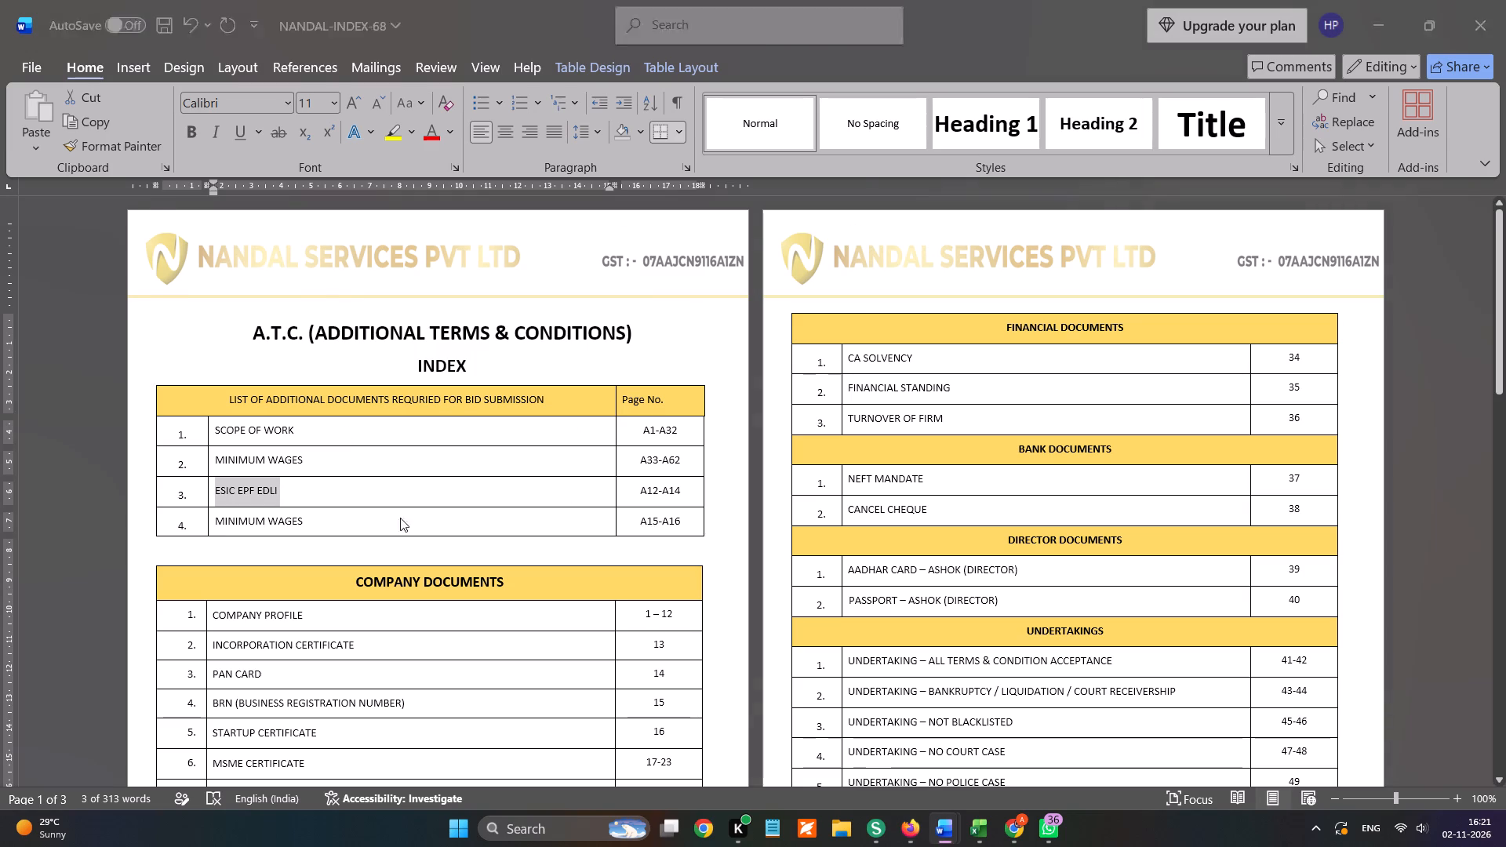
pyautogui.hotkey('alt', 'Tab')
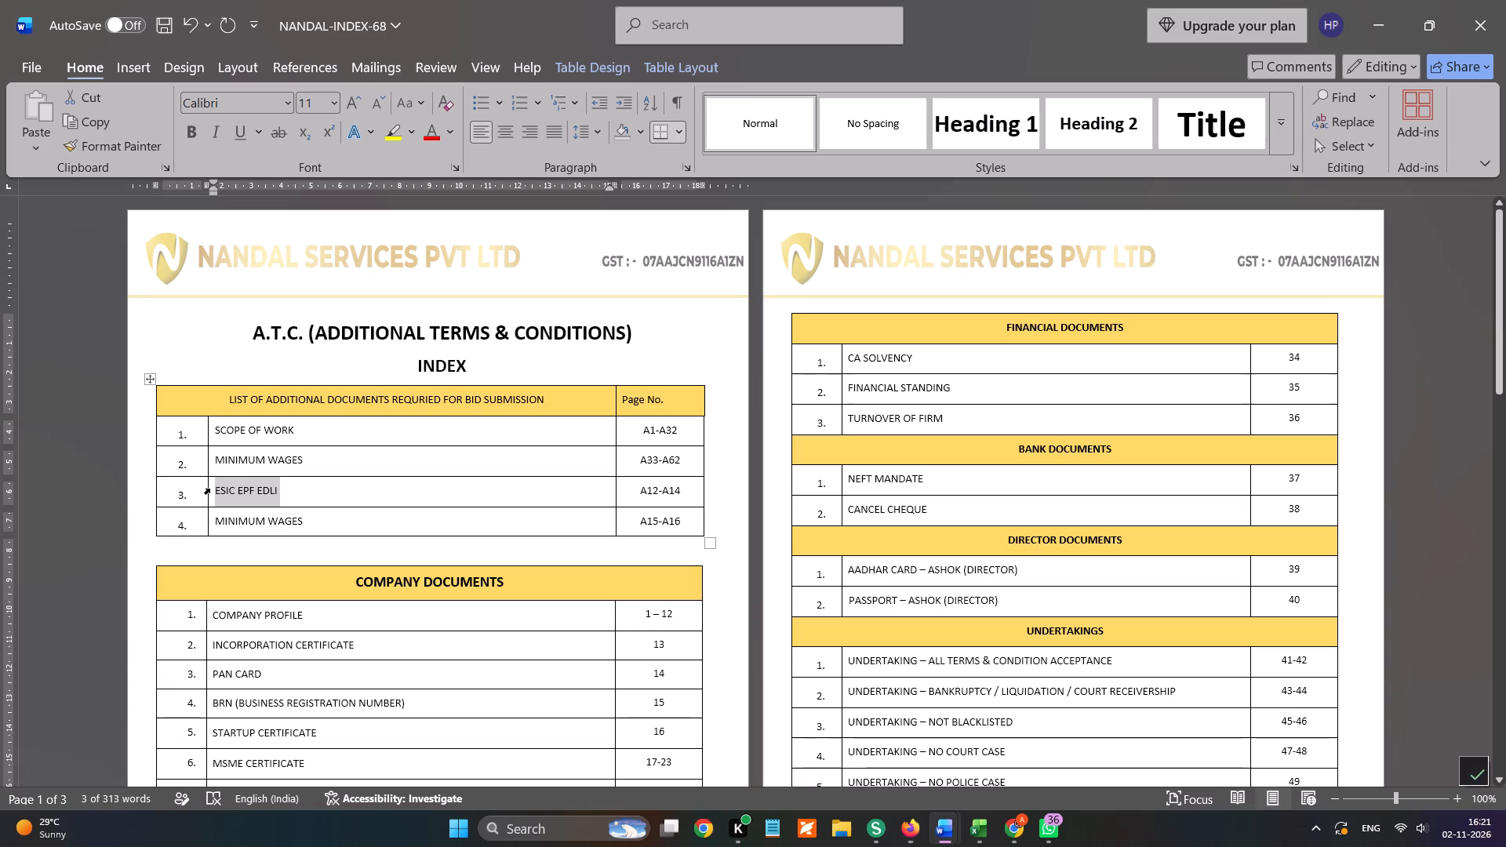
pyautogui.click(227, 459)
pyautogui.moveTo(228, 490); pyautogui.dragTo(322, 491)
pyautogui.hotkey('alt', 'Tab')
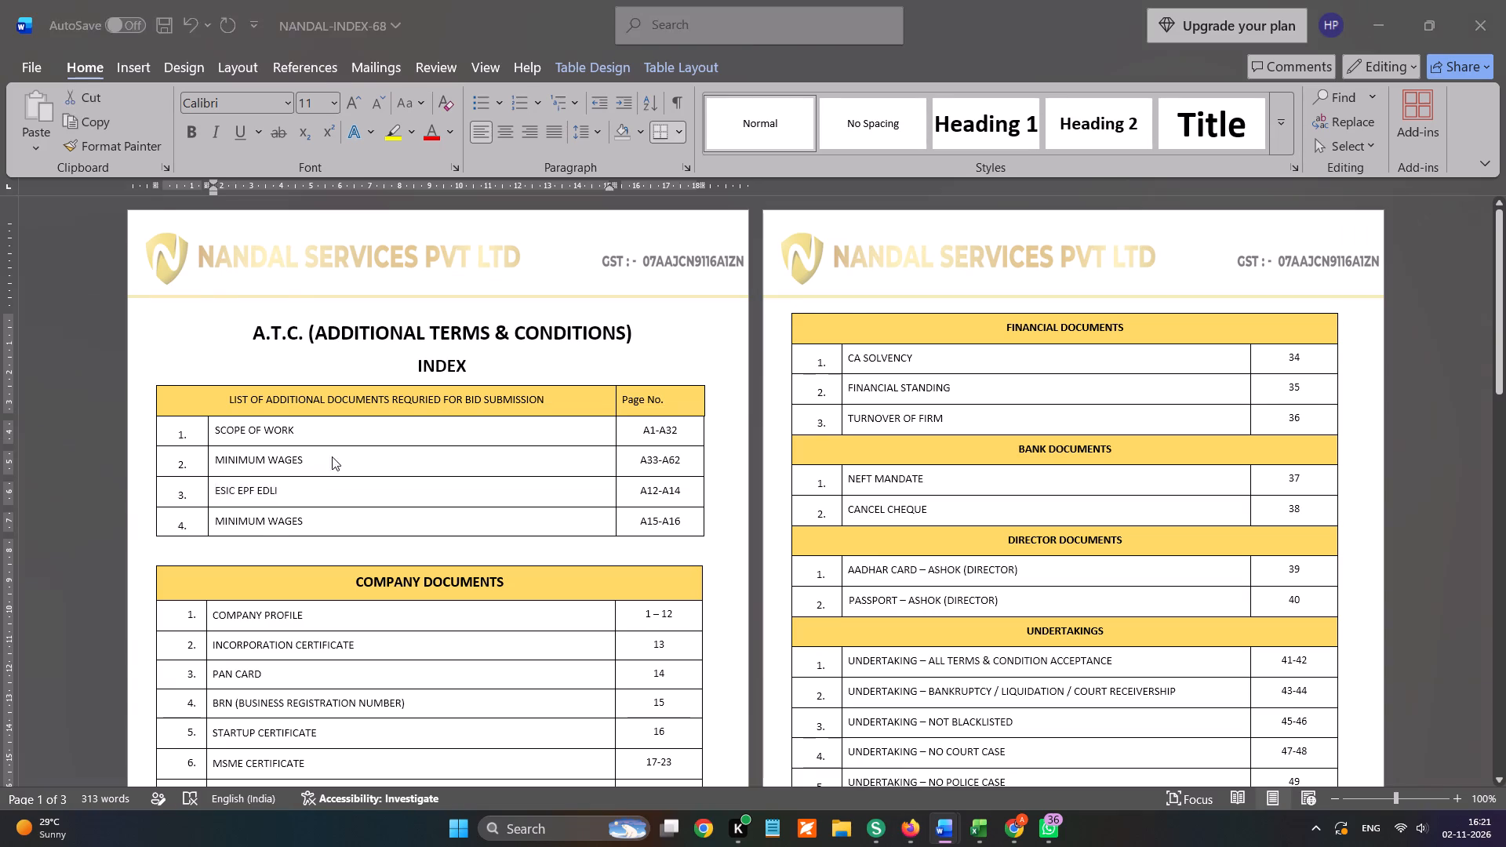
pyautogui.hotkey('alt', 'Tab')
pyautogui.write('APPENDXI')
pyautogui.press('BackSpace')
pyautogui.press('BackSpace')
pyautogui.write('IX V ON STAMP')
pyautogui.press('space')
pyautogui.press('Tab')
pyautogui.press('Tab')
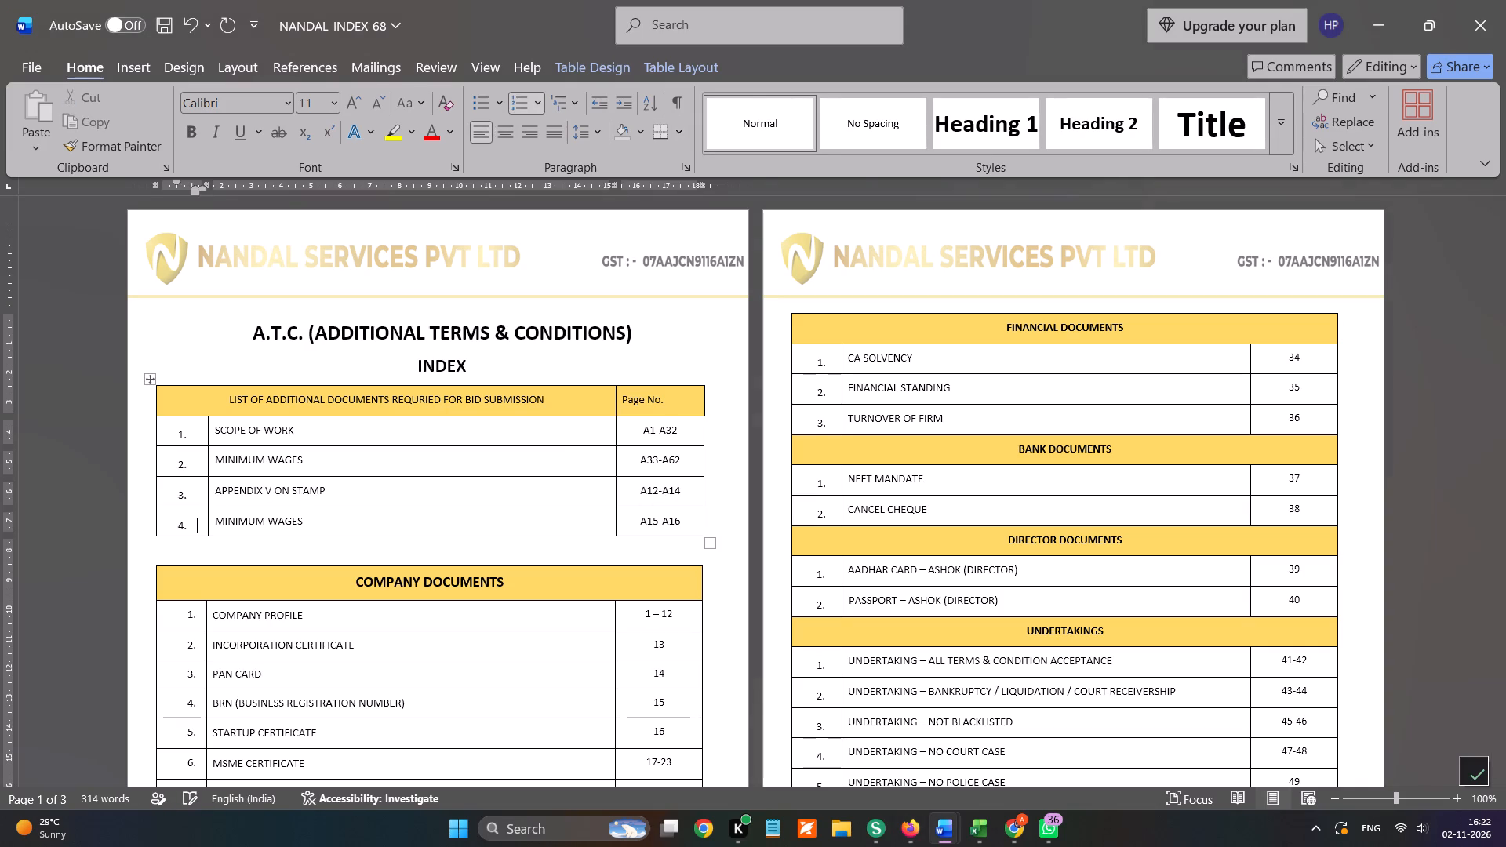
pyautogui.press('Tab')
# Replace the fourth entry of the additional documents table with APPENDIX VIII ON LETTERHEAD, following the merge order.
pyautogui.hotkey('alt', 'Tab')
pyautogui.hotkey('alt', 'Tab')
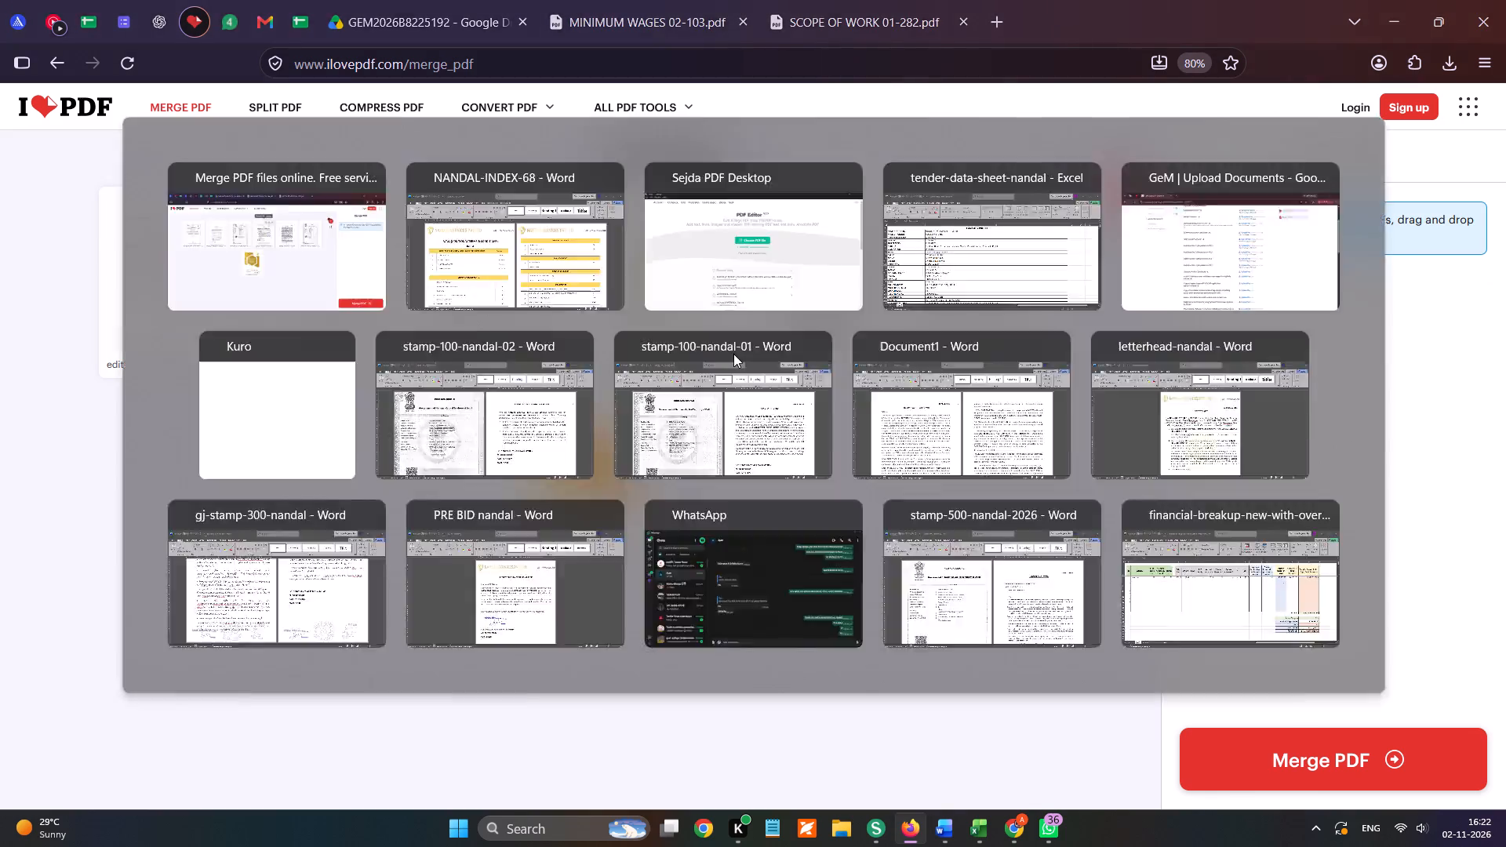
pyautogui.write('APPENDX')
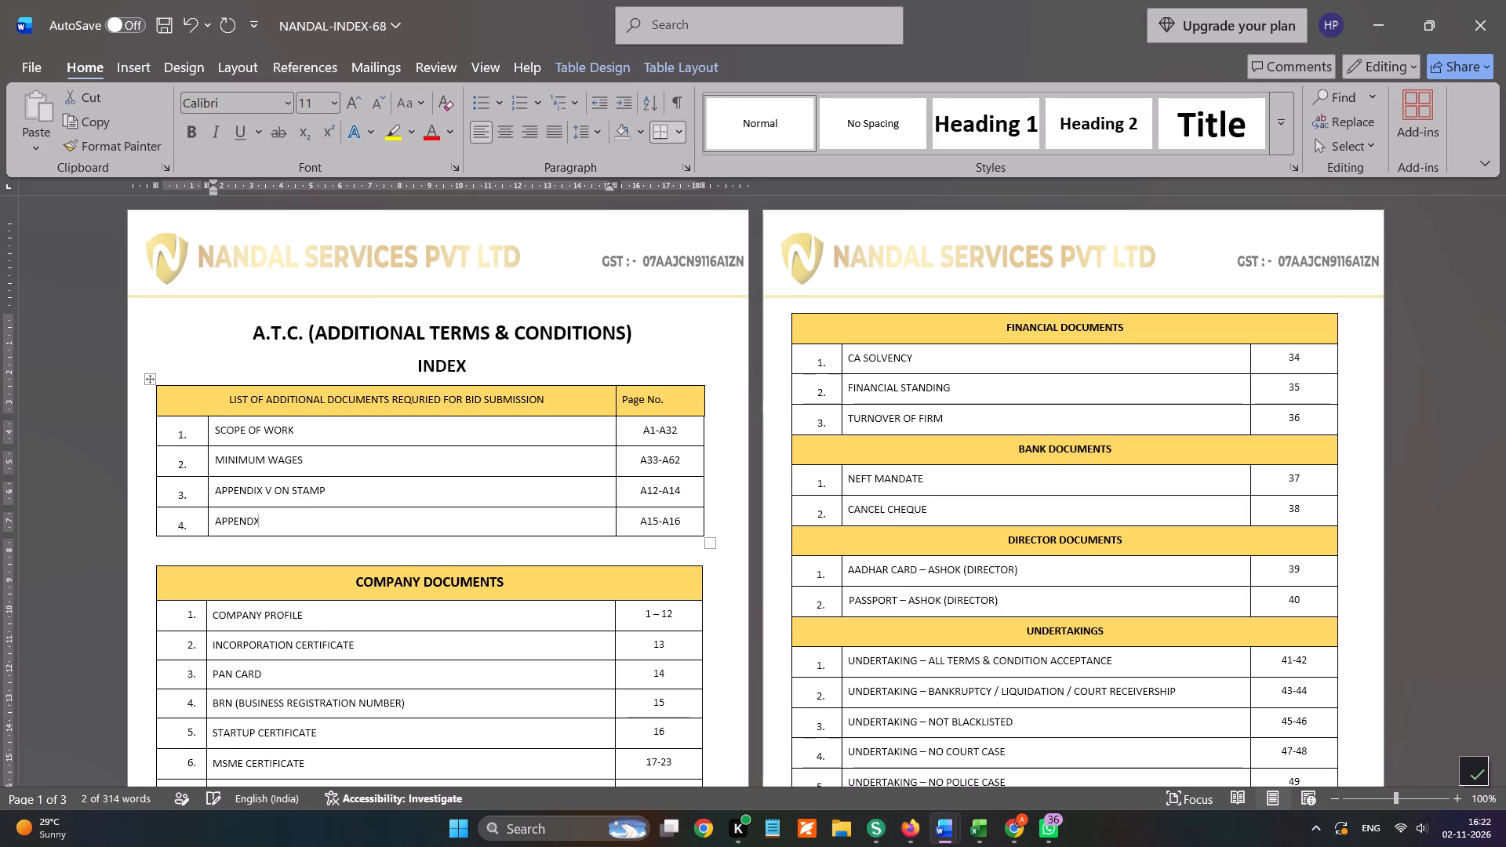
pyautogui.press('BackSpace')
pyautogui.write('IX')
pyautogui.press('space')
pyautogui.write('VIII ON')
pyautogui.press('space')
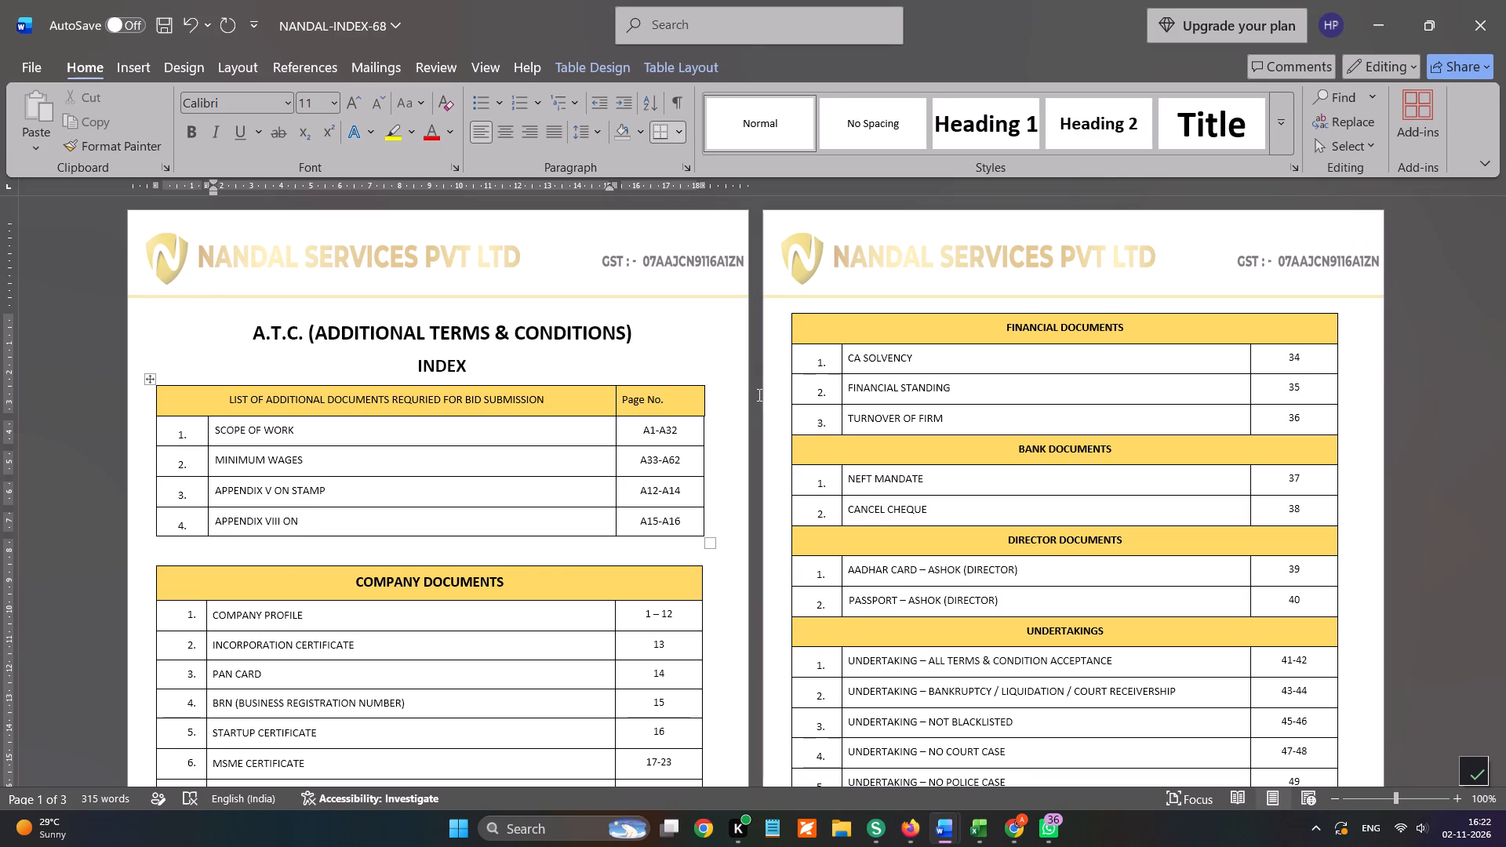
pyautogui.hotkey('alt', 'Tab')
pyautogui.hotkey('alt', 'Tab')
pyautogui.write('LETTERHEAD')
# Add a fifth row to the additional documents table and enter APPENDIX IX as its entry.
pyautogui.press('Tab')
pyautogui.press('Tab')
pyautogui.press('Tab')
pyautogui.hotkey('alt', 'Tab')
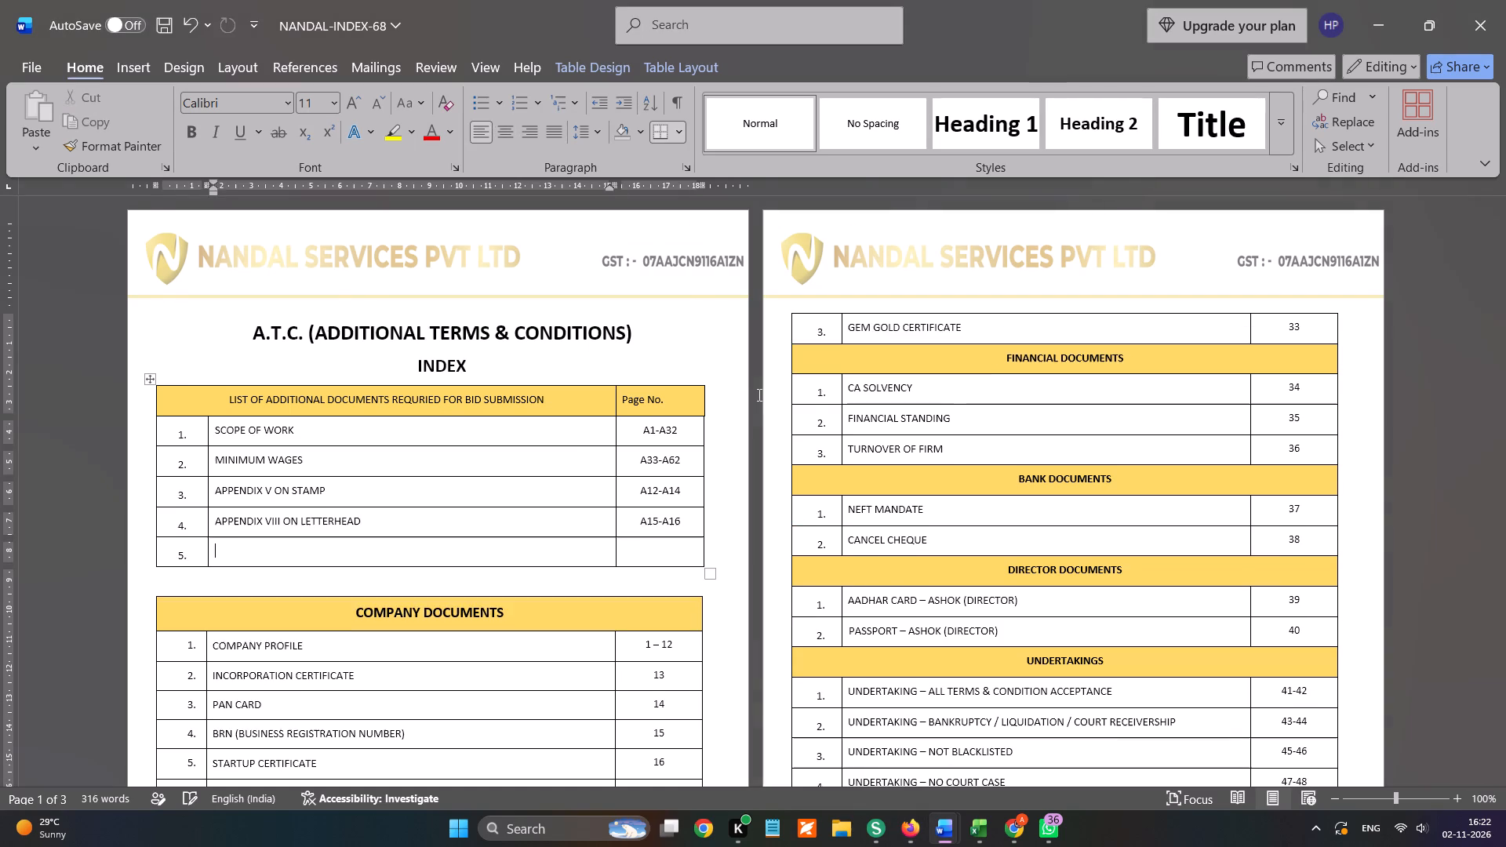
pyautogui.hotkey('alt', 'Tab')
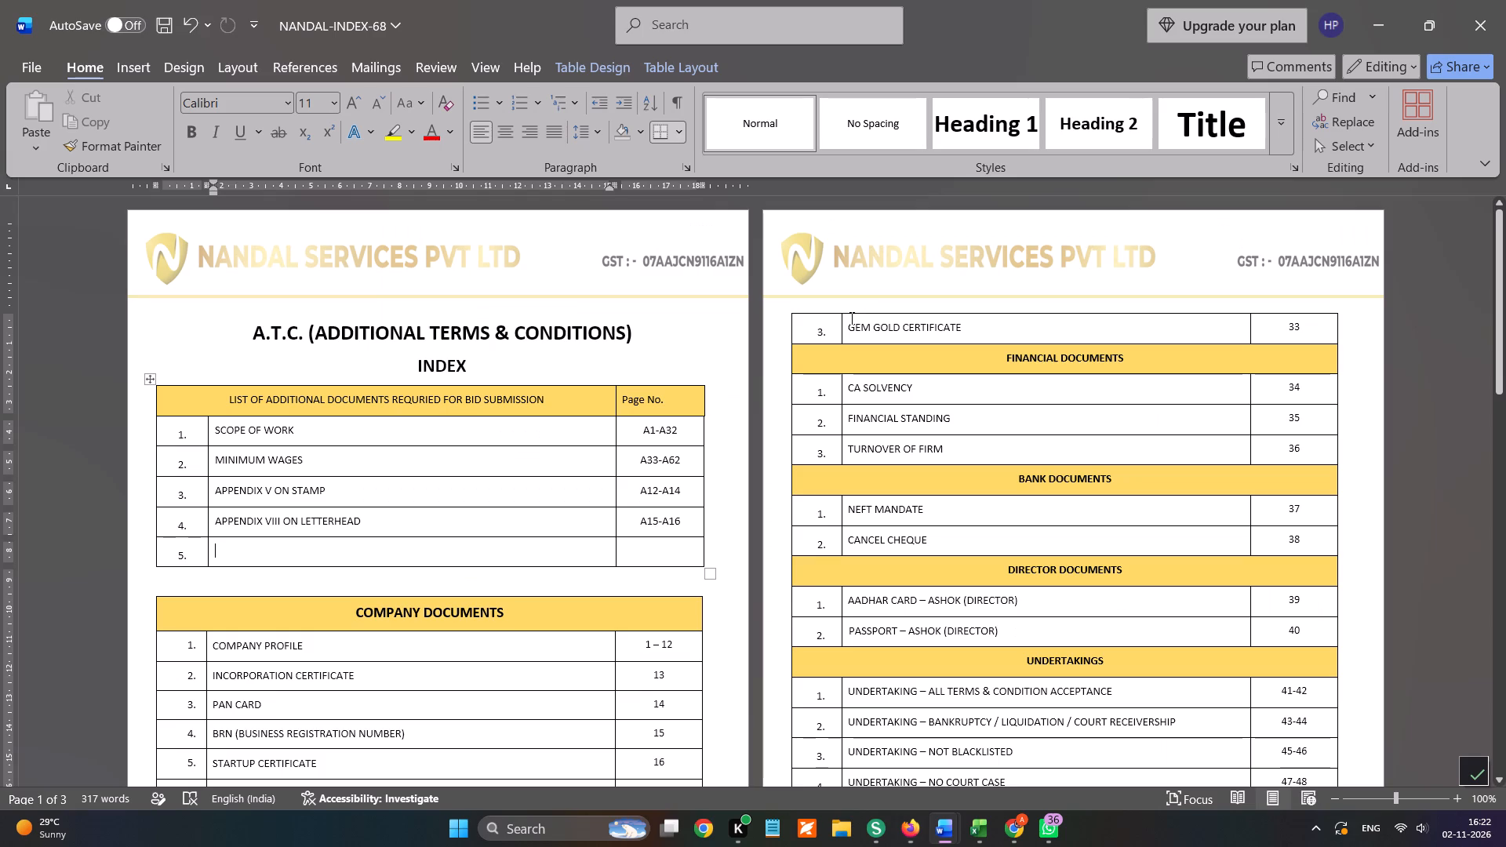
pyautogui.write('APPENDIX')
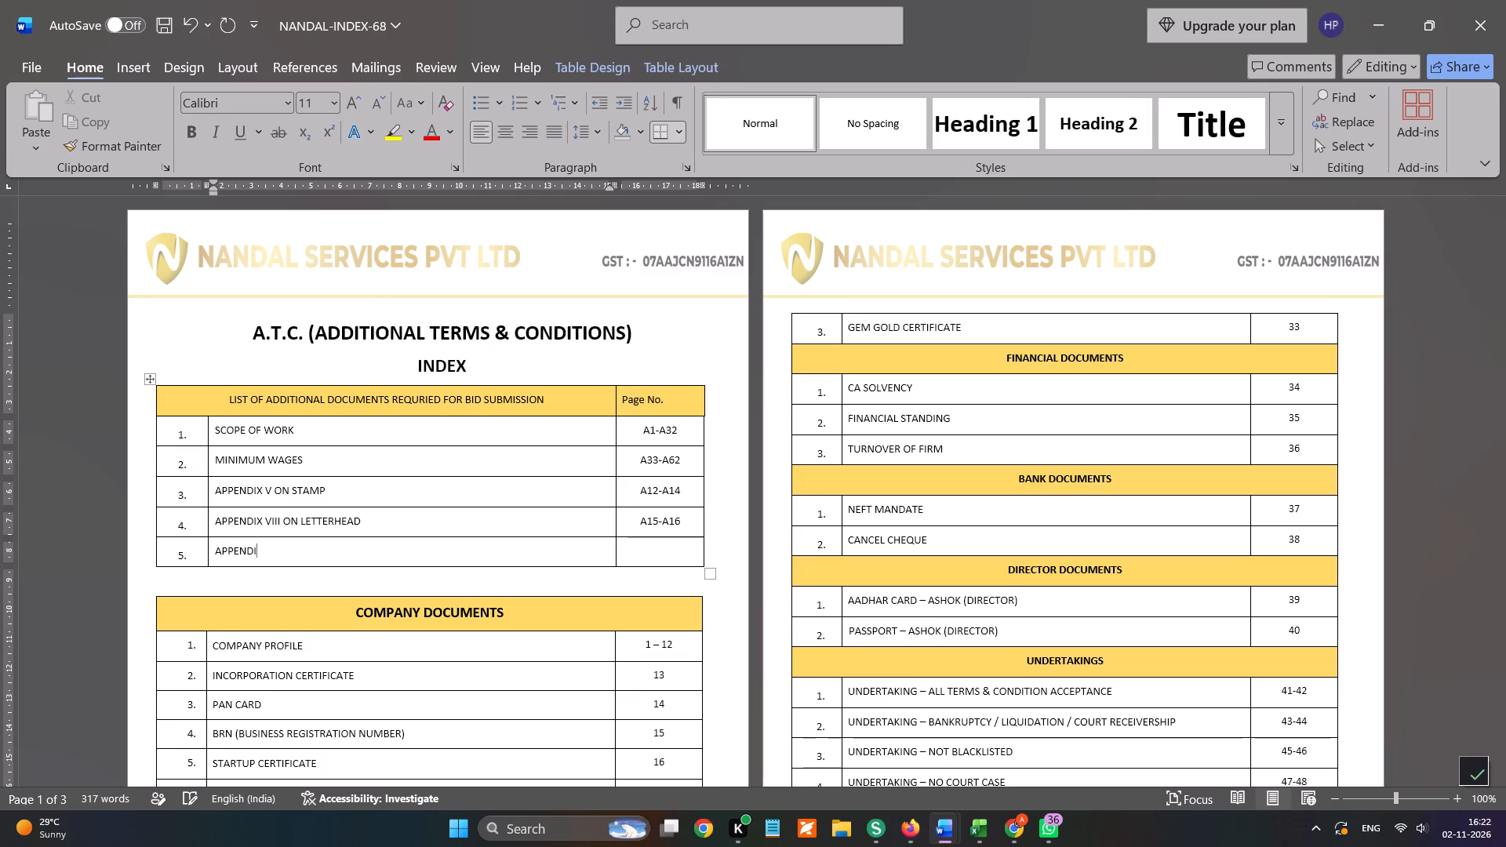
pyautogui.press('space')
pyautogui.write('IX ON')
pyautogui.press('BackSpace')
pyautogui.press('BackSpace')
pyautogui.press('BackSpace')
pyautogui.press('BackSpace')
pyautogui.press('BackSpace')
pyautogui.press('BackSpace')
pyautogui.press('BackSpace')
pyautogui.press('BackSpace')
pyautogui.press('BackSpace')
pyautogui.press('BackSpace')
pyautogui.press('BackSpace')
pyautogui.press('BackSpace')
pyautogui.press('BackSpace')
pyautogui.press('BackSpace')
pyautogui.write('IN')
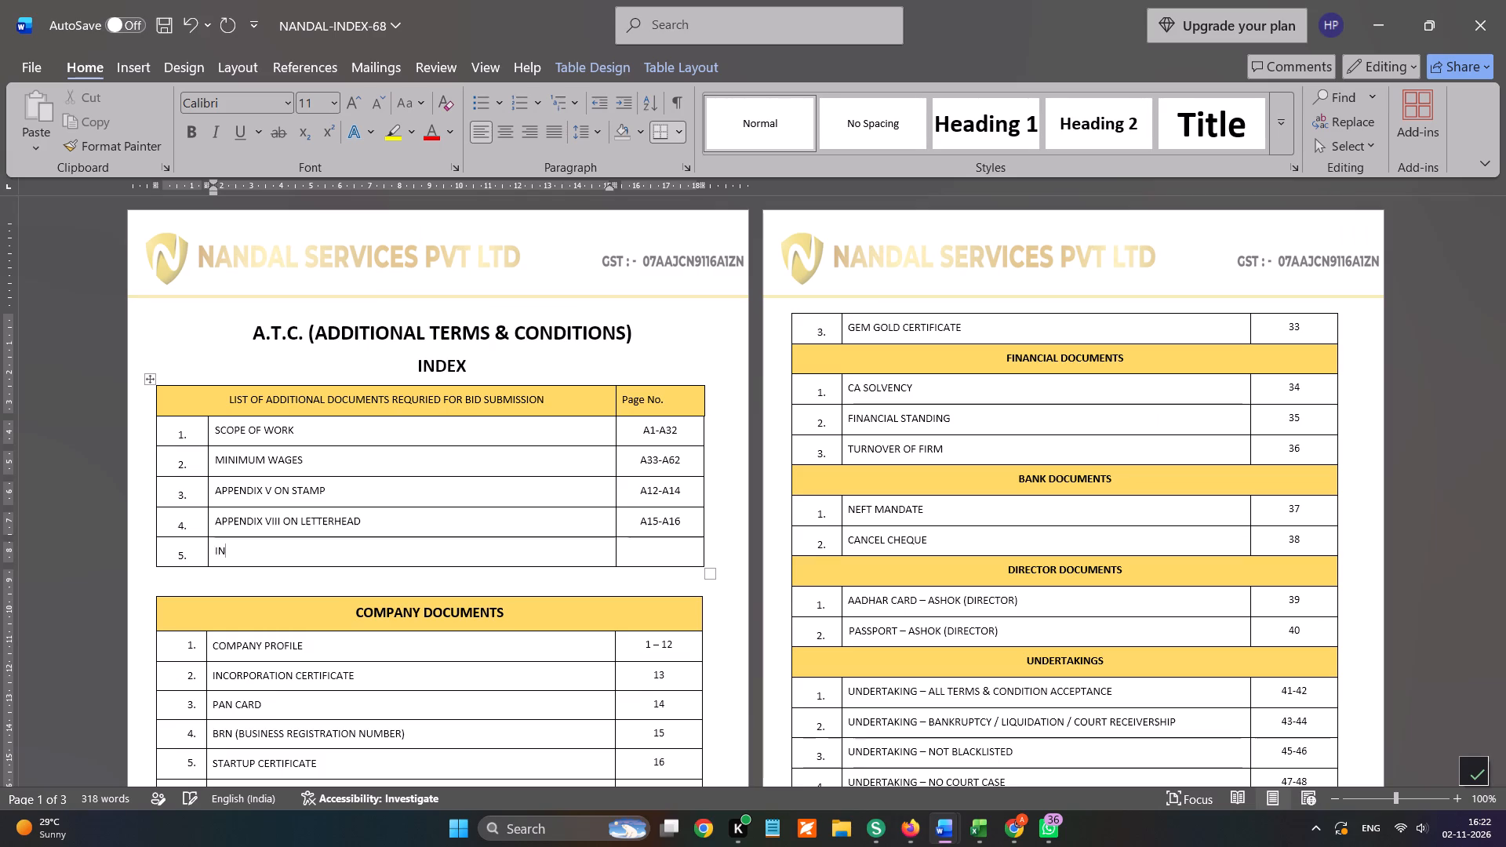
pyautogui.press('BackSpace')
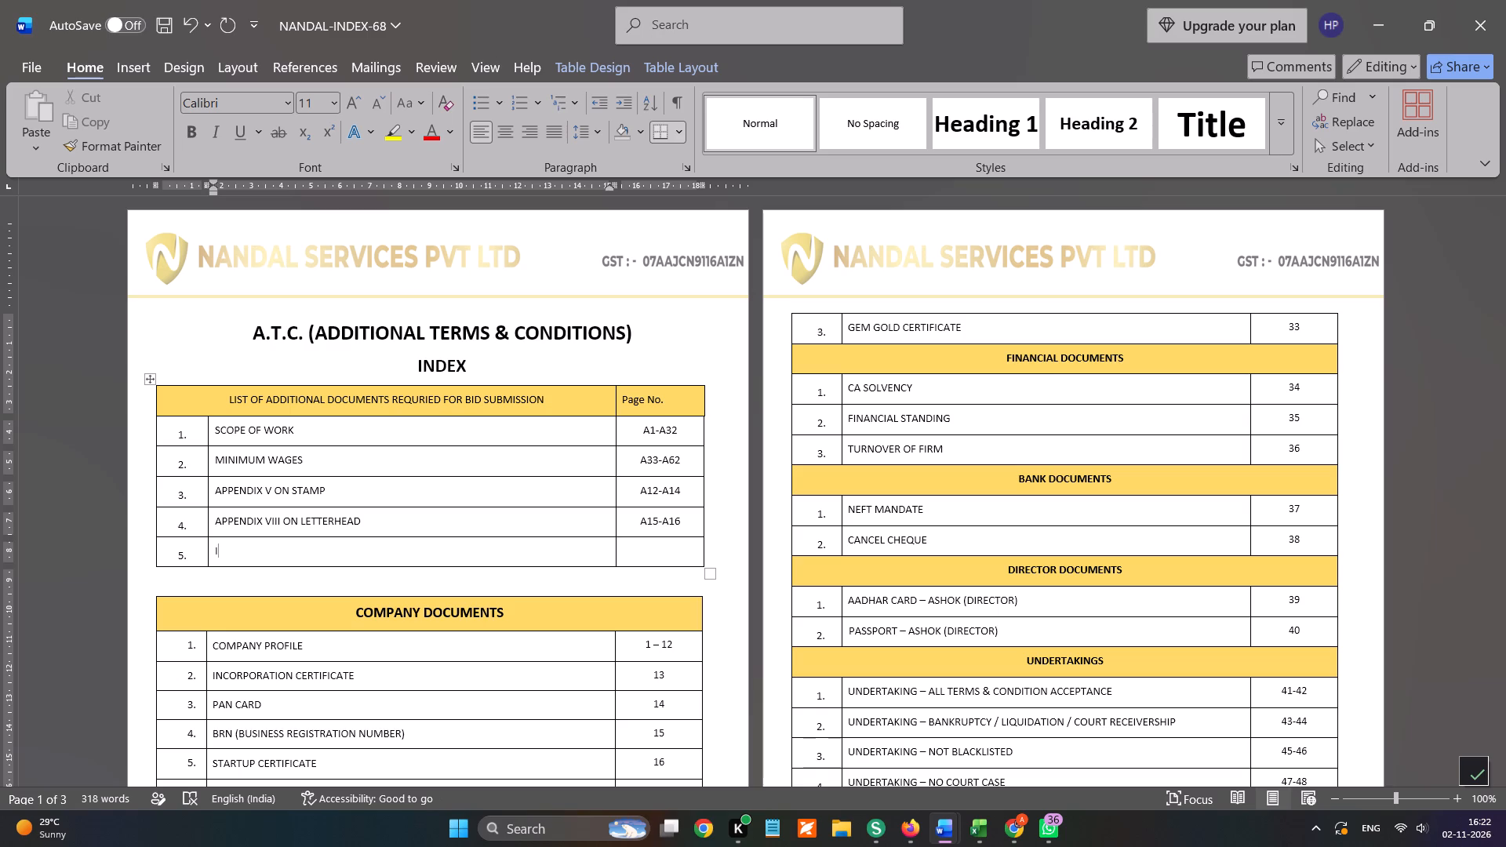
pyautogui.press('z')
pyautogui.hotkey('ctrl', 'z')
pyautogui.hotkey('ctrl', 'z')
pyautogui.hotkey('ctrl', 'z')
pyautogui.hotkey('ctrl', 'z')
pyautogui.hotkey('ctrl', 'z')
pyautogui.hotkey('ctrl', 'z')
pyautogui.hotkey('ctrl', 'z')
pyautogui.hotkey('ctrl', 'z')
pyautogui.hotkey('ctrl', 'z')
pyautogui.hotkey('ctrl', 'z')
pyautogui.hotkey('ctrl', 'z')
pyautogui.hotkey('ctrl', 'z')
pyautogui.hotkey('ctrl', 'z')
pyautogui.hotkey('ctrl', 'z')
# Append (INTEGRITY PACT) to the fifth entry, APPENDIX IX, and add an empty sixth row below it.
pyautogui.press('space')
pyautogui.write('()')
pyautogui.press('Left')
pyautogui.write('INTEGRITY PACT')
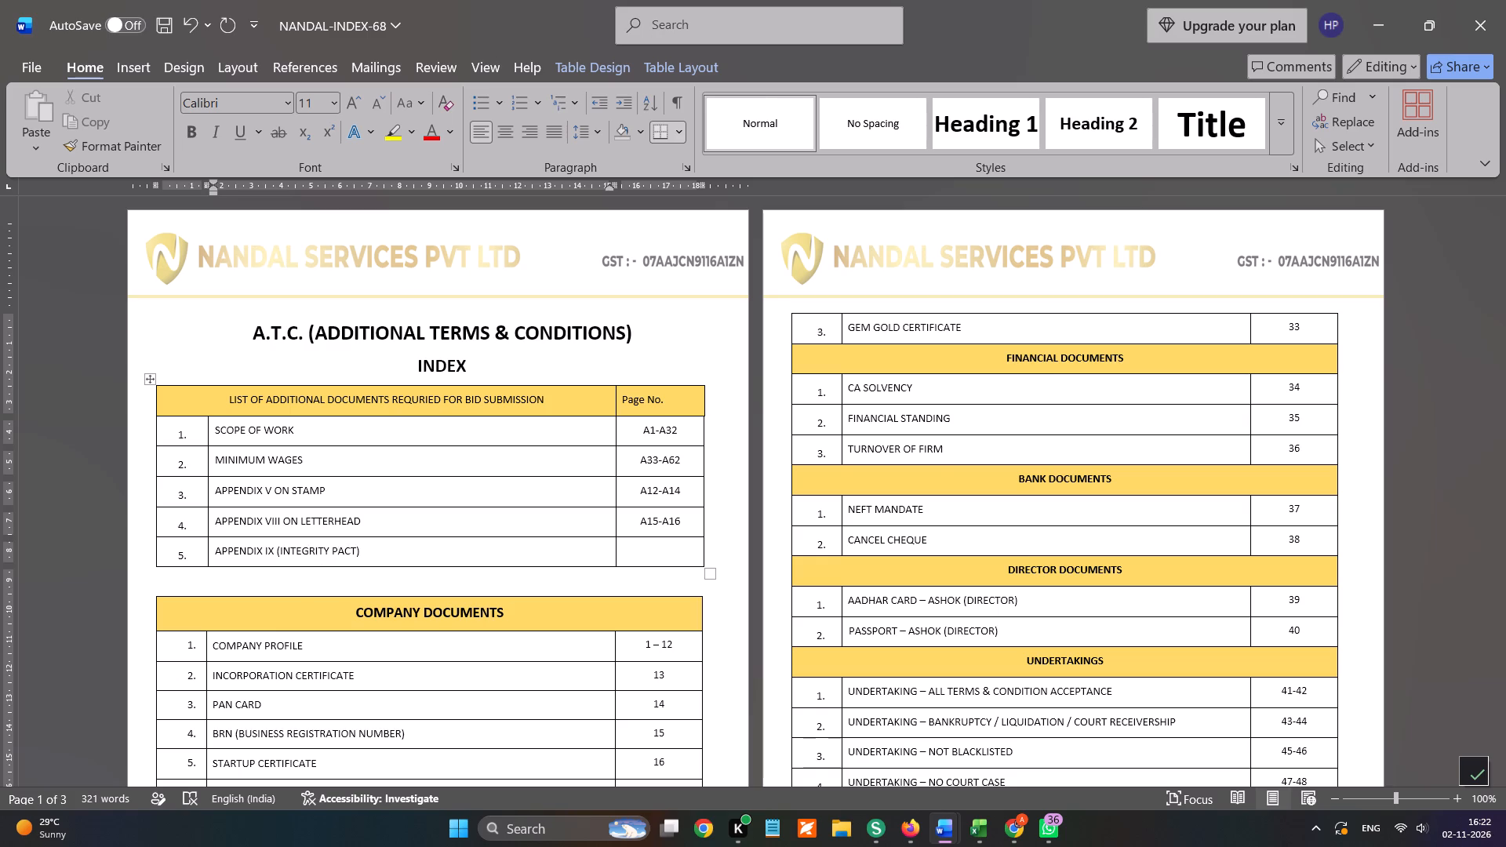
pyautogui.press('Tab')
pyautogui.press('Tab')
# Check the merge file order in Firefox and find the earnest money deposit declaration's appendix number in the Drive document ALL ANNEXURES.
pyautogui.hotkey('alt', 'Tab')
pyautogui.rightClick(850, 318)
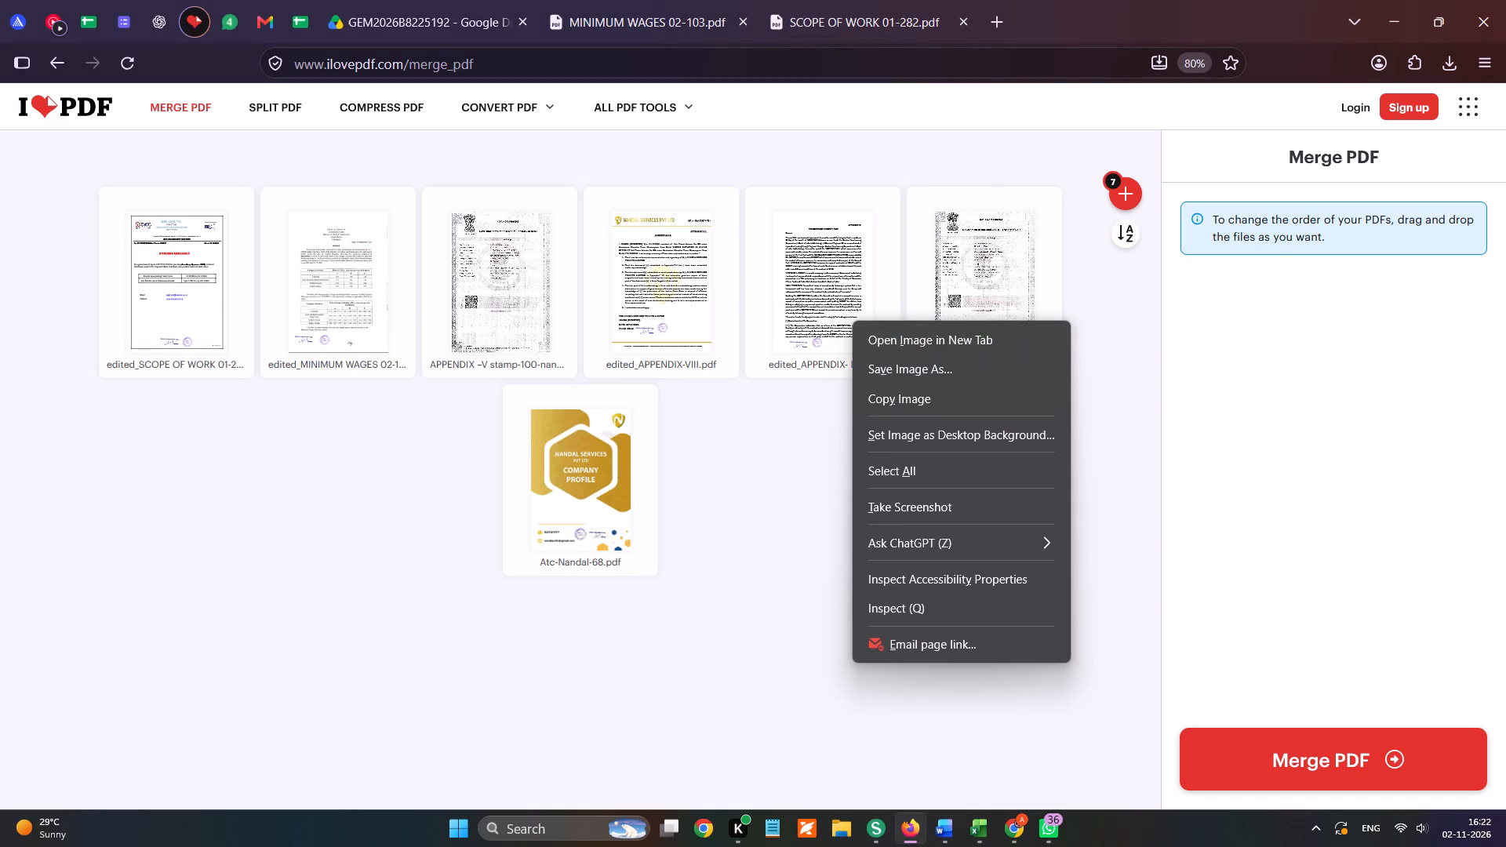
pyautogui.click(735, 461)
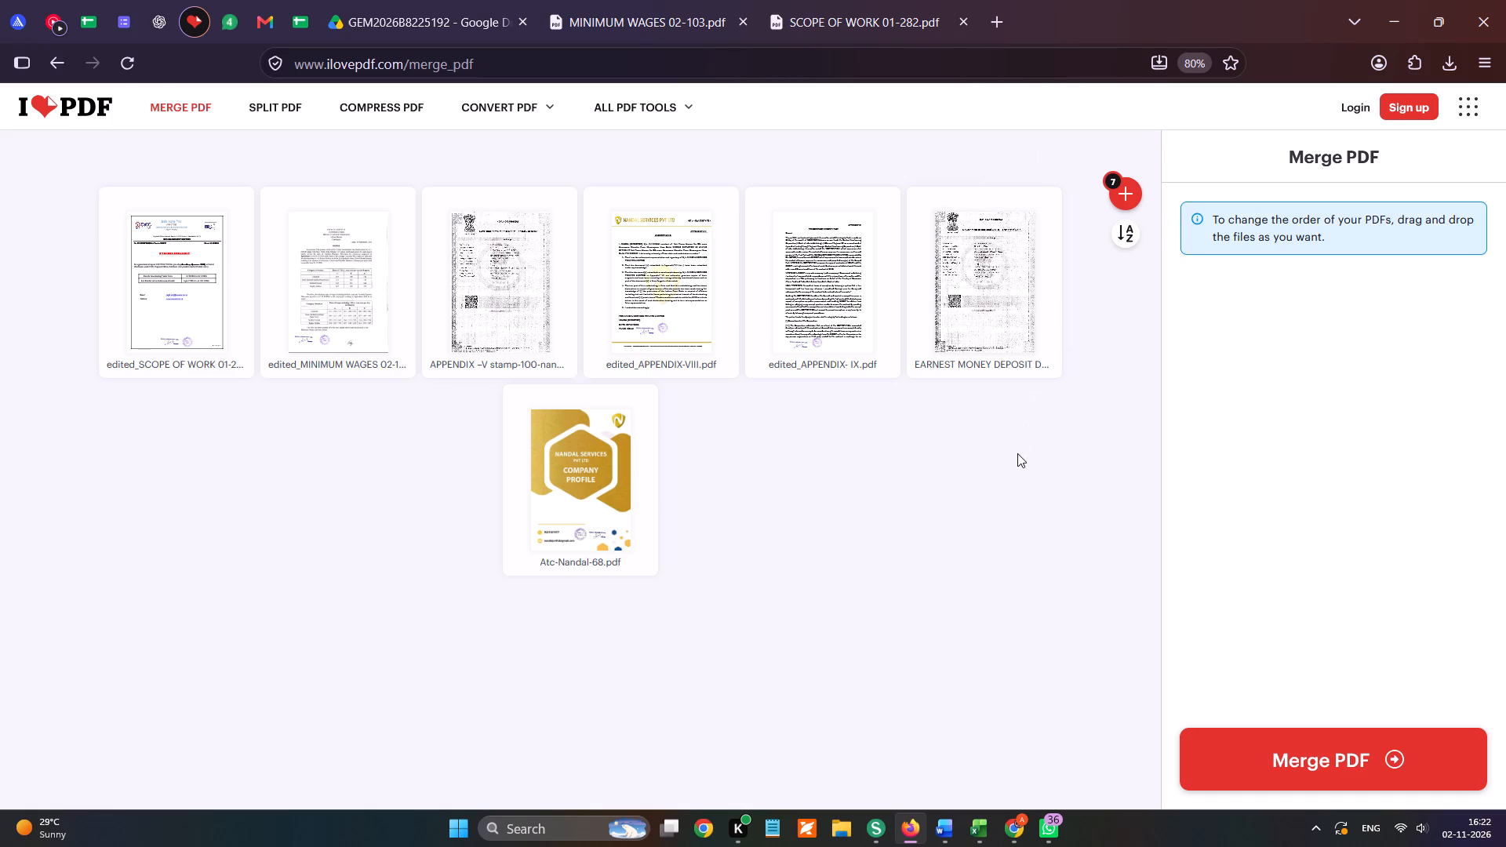
pyautogui.hotkey('alt', 'Tab')
pyautogui.hotkey('alt', 'Tab')
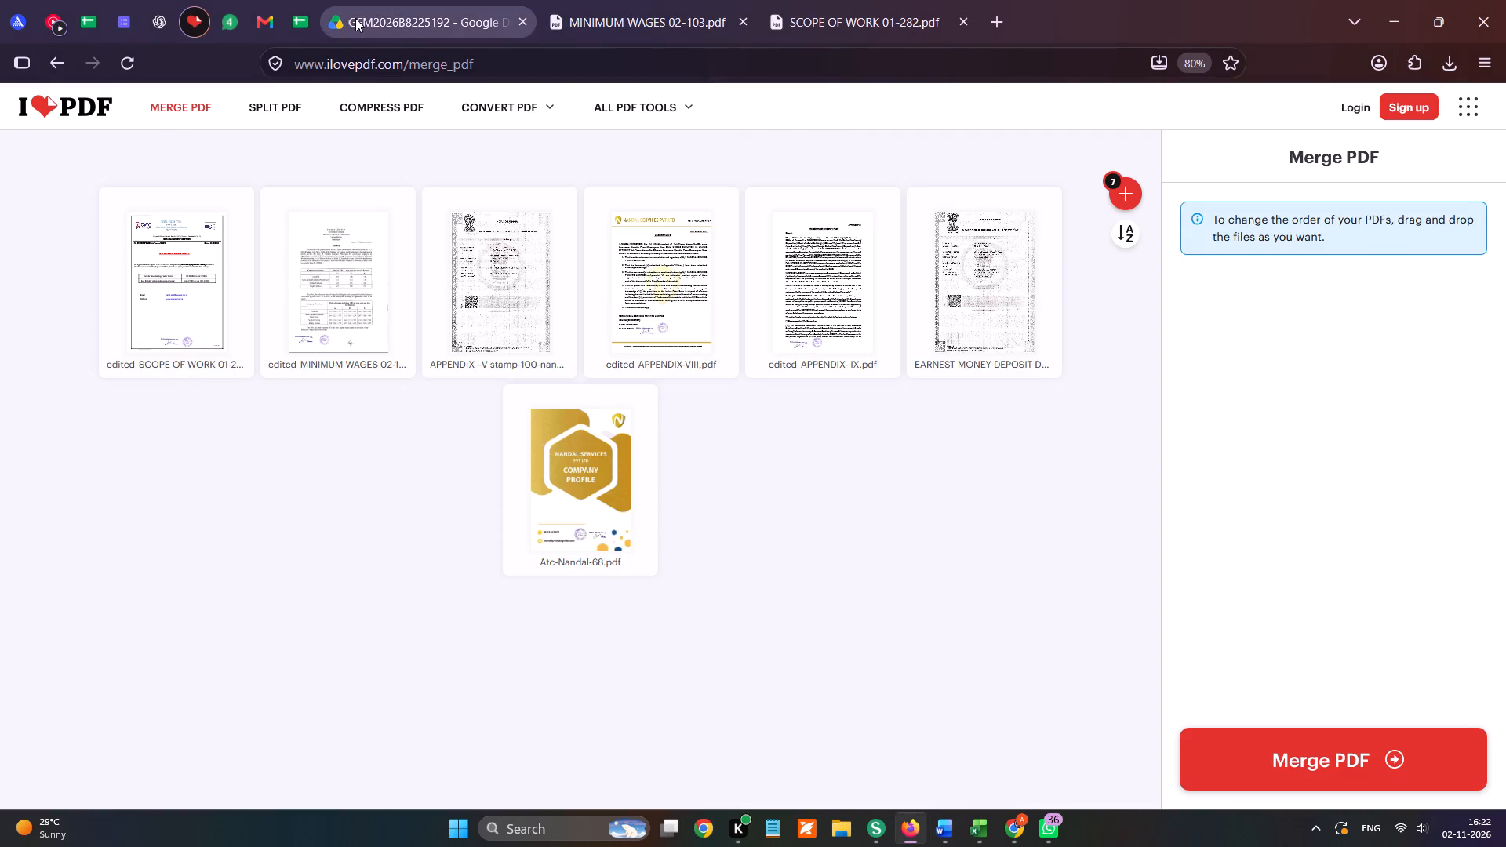
pyautogui.click(355, 18)
pyautogui.doubleClick(253, 271)
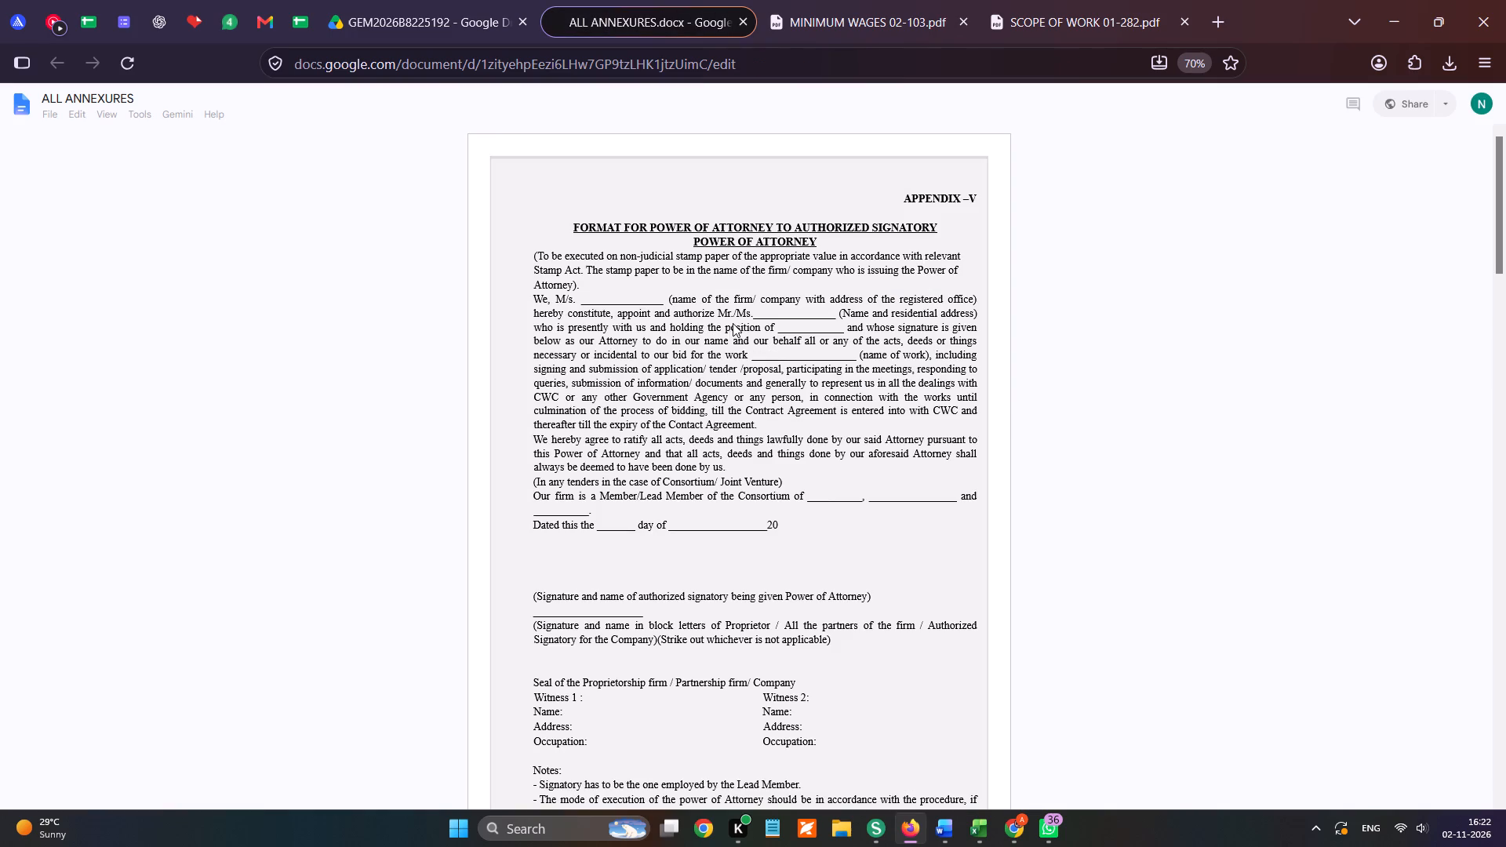
pyautogui.scroll(-7, 772, 227)
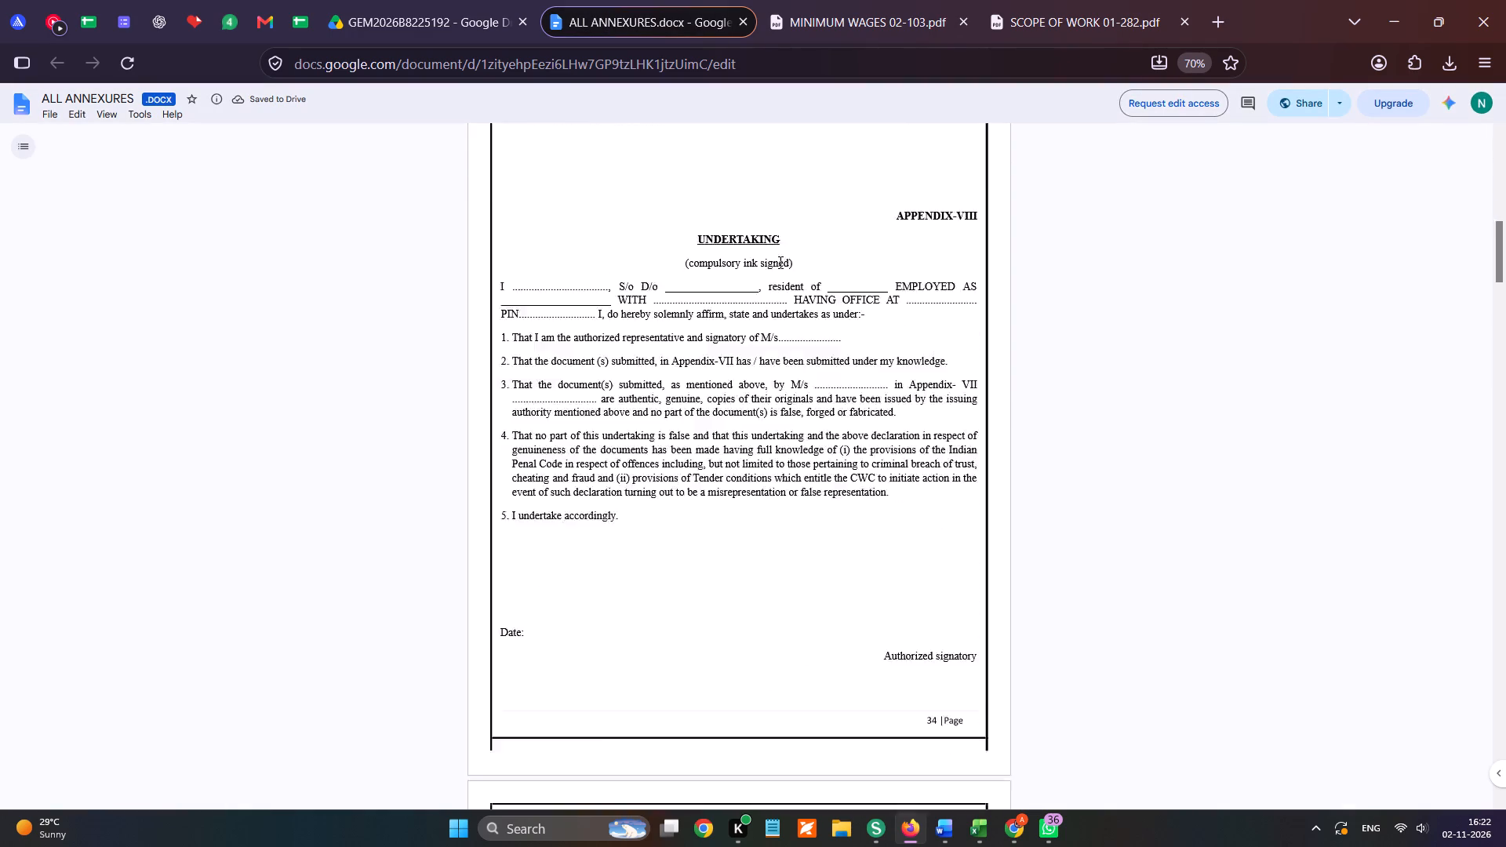
pyautogui.scroll(-5, 781, 262)
pyautogui.scroll(3, 772, 293)
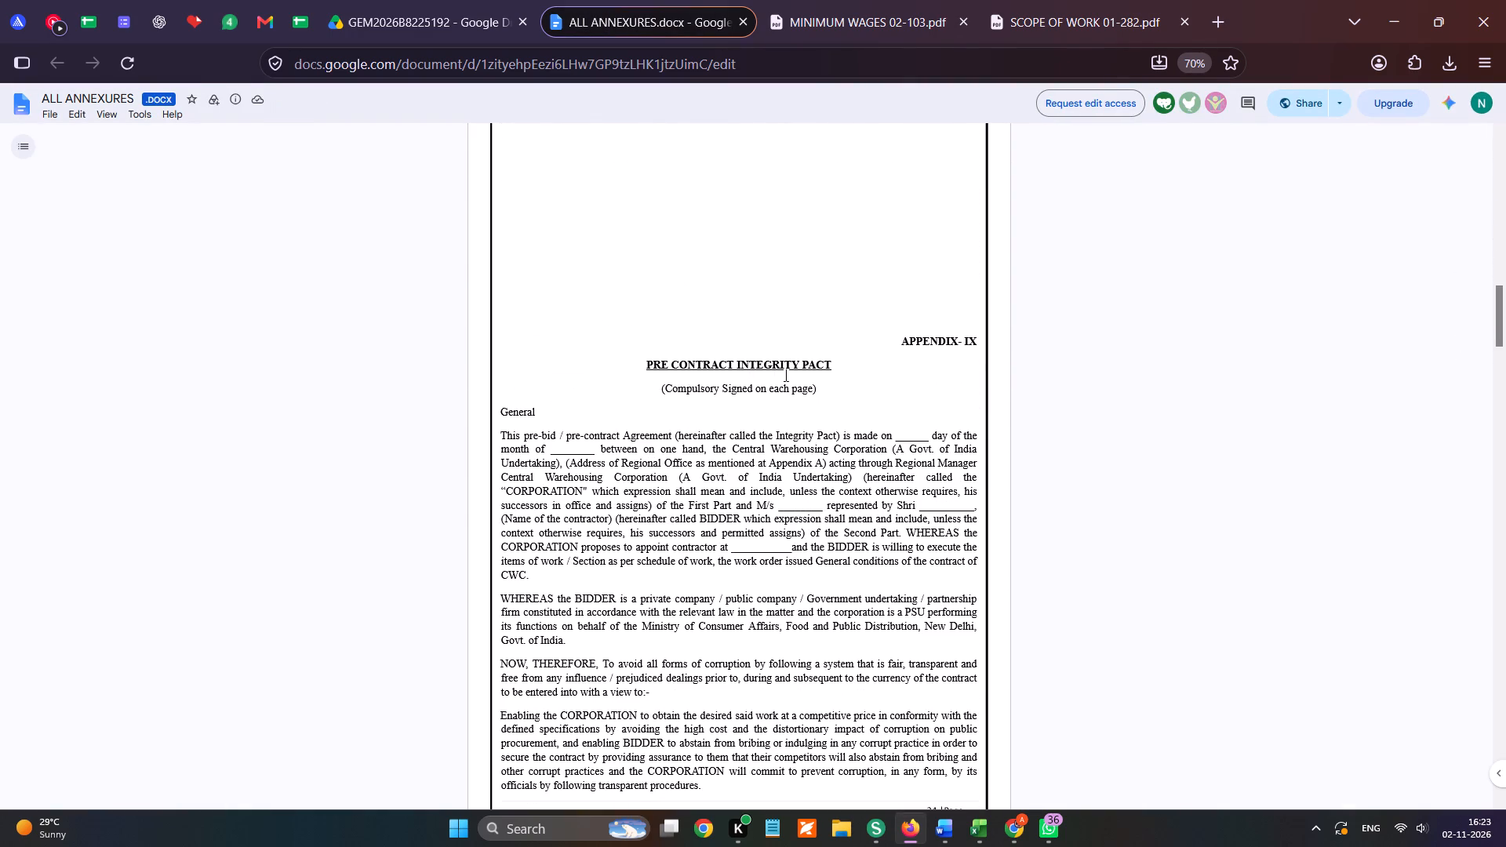
pyautogui.hotkey('alt', 'Tab')
pyautogui.hotkey('alt', 'Tab')
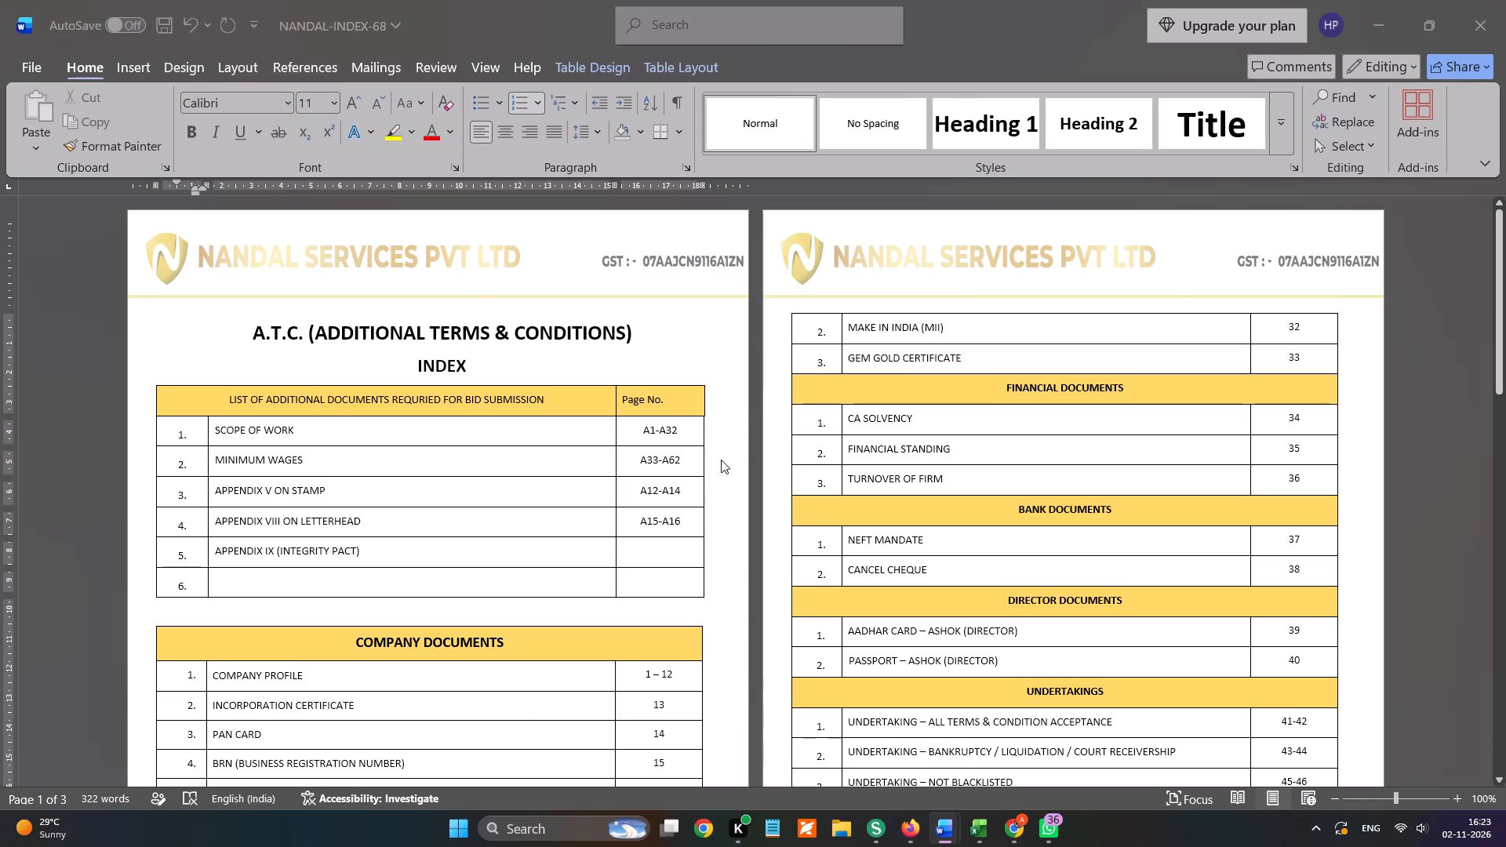
pyautogui.scroll(-20, 791, 426)
pyautogui.scroll(-11, 791, 426)
pyautogui.scroll(3, 793, 432)
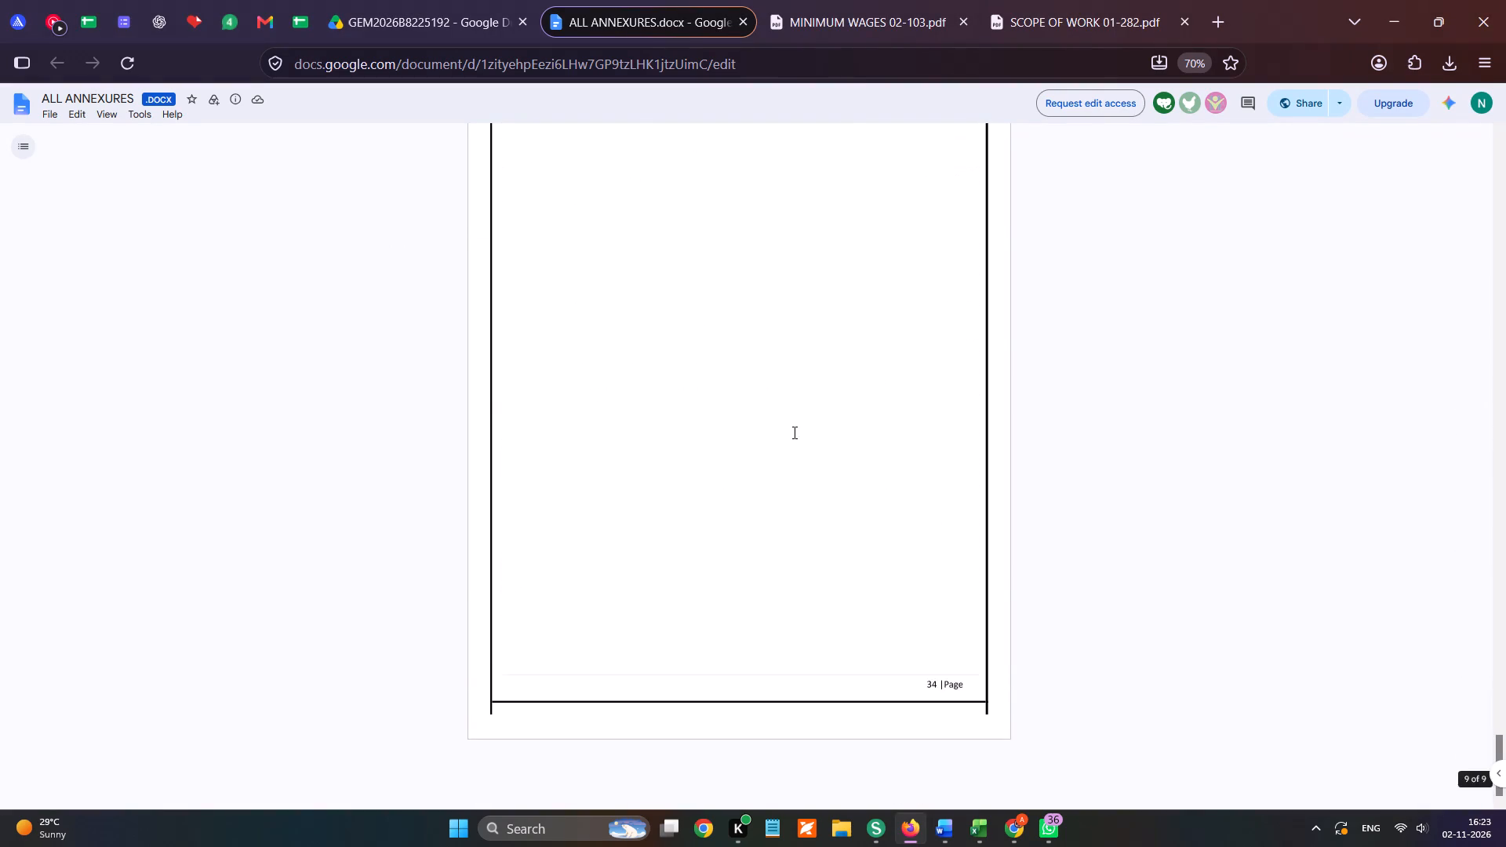
pyautogui.scroll(1, 740, 416)
pyautogui.doubleClick(911, 361)
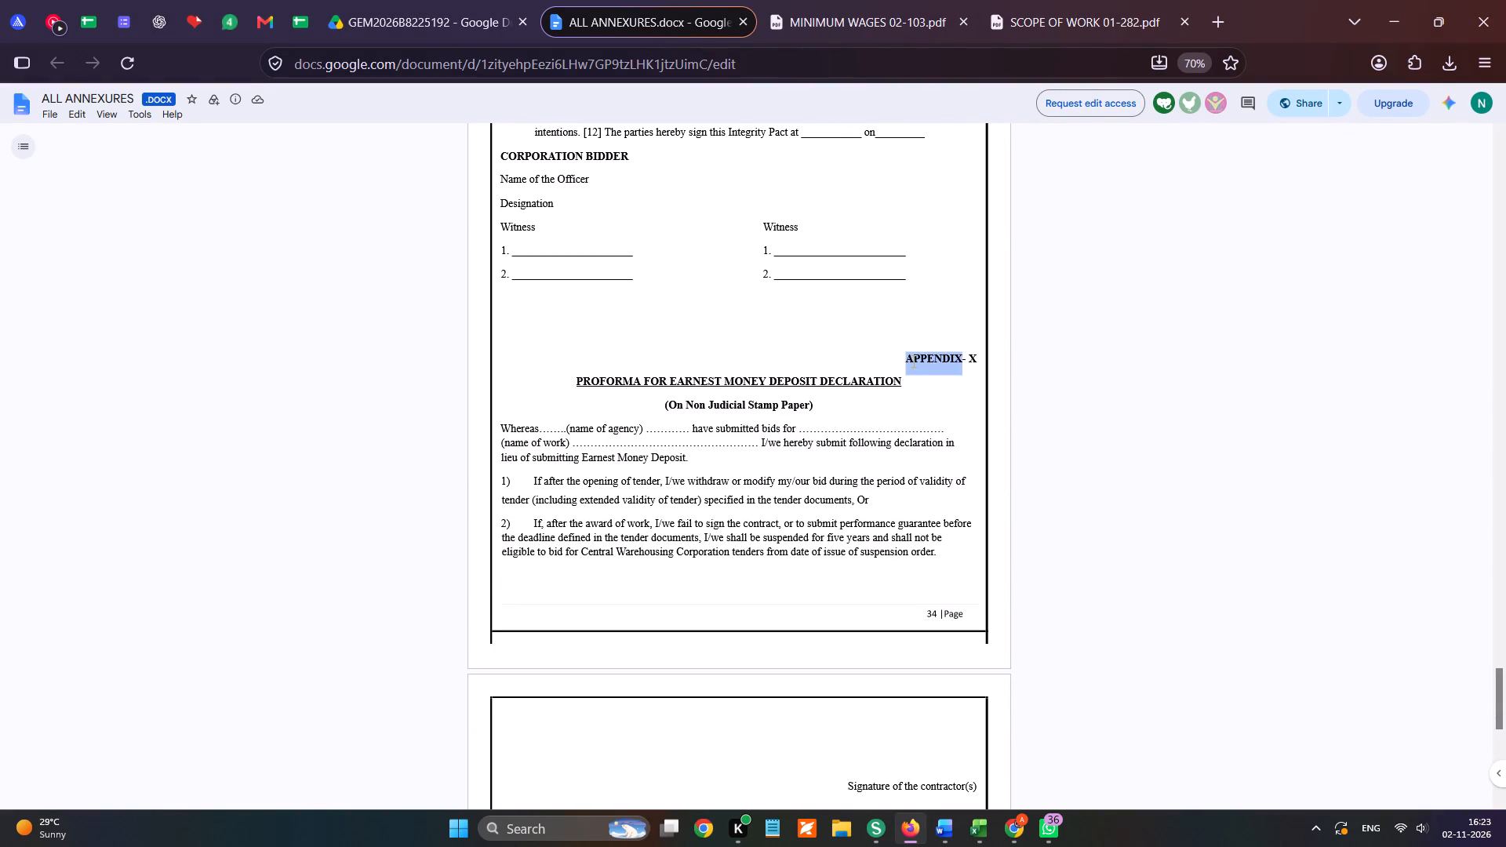
# Enter APPENDIX X ON STAMP as the sixth entry of the additional documents table in the Word index.
pyautogui.hotkey('alt', 'Tab')
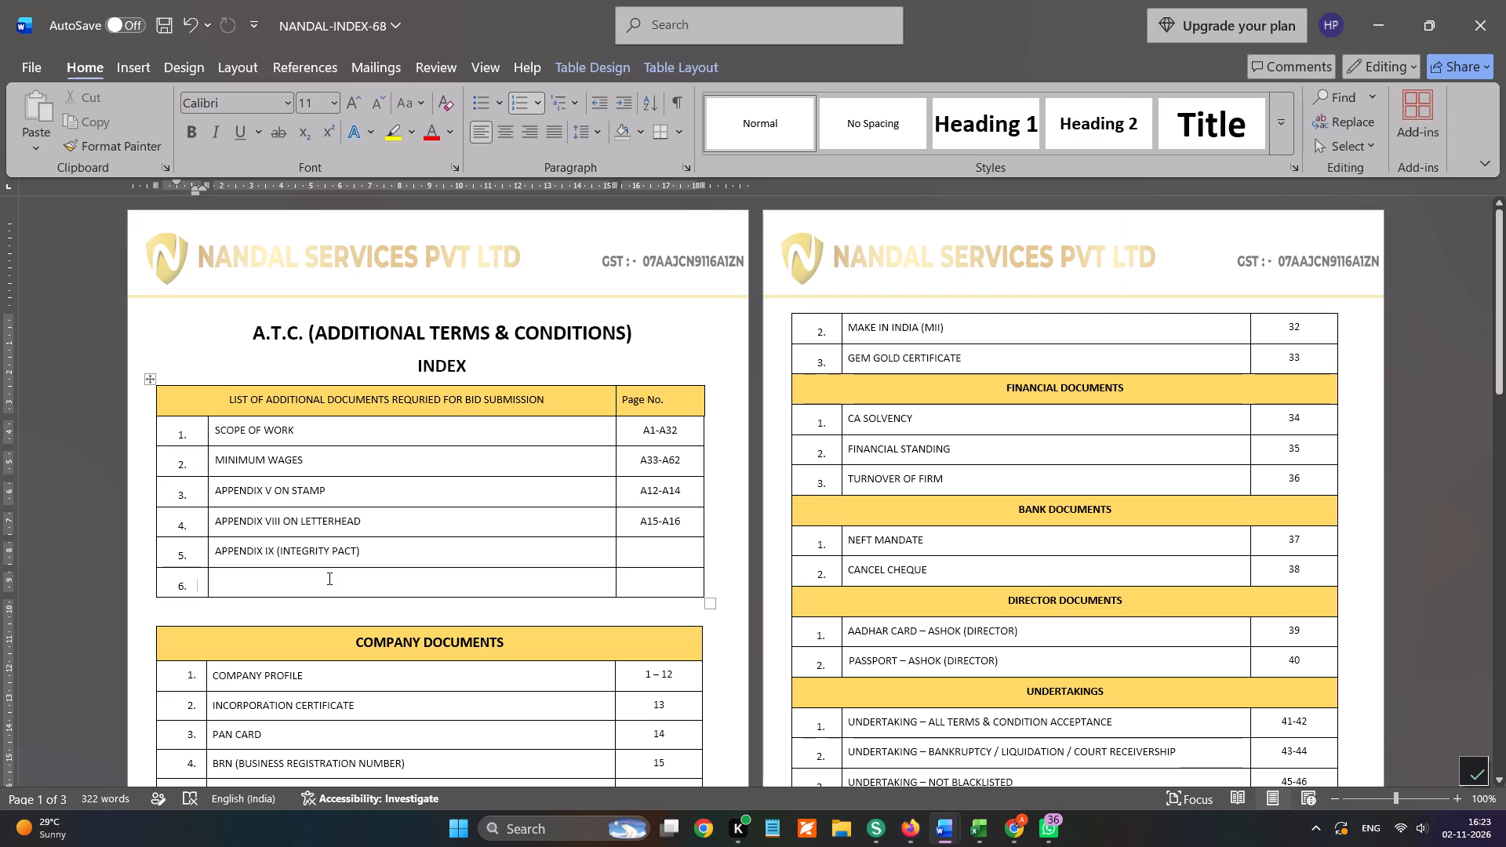
pyautogui.write('APE')
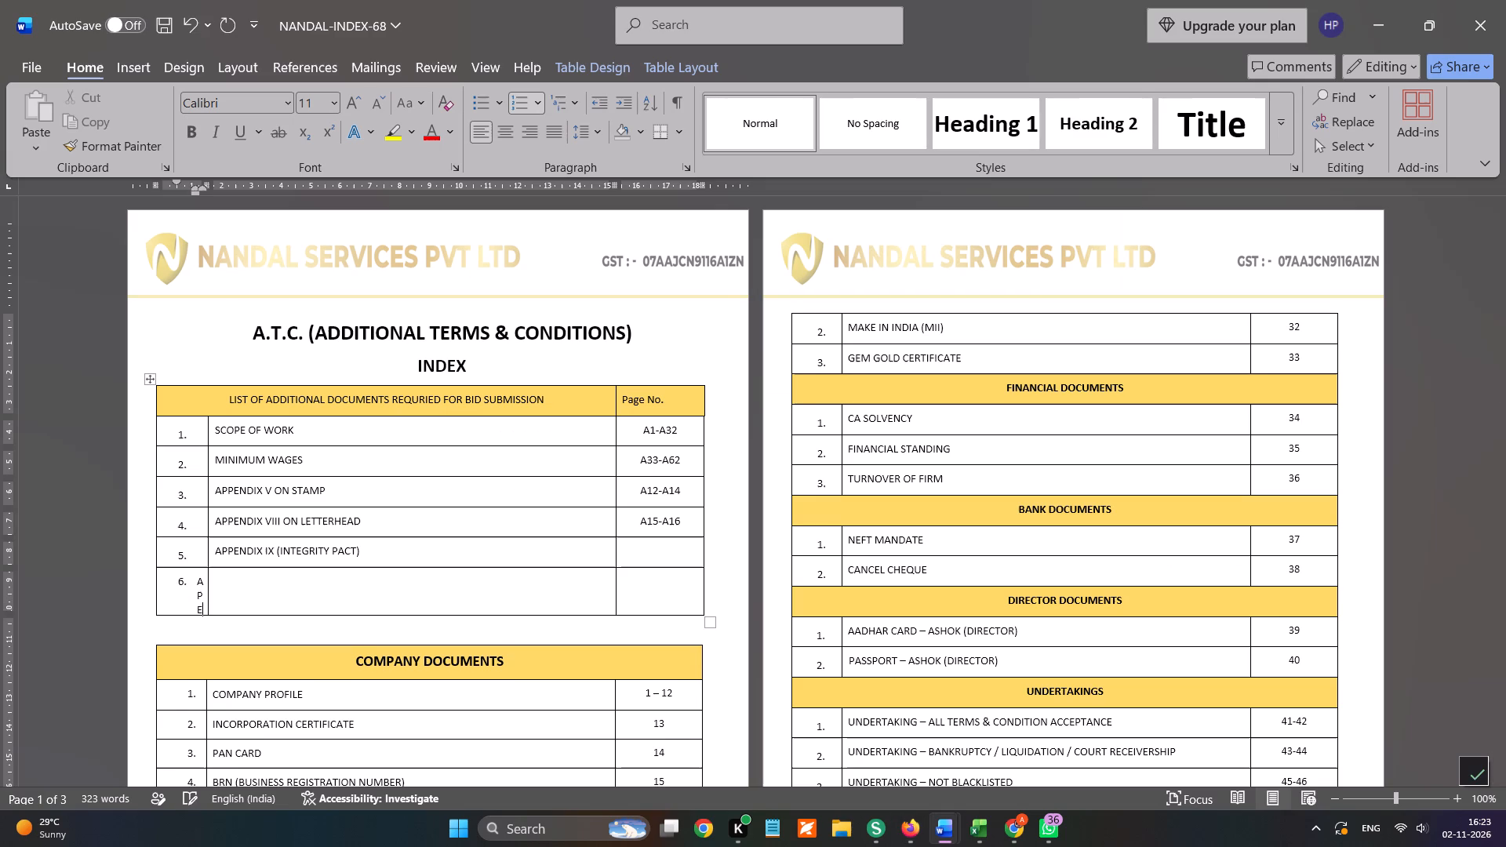
pyautogui.press('BackSpace')
pyautogui.press('BackSpace')
pyautogui.press('BackSpace')
pyautogui.press('Tab')
pyautogui.write('APPENDIX V')
pyautogui.press('BackSpace')
pyautogui.write('X ON STAMP')
pyautogui.press('space')
pyautogui.press('Tab')
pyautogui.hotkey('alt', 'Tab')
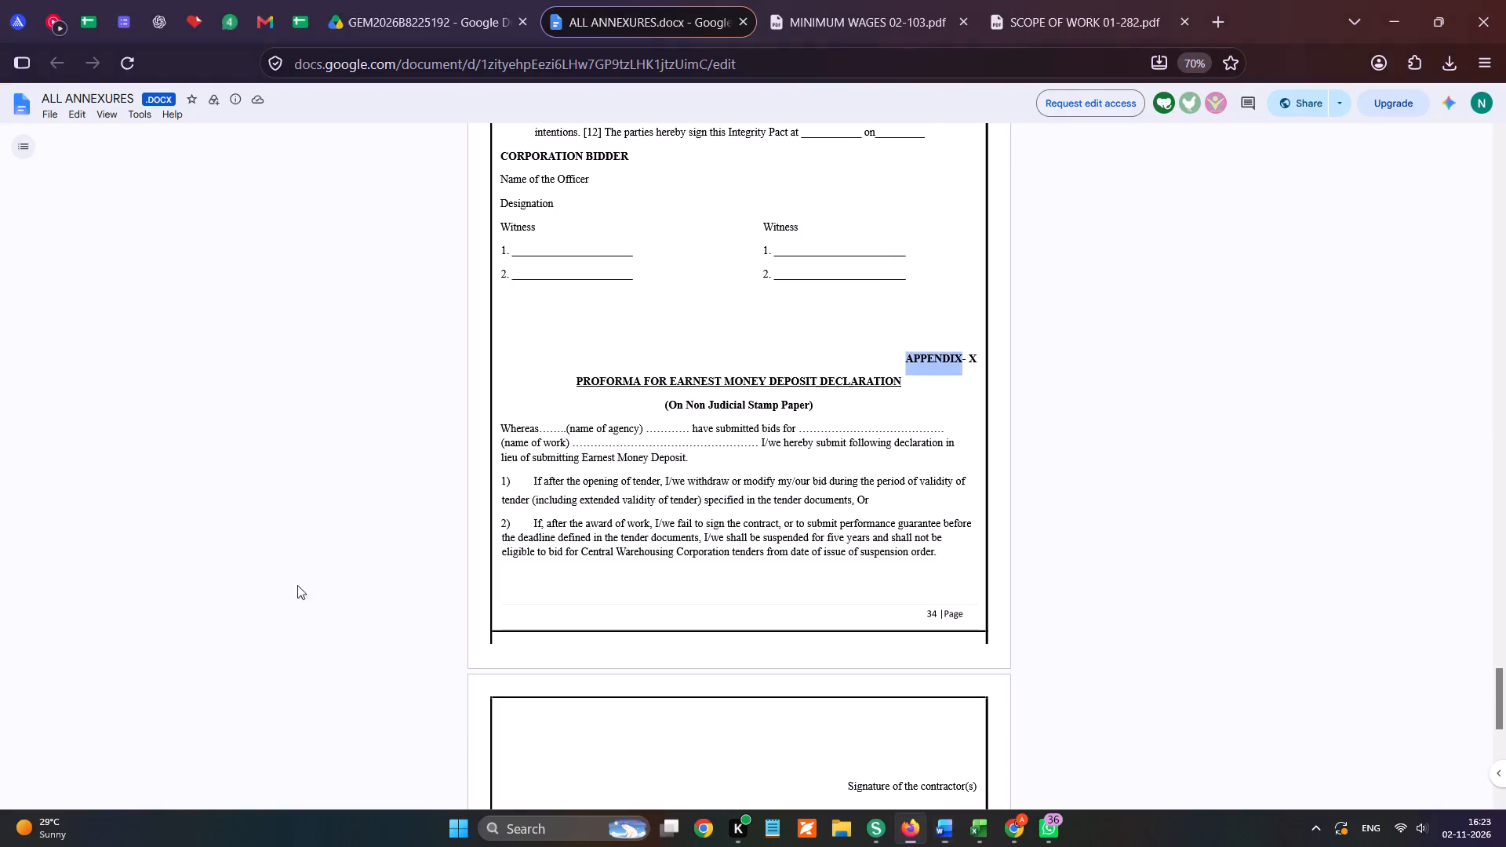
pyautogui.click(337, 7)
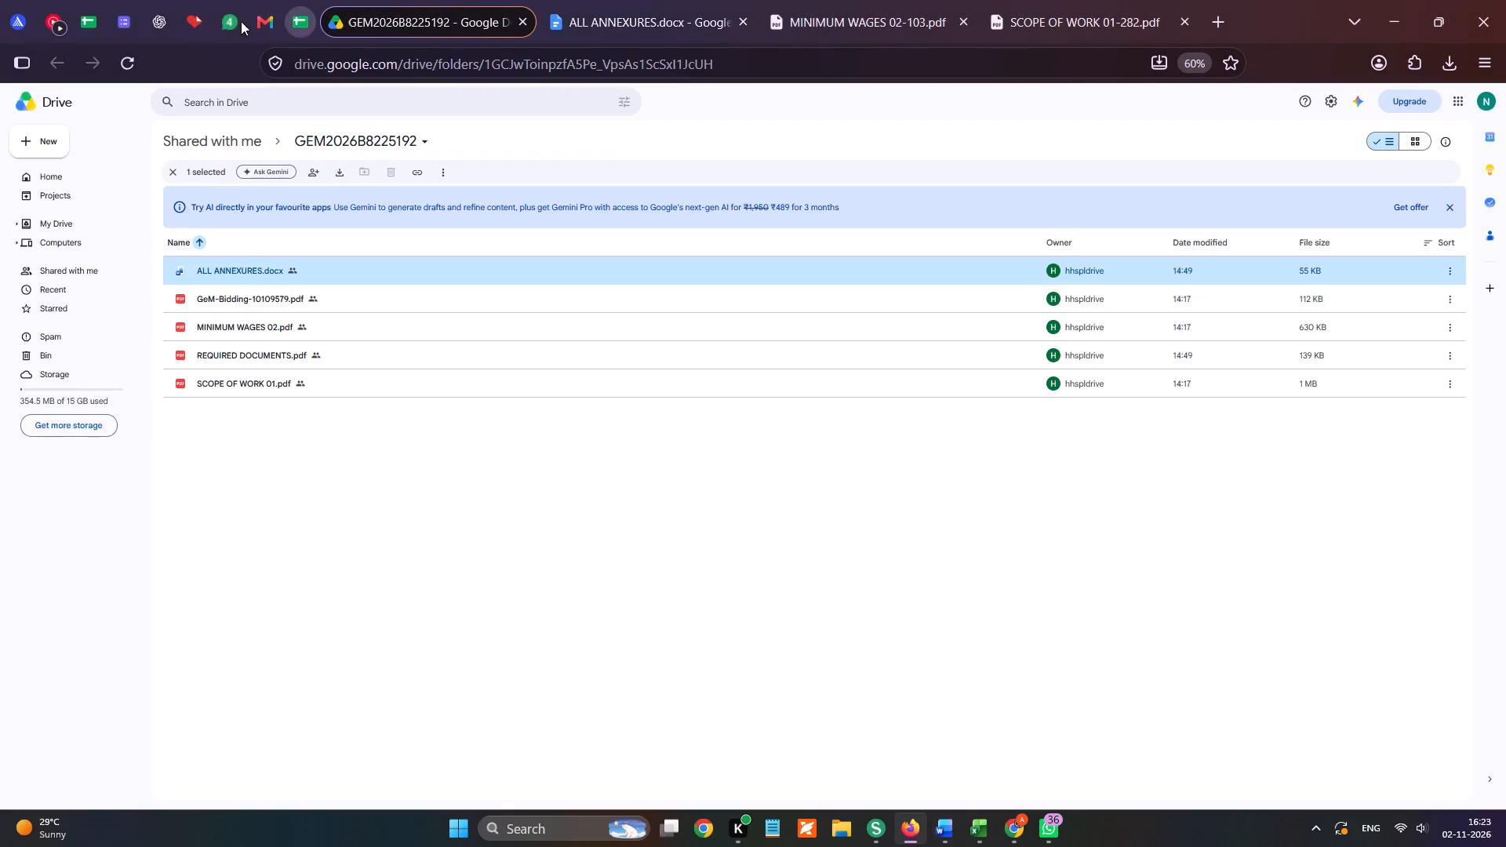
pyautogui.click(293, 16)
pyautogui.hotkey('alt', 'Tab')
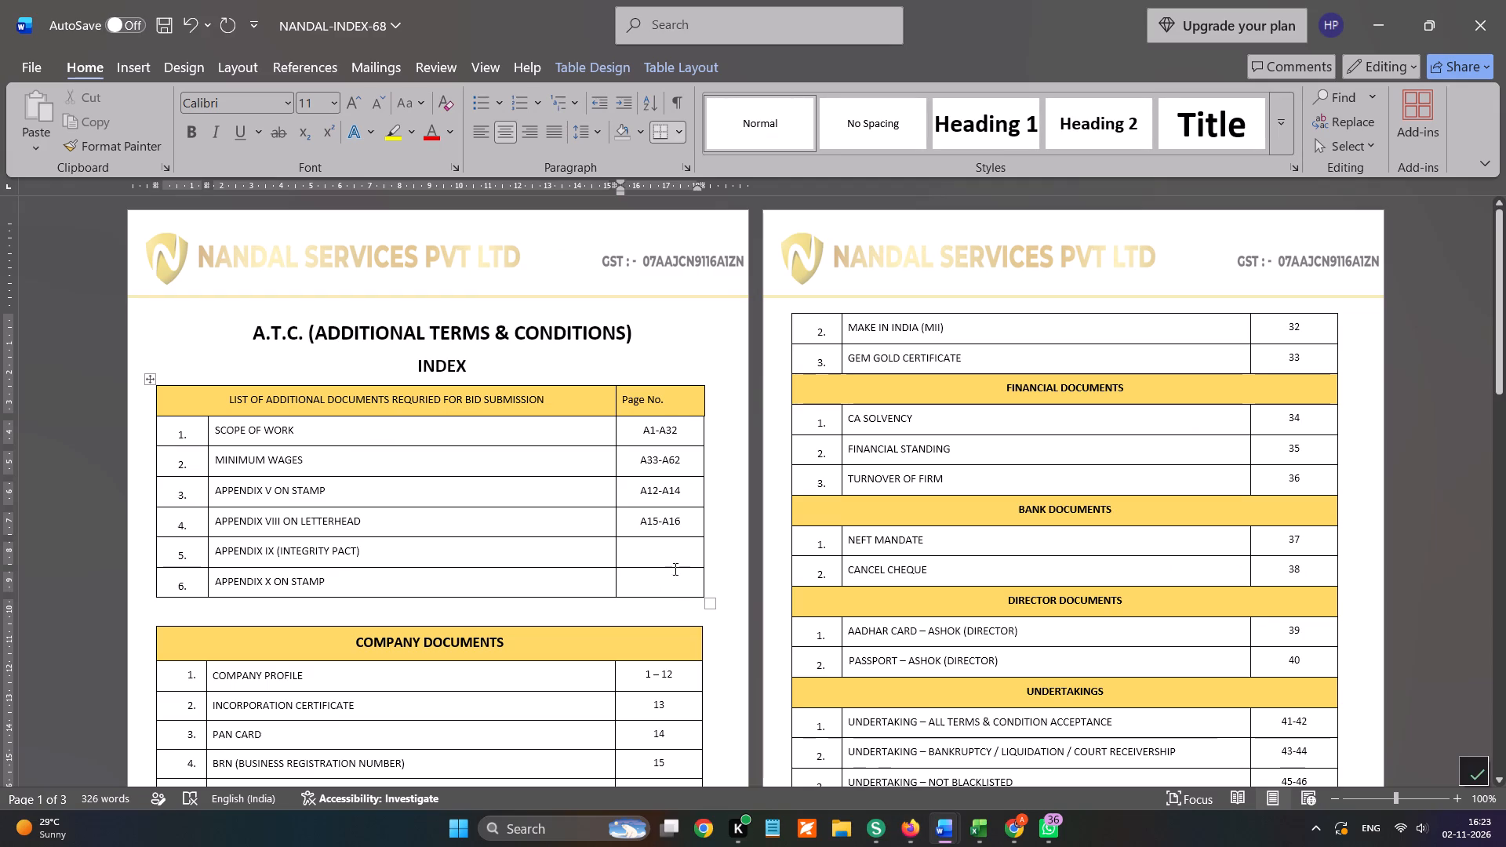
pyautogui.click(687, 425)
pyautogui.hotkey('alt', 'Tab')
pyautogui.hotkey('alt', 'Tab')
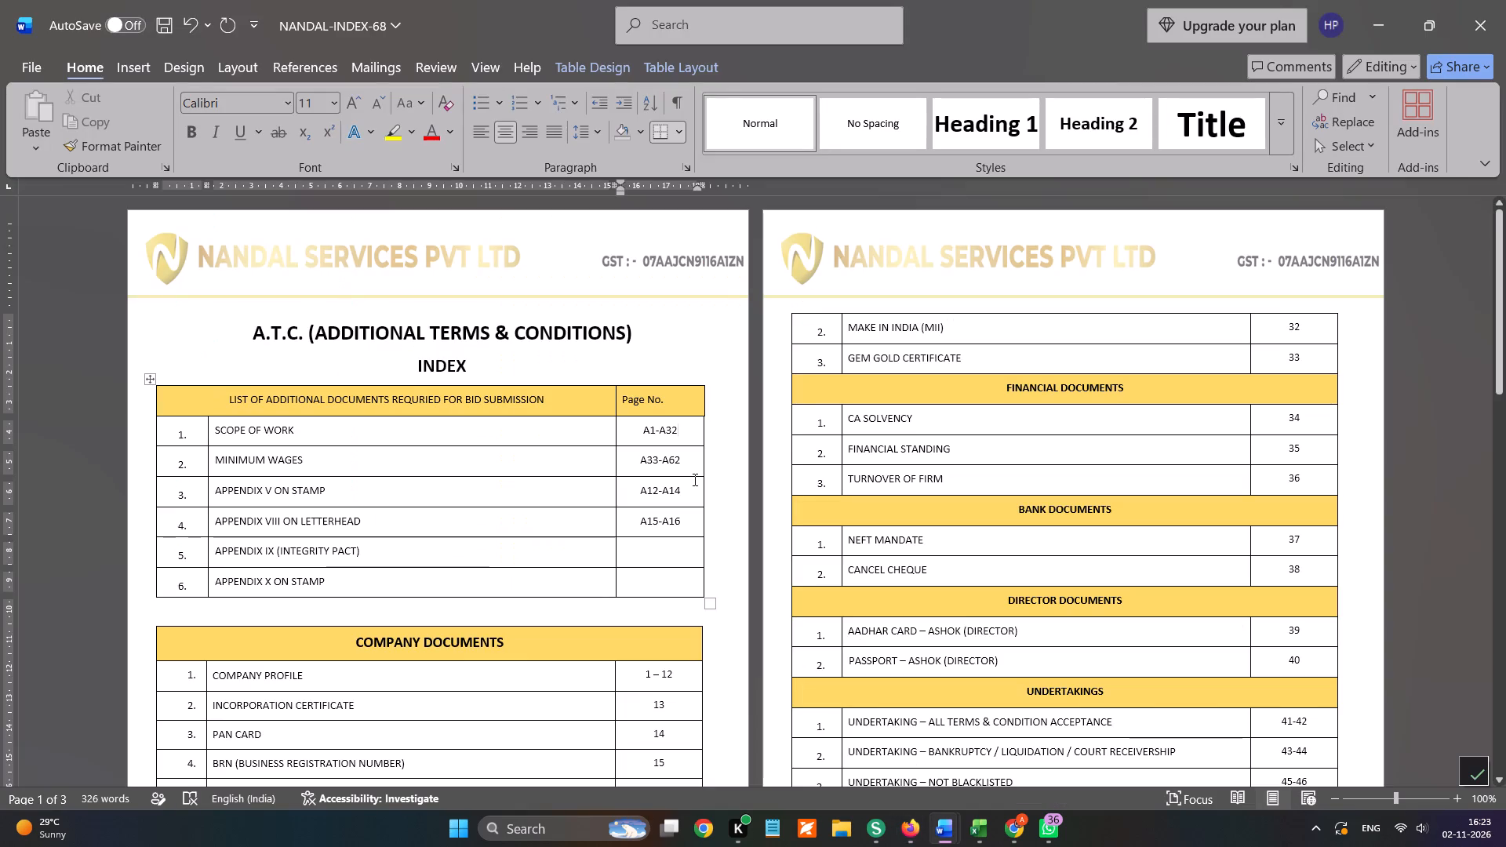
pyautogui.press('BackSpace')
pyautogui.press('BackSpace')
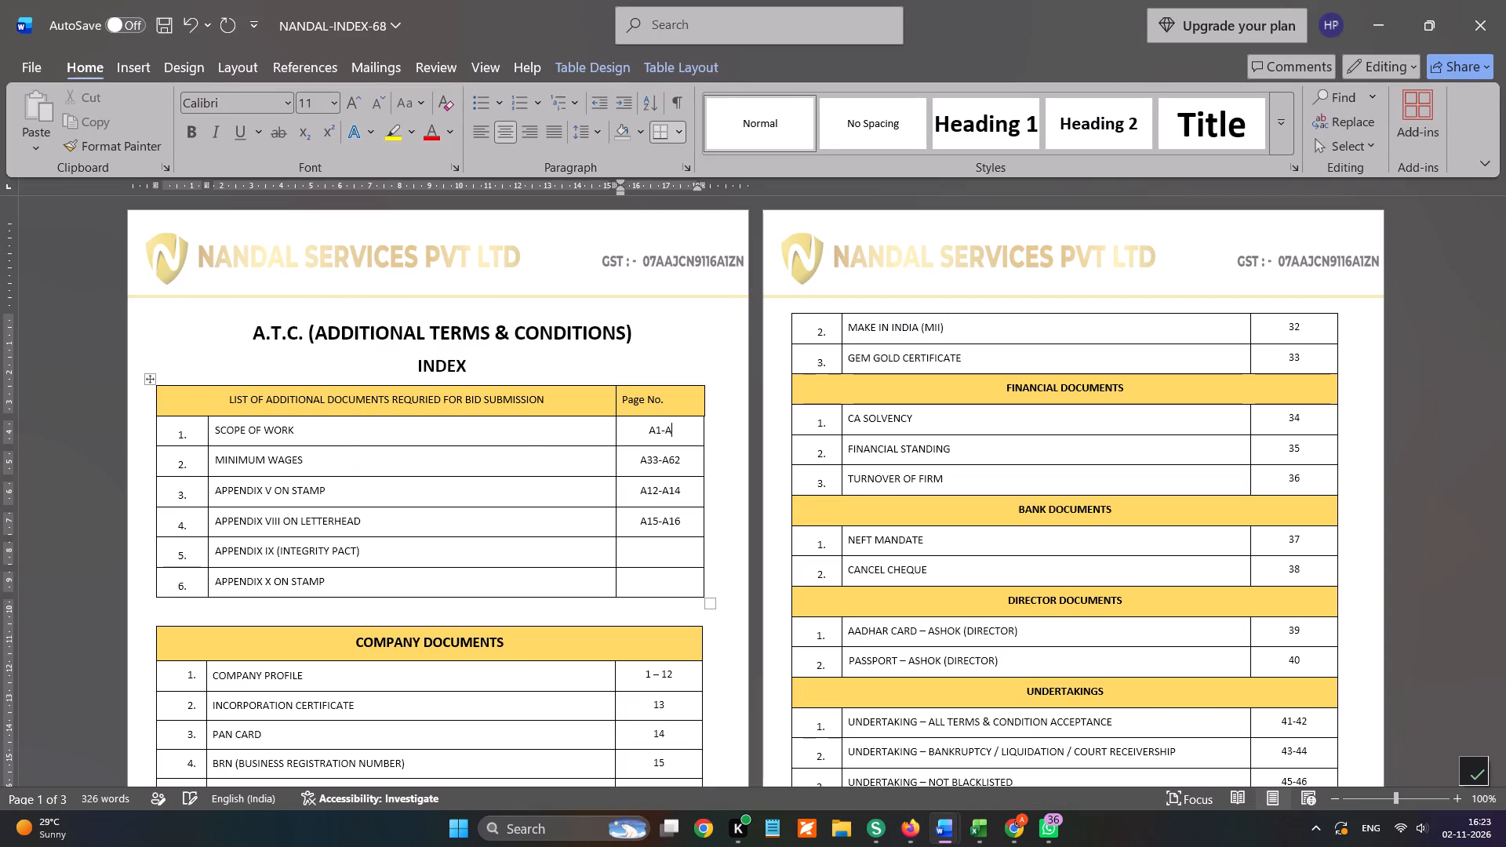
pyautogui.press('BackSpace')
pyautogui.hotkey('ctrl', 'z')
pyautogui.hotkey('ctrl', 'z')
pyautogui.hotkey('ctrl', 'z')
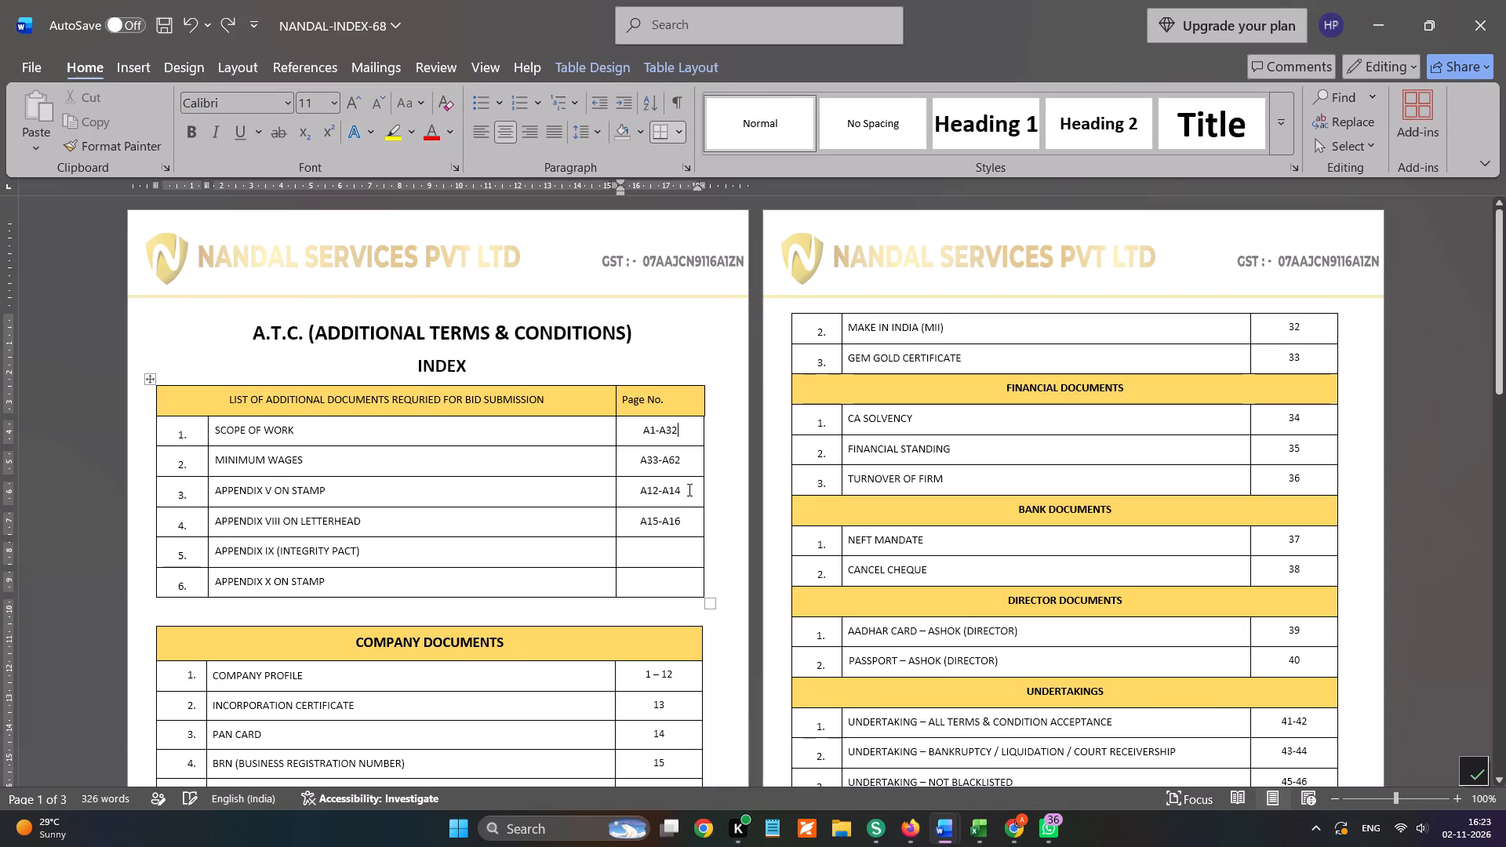
# Set the page range of the third row, APPENDIX V ON STAMP, to A63-A64, consulting the iLovePDF merge page in Firefox.
pyautogui.click(688, 487)
pyautogui.press('BackSpace')
pyautogui.press('BackSpace')
pyautogui.press('BackSpace')
pyautogui.press('BackSpace')
pyautogui.press('BackSpace')
pyautogui.press('BackSpace')
pyautogui.hotkey('alt', 'Tab')
pyautogui.hotkey('alt', 'Tab')
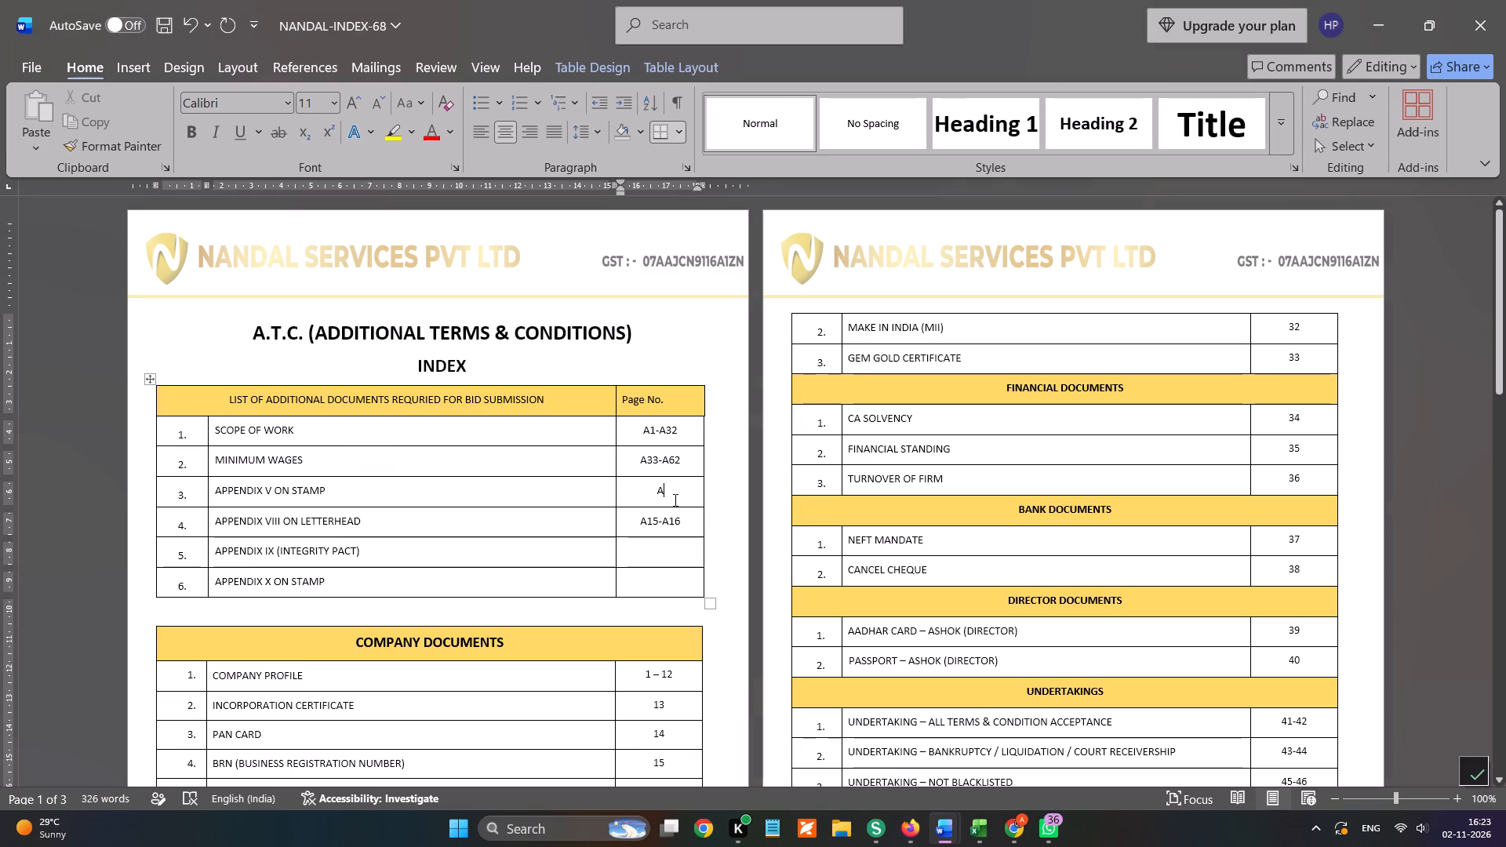
pyautogui.hotkey('alt', 'Tab')
pyautogui.click(383, 21)
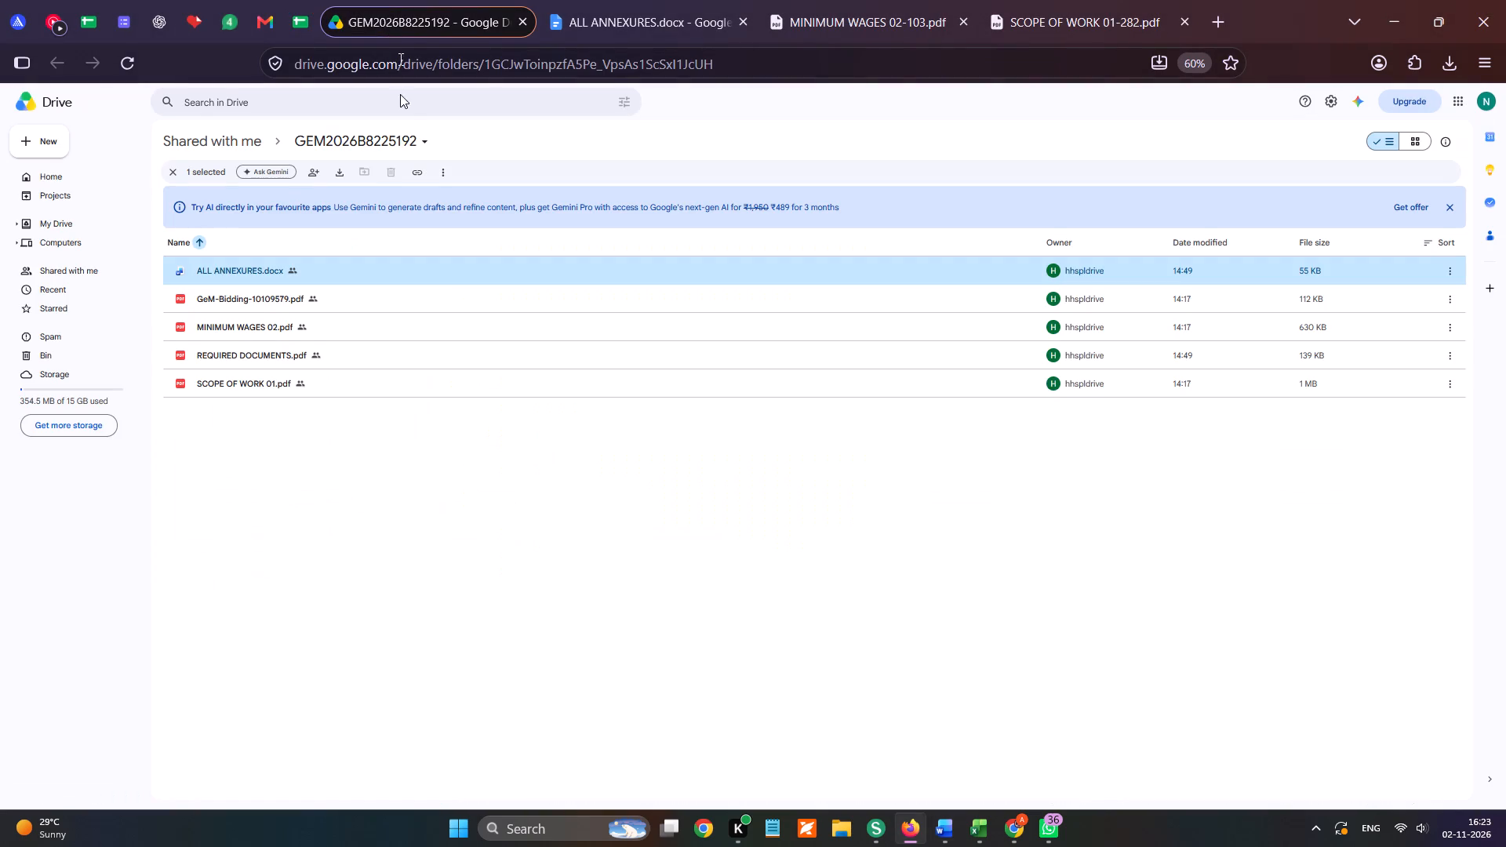
pyautogui.click(1107, 0)
pyautogui.click(888, 8)
pyautogui.click(686, 31)
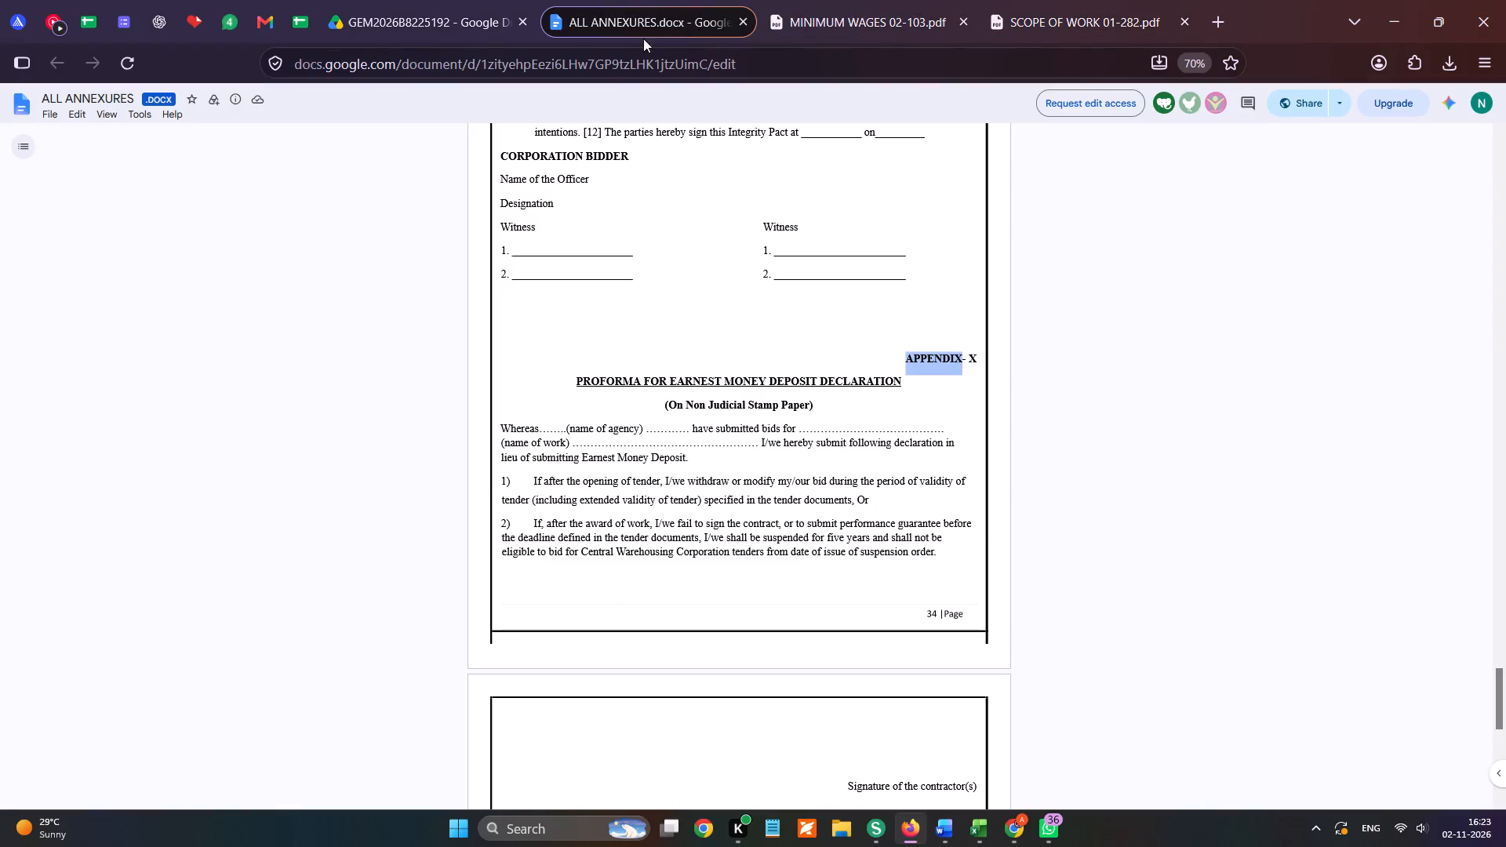
pyautogui.click(197, 24)
pyautogui.hotkey('alt', 'Tab')
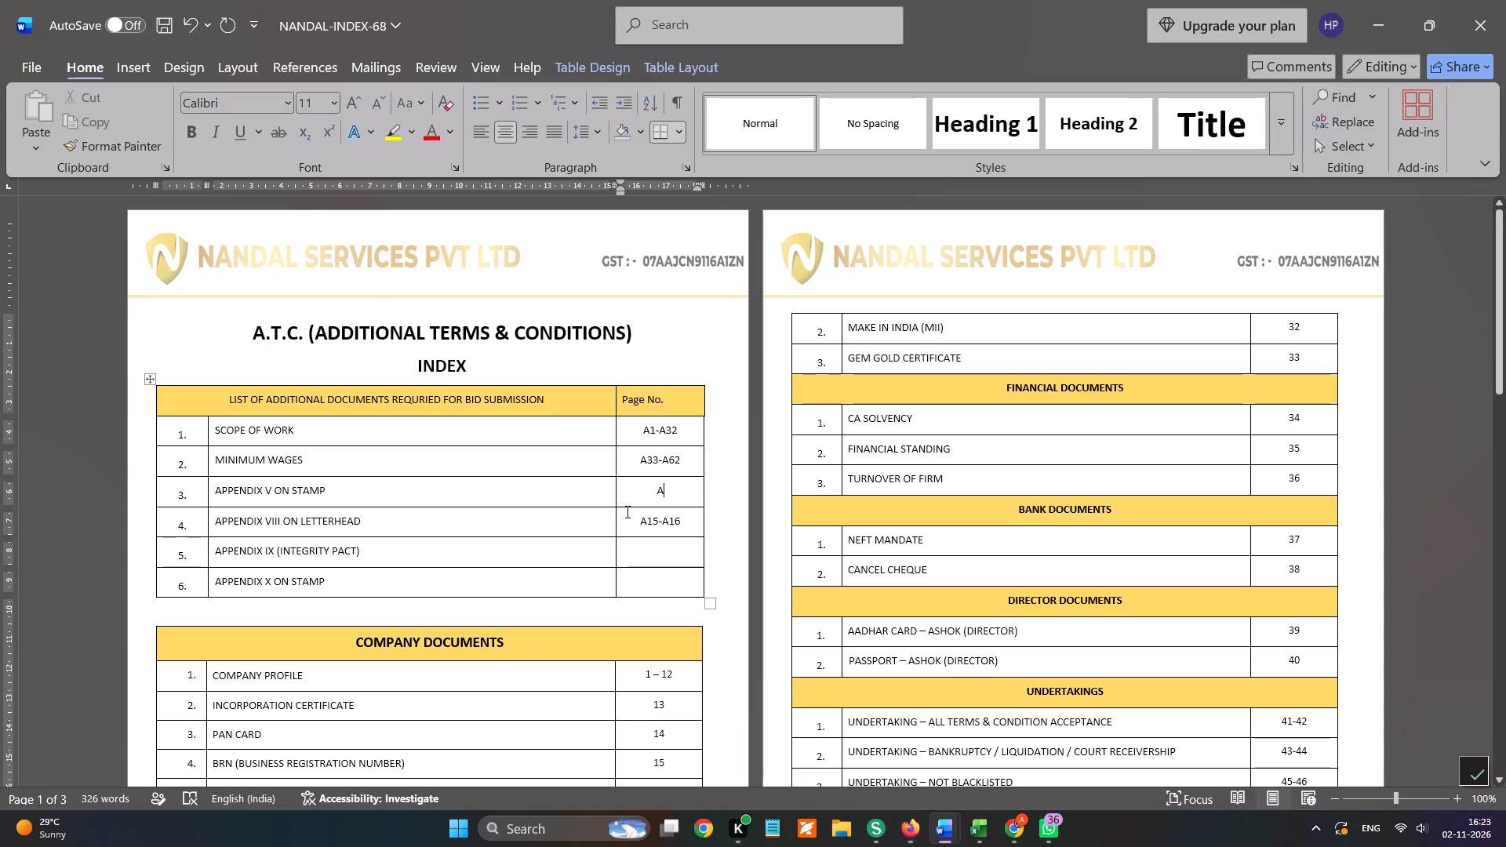
pyautogui.press('3')
pyautogui.press('BackSpace')
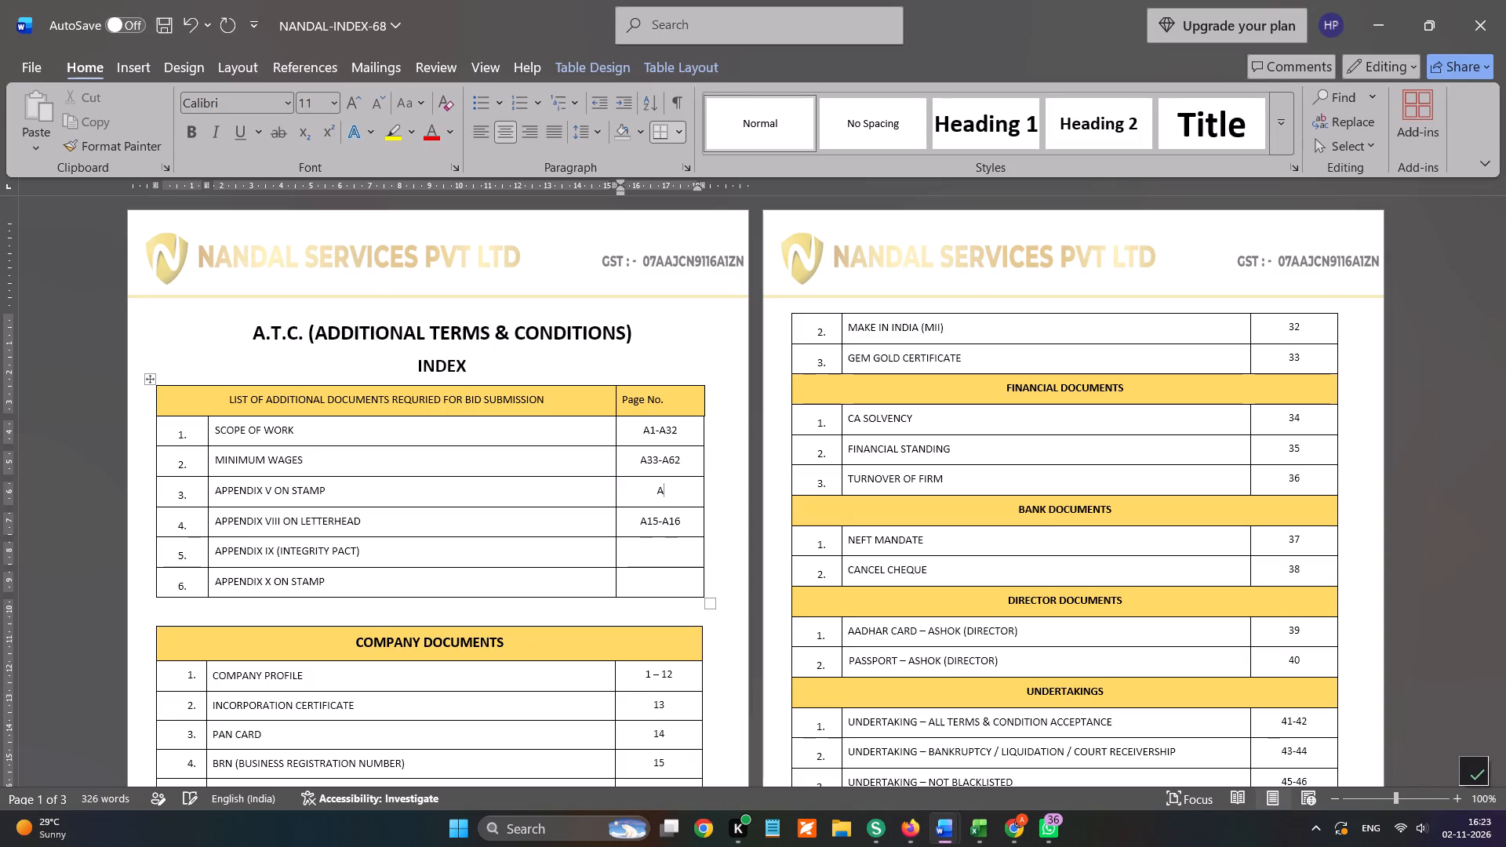
pyautogui.write('63-A64')
# Set the page number of the fourth row, APPENDIX VIII ON LETTERHEAD, to A65, checking its page count on the iLovePDF merge page.
pyautogui.press('Tab')
pyautogui.press('Tab')
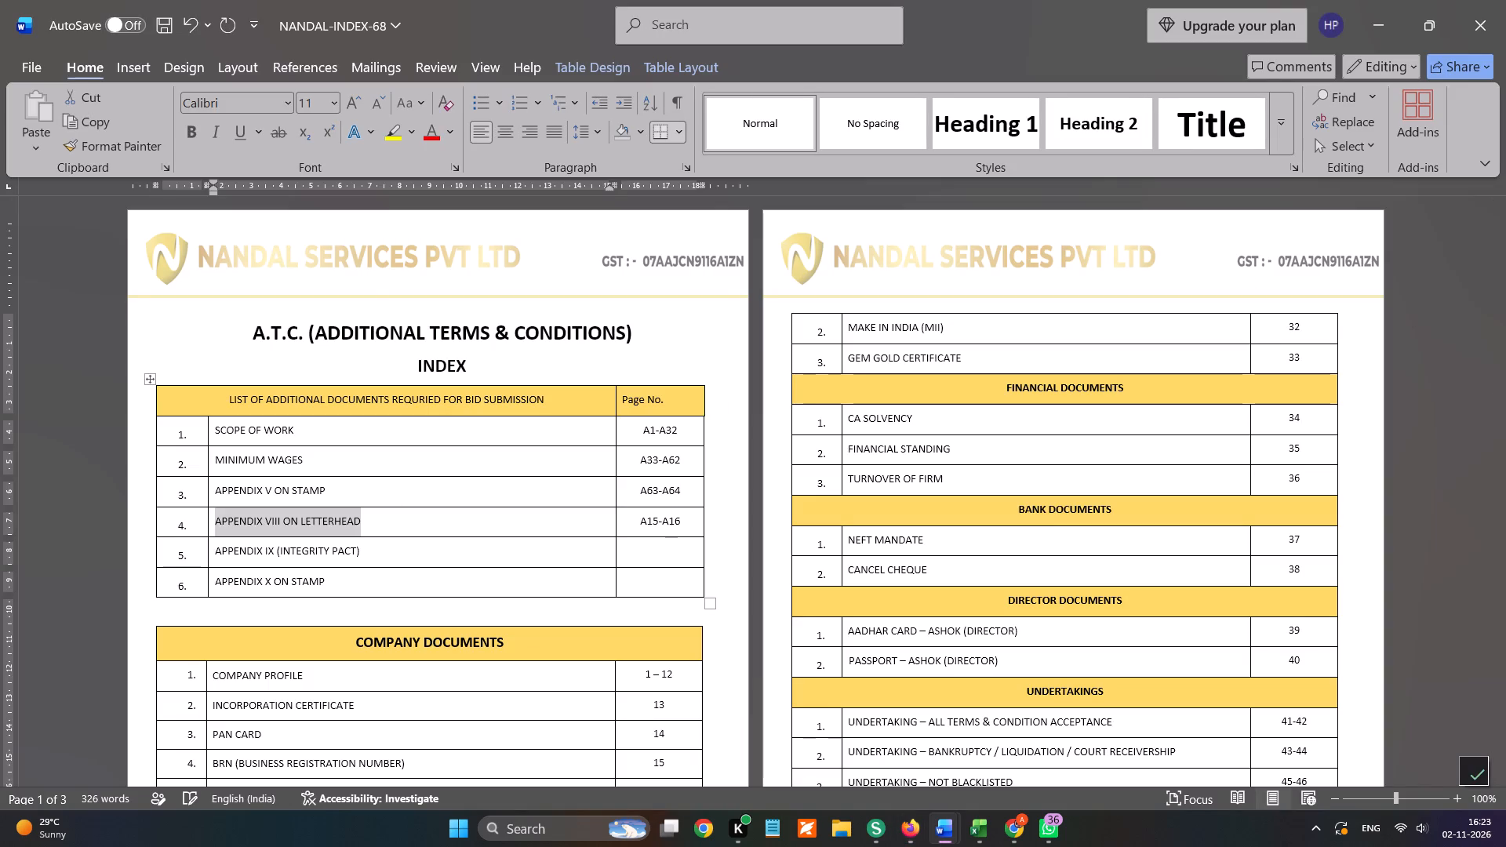
pyautogui.press('Tab')
pyautogui.hotkey('alt', 'Tab')
pyautogui.hotkey('alt', 'Tab')
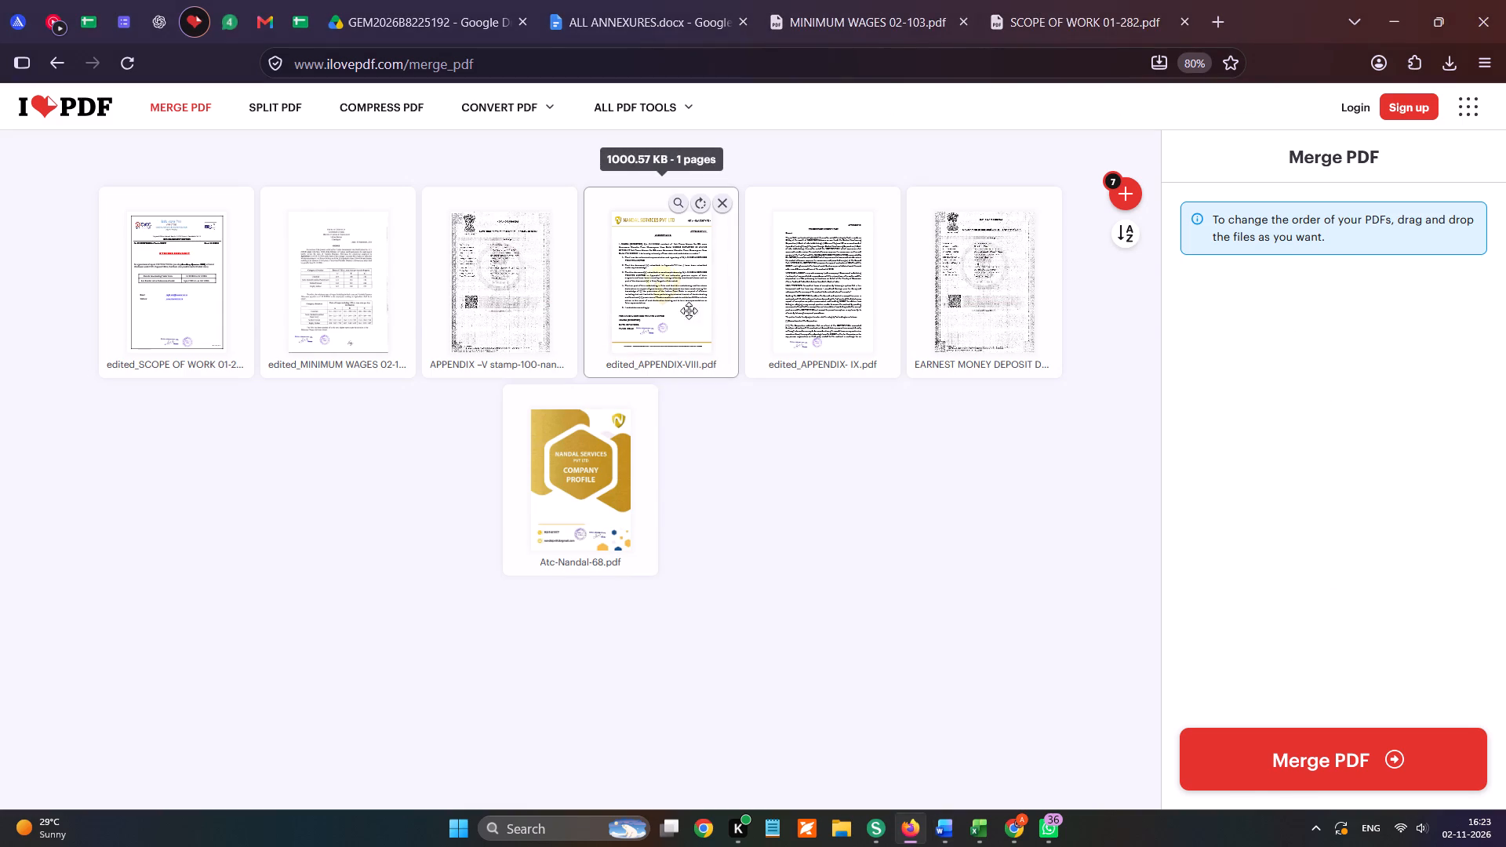
pyautogui.write('A65')
pyautogui.hotkey('alt', 'Tab')
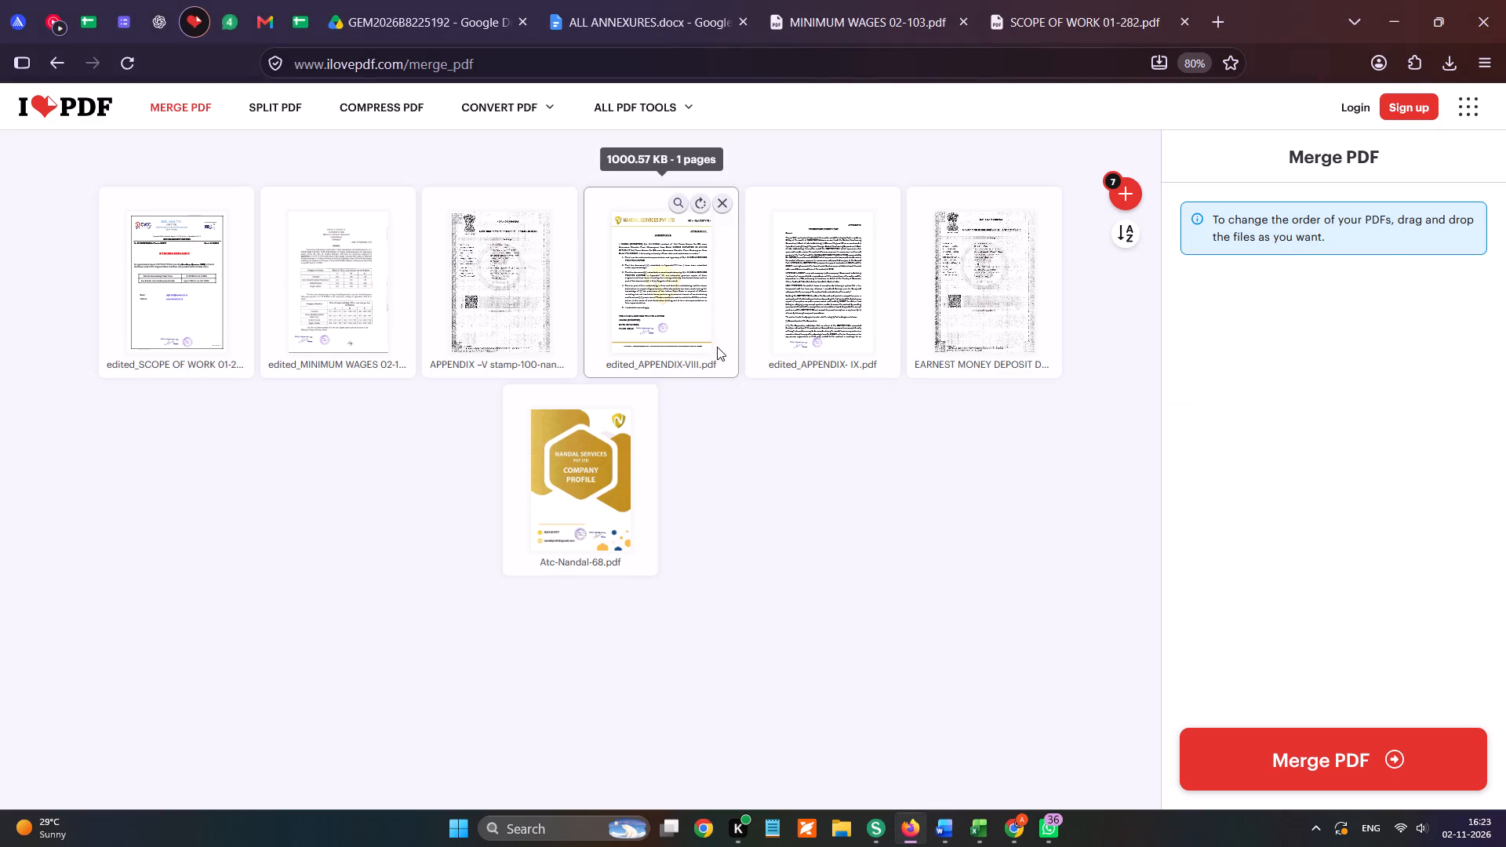
pyautogui.hotkey('alt', 'Tab')
# Set the page range of the fifth row, APPENDIX IX (INTEGRITY PACT), to A66-A72, checking its page count on the iLovePDF merge page.
pyautogui.press('Tab')
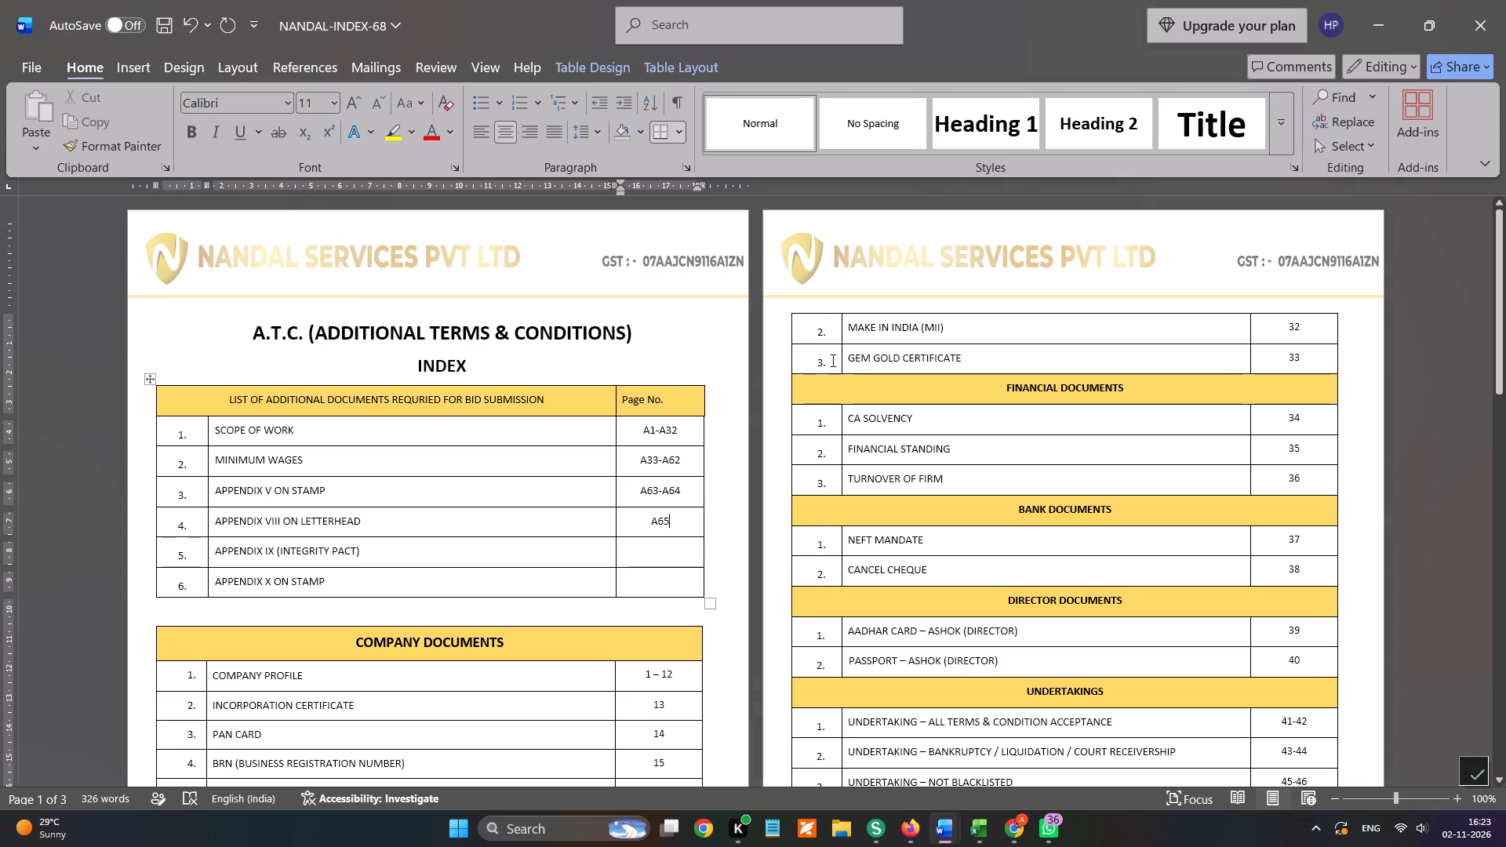
pyautogui.press('Tab')
pyautogui.press('Tab')
pyautogui.write('A66-A')
pyautogui.write('71')
pyautogui.hotkey('alt', 'Tab')
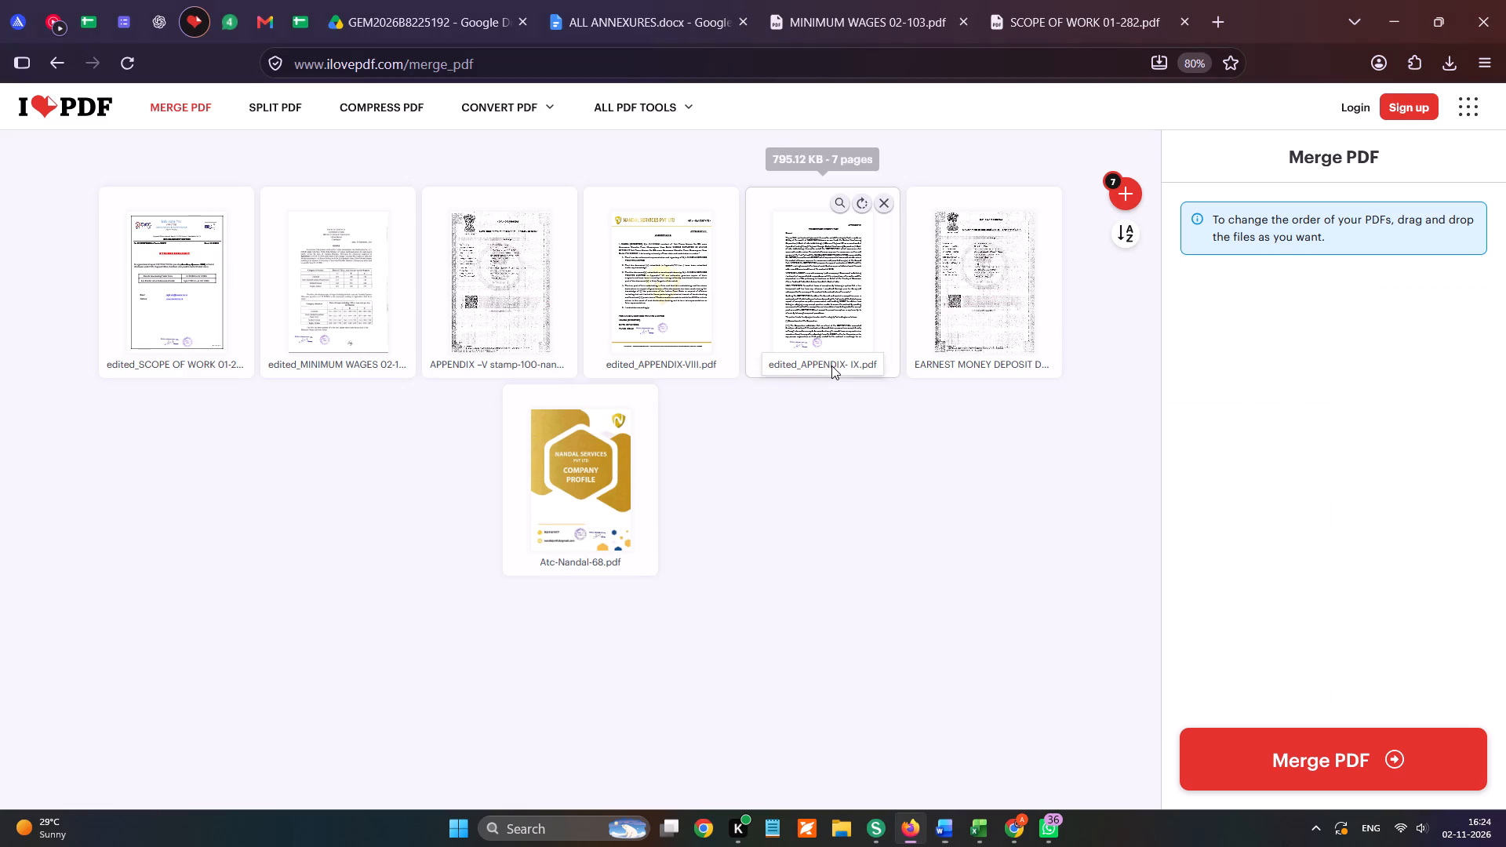
pyautogui.press('Tab')
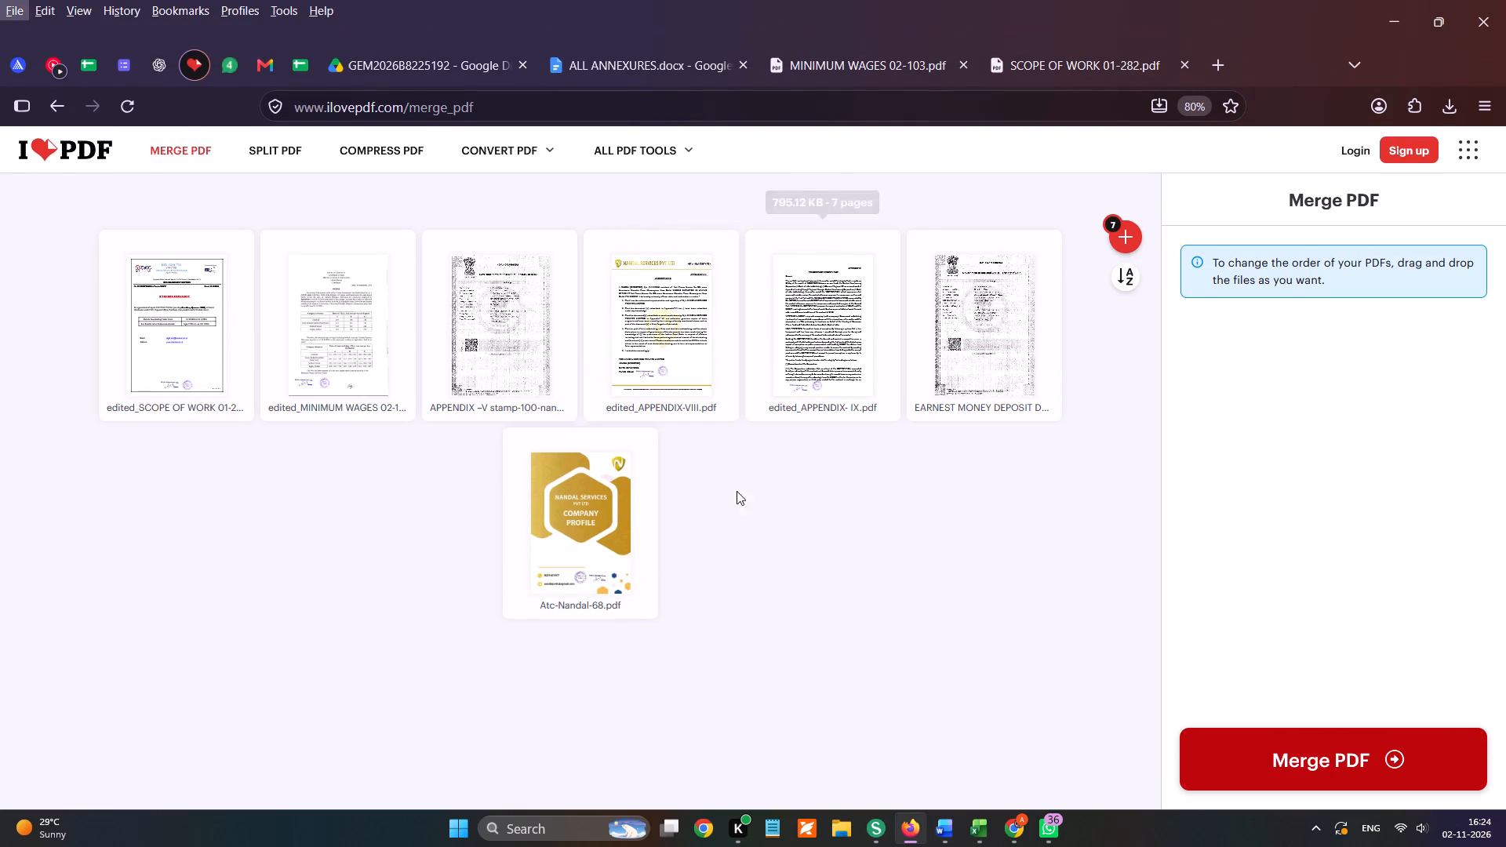
pyautogui.hotkey('alt', 'Tab')
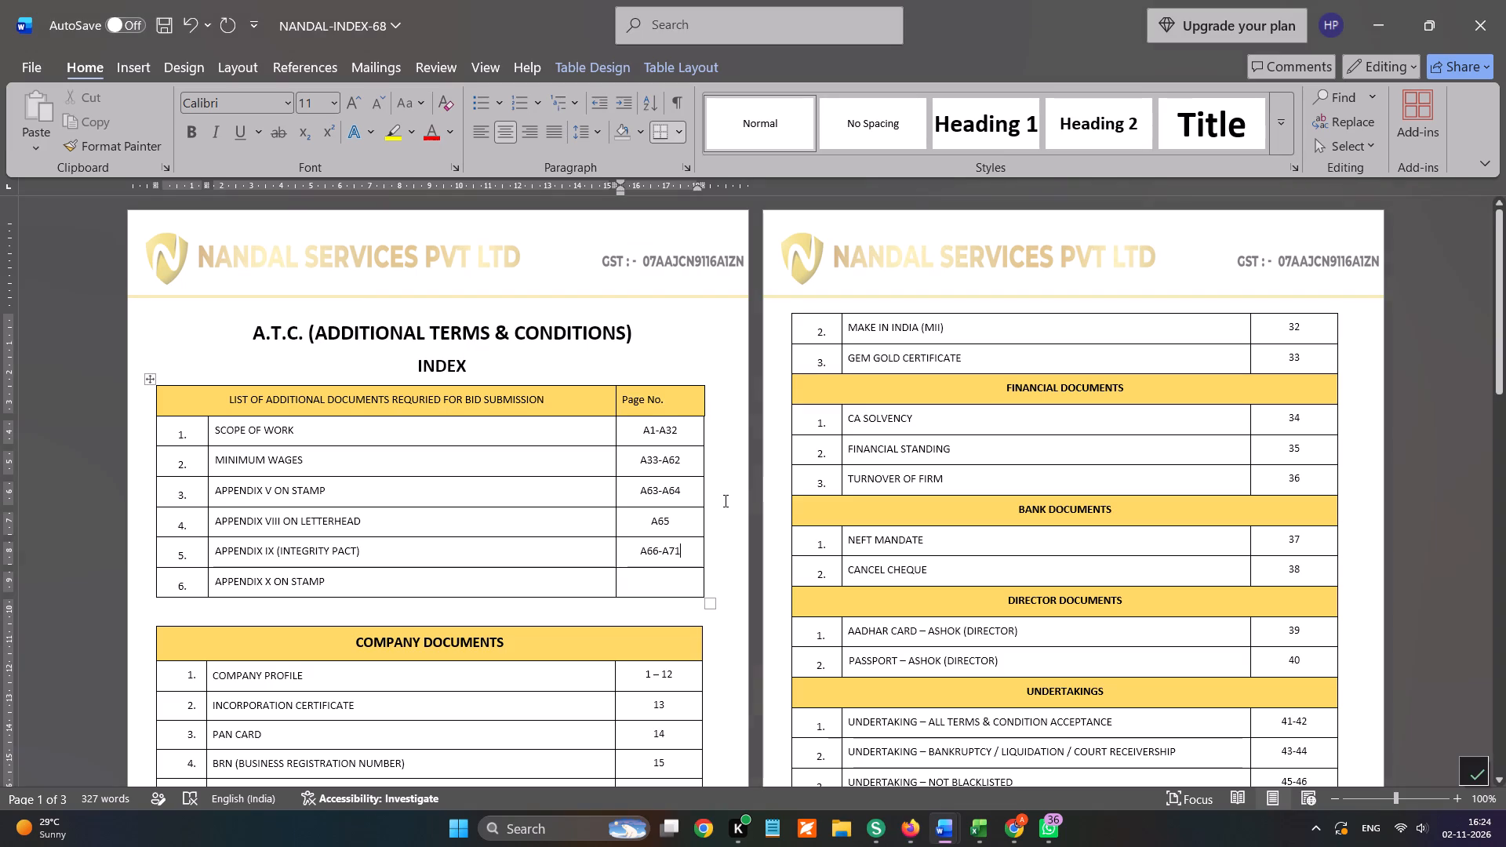
pyautogui.press('BackSpace')
pyautogui.press('2')
# Set the page range of the sixth row, APPENDIX X ON STAMP, to A73-A74.
pyautogui.press('Tab')
pyautogui.press('Tab')
pyautogui.press('Tab')
pyautogui.hotkey('alt', 'Tab')
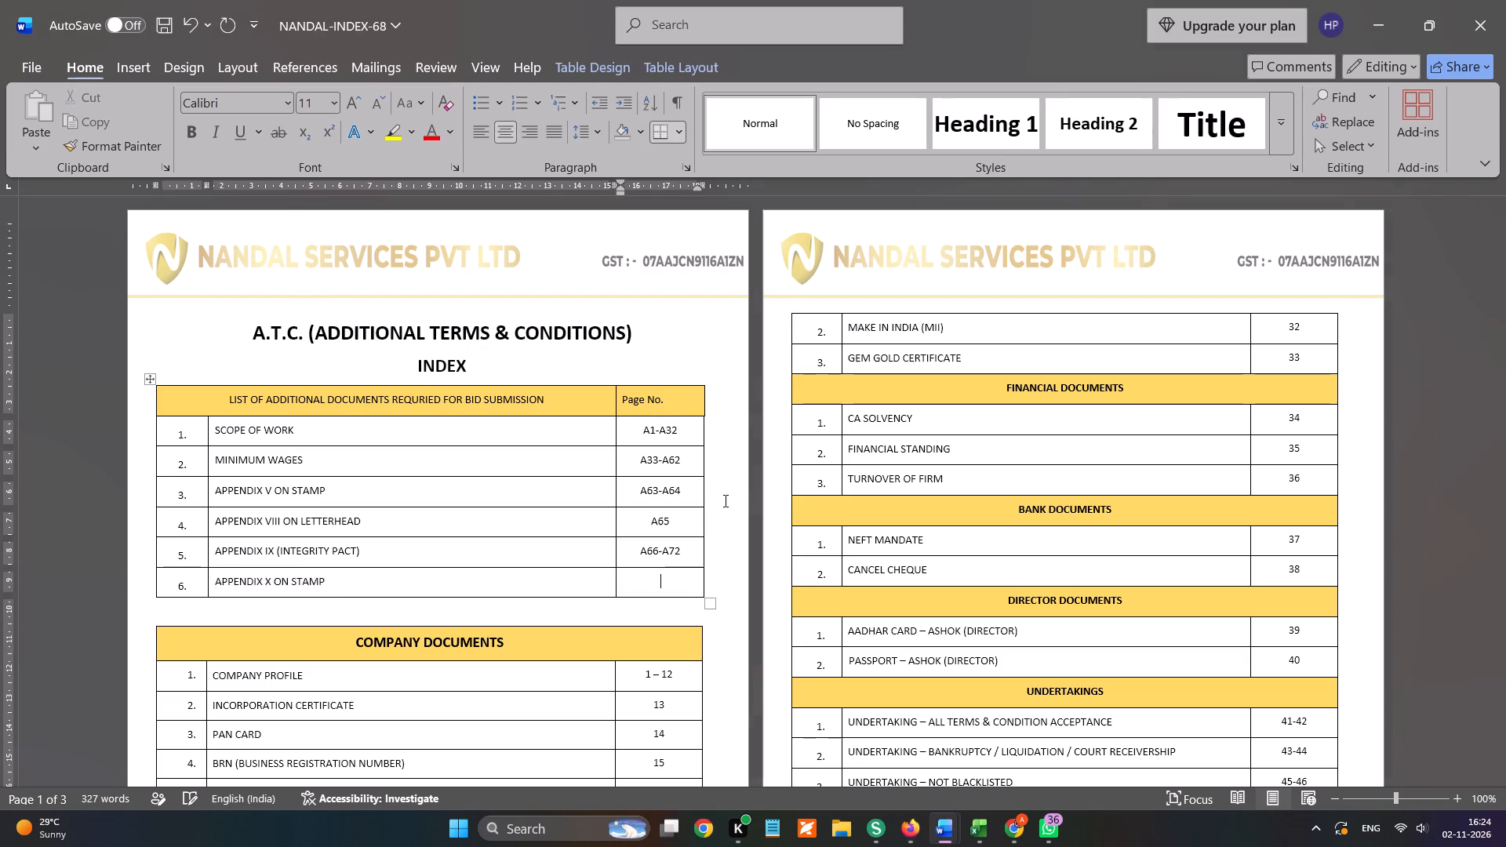
pyautogui.hotkey('alt', 'Tab')
pyautogui.write('A73-A74')
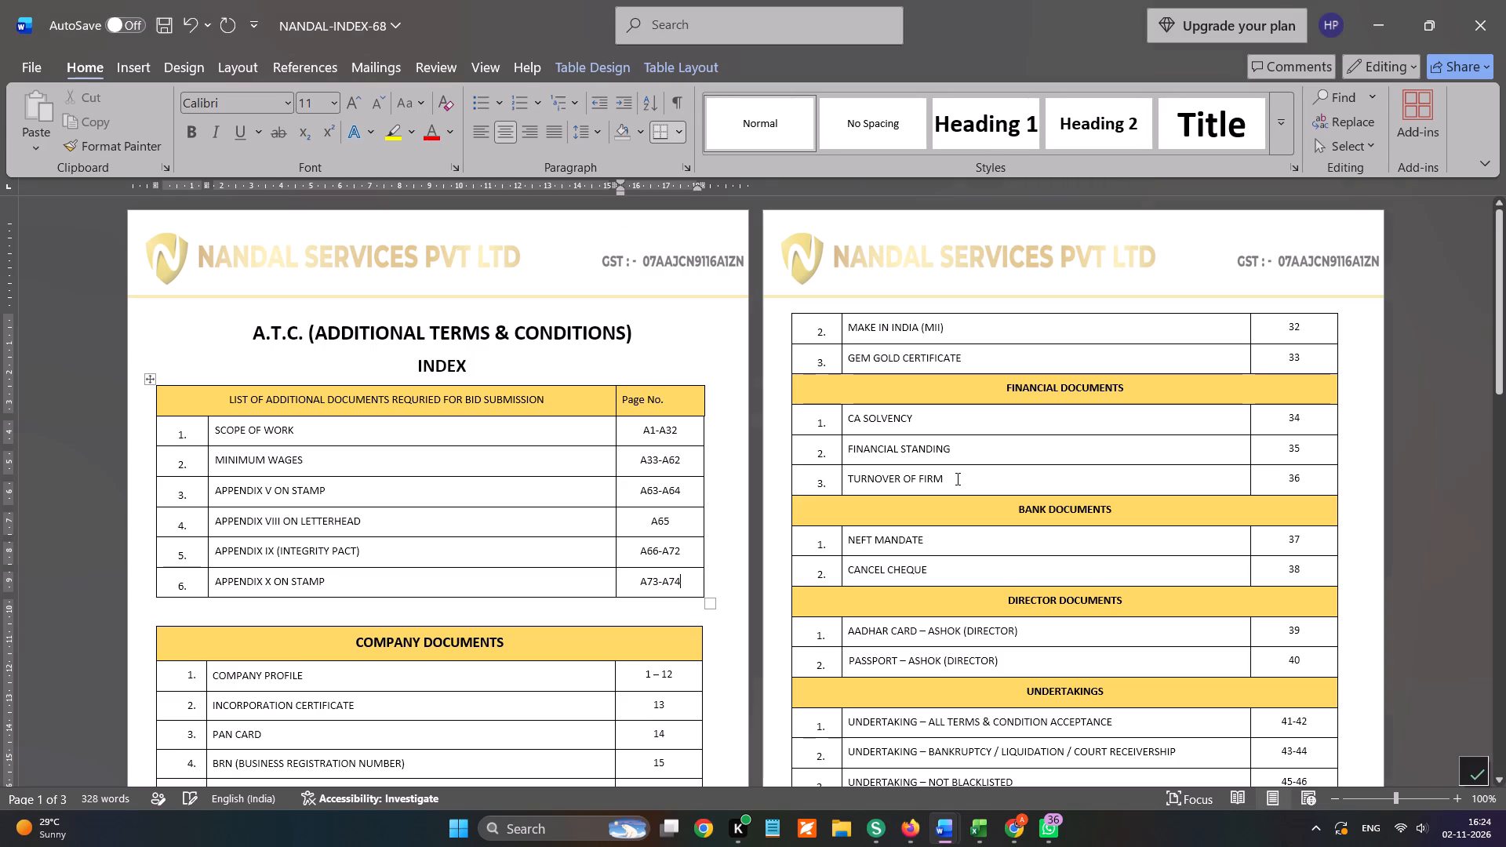
# Export the Word index as the PDF NANDAL-INDEX-68 in the Downloads folder.
pyautogui.hotkey('alt', 'f')
pyautogui.press('e')
pyautogui.press('a')
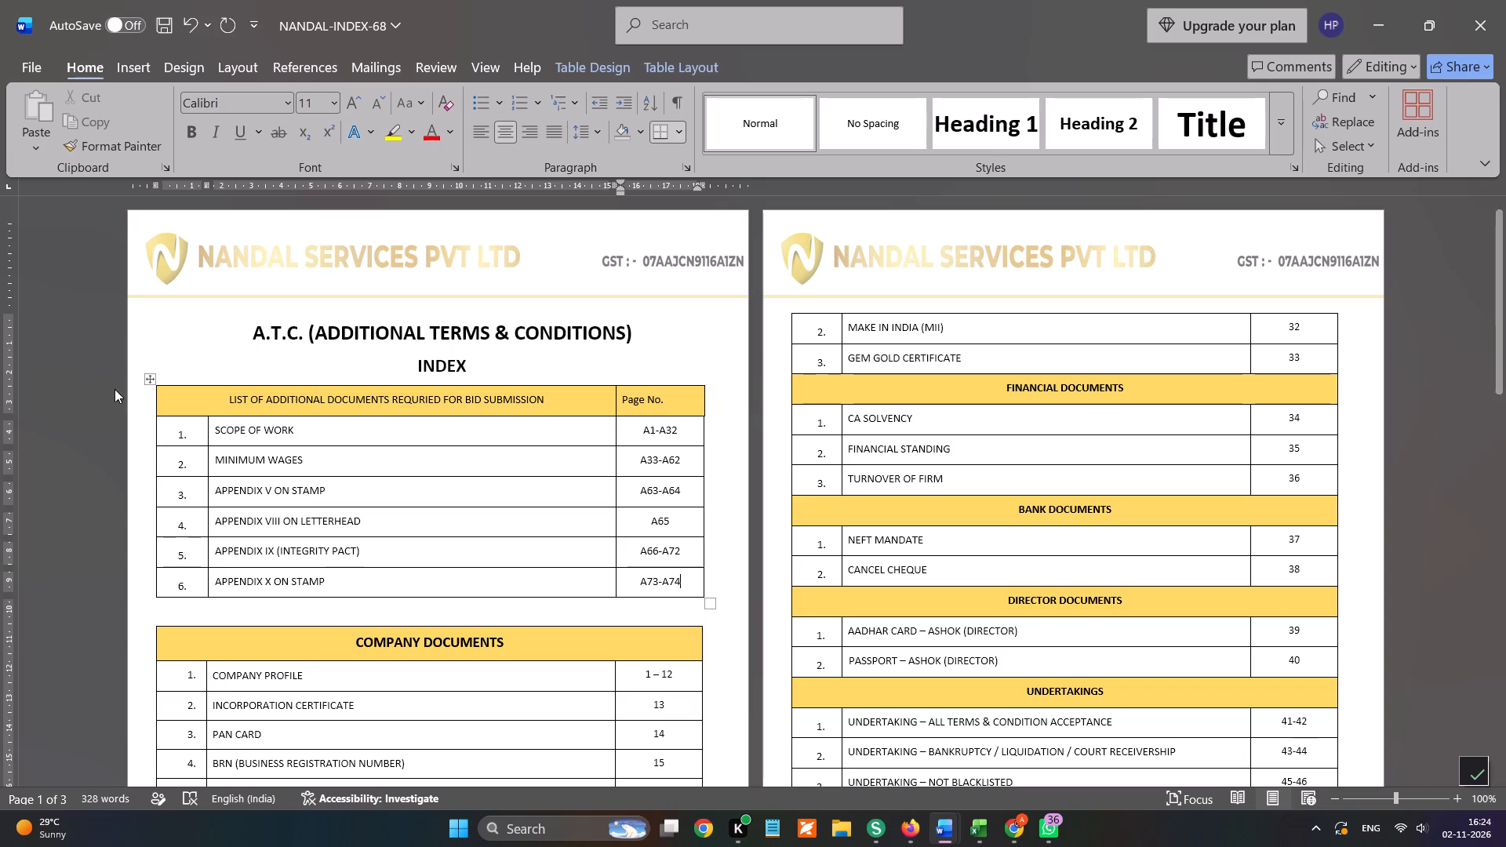
pyautogui.scroll(12, 56, 257)
pyautogui.click(93, 179)
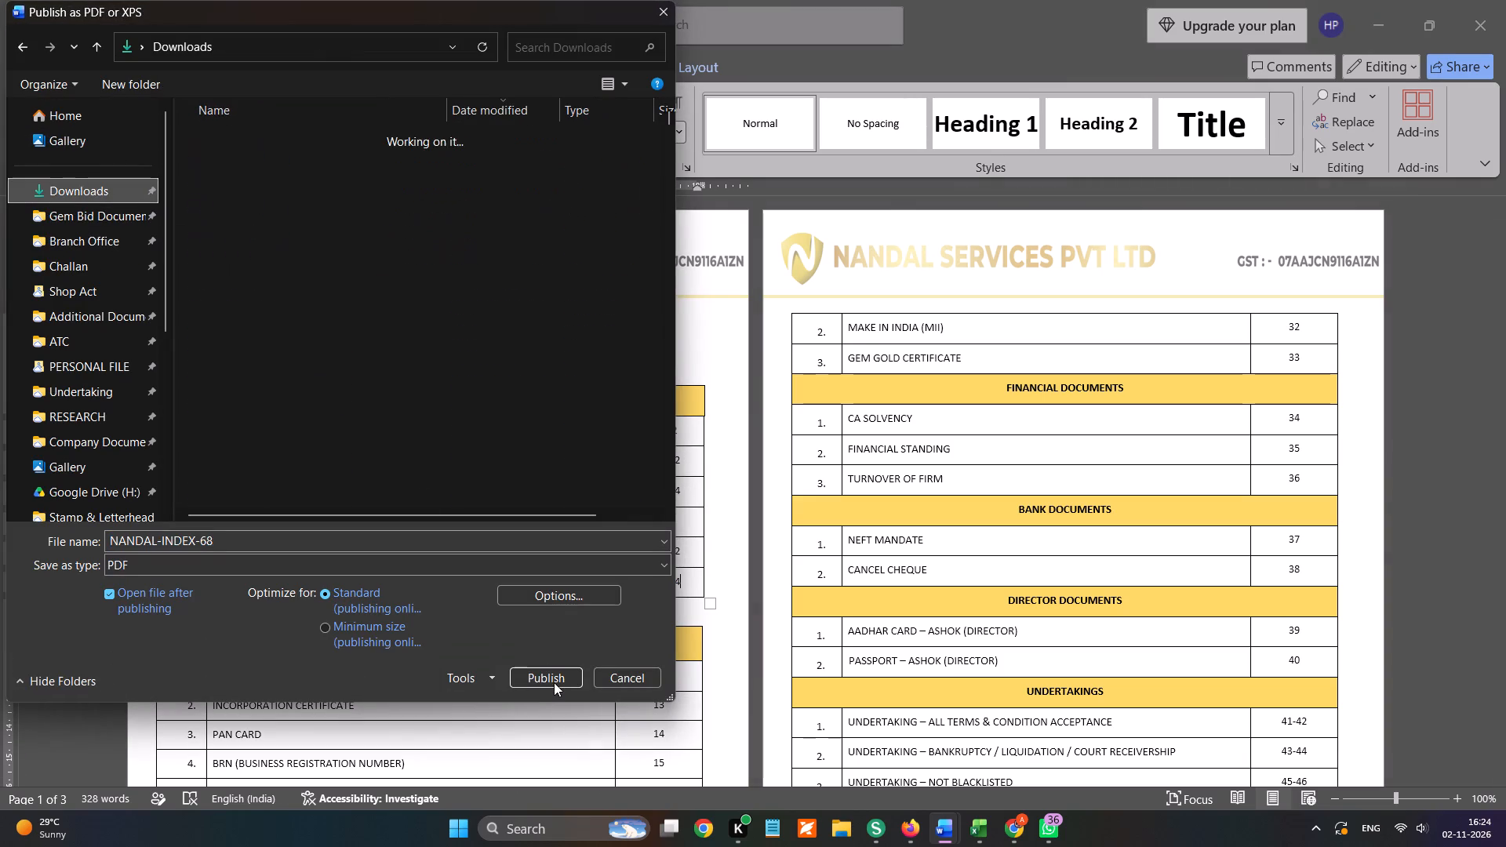
pyautogui.click(554, 682)
pyautogui.click(802, 414)
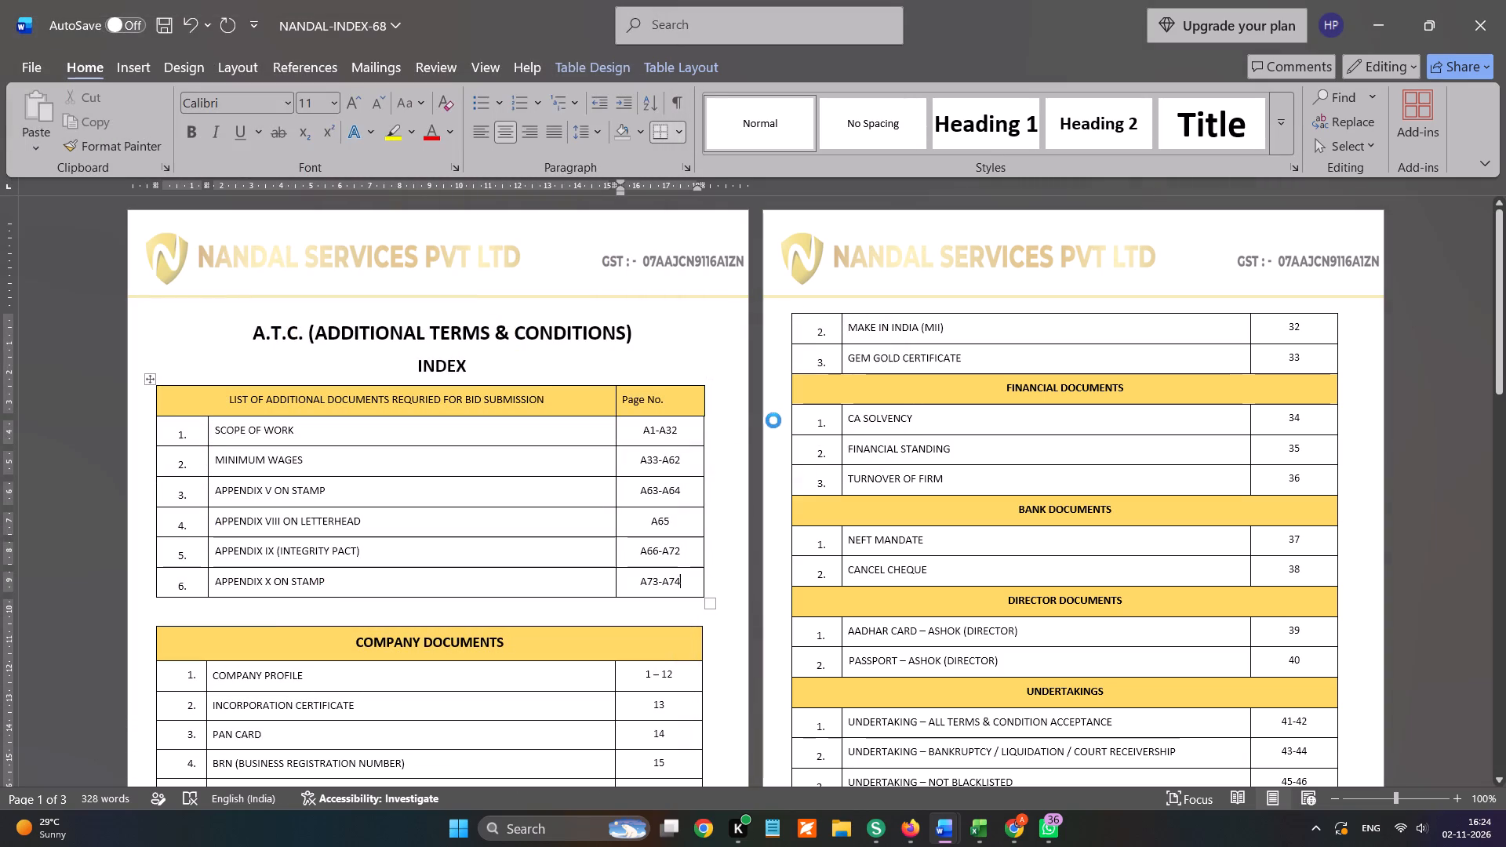
# Add NANDAL-INDEX-68 from Downloads to the iLovePDF merge in Firefox and place it first in the file order.
pyautogui.click(193, 20)
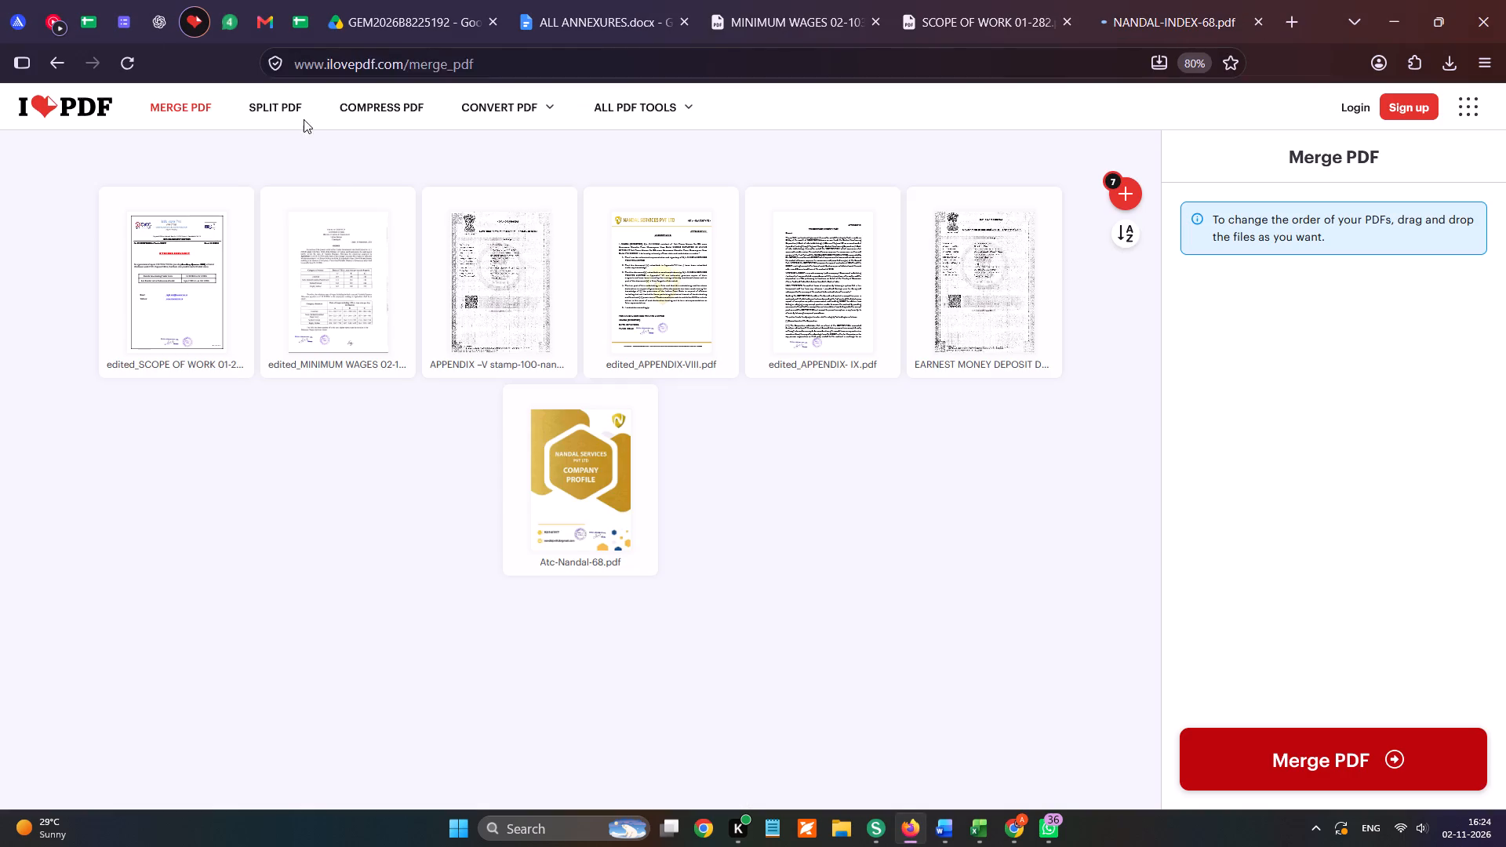
pyautogui.click(1136, 196)
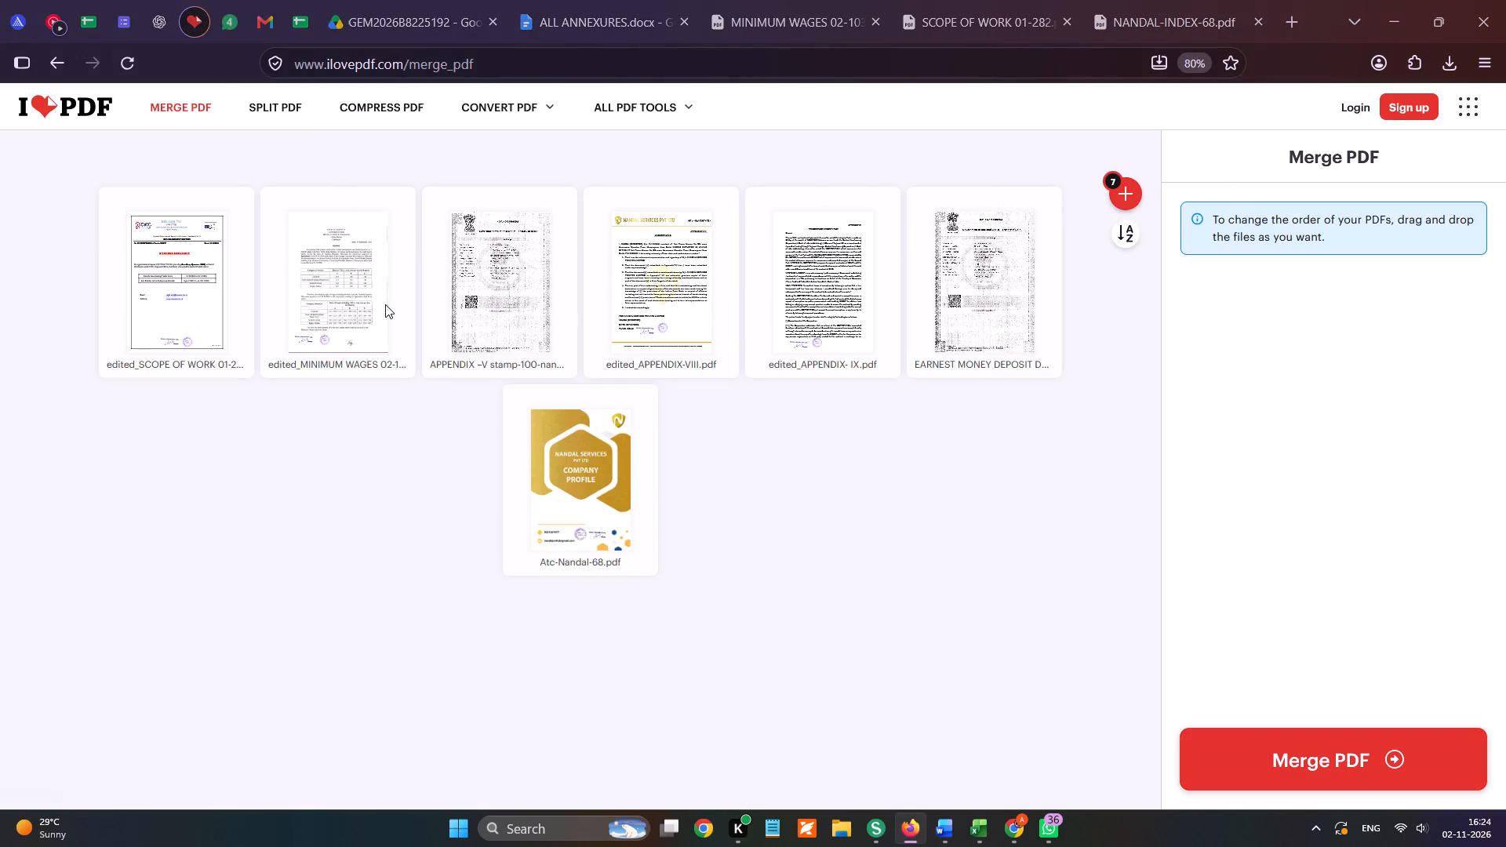
pyautogui.scroll(5, 66, 238)
pyautogui.click(85, 195)
pyautogui.doubleClick(257, 164)
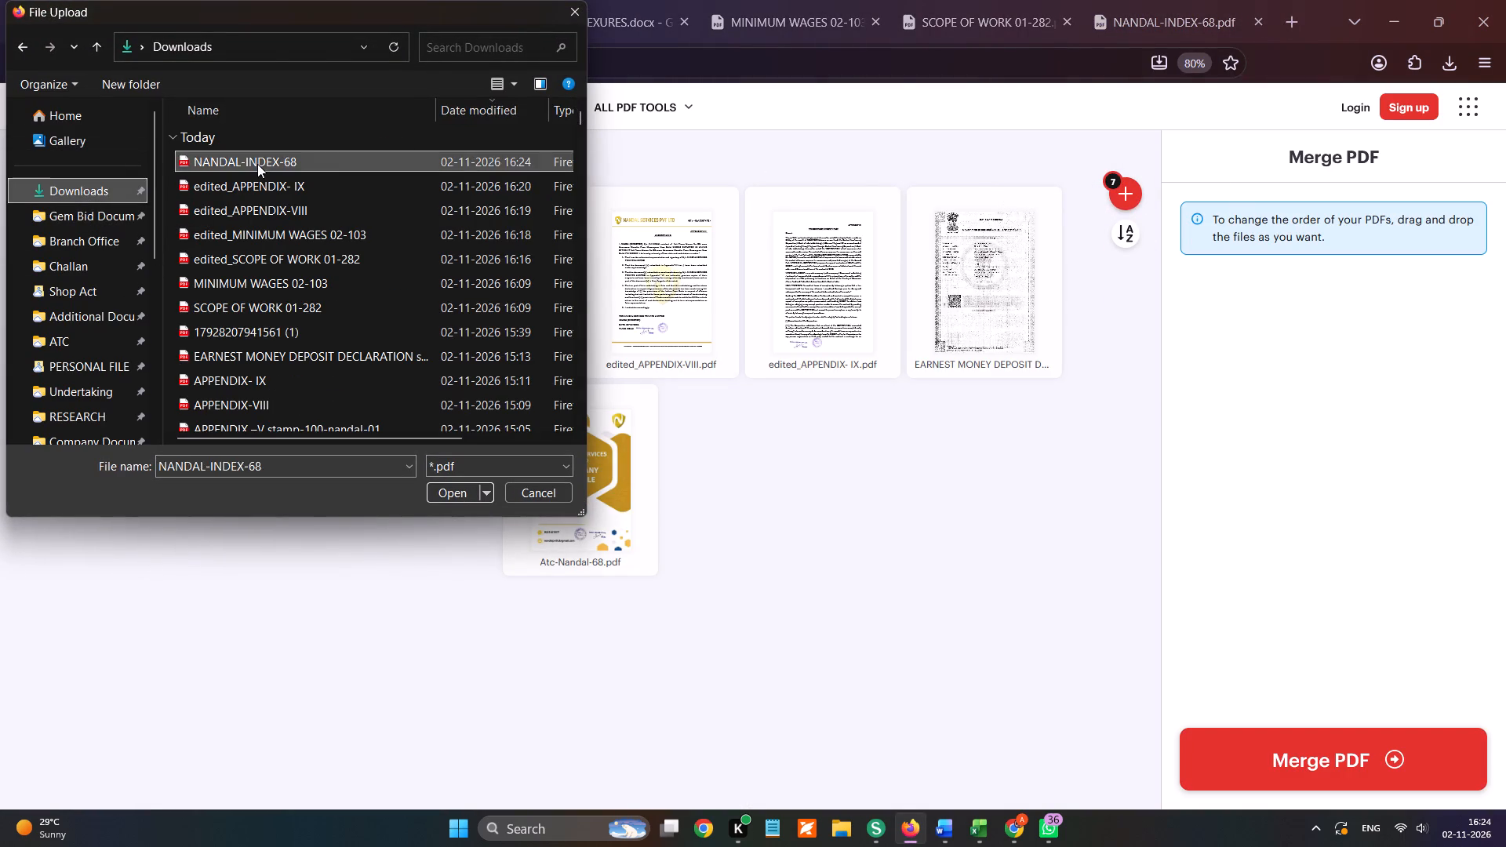
pyautogui.moveTo(676, 471); pyautogui.dragTo(152, 283)
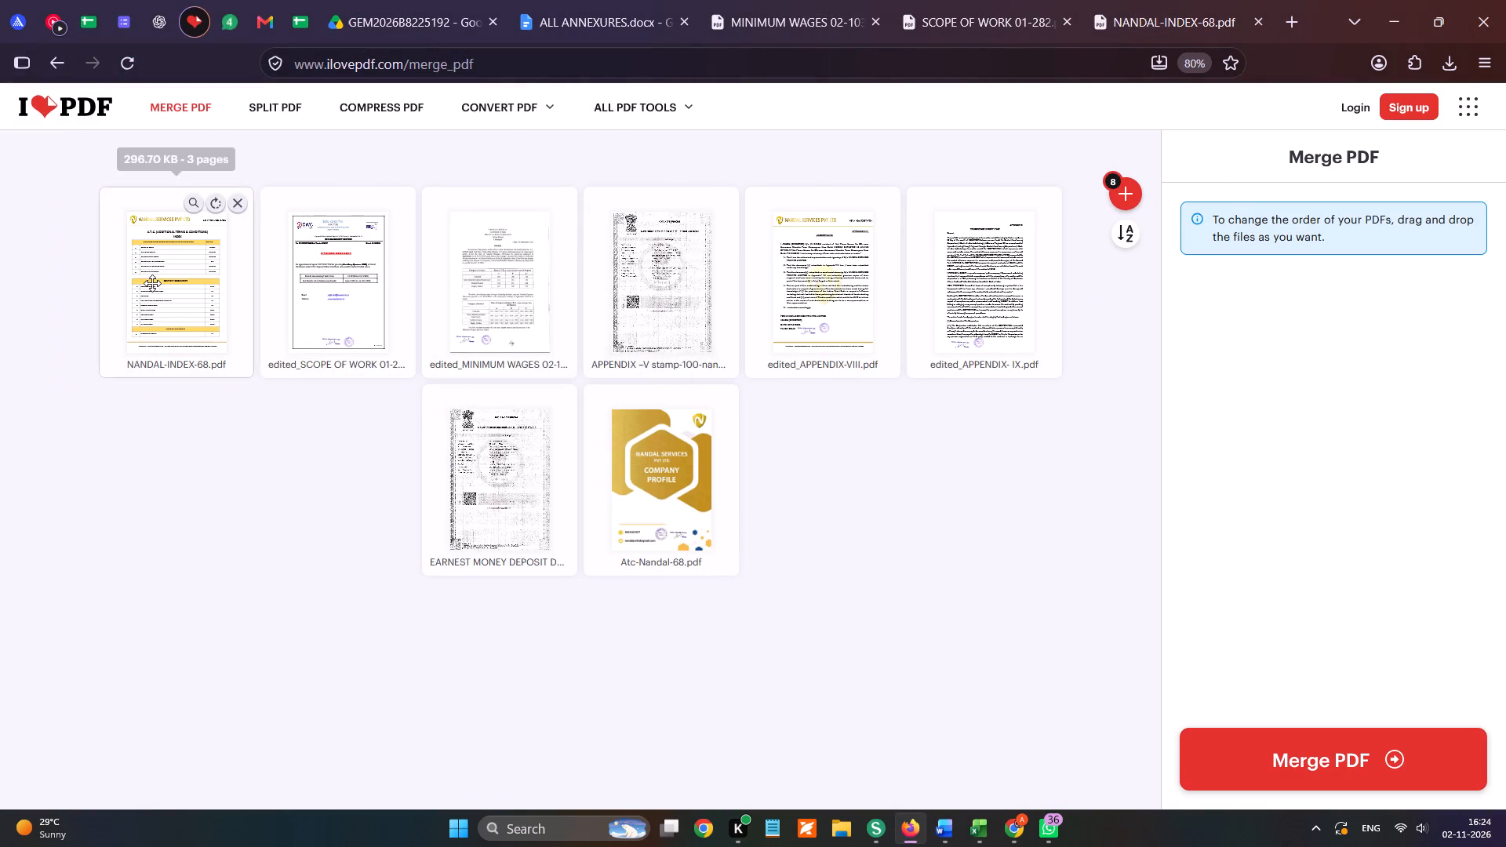
# Merge the PDFs and download the merged file, cancelling the duplicate download.
pyautogui.click(1333, 735)
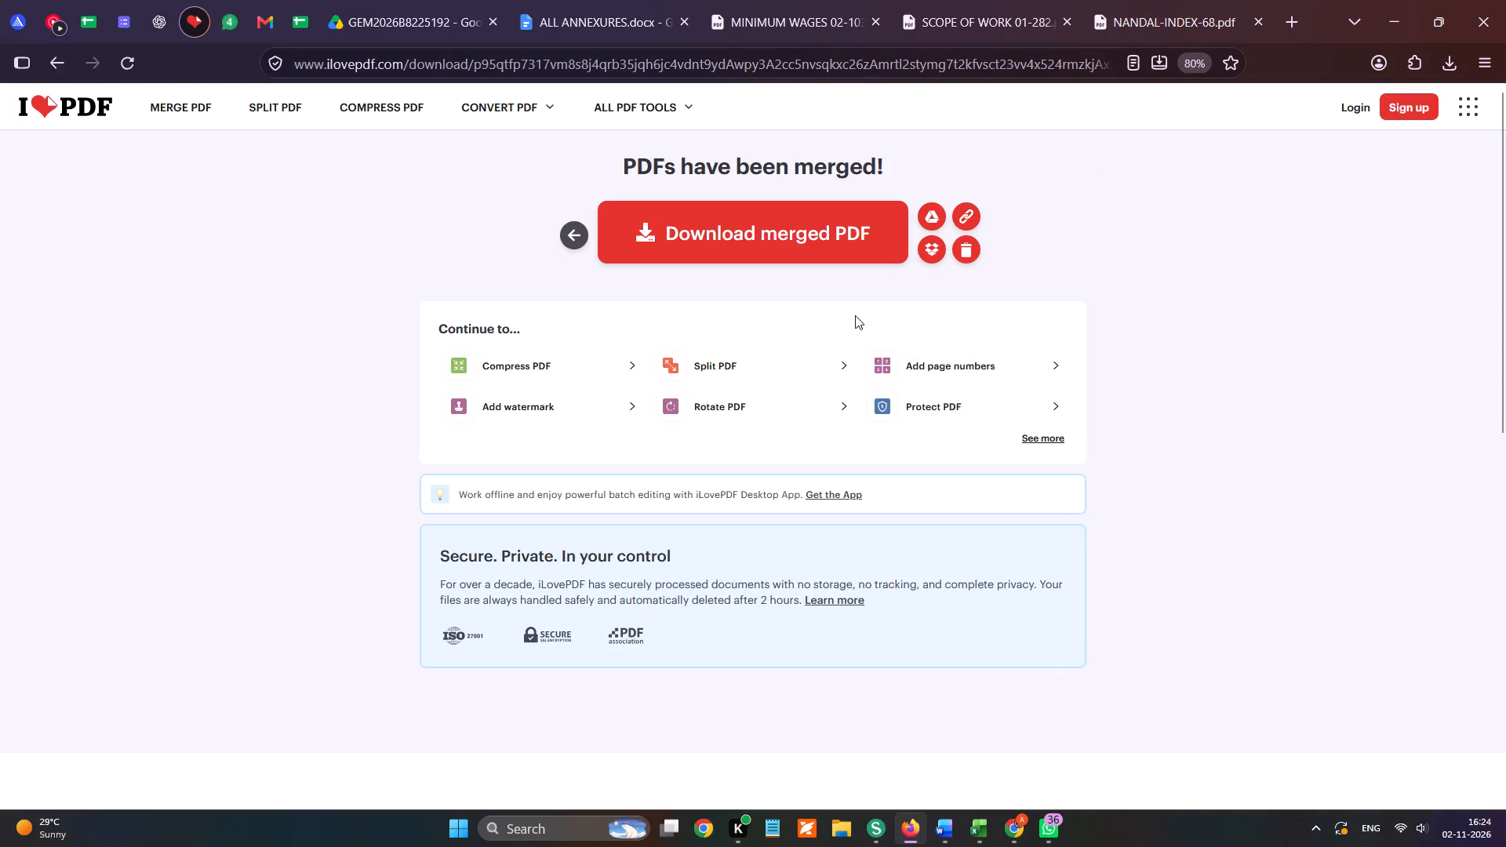
pyautogui.click(793, 245)
pyautogui.click(1442, 70)
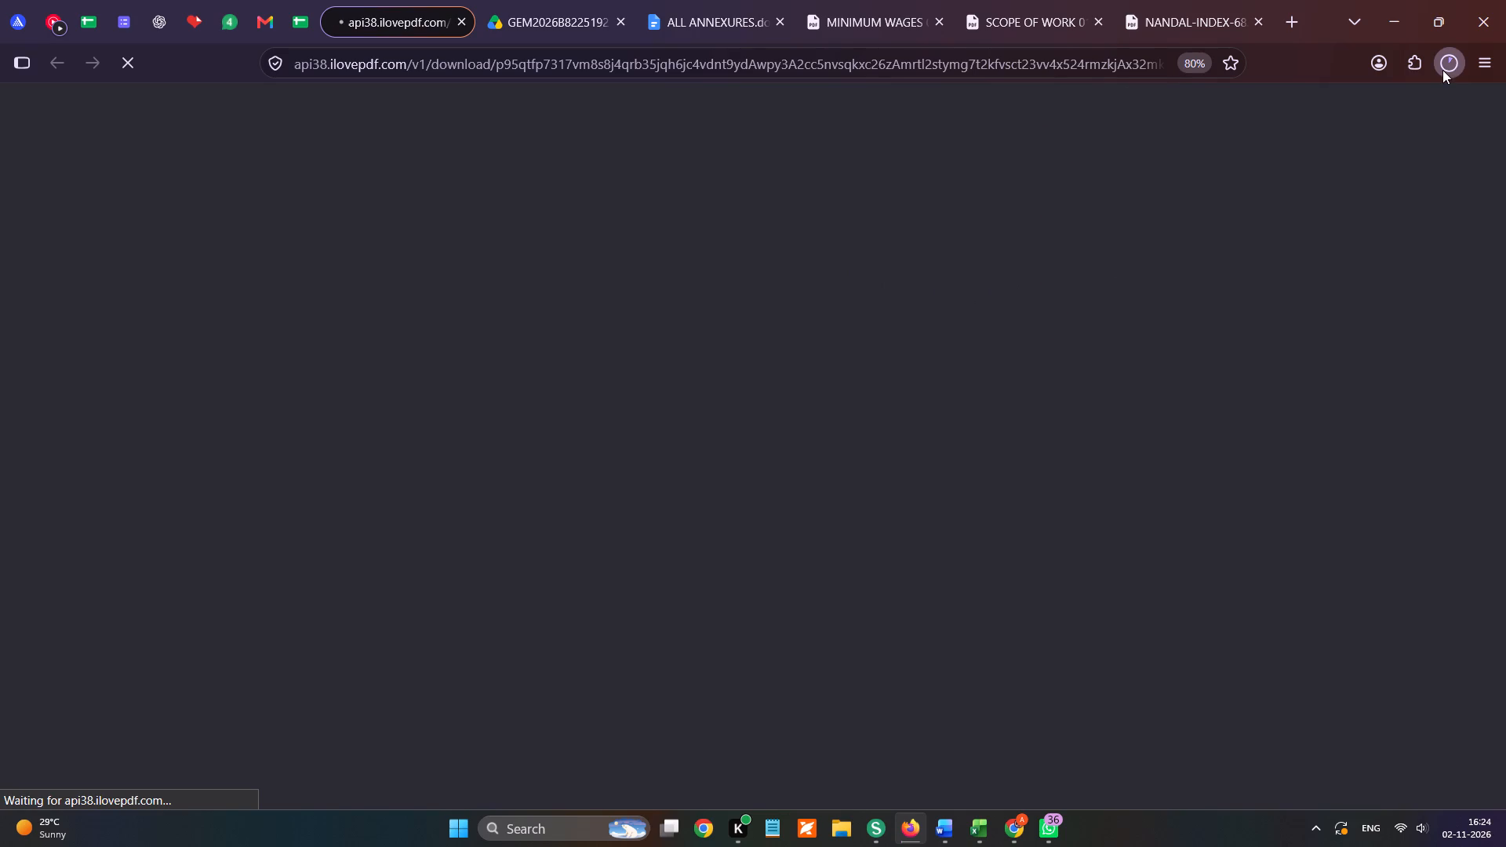
pyautogui.click(1442, 116)
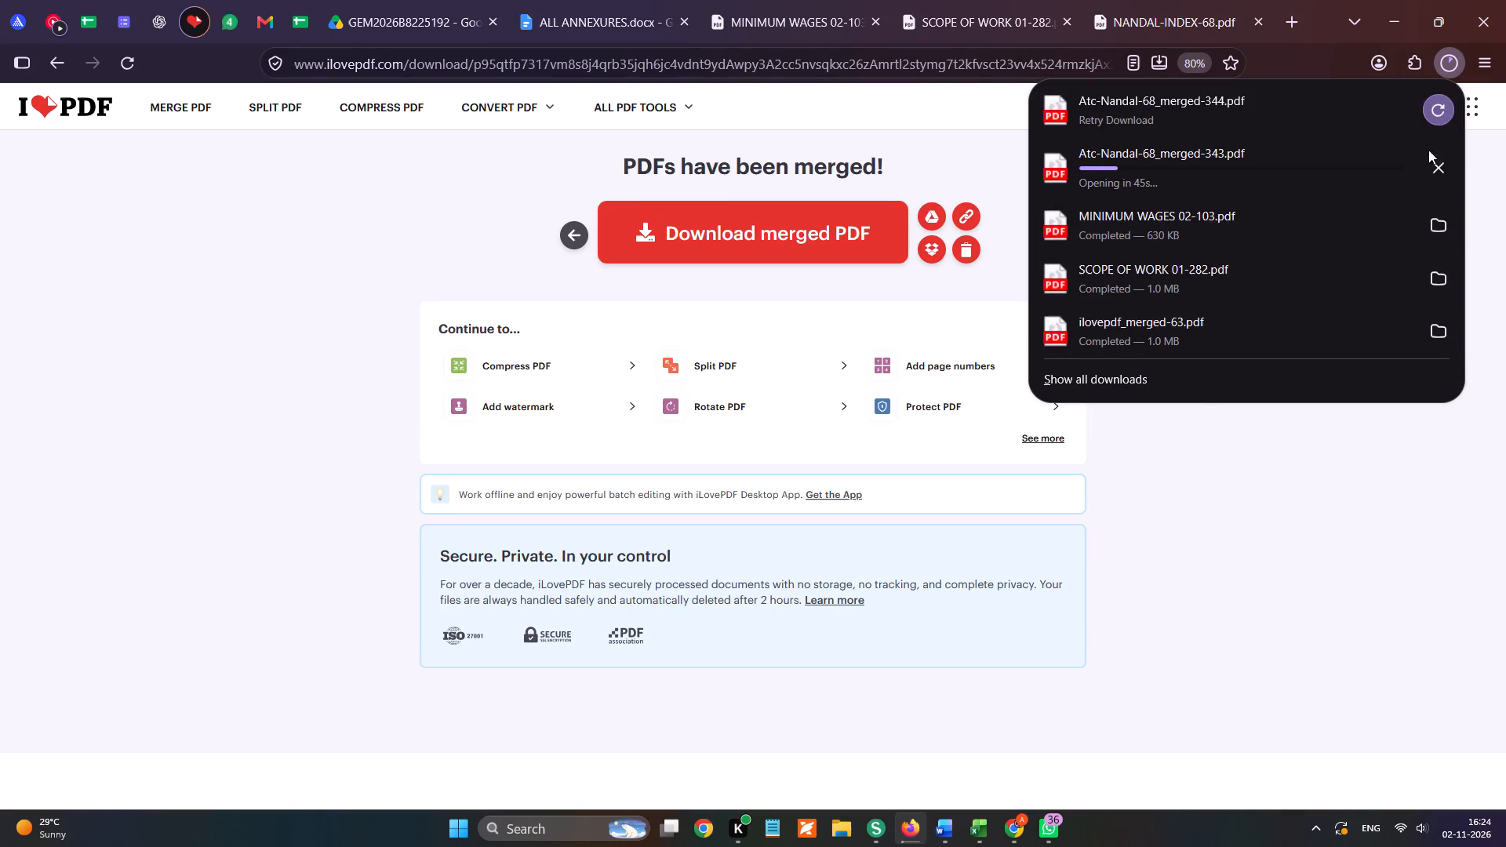
# In Chrome, upload gst-clearance-certificate-nandal from the Additional Documents folder for Additional Doc 2 on the GeM bid page.
pyautogui.click(1022, 827)
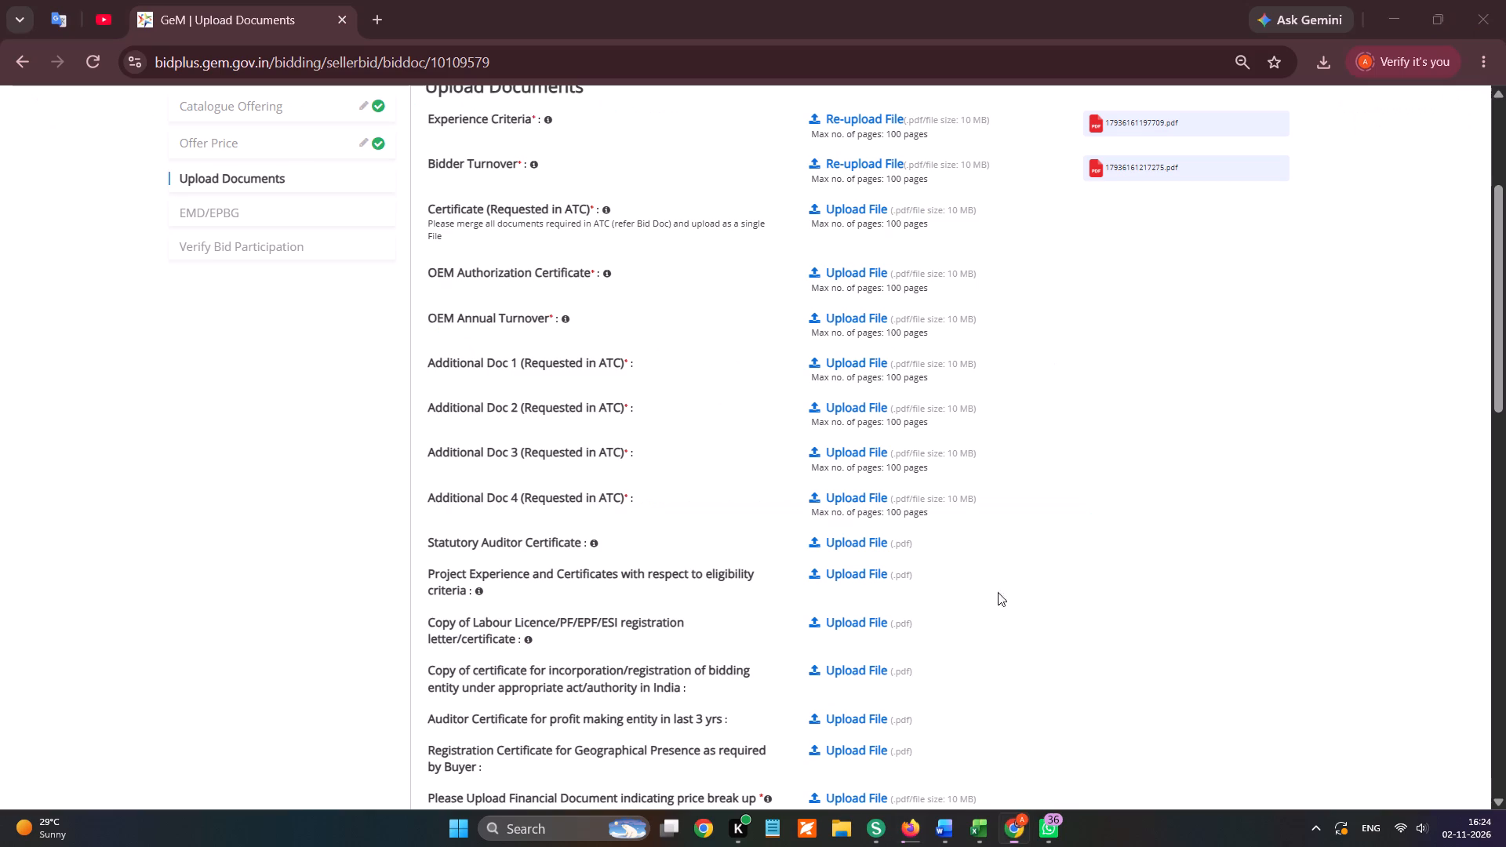
pyautogui.click(867, 408)
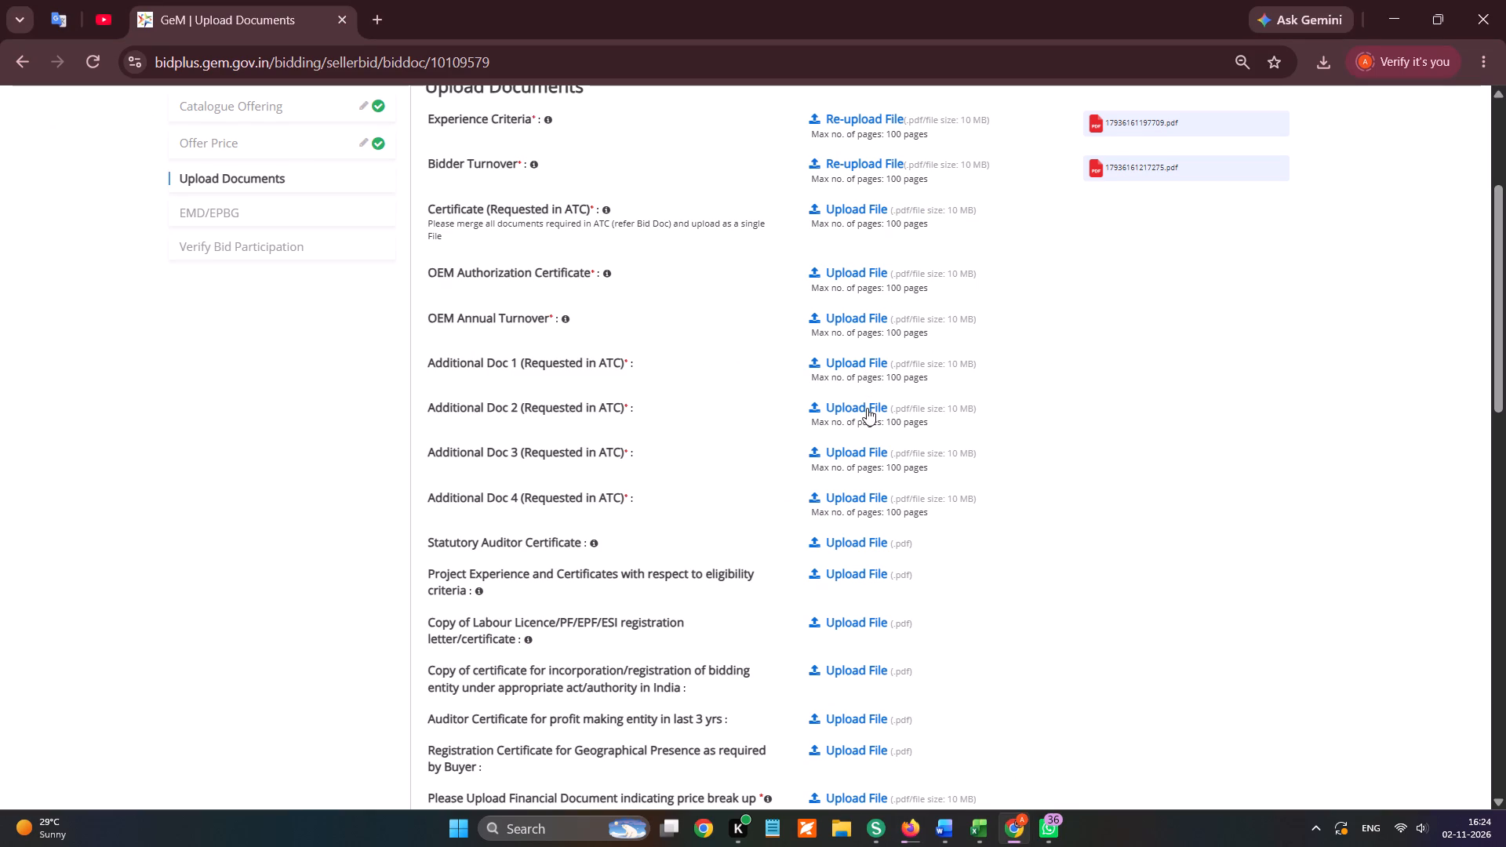
pyautogui.scroll(5, 93, 394)
pyautogui.click(100, 416)
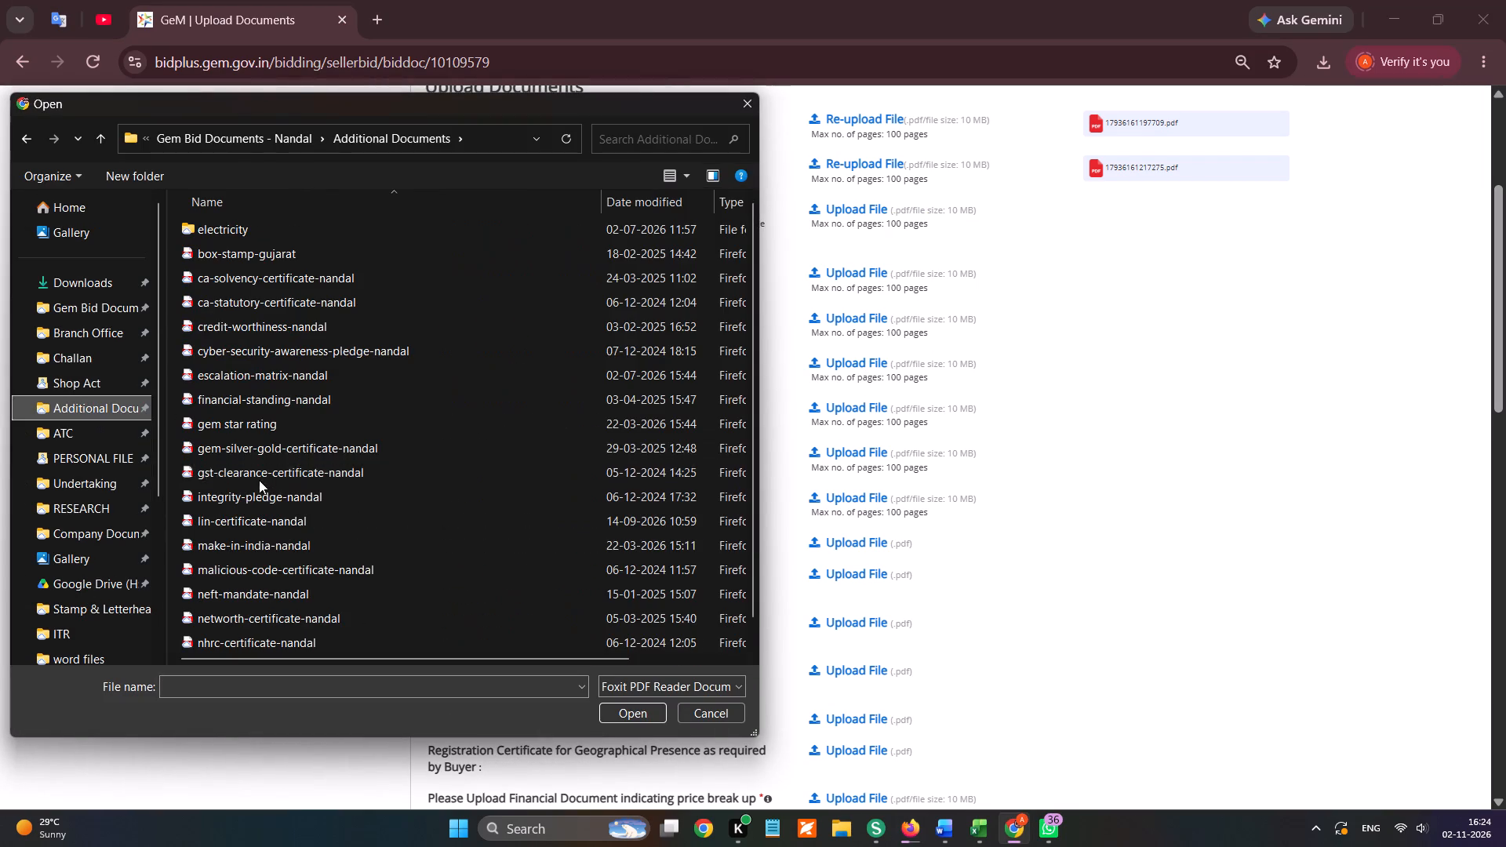
pyautogui.doubleClick(254, 471)
# Upload a PDF from the Additional Documents folder for Additional Doc 3.
pyautogui.click(867, 455)
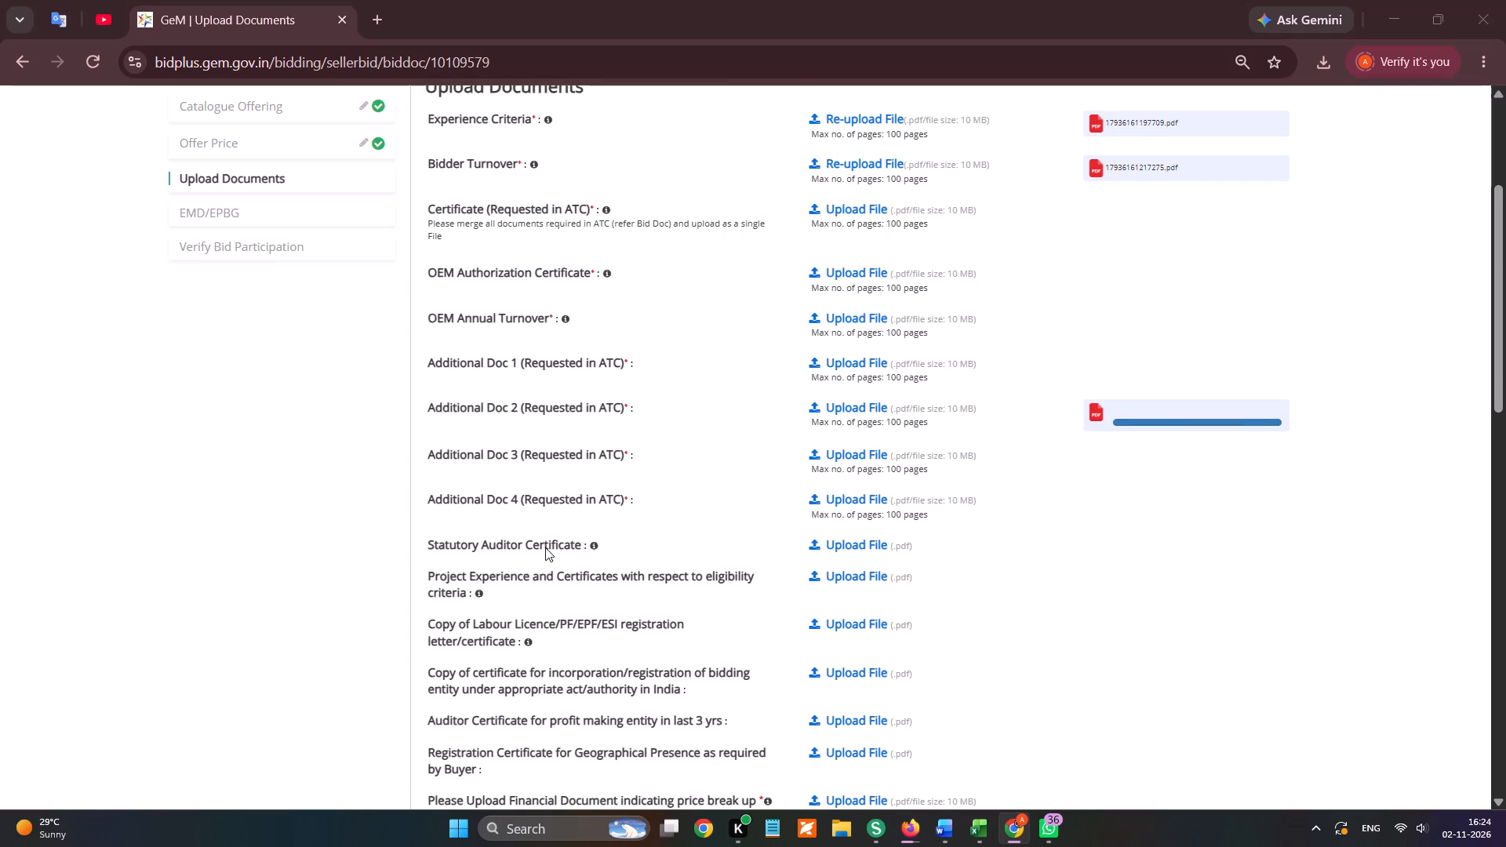
pyautogui.scroll(-5, 334, 575)
pyautogui.doubleClick(300, 634)
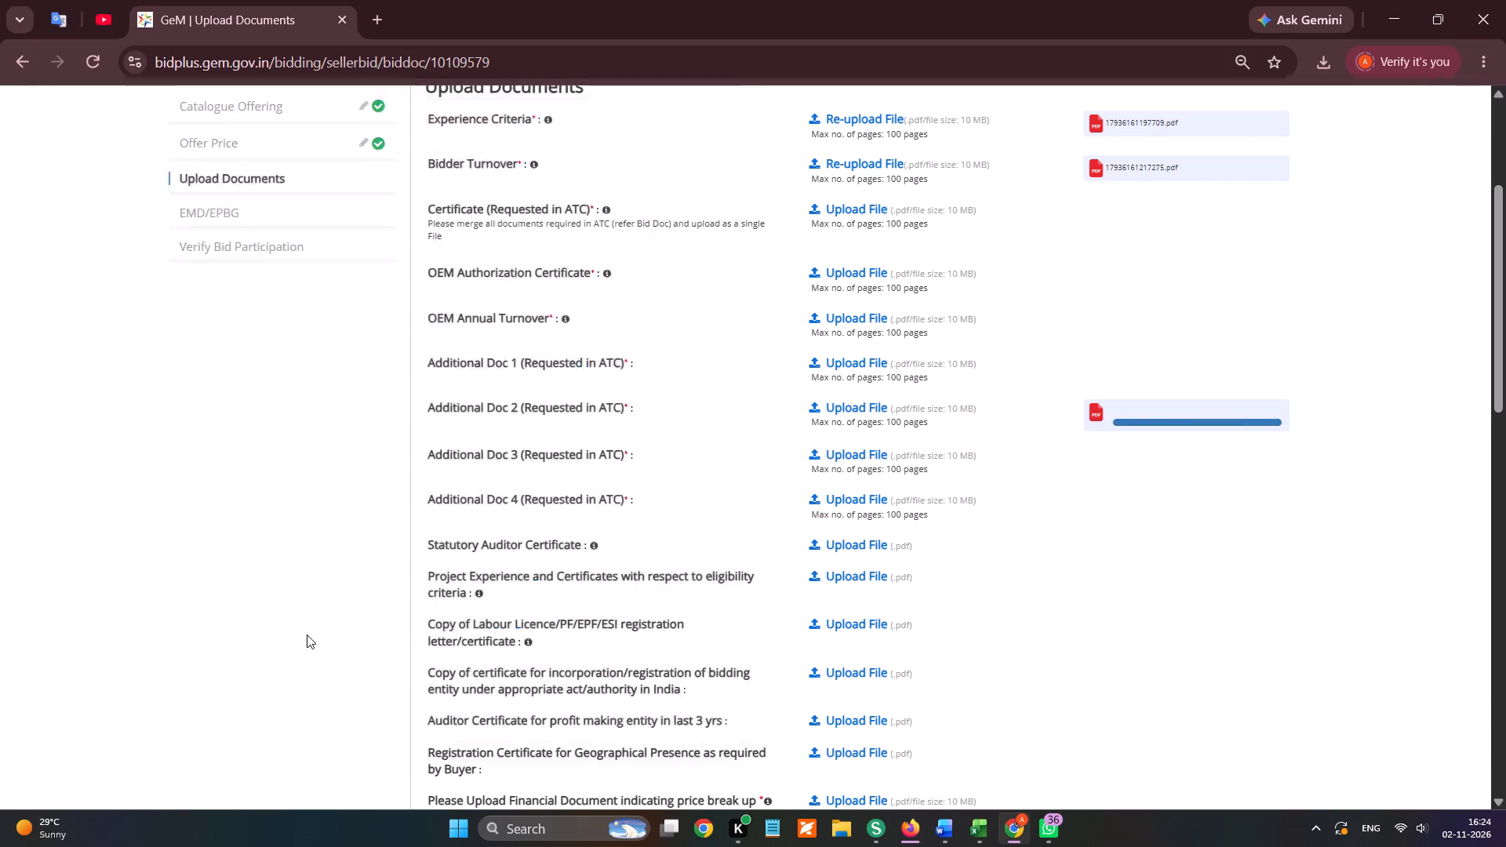
# Upload neft-mandate-nandal from the Additional Documents folder for Additional Doc 4.
pyautogui.click(860, 503)
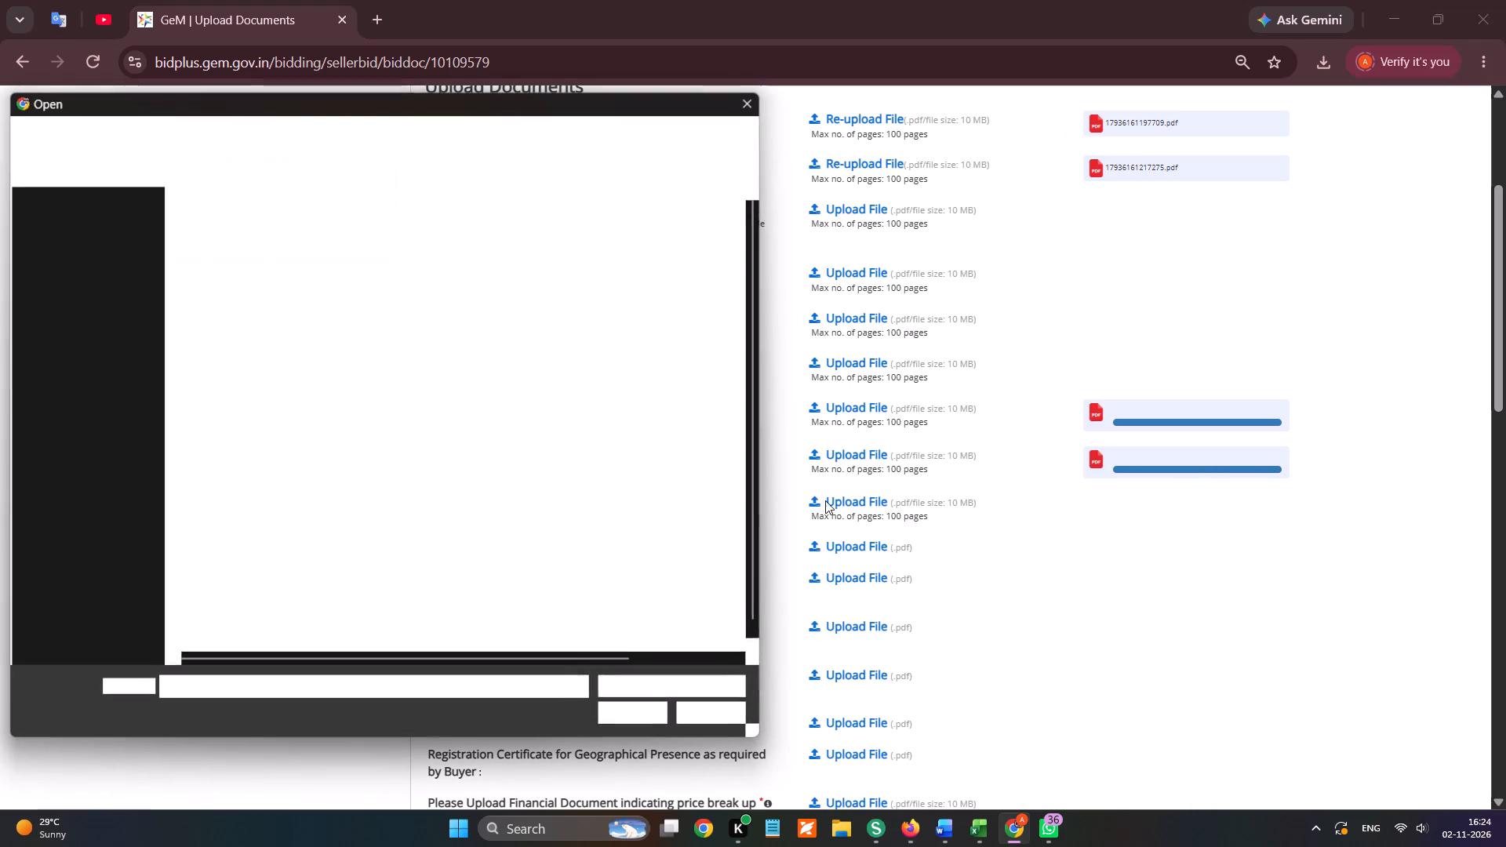
pyautogui.scroll(-5, 330, 615)
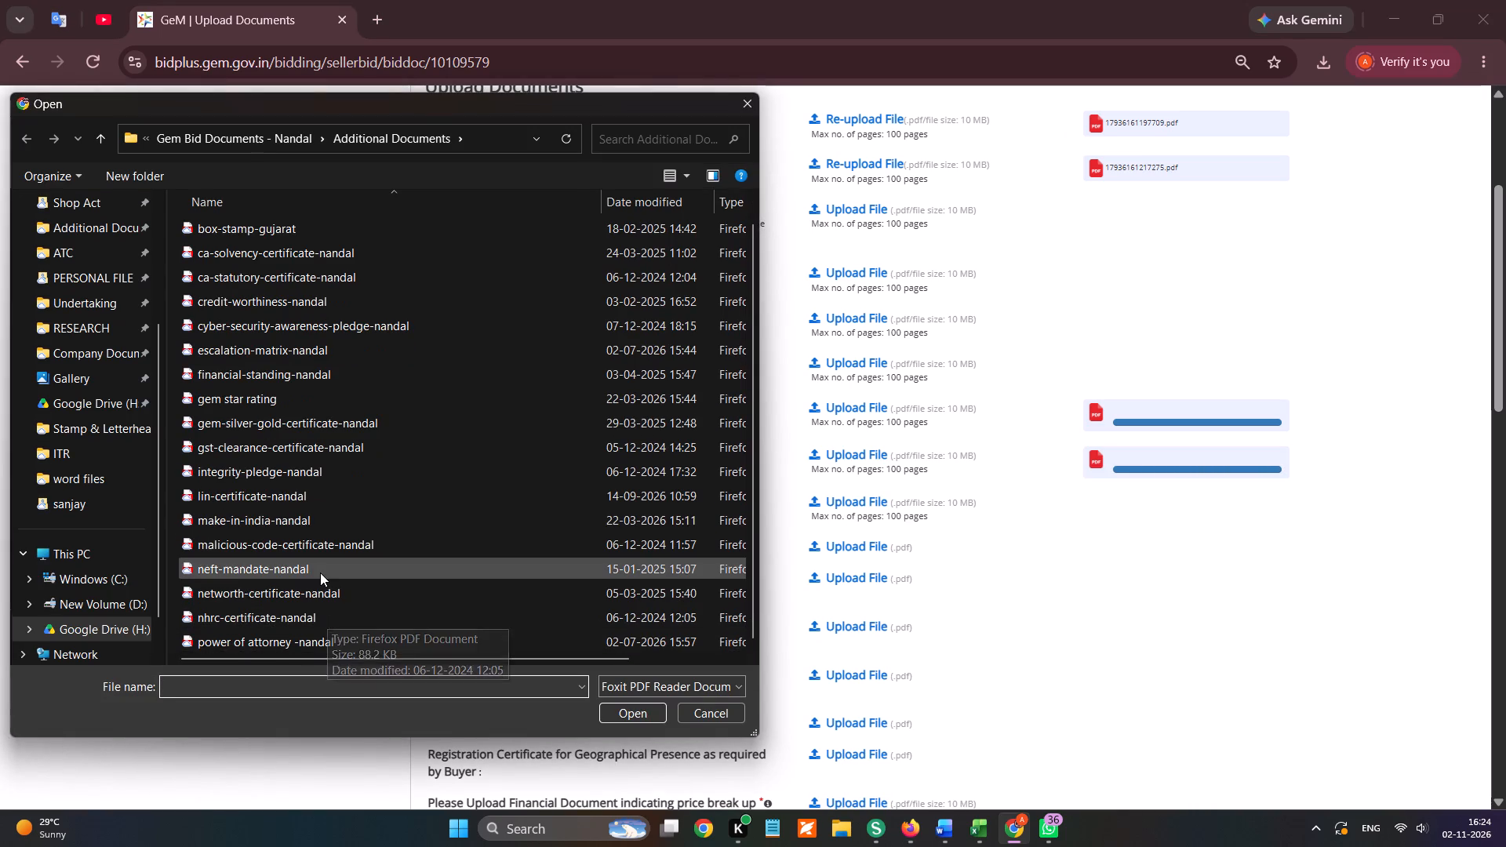
pyautogui.doubleClick(315, 563)
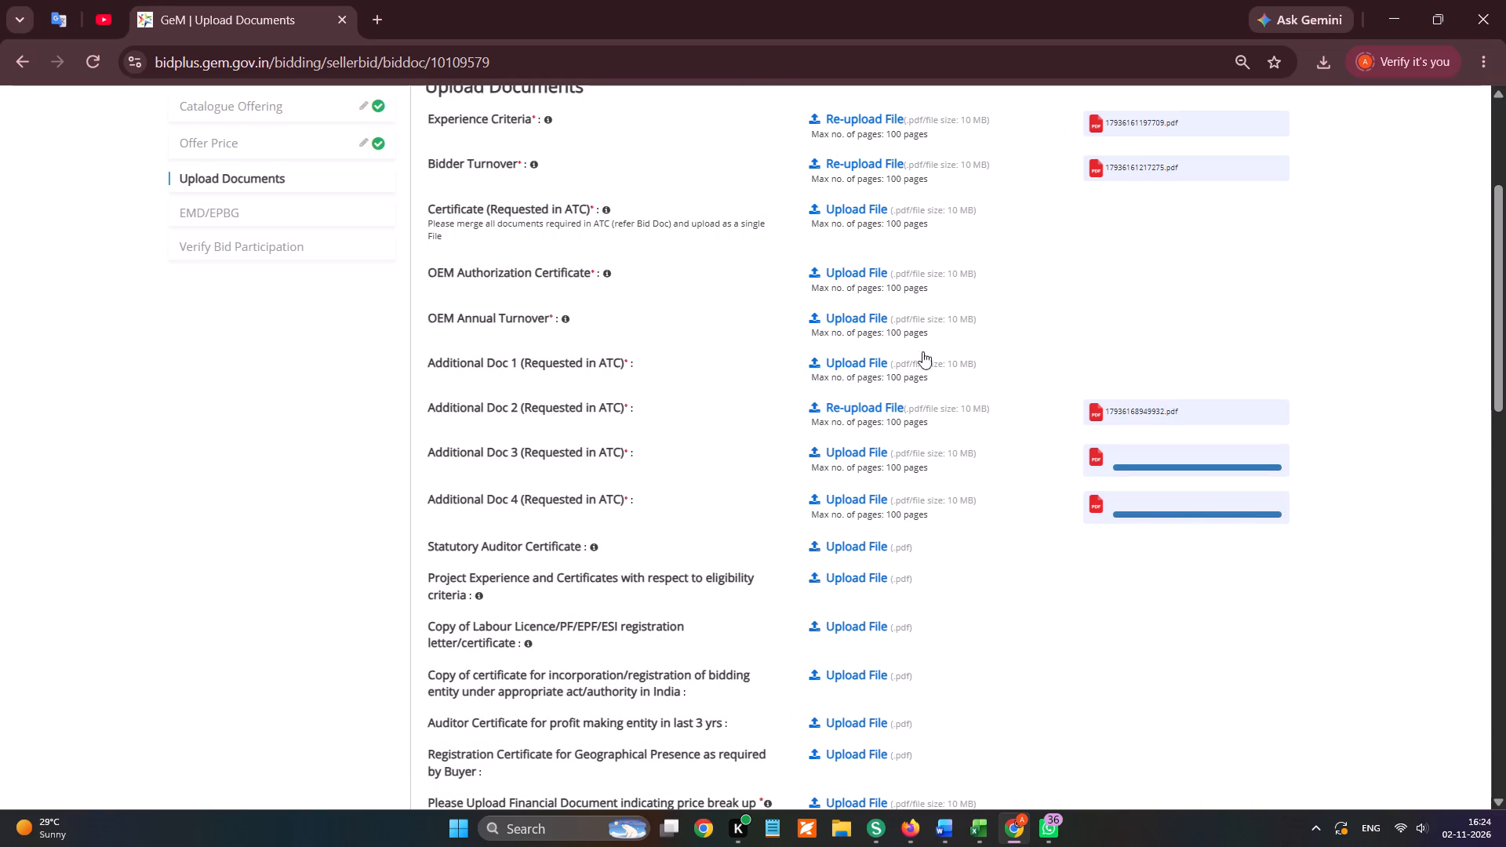
# Upload incorporation-certificate-nandal from the Gem Bid Documents - Nandal folder for the OEM Authorization Certificate.
pyautogui.click(855, 277)
pyautogui.scroll(5, 139, 292)
pyautogui.click(121, 296)
pyautogui.scroll(-6, 272, 549)
pyautogui.doubleClick(247, 536)
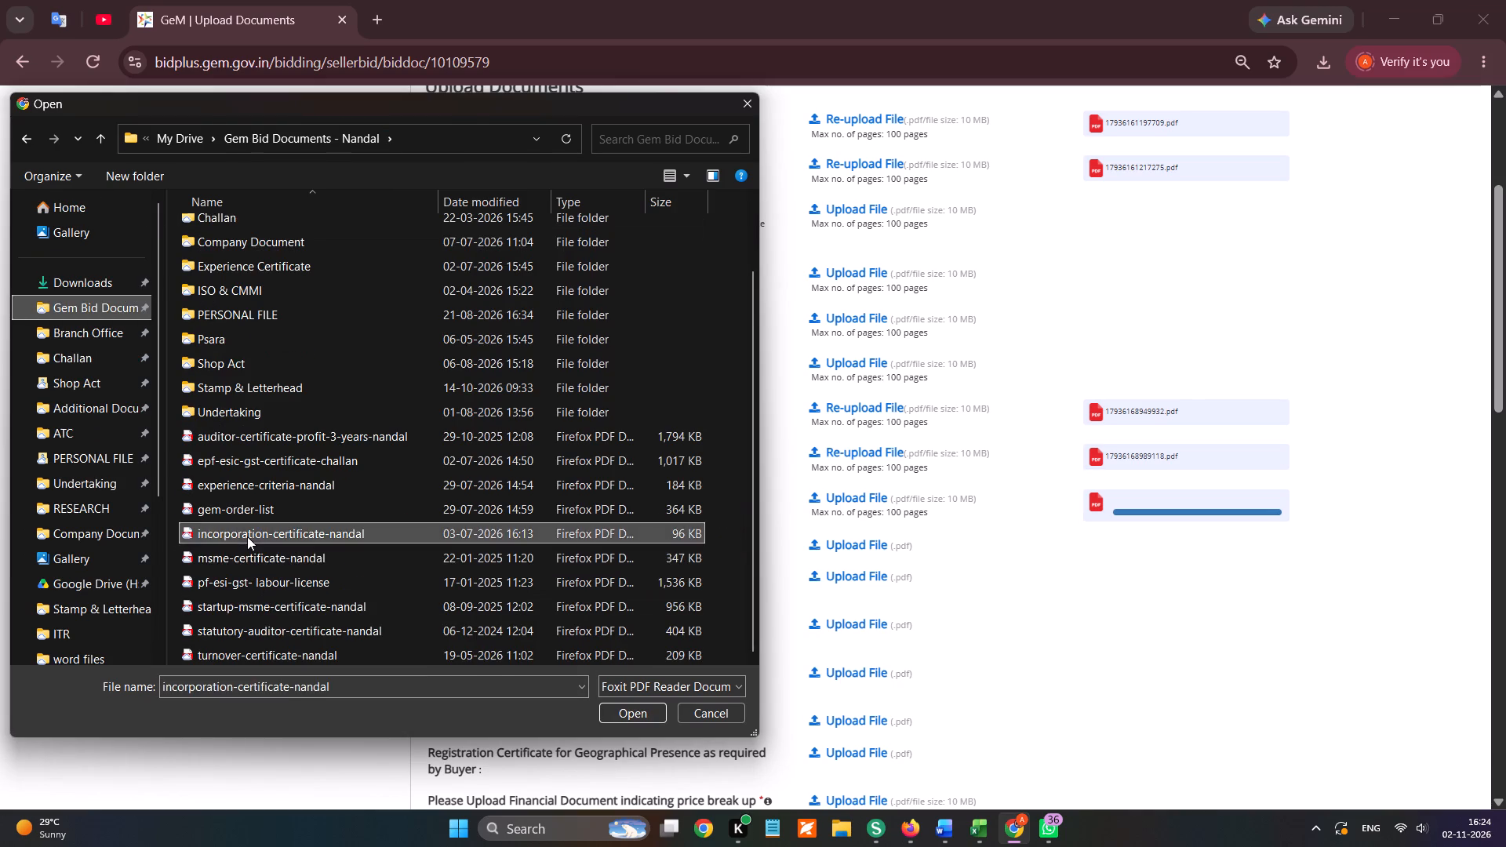
# Upload turnover-certificate-nandal from the Gem Bid Documents - Nandal folder for the OEM Annual Turnover.
pyautogui.click(860, 313)
pyautogui.scroll(-6, 327, 437)
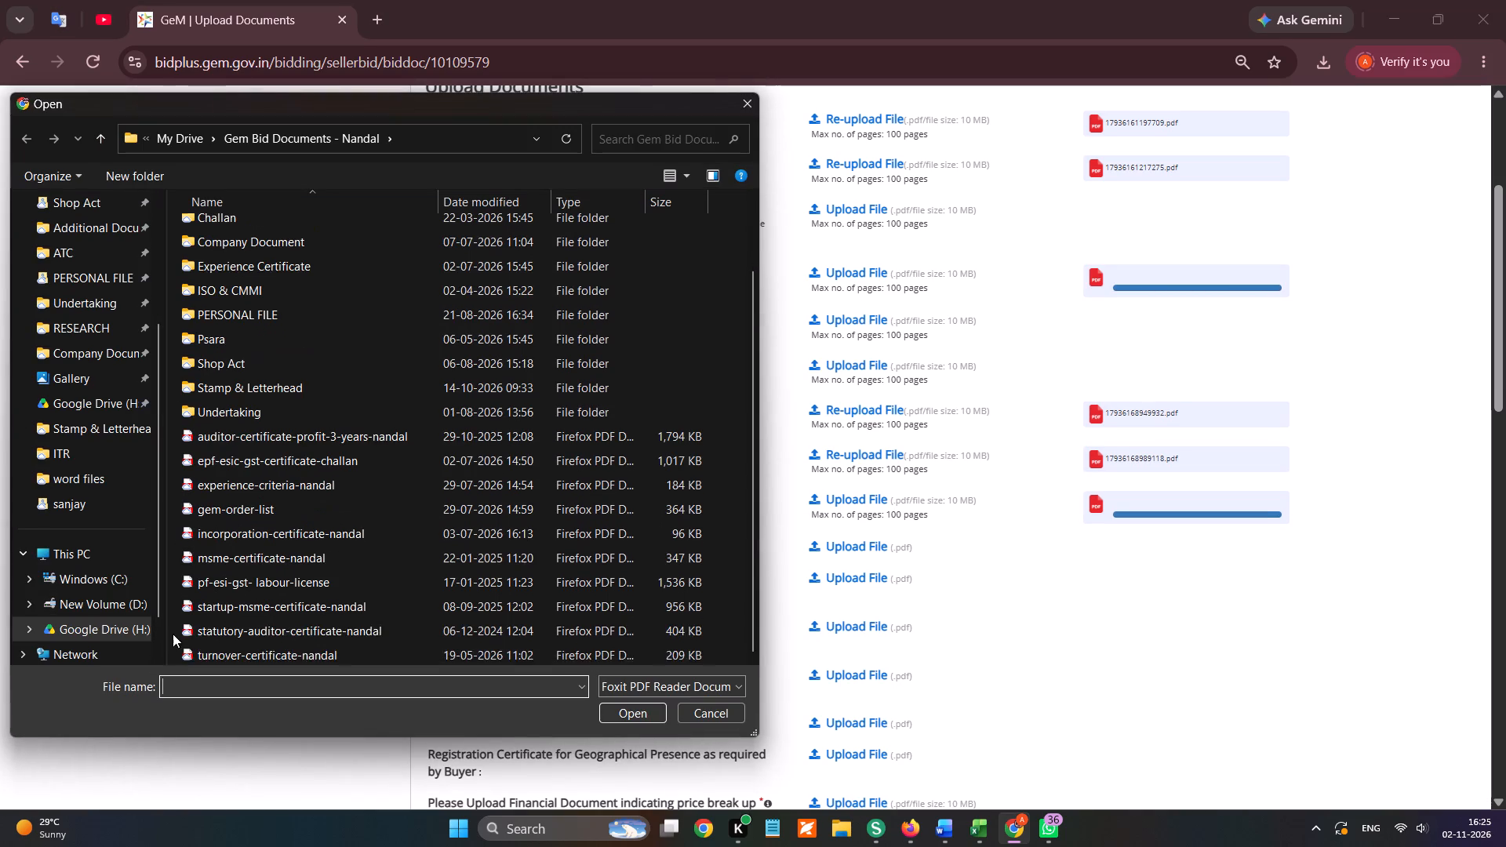
pyautogui.doubleClick(259, 648)
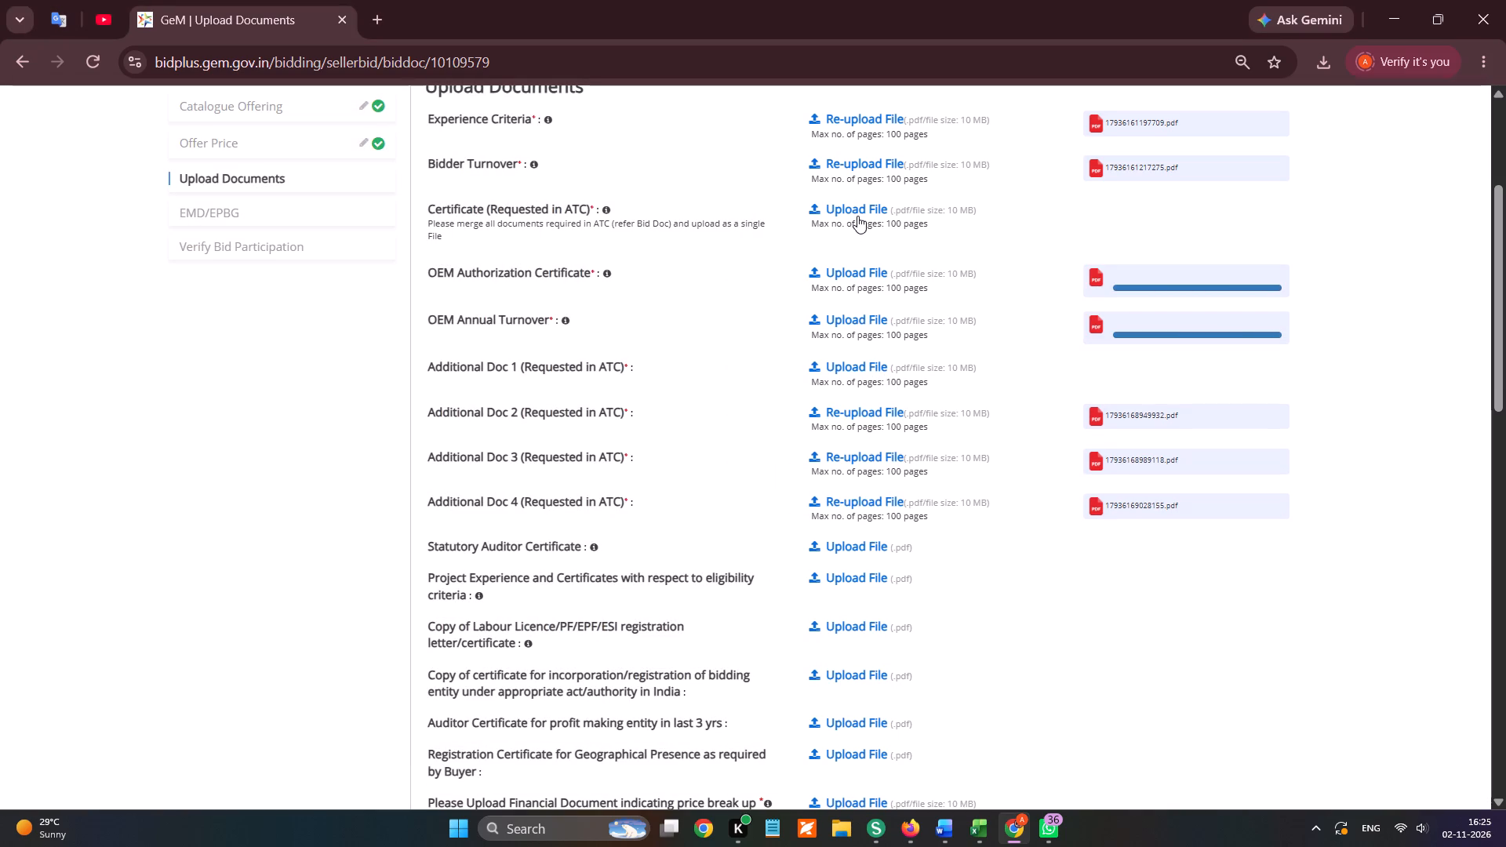
# In Firefox, load Atc-Nandal-68_merged-343 from Downloads into iLovePDF's Split PDF tool.
pyautogui.hotkey('alt', 'Tab')
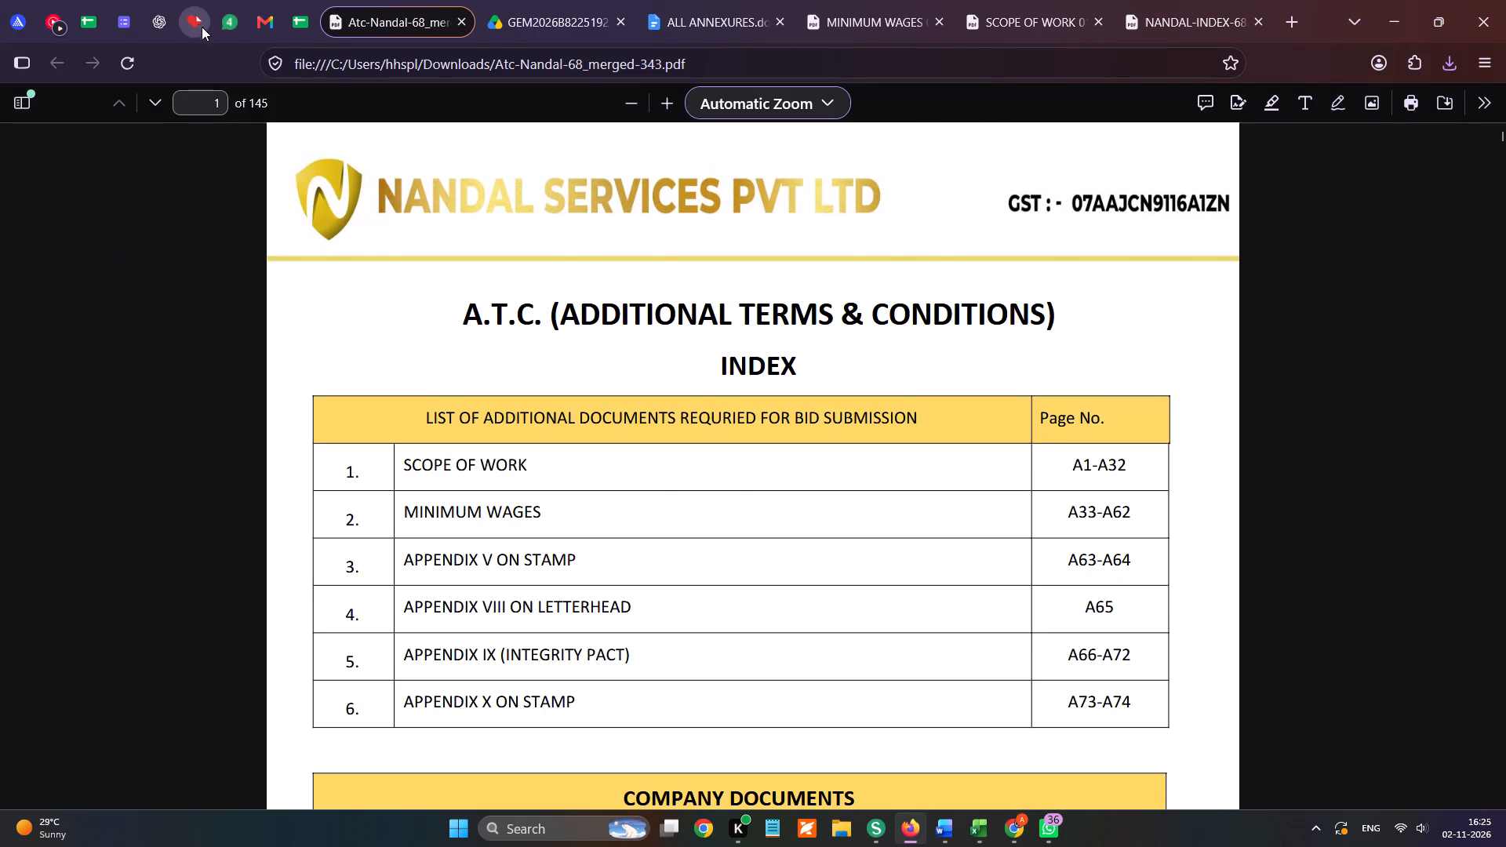
pyautogui.click(198, 24)
pyautogui.click(295, 104)
pyautogui.click(689, 249)
pyautogui.click(724, 310)
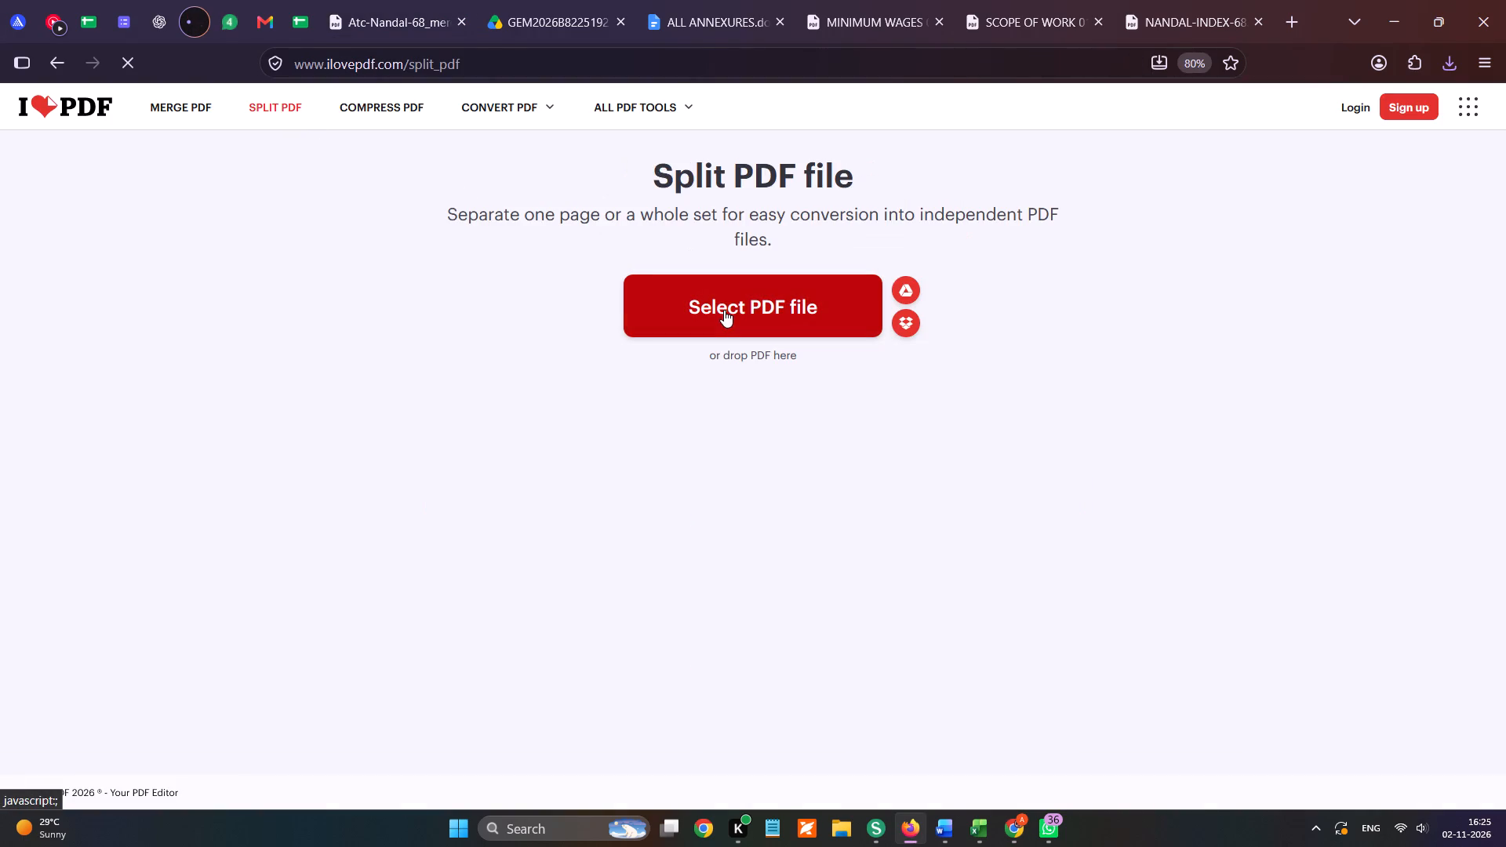
pyautogui.scroll(4, 109, 285)
pyautogui.scroll(4, 96, 221)
pyautogui.click(103, 188)
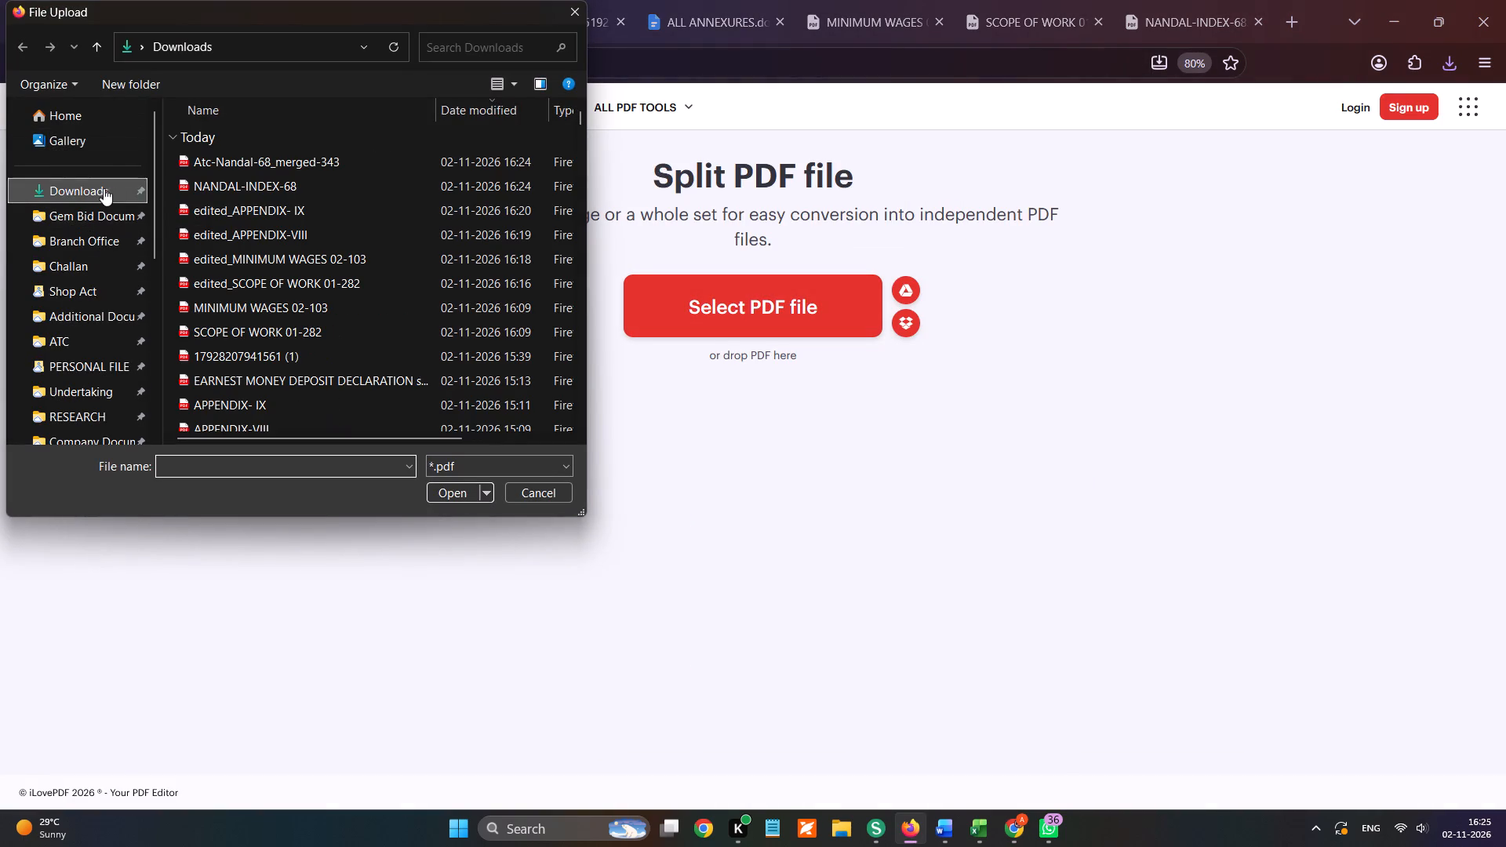
pyautogui.doubleClick(290, 158)
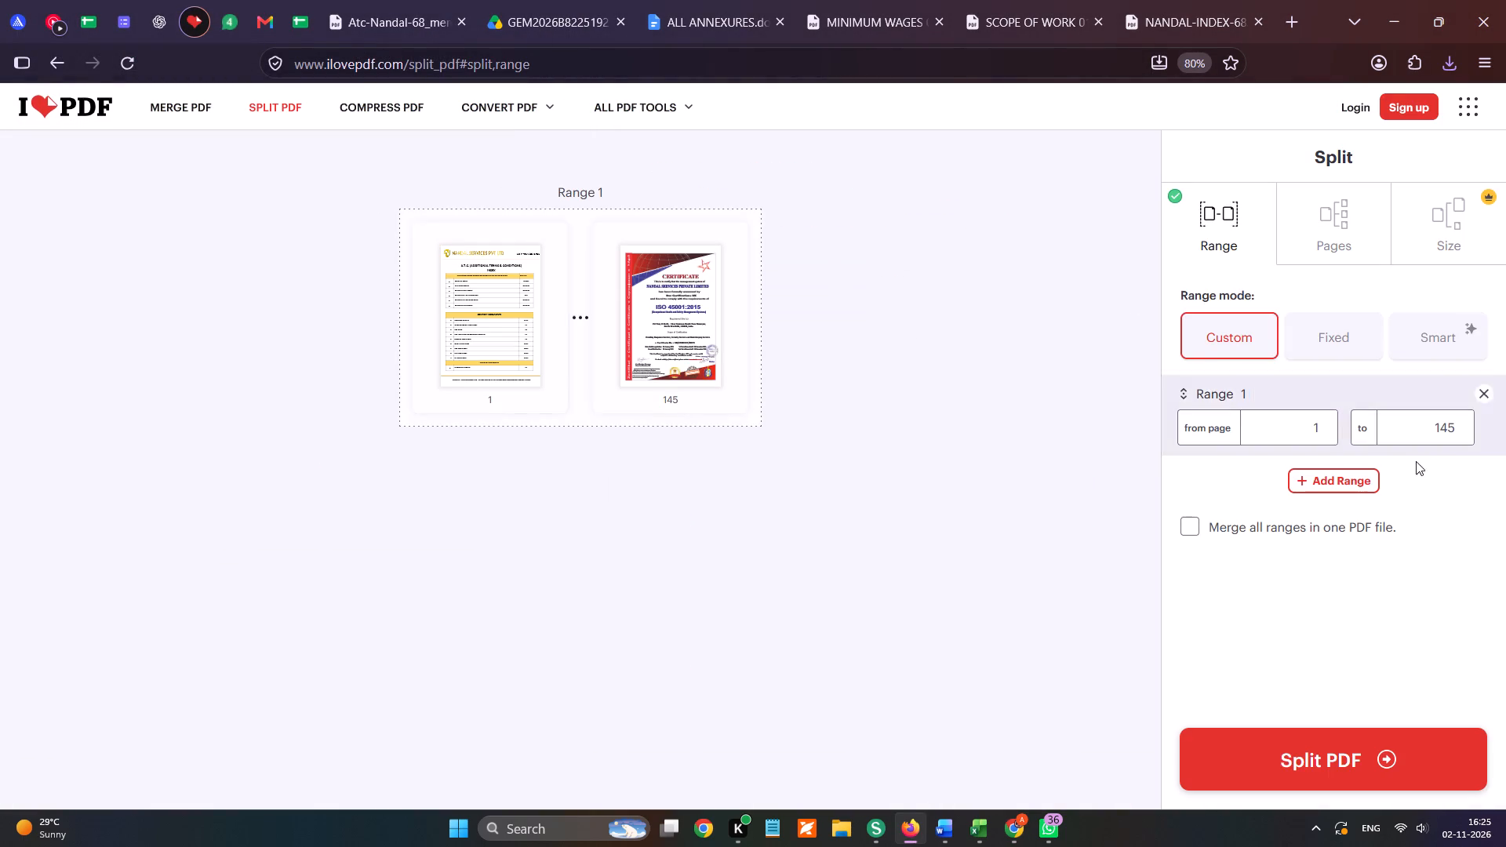
# Split the PDF into two ranges, pages 1 to 75 and 76 to 145, and download the result.
pyautogui.click(1463, 430)
pyautogui.press('BackSpace')
pyautogui.press('BackSpace')
pyautogui.press('BackSpace')
pyautogui.write('75')
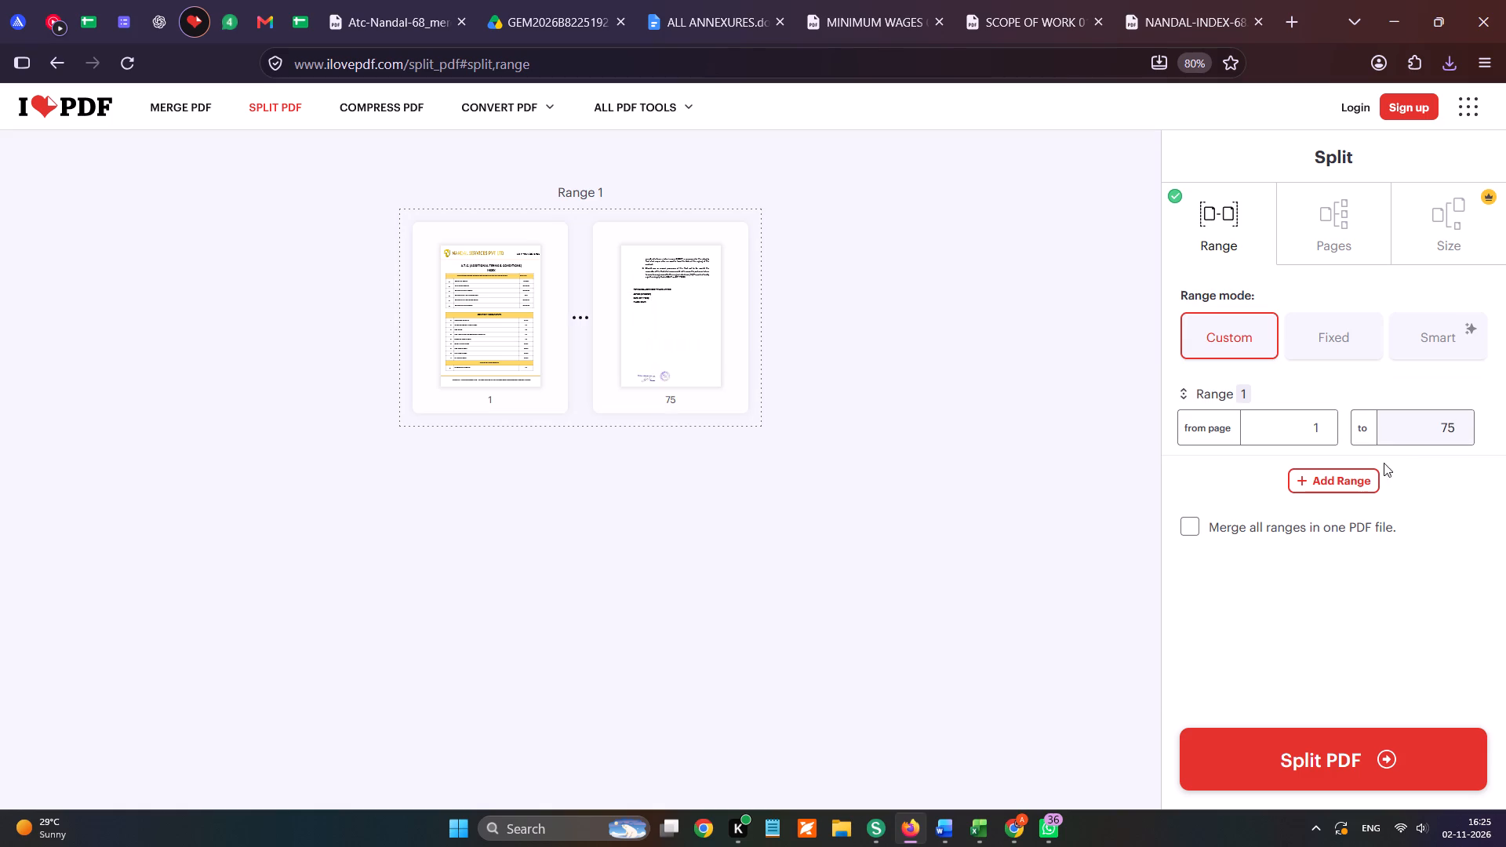
pyautogui.click(1363, 474)
pyautogui.click(1370, 767)
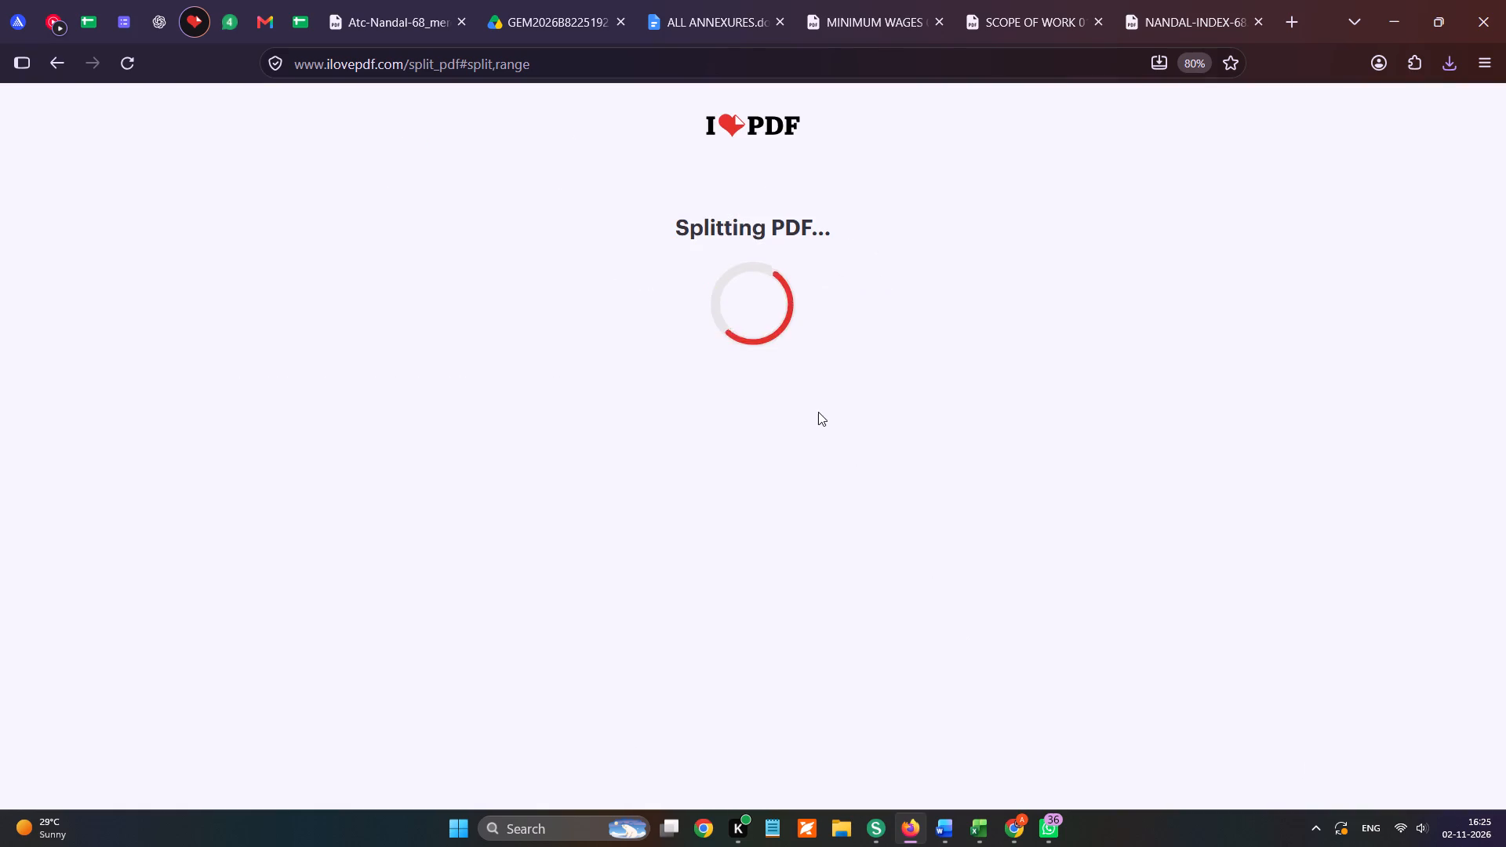
pyautogui.click(813, 235)
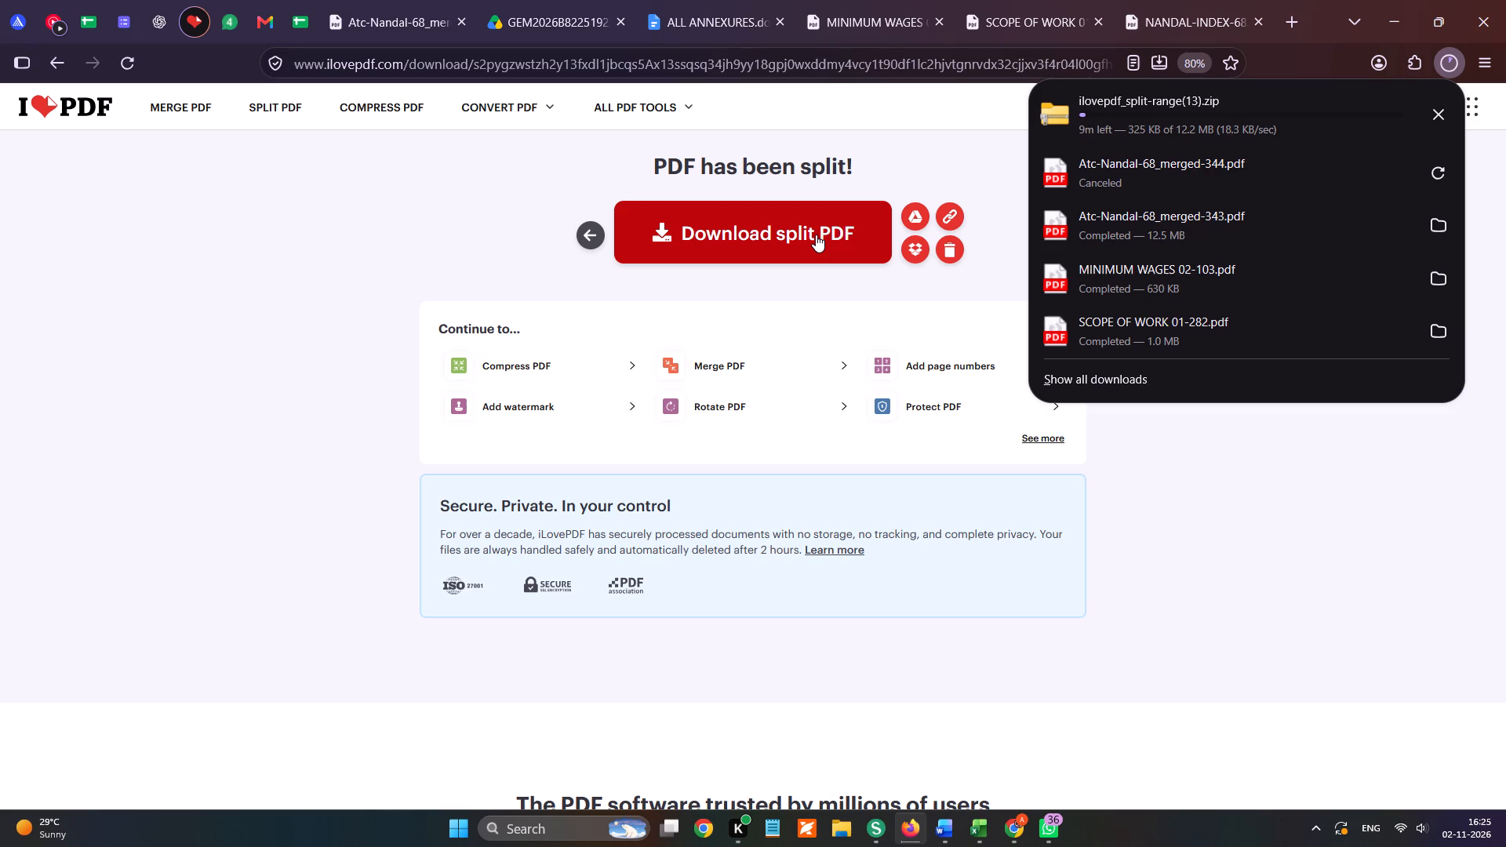
# Cancel the download of ilovepdf_split-range(13).zip and restart it.
pyautogui.click(284, 13)
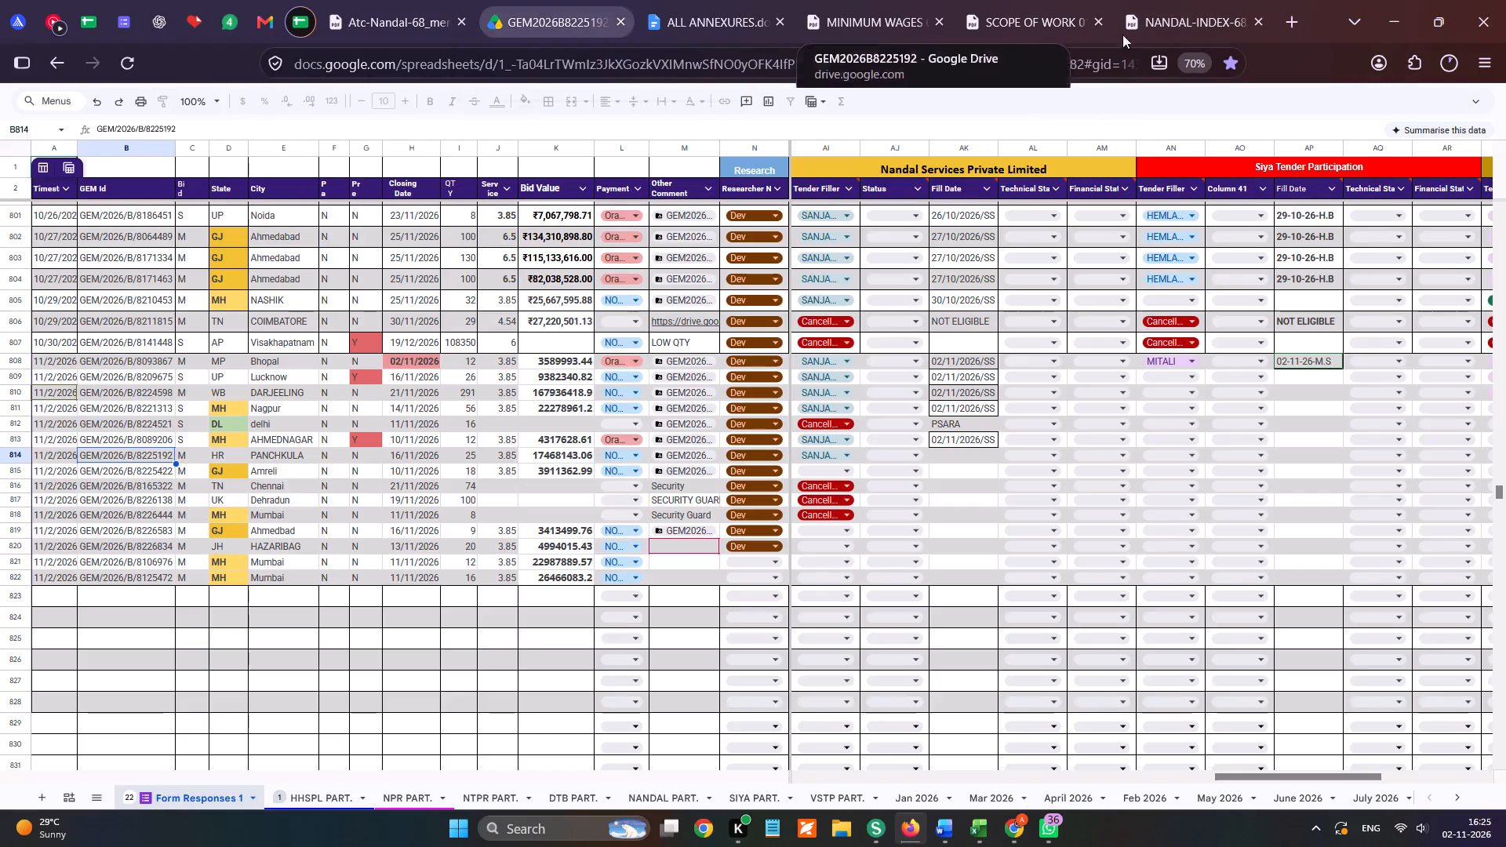
pyautogui.click(1444, 58)
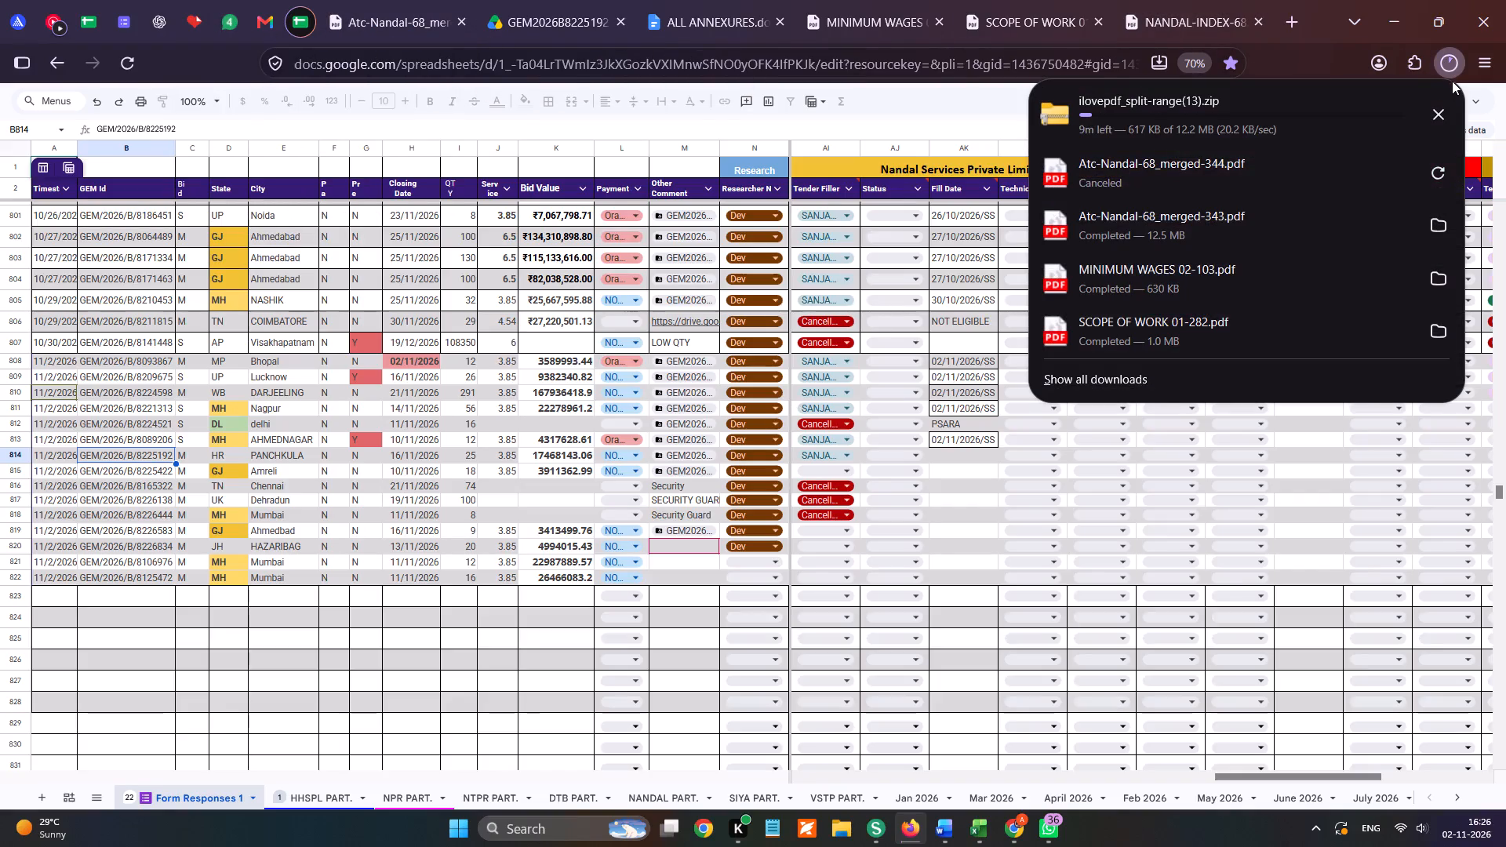
pyautogui.click(1437, 107)
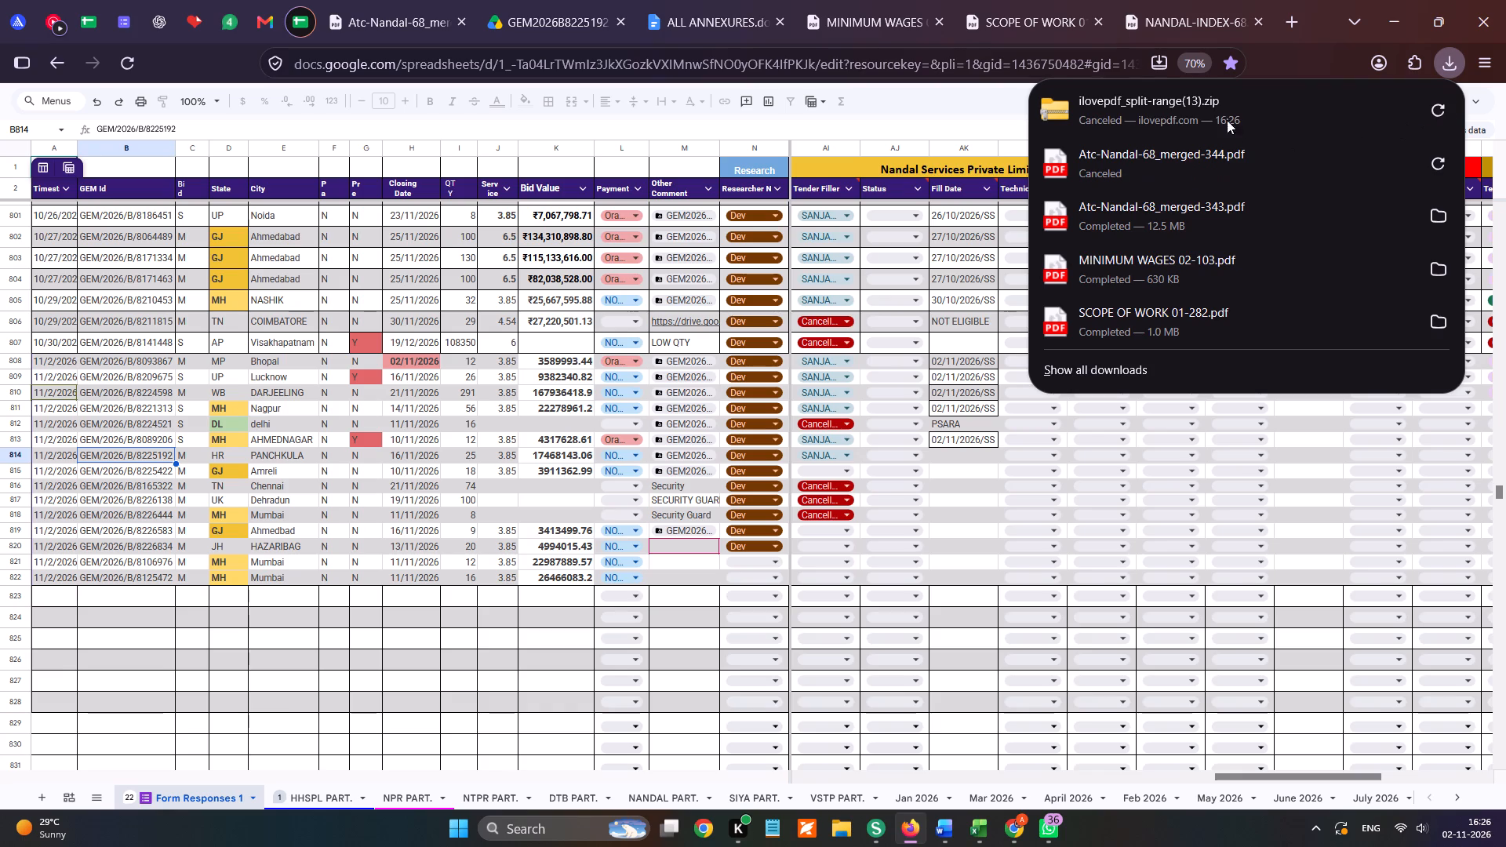
pyautogui.click(1215, 113)
pyautogui.click(1429, 108)
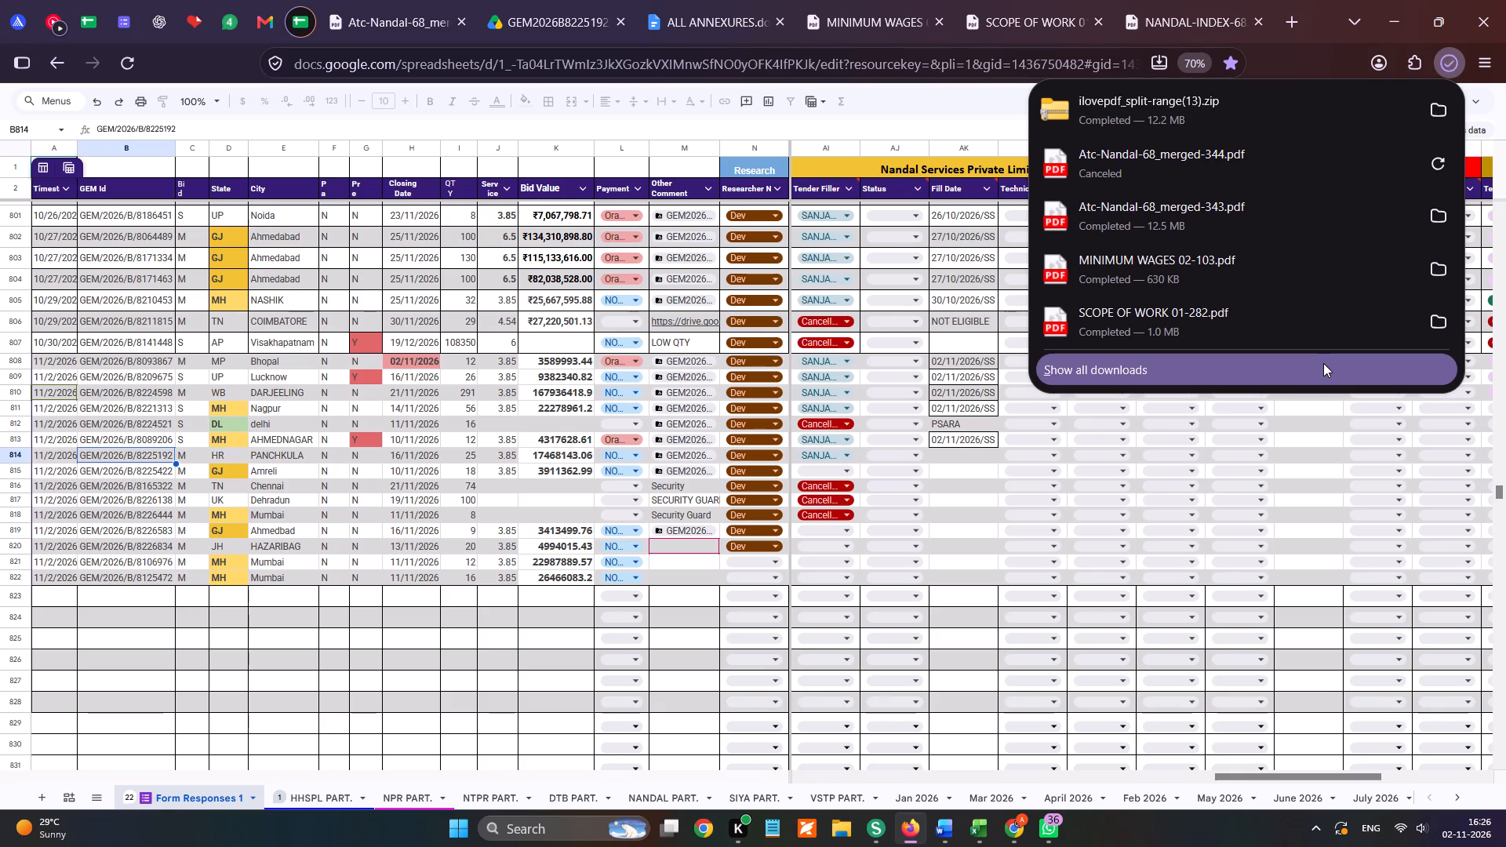
# Open ilovepdf_split-range(13).zip and move both split PDFs out of it into the Downloads folder.
pyautogui.click(1197, 117)
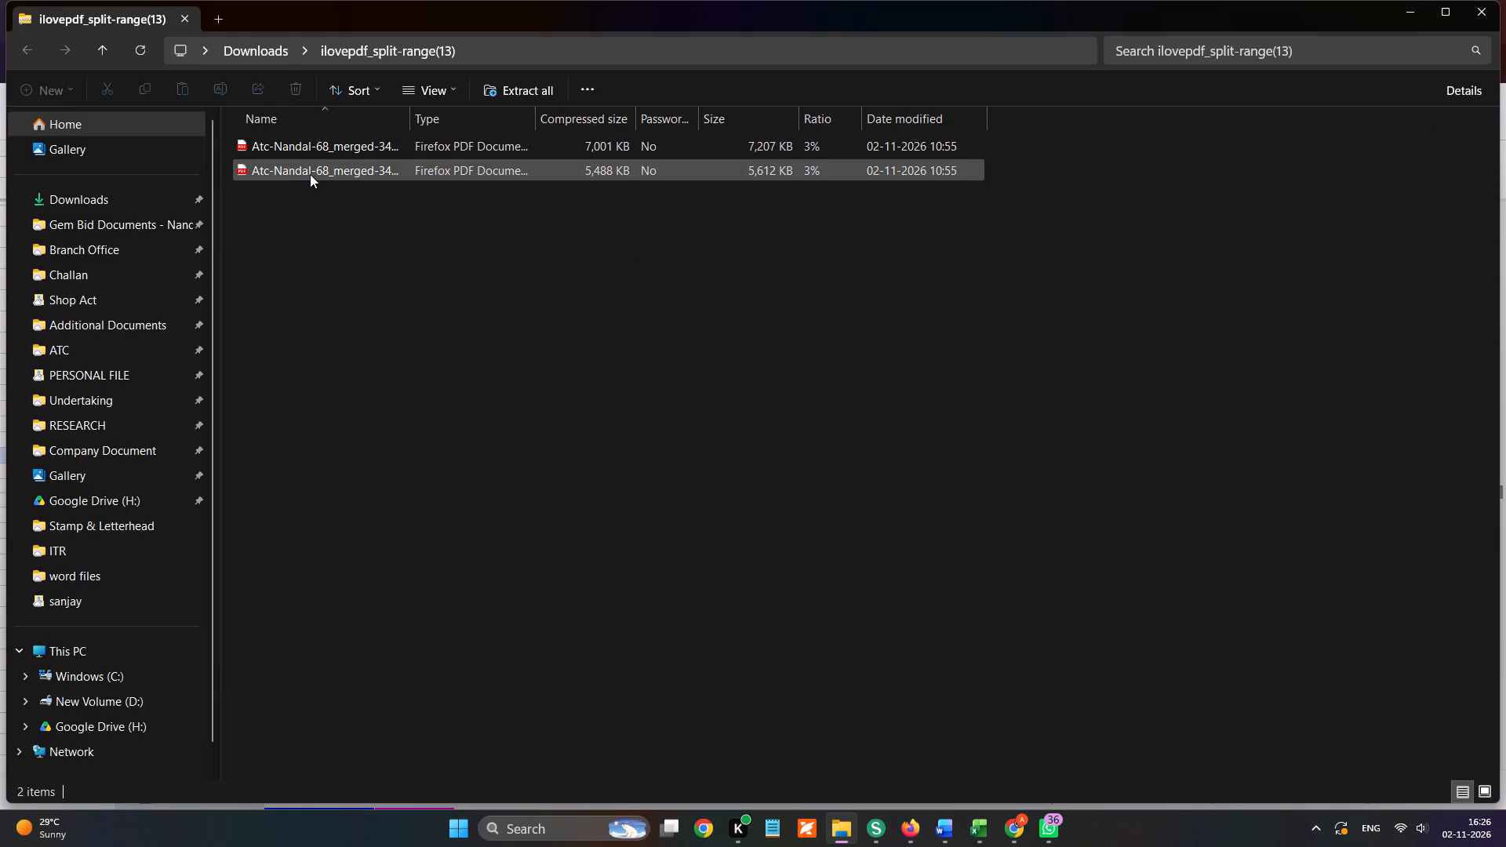
pyautogui.click(310, 176)
pyautogui.click(325, 145)
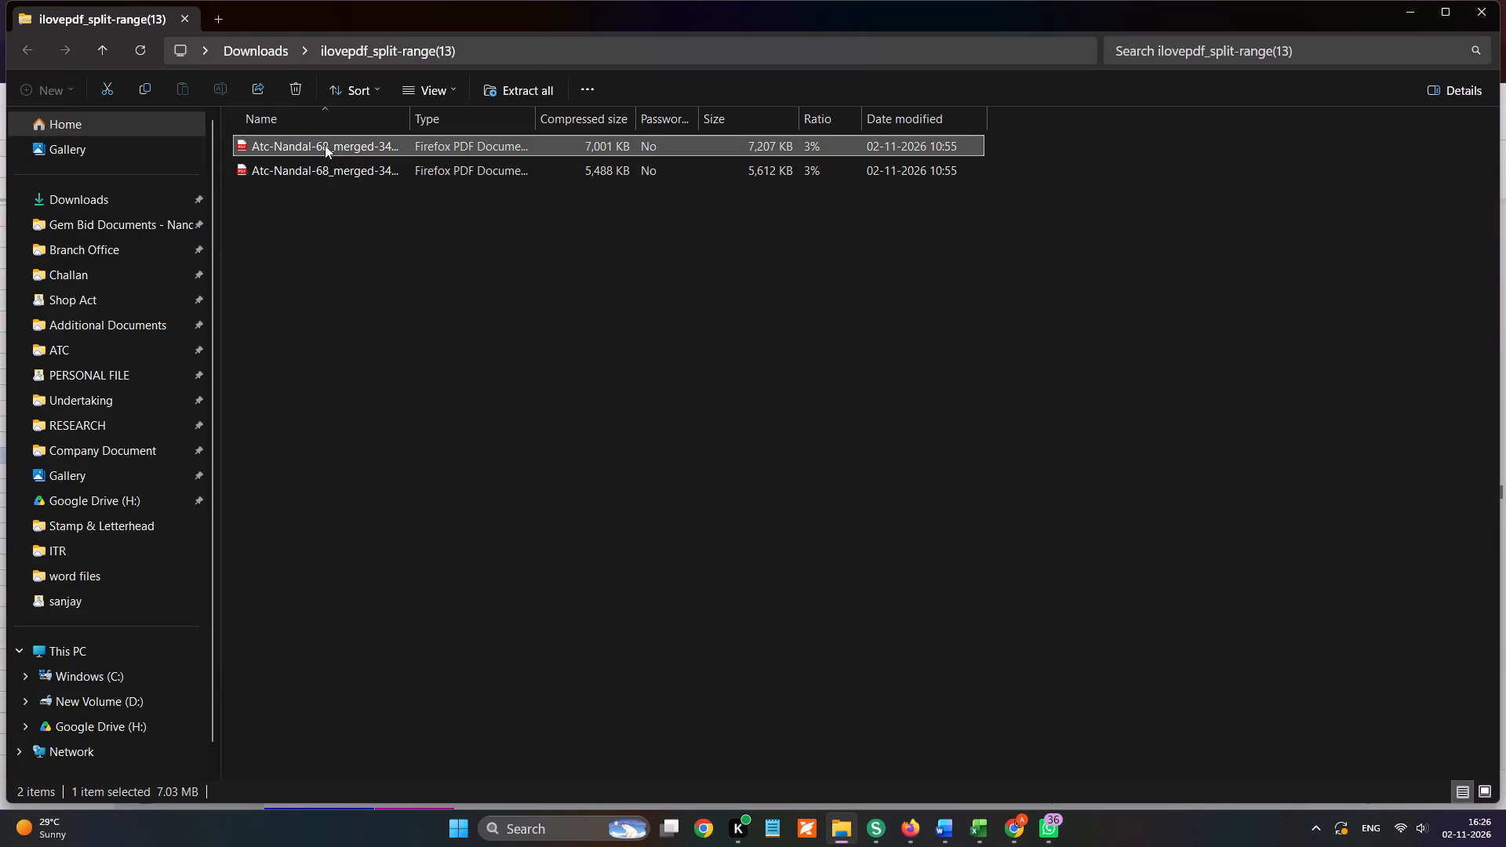
pyautogui.keyDown('ctrl'); pyautogui.click(325, 145); pyautogui.keyUp('ctrl')
pyautogui.keyDown('ctrl'); pyautogui.click(318, 173); pyautogui.keyUp('ctrl')
pyautogui.keyDown('ctrl'); pyautogui.click(324, 152); pyautogui.keyUp('ctrl')
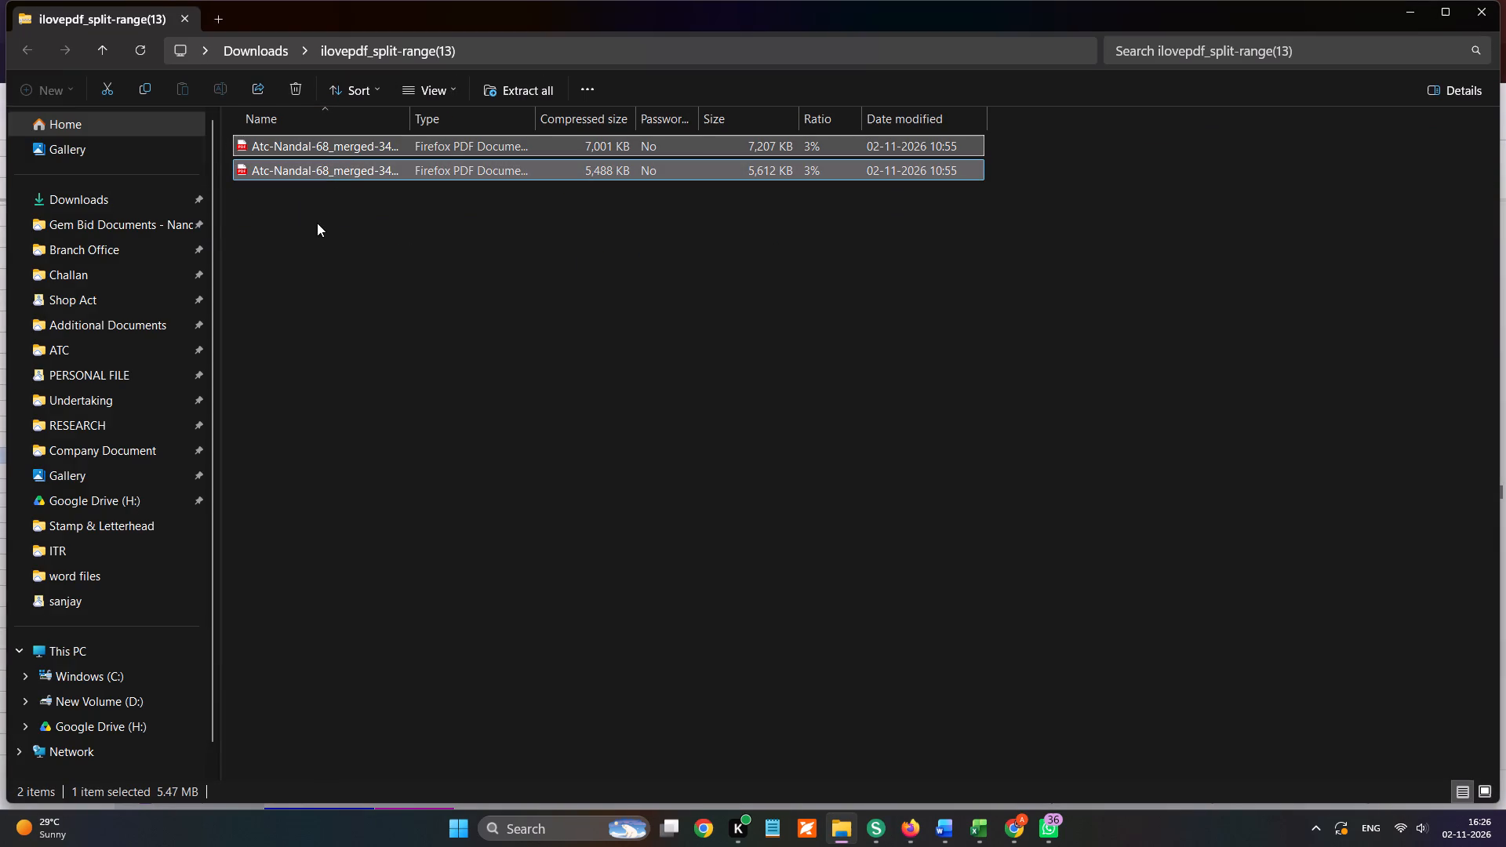
pyautogui.hotkey('ctrl', 'x')
pyautogui.hotkey('ctrl', 'x')
pyautogui.hotkey('ctrl', 'x')
pyautogui.click(150, 206)
pyautogui.click(1198, 305)
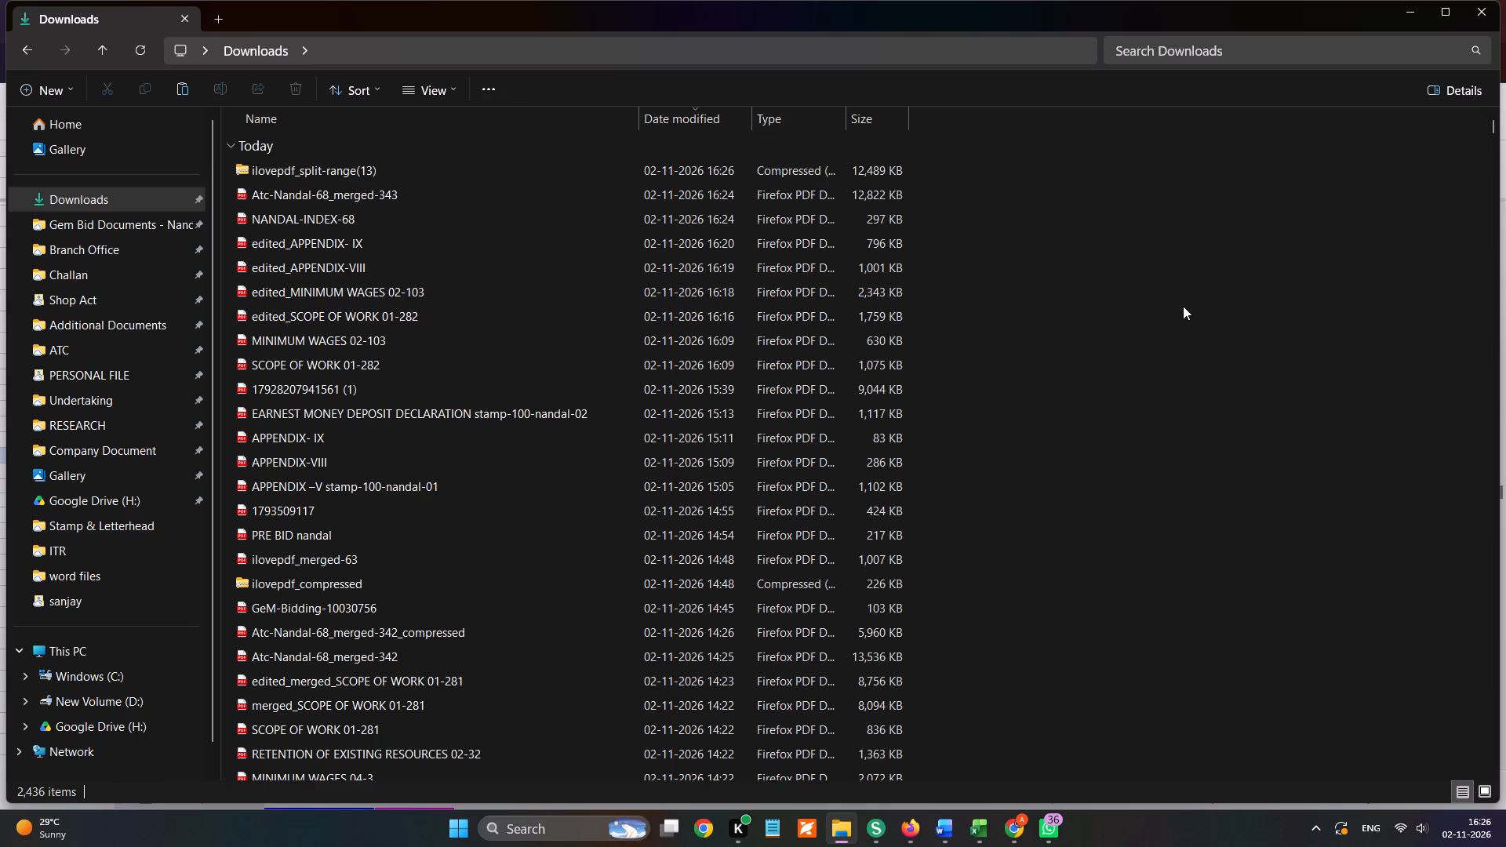
pyautogui.hotkey('ctrl', 'v')
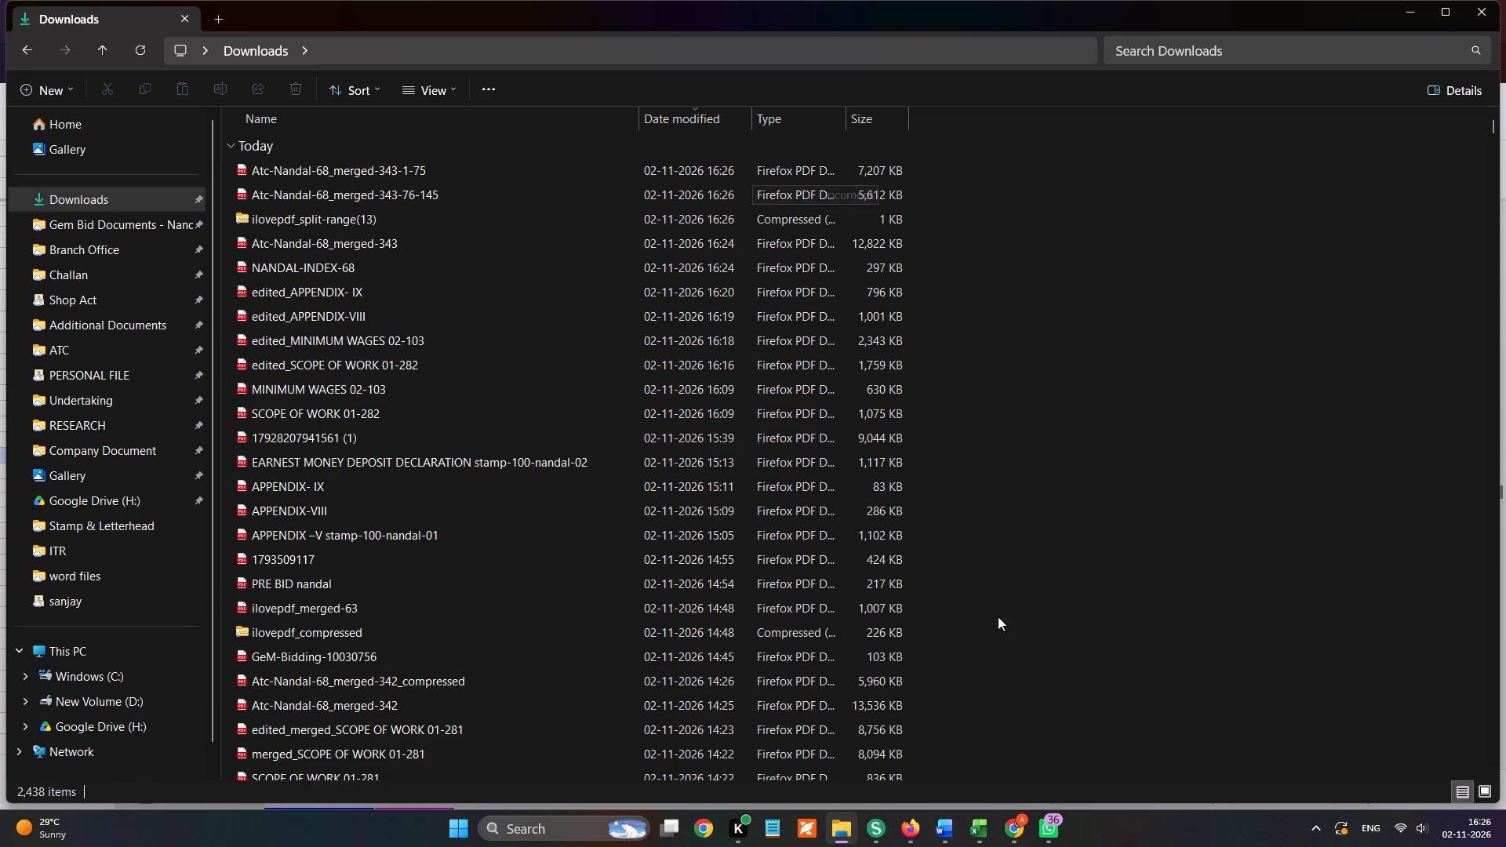
# In Chrome, upload Atc-Nandal-68_merged-343-1-75 from Downloads for the Certificate (Requested in ATC).
pyautogui.click(1012, 830)
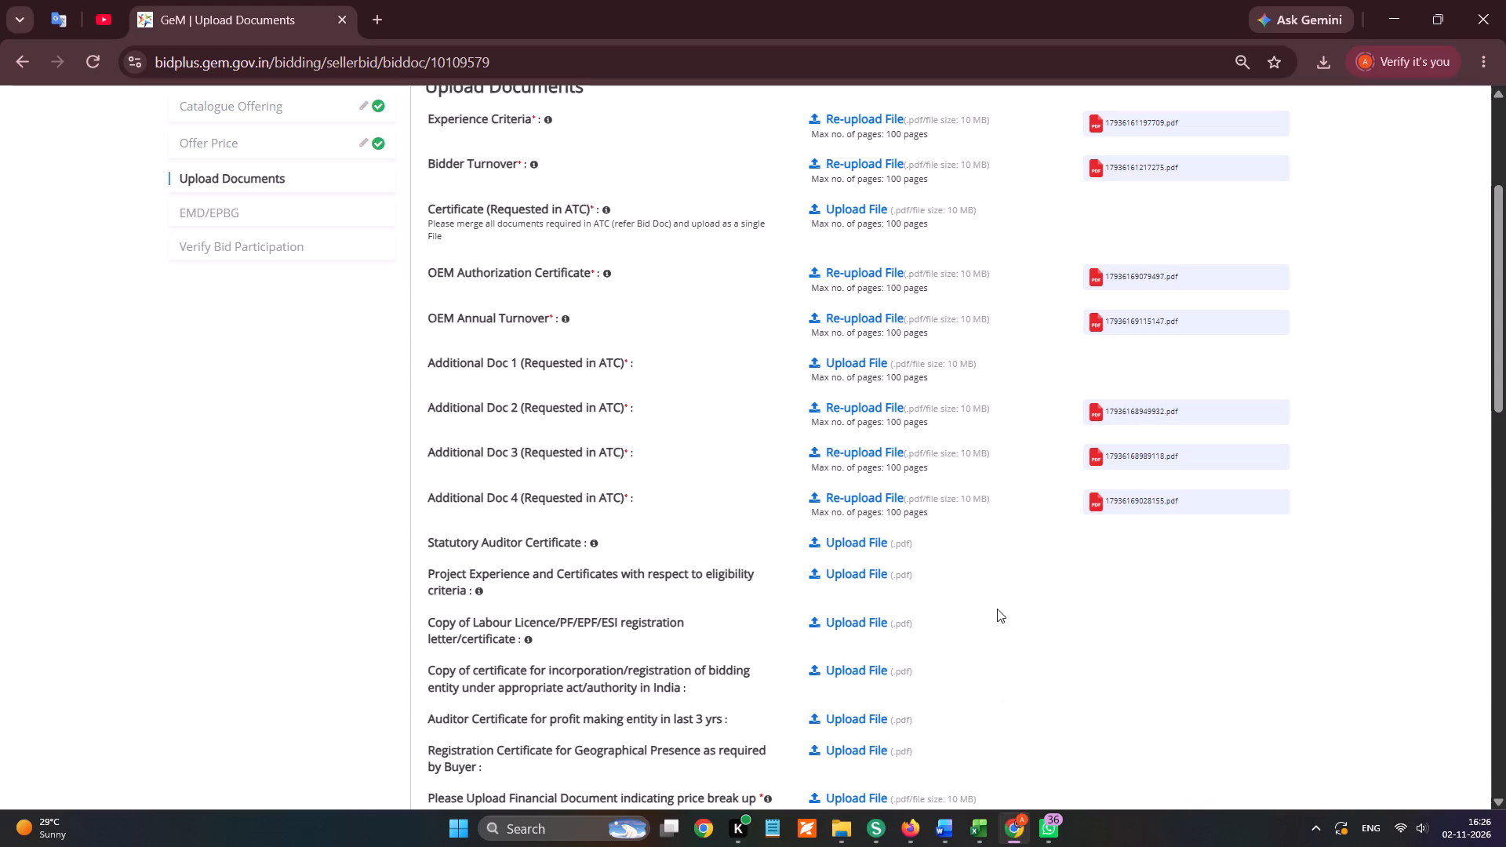
pyautogui.click(853, 208)
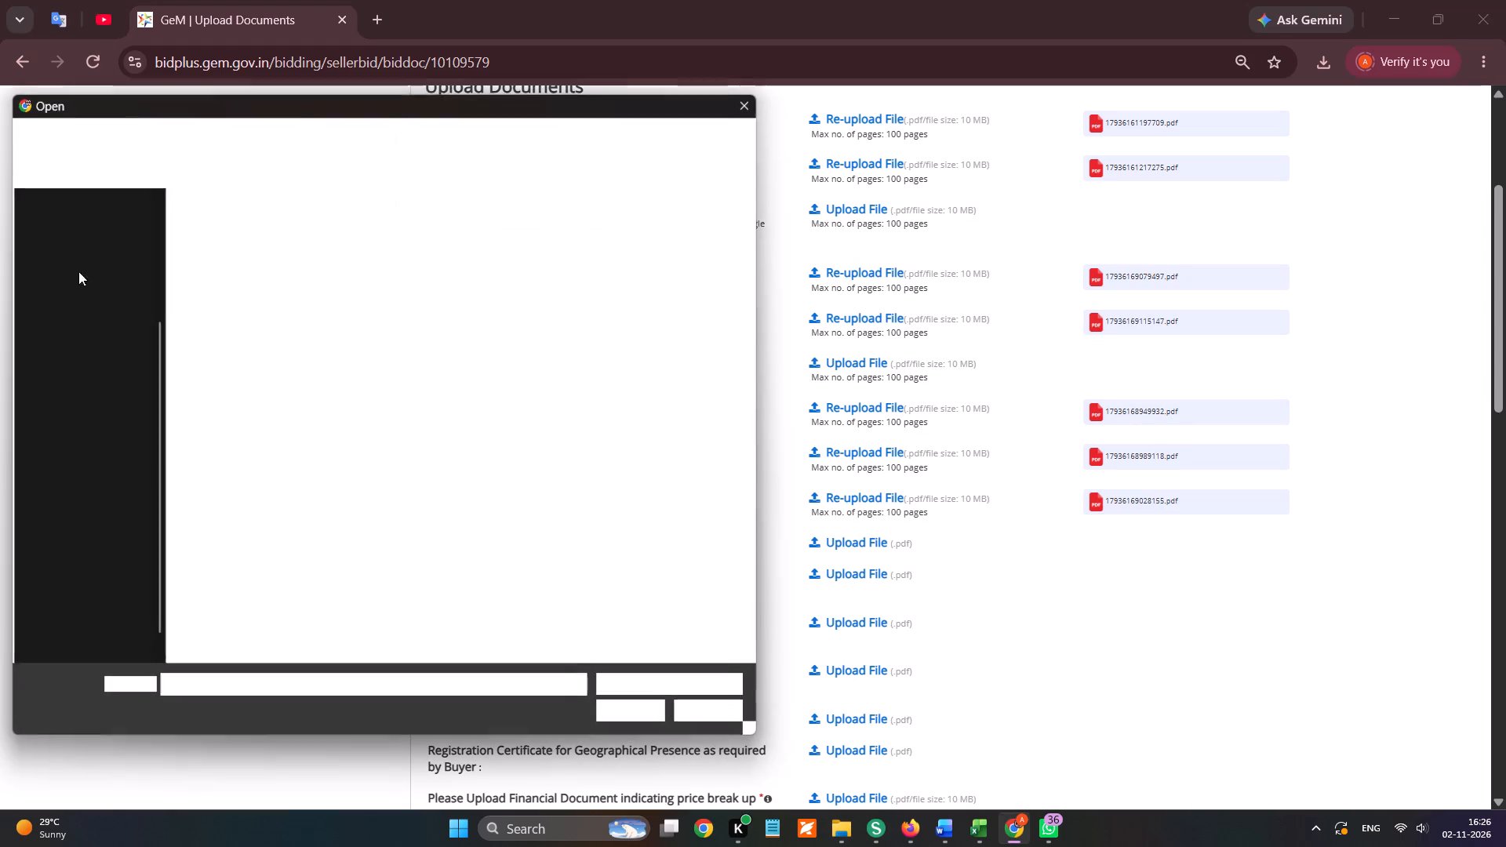
pyautogui.scroll(6, 49, 276)
pyautogui.click(85, 278)
pyautogui.doubleClick(292, 259)
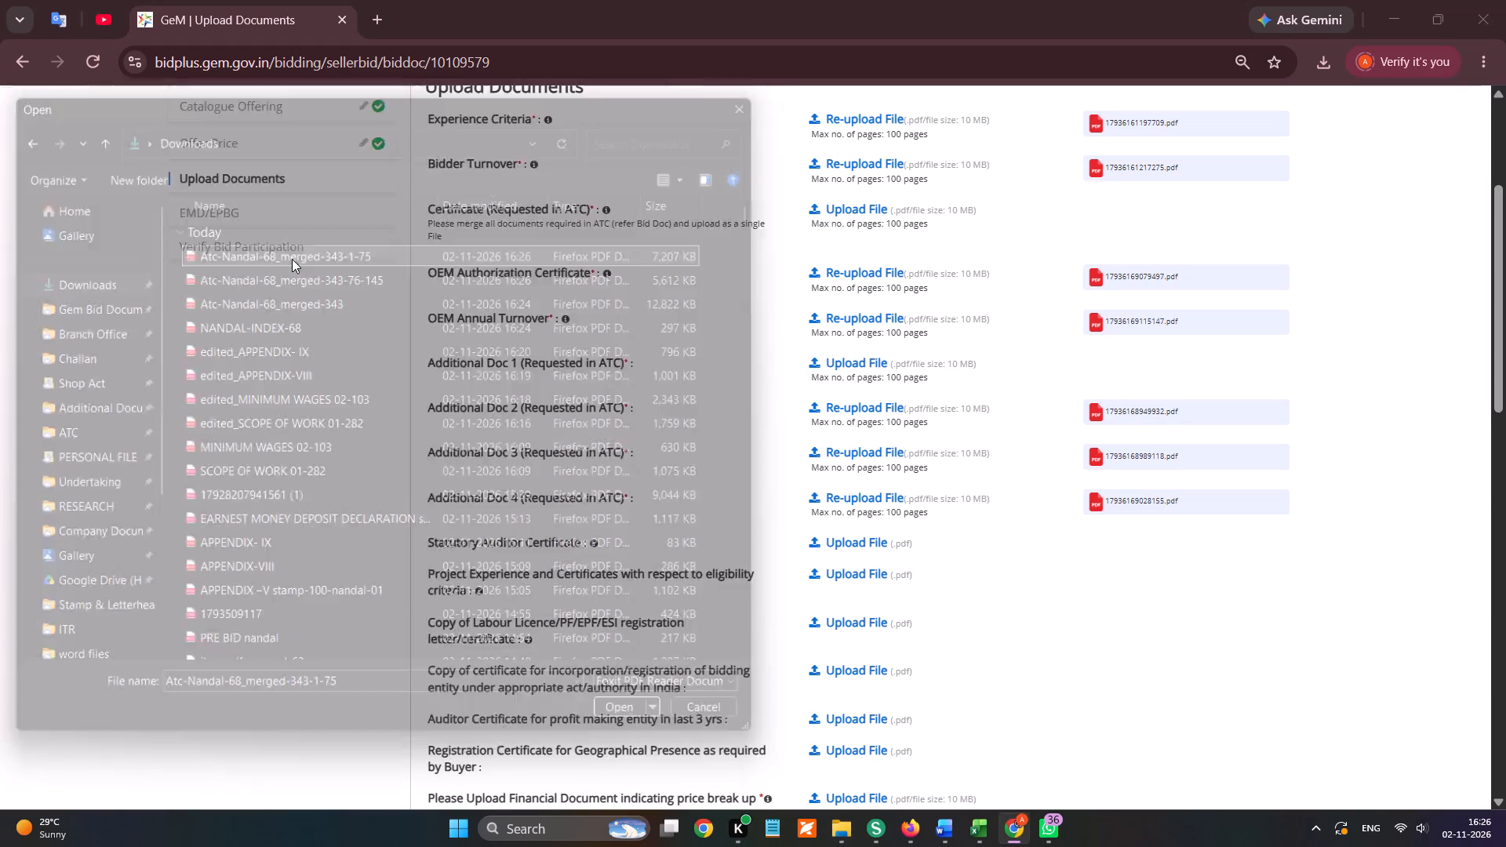
# Upload Atc-Nandal-68_merged-343-76-145 from Downloads for Additional Doc 1.
pyautogui.click(893, 361)
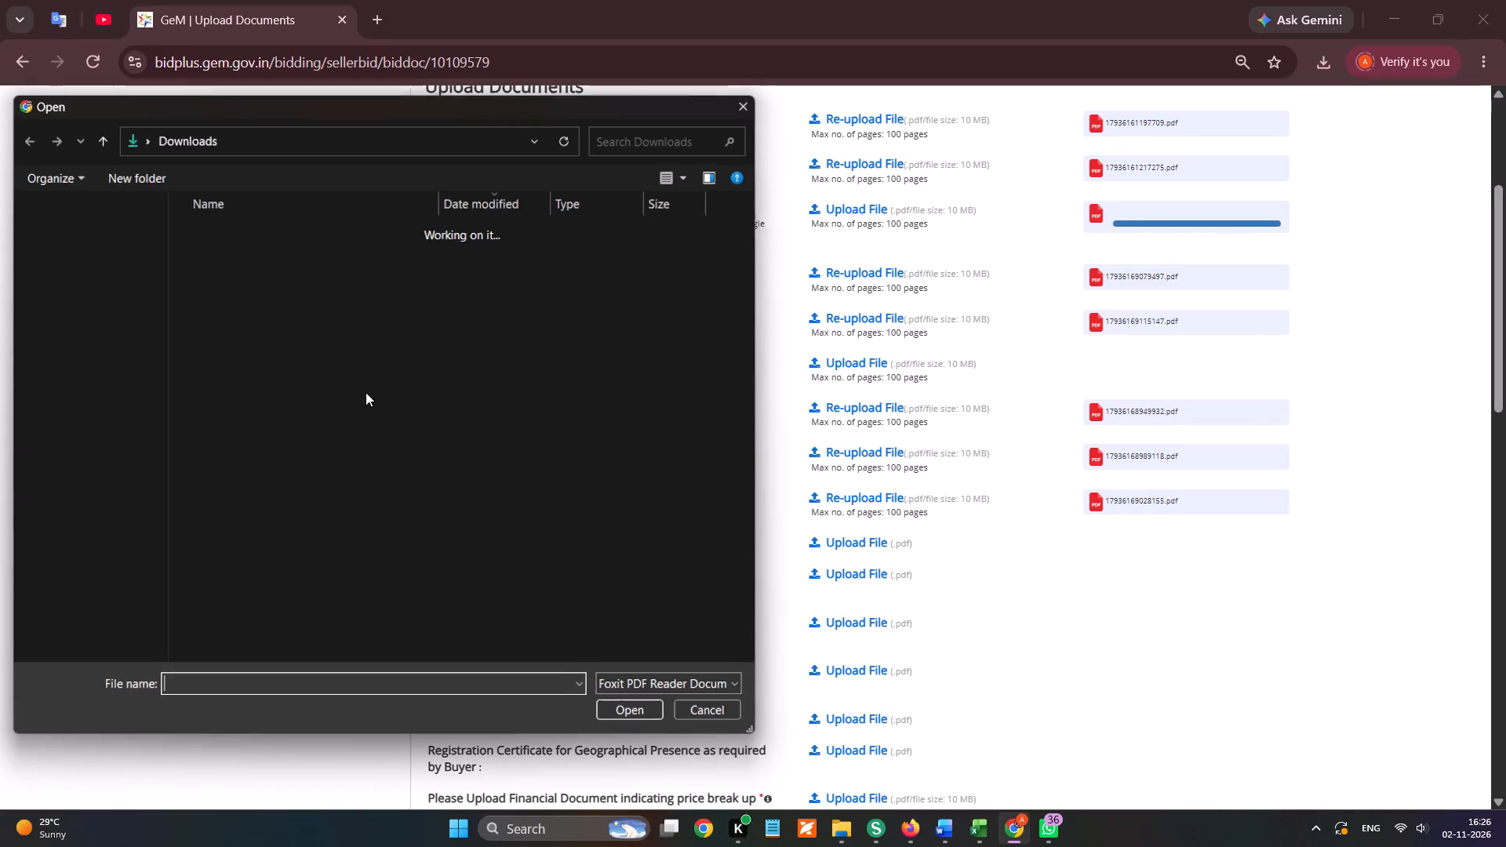
pyautogui.doubleClick(370, 274)
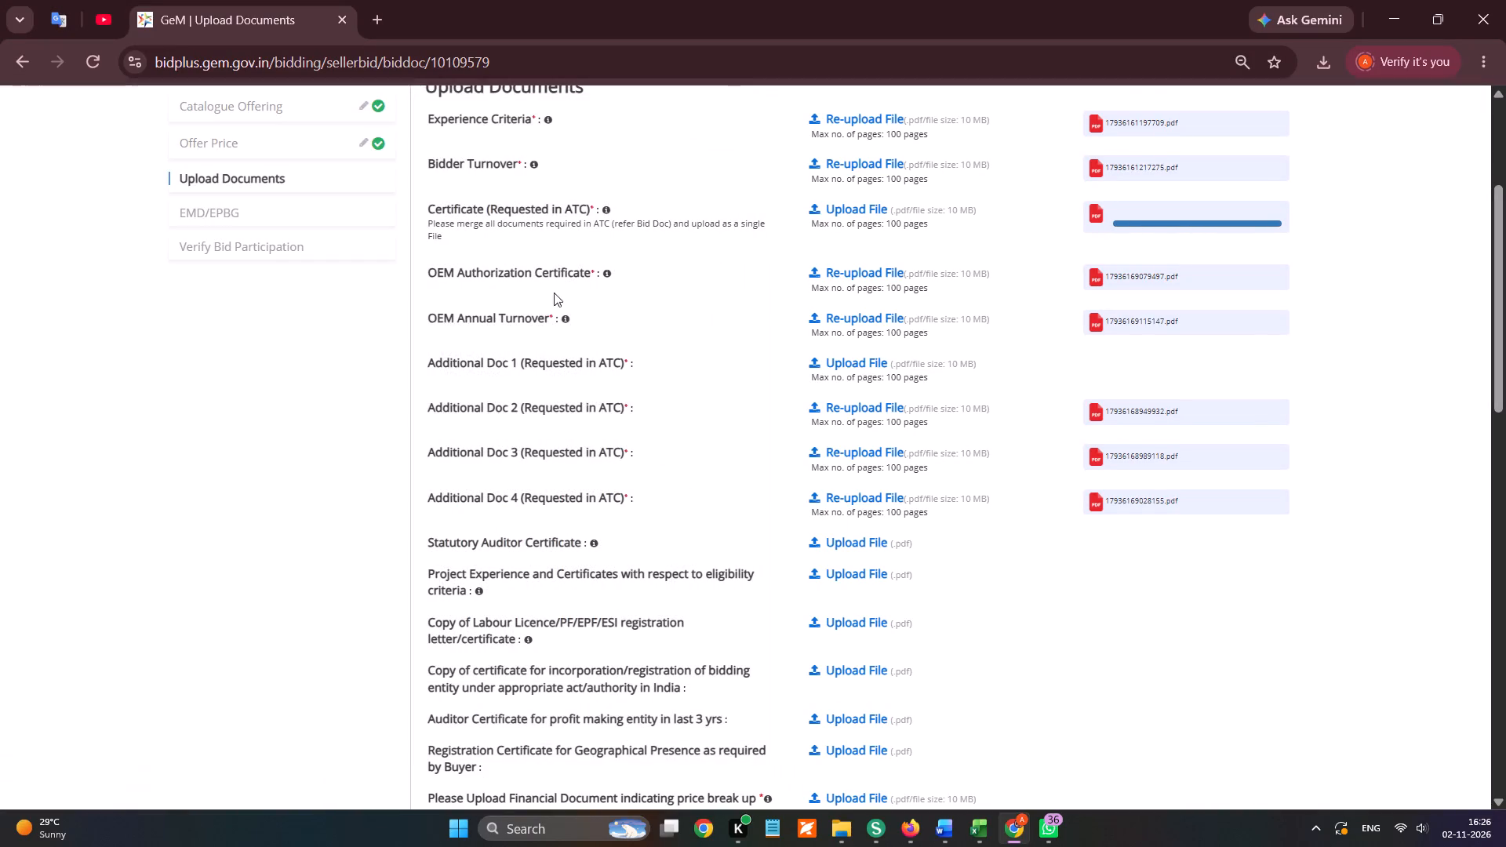
# Upload statutory-auditor-certificate-nandal from the Gem Bid Documents - Nandal folder for the Statutory Auditor Certificate.
pyautogui.scroll(-1, 911, 440)
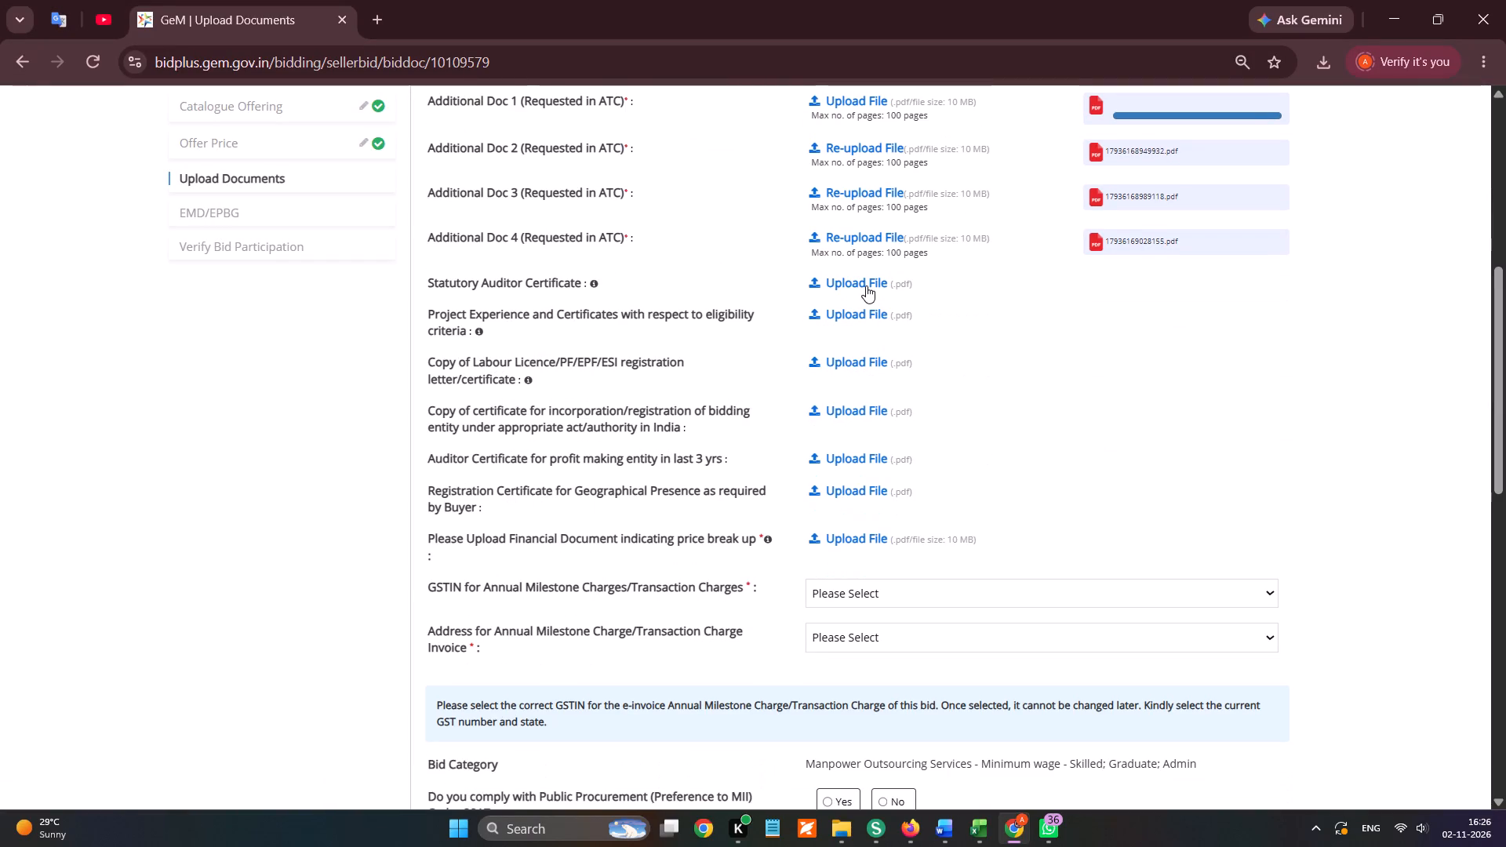
pyautogui.click(866, 285)
pyautogui.scroll(5, 150, 298)
pyautogui.click(122, 307)
pyautogui.scroll(-5, 322, 576)
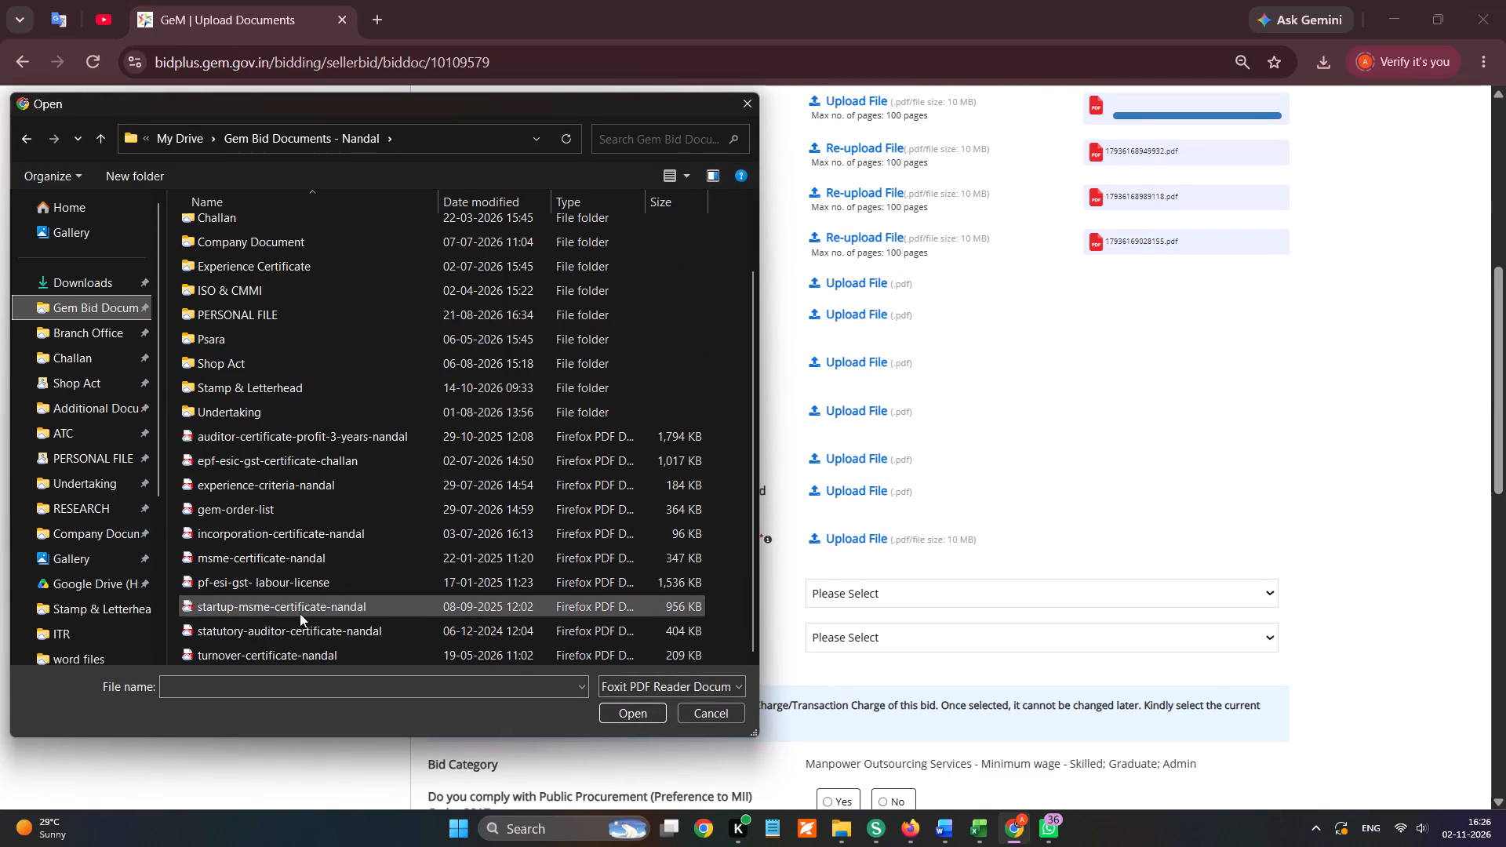
pyautogui.doubleClick(297, 618)
pyautogui.doubleClick(296, 631)
# Upload gem-order-list from the Gem Bid Documents - Nandal folder for the Project Experience and Certificates.
pyautogui.click(871, 325)
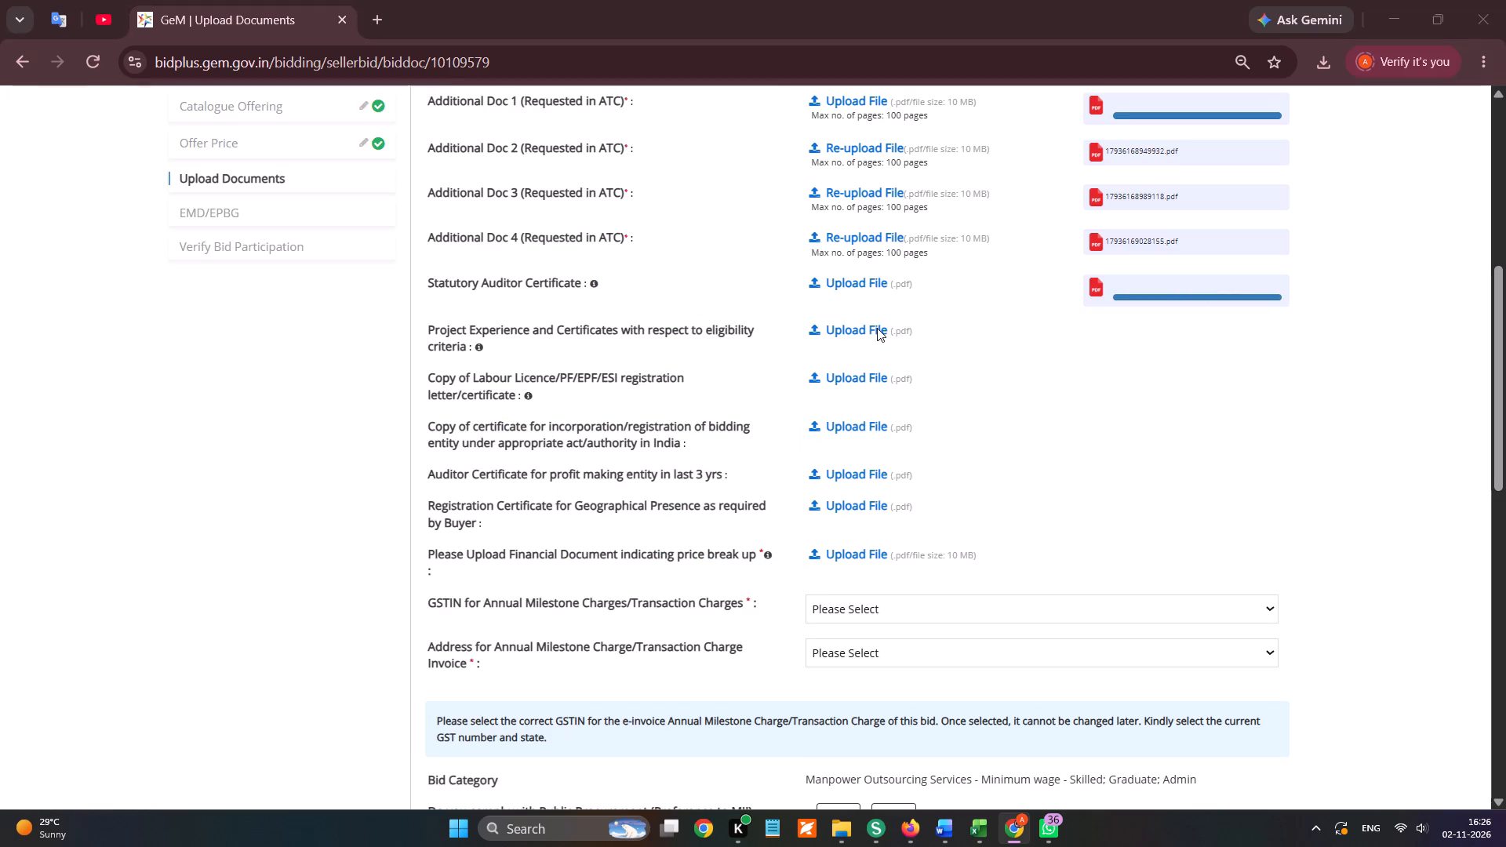
pyautogui.scroll(-5, 334, 543)
pyautogui.doubleClick(249, 503)
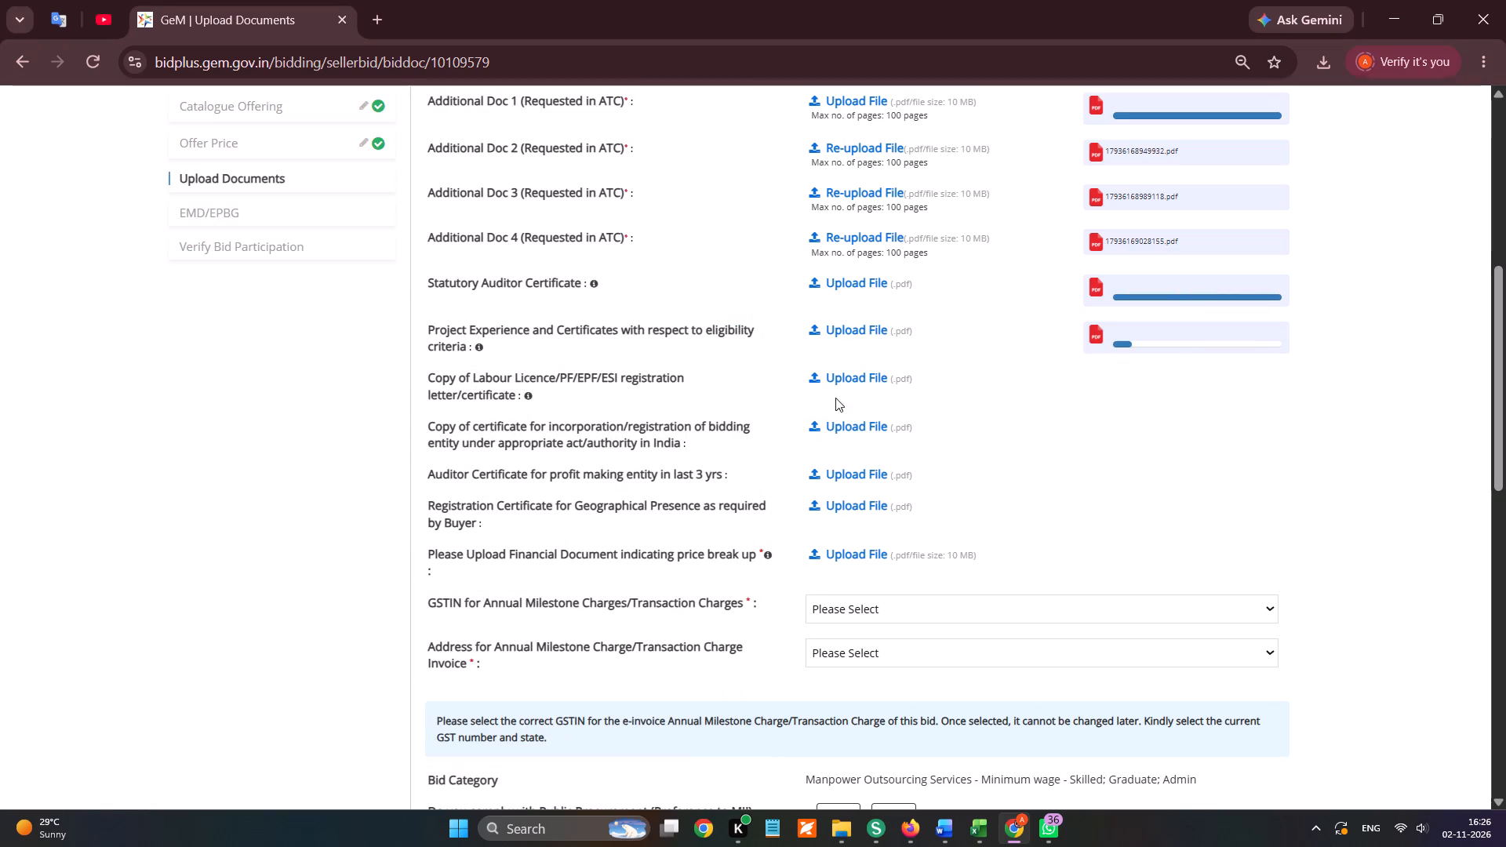
# Upload pf-esi-gst- labour-license from the Gem Bid Documents - Nandal folder for the Labour Licence/PF/EPF/ESI registration.
pyautogui.click(865, 381)
pyautogui.scroll(-6, 435, 509)
pyautogui.doubleClick(288, 587)
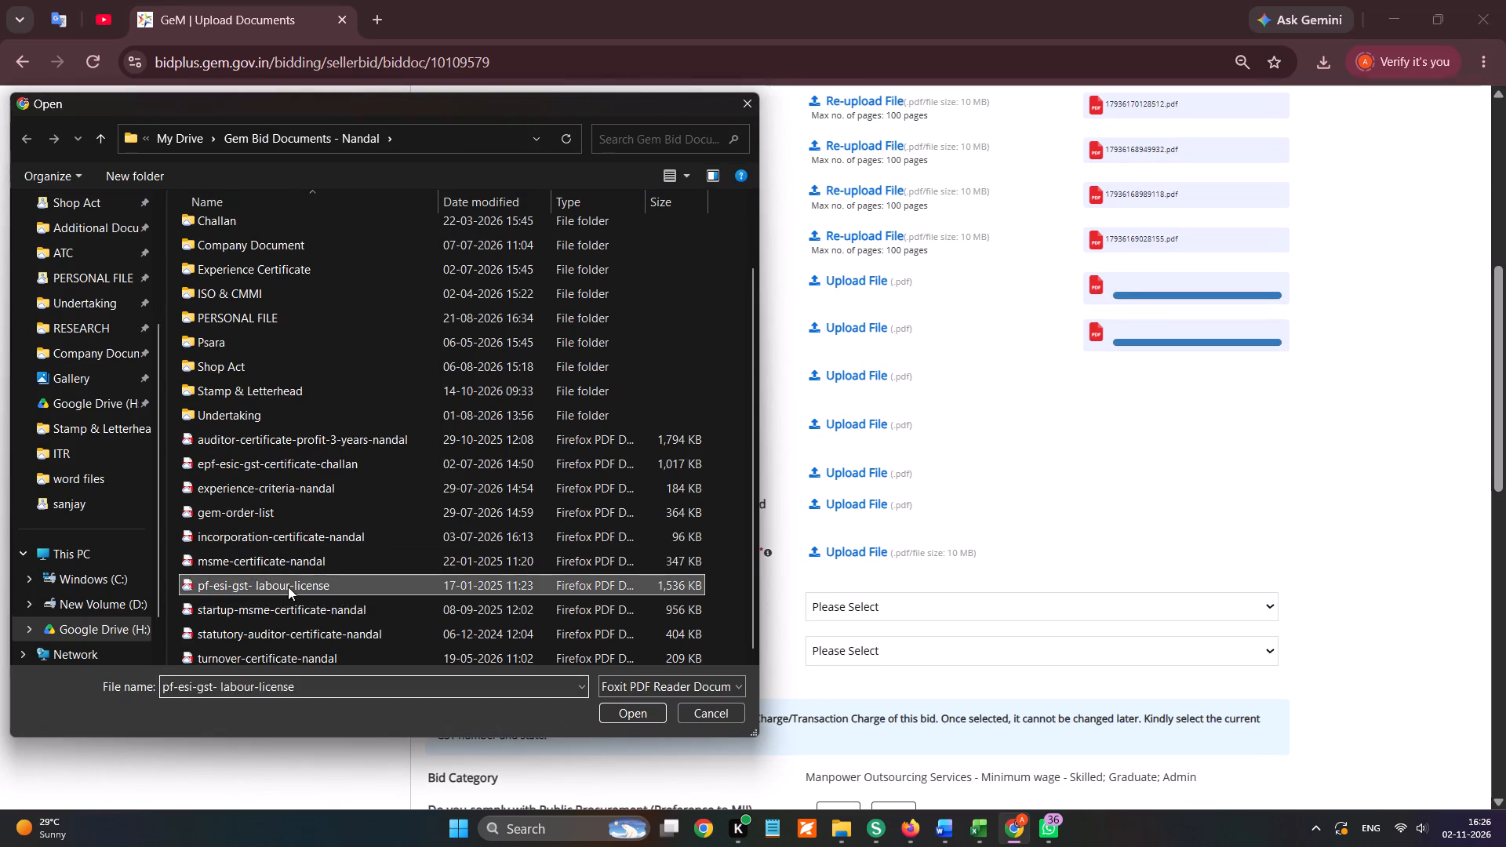
# Upload incorporation-certificate-nandal from the Gem Bid Documents - Nandal folder for the bidding entity's incorporation/registration certificate.
pyautogui.click(860, 424)
pyautogui.scroll(-6, 501, 488)
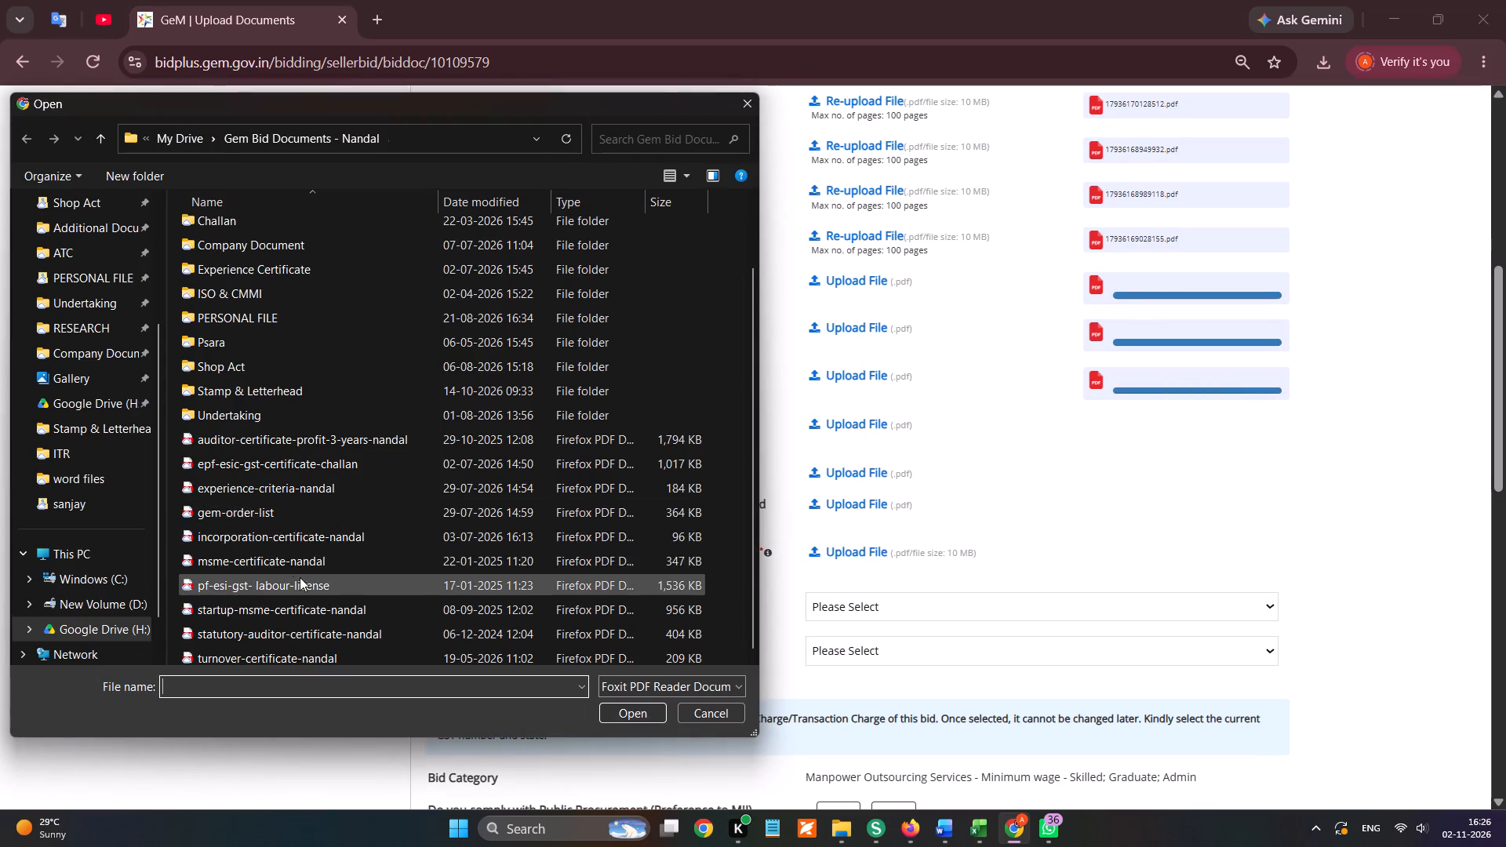
pyautogui.doubleClick(271, 536)
# Upload auditor-certificate-profit-3-years-nandal for the Auditor Certificate for profit making entity in last 3 yrs.
pyautogui.click(866, 466)
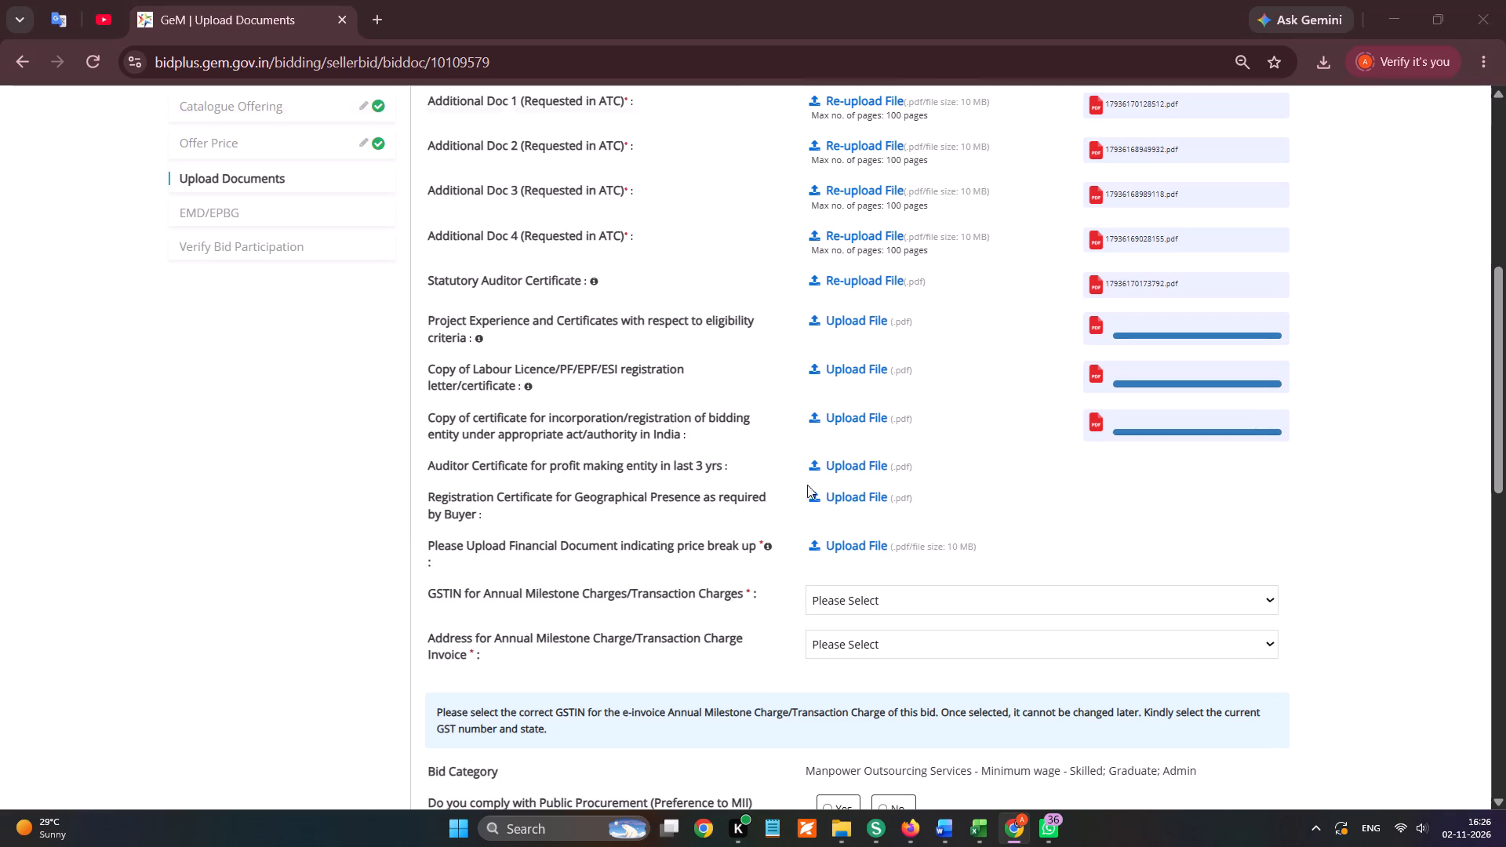
pyautogui.doubleClick(388, 514)
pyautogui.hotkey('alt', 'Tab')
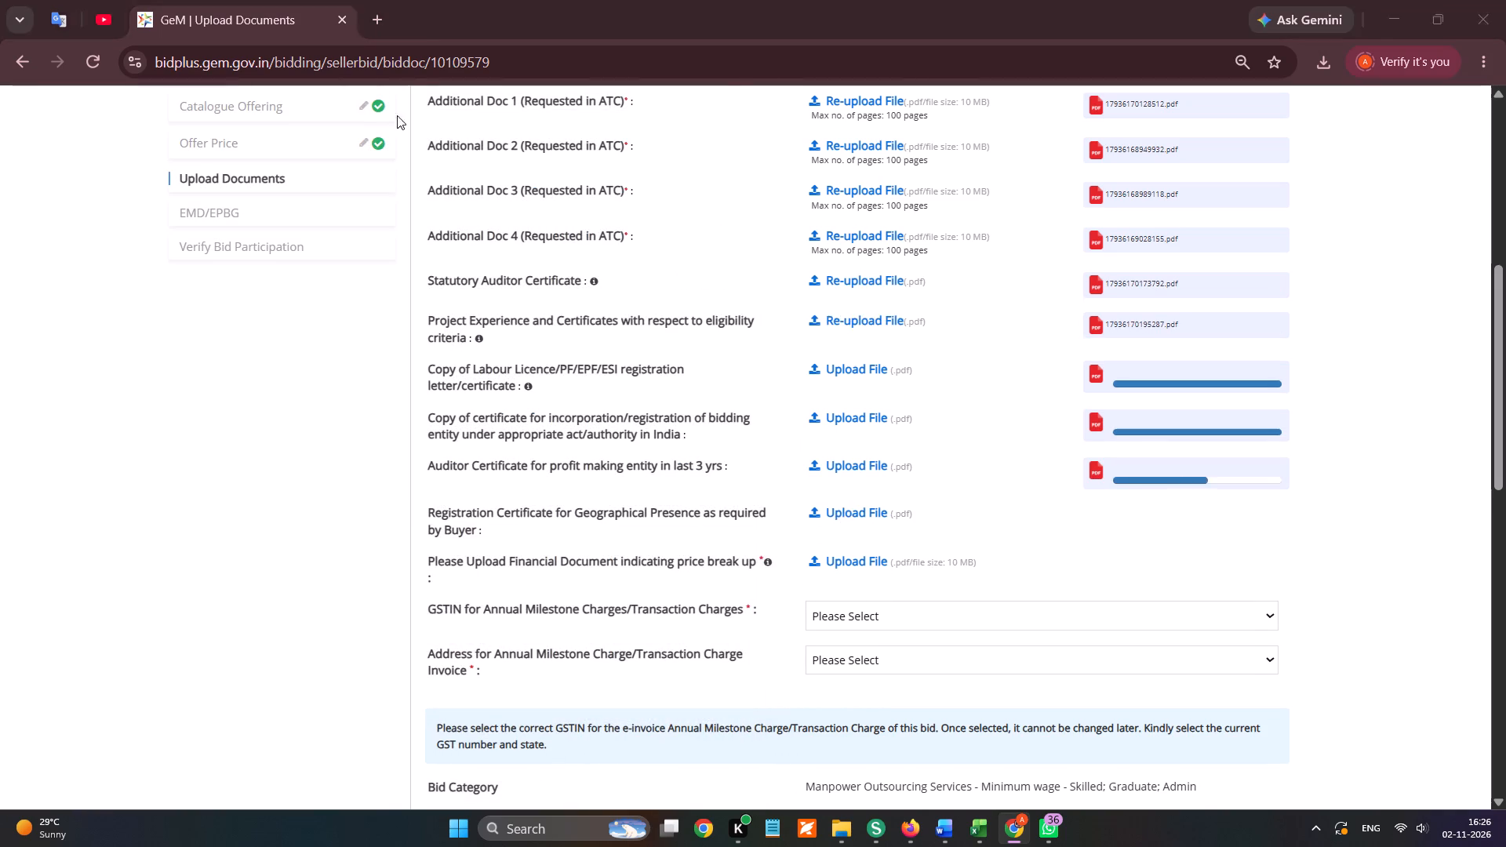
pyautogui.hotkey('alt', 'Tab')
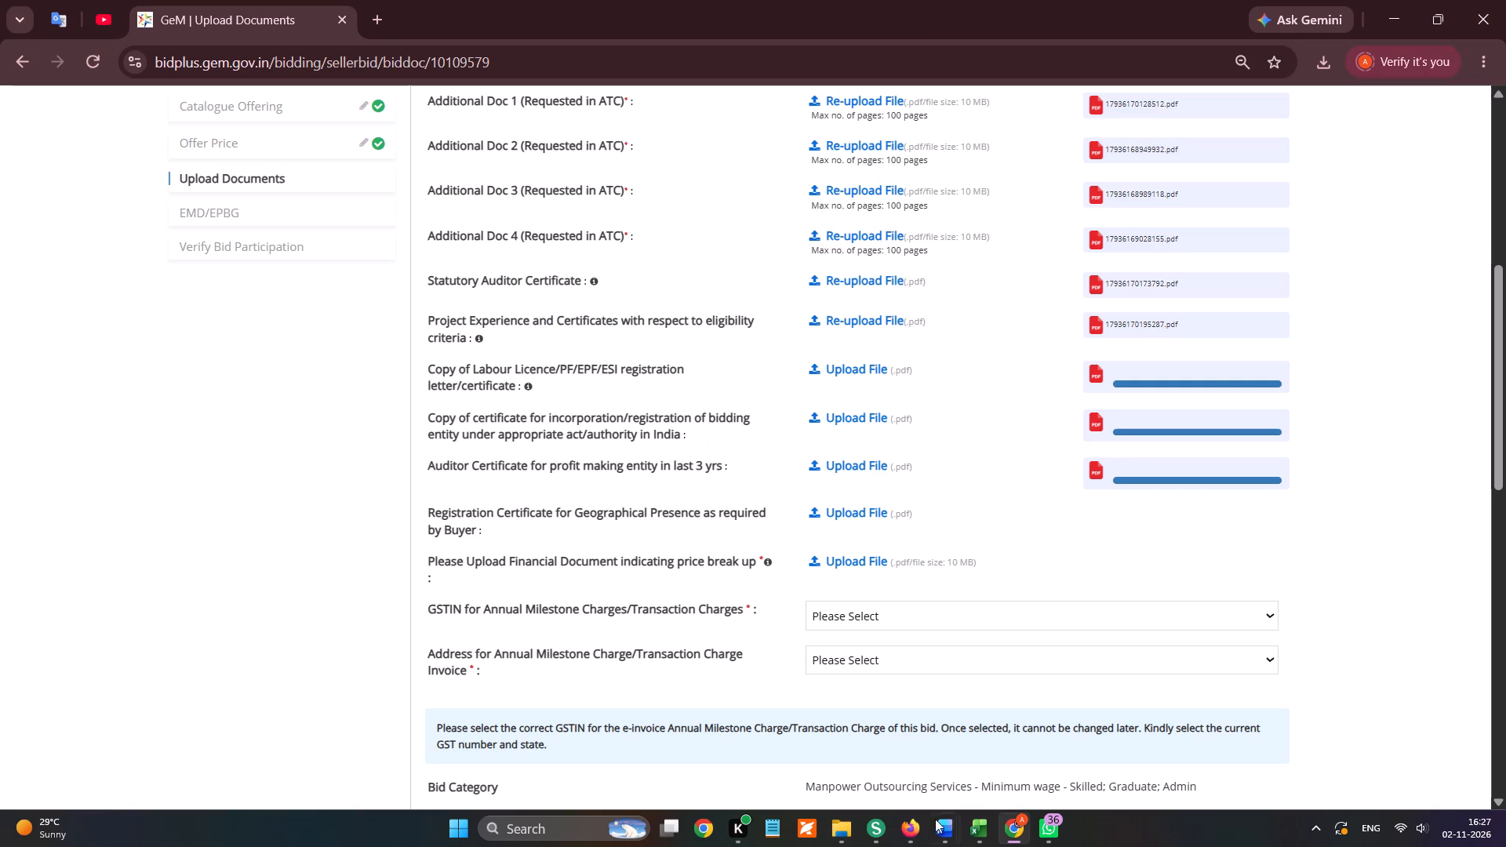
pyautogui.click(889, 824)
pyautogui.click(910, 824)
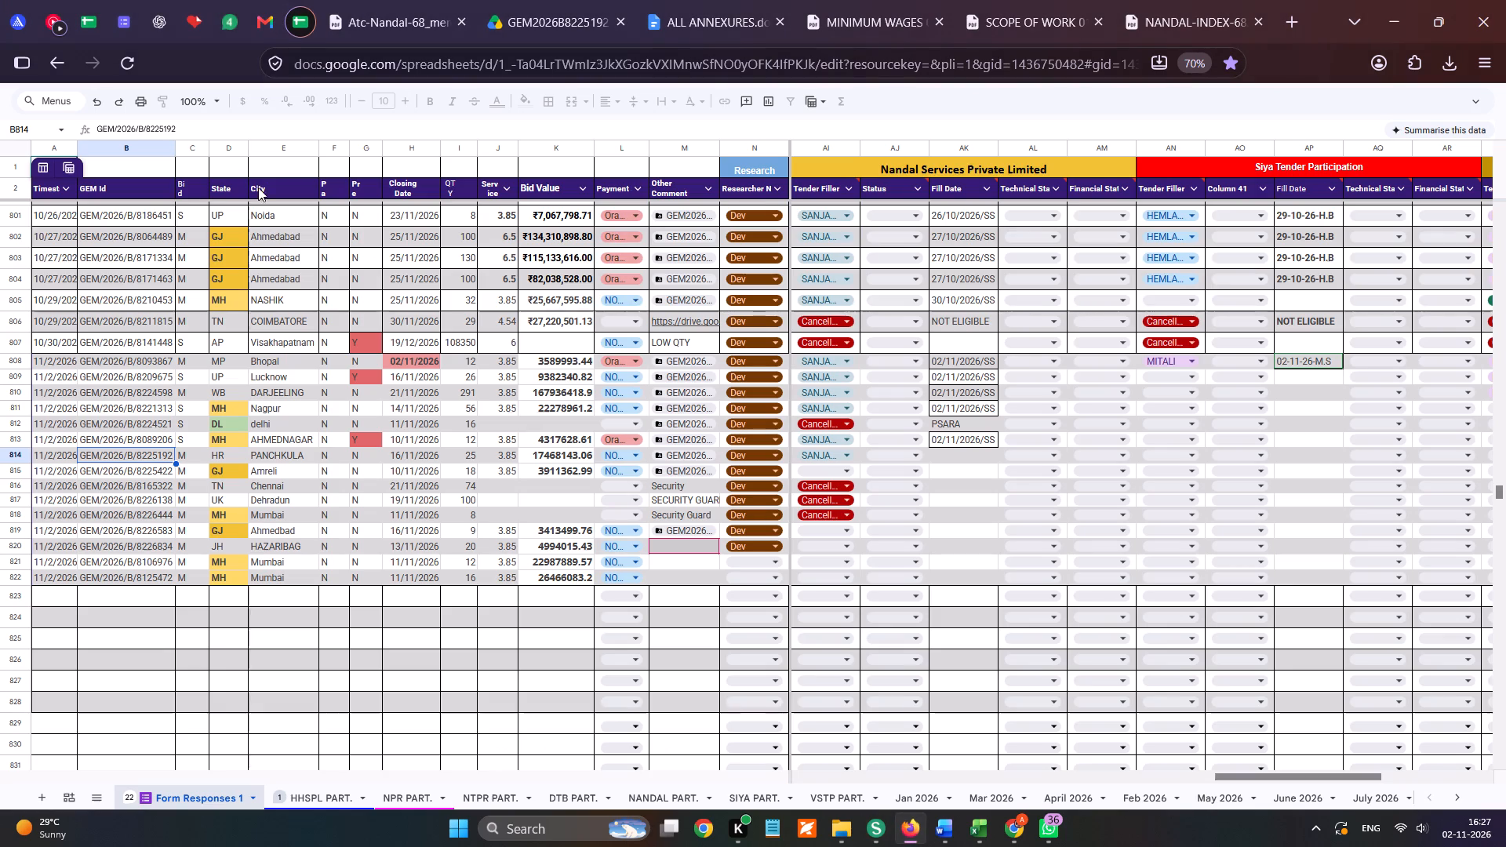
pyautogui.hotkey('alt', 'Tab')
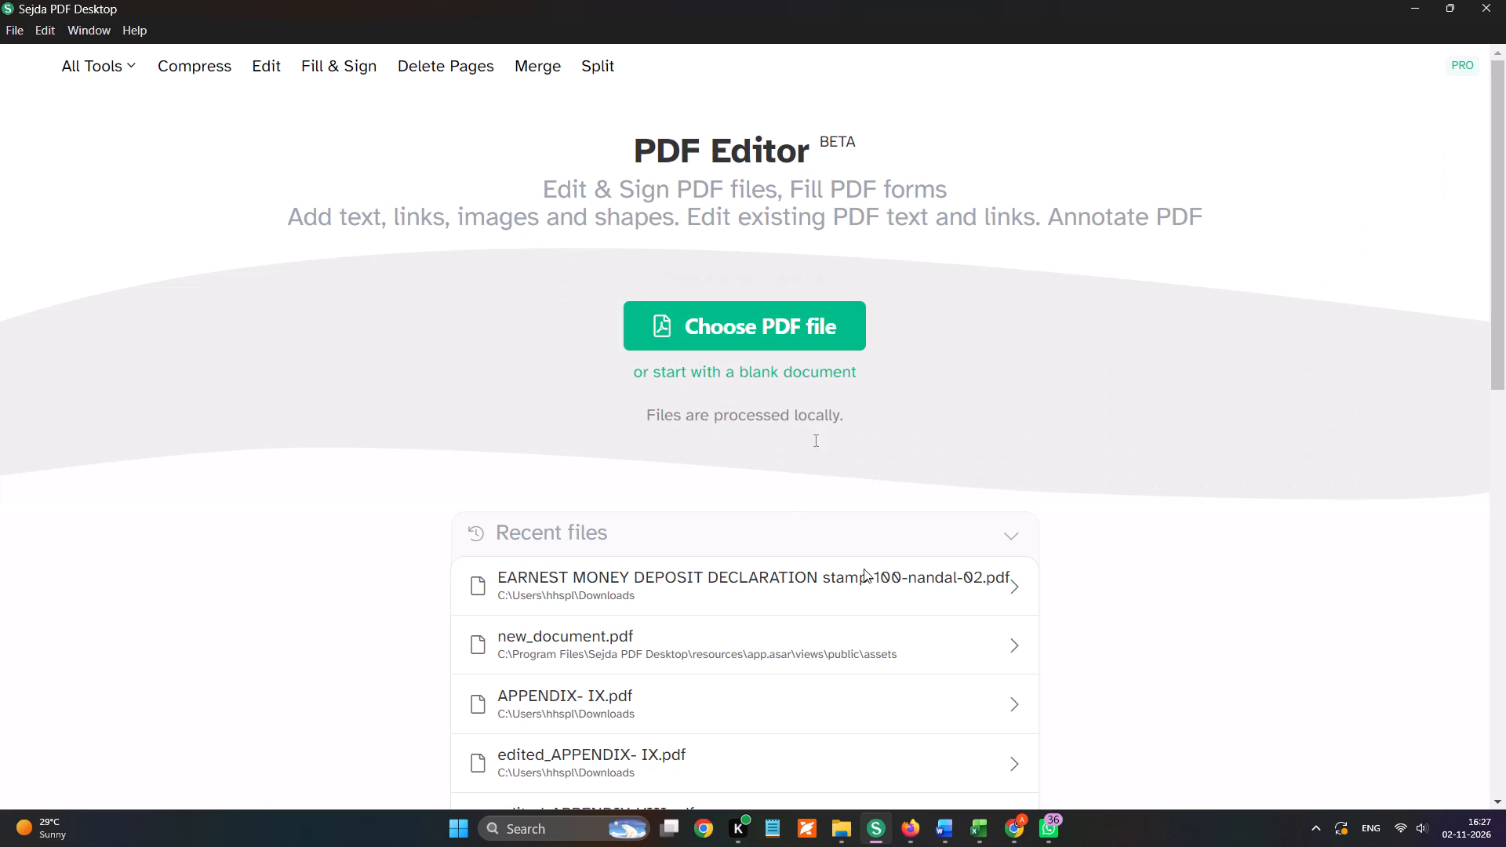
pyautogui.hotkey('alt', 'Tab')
# In Chrome, upload PANCHKULA BRANCH OFFICE from the Branch Office folder for the Registration Certificate for Geographical Presence.
pyautogui.click(1015, 822)
pyautogui.click(854, 504)
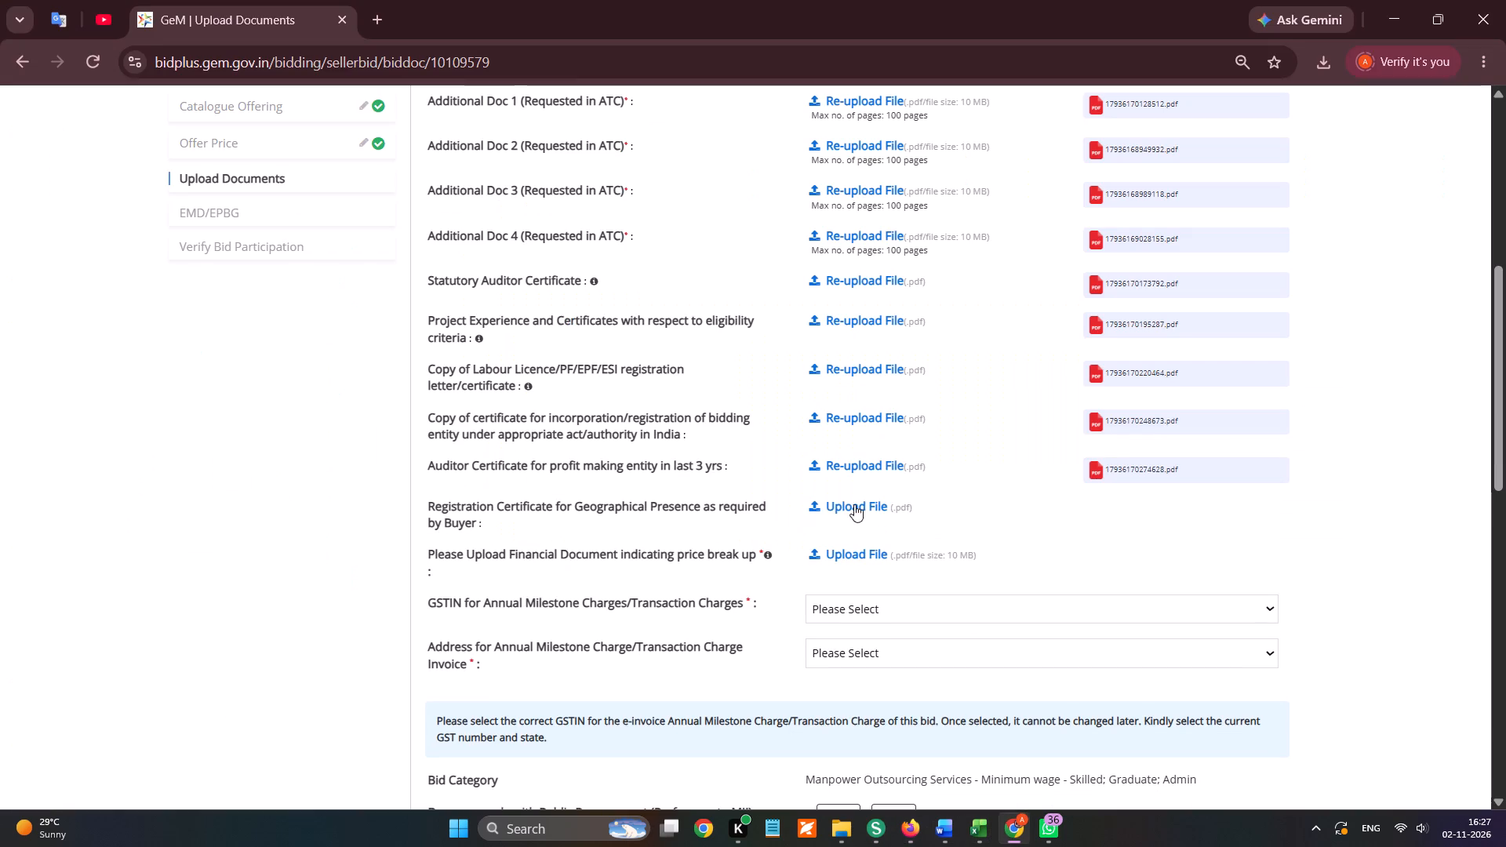
pyautogui.scroll(5, 118, 364)
pyautogui.click(94, 330)
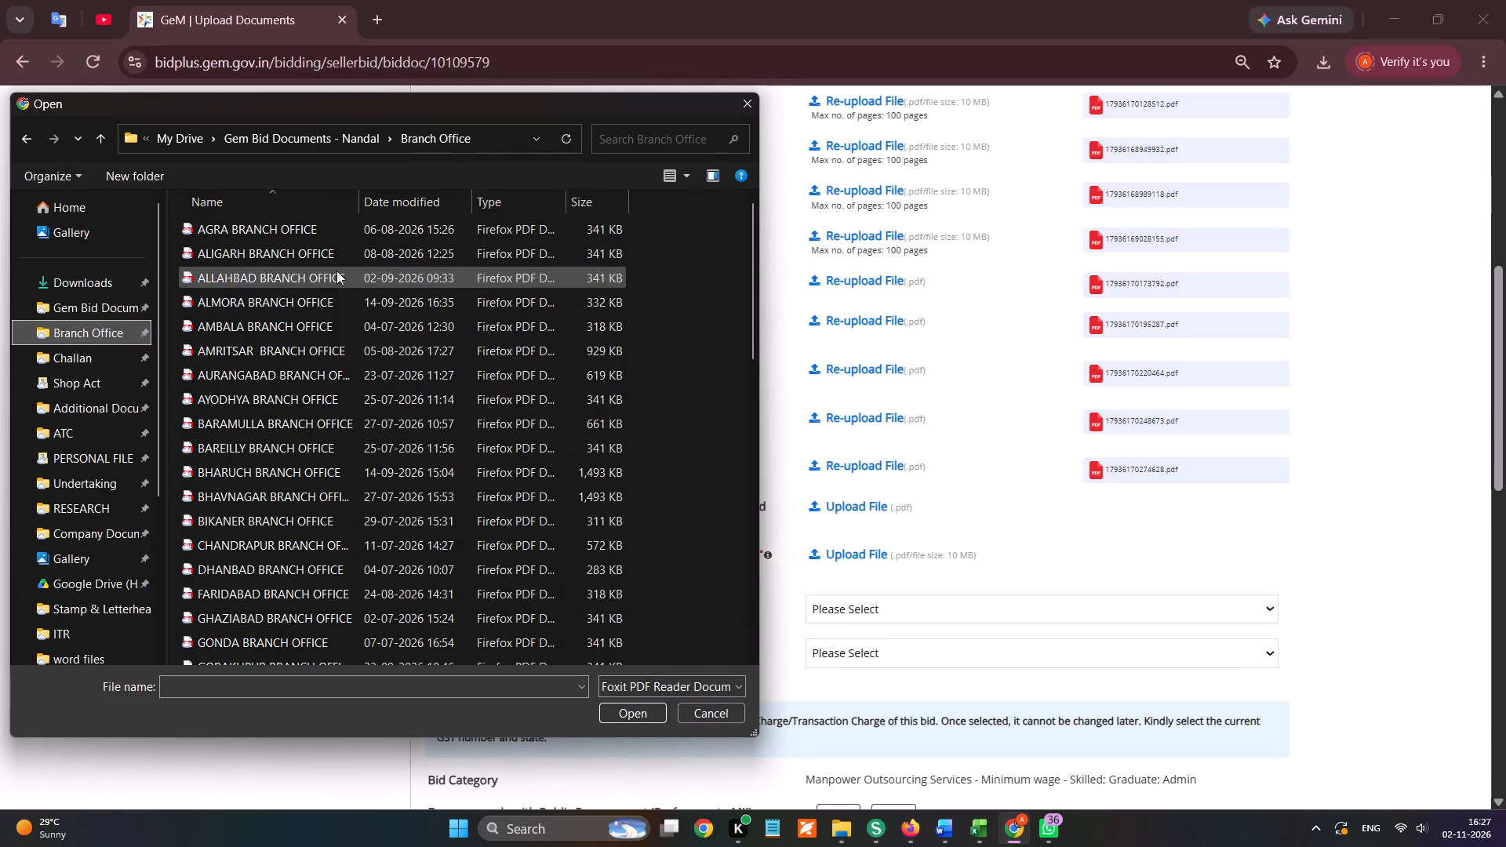
pyautogui.scroll(-2, 291, 478)
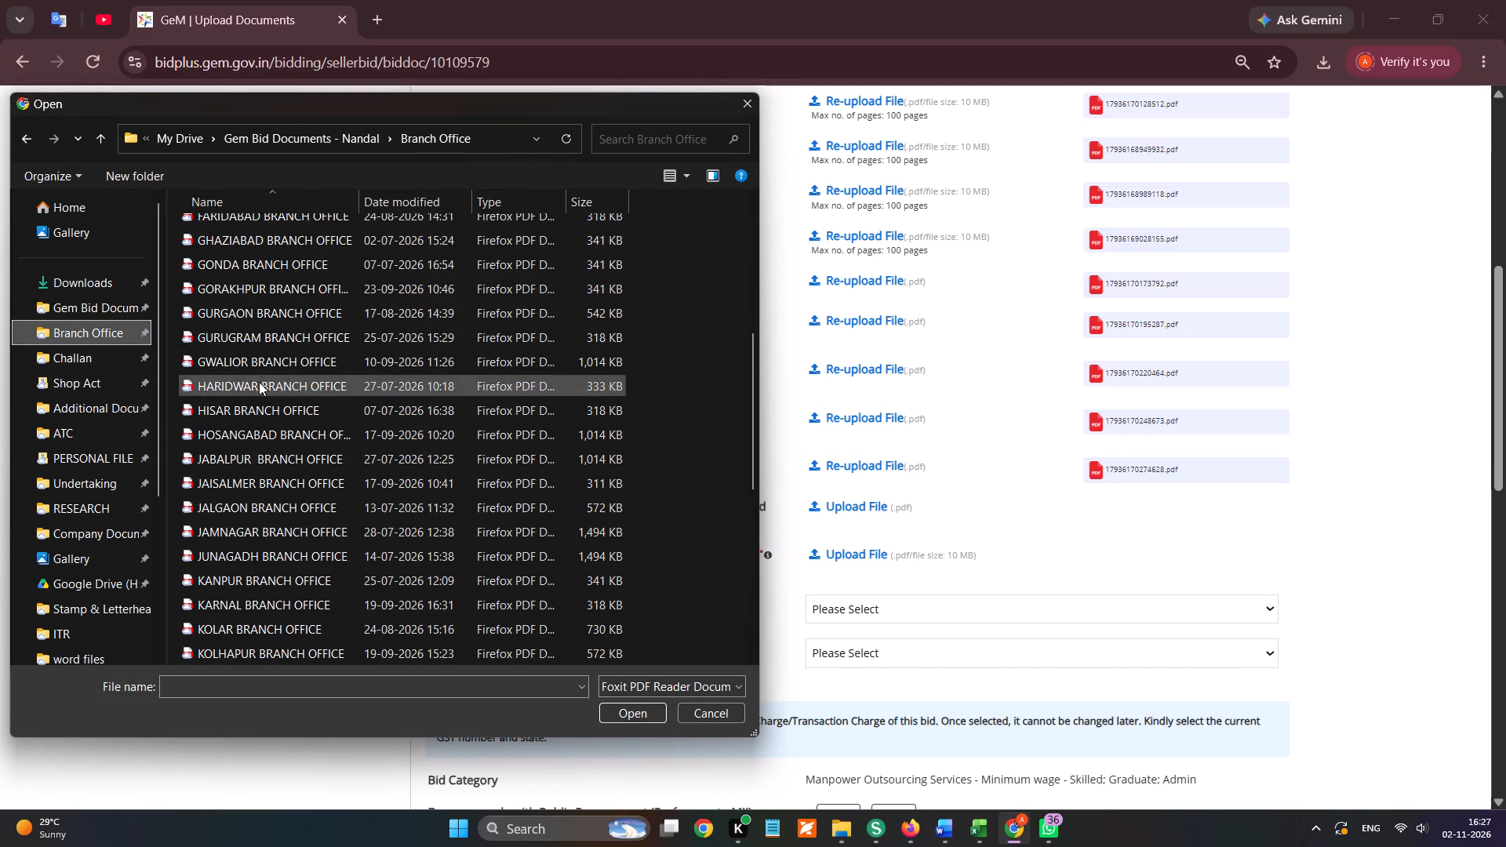
pyautogui.scroll(-2, 259, 298)
pyautogui.scroll(-1, 246, 451)
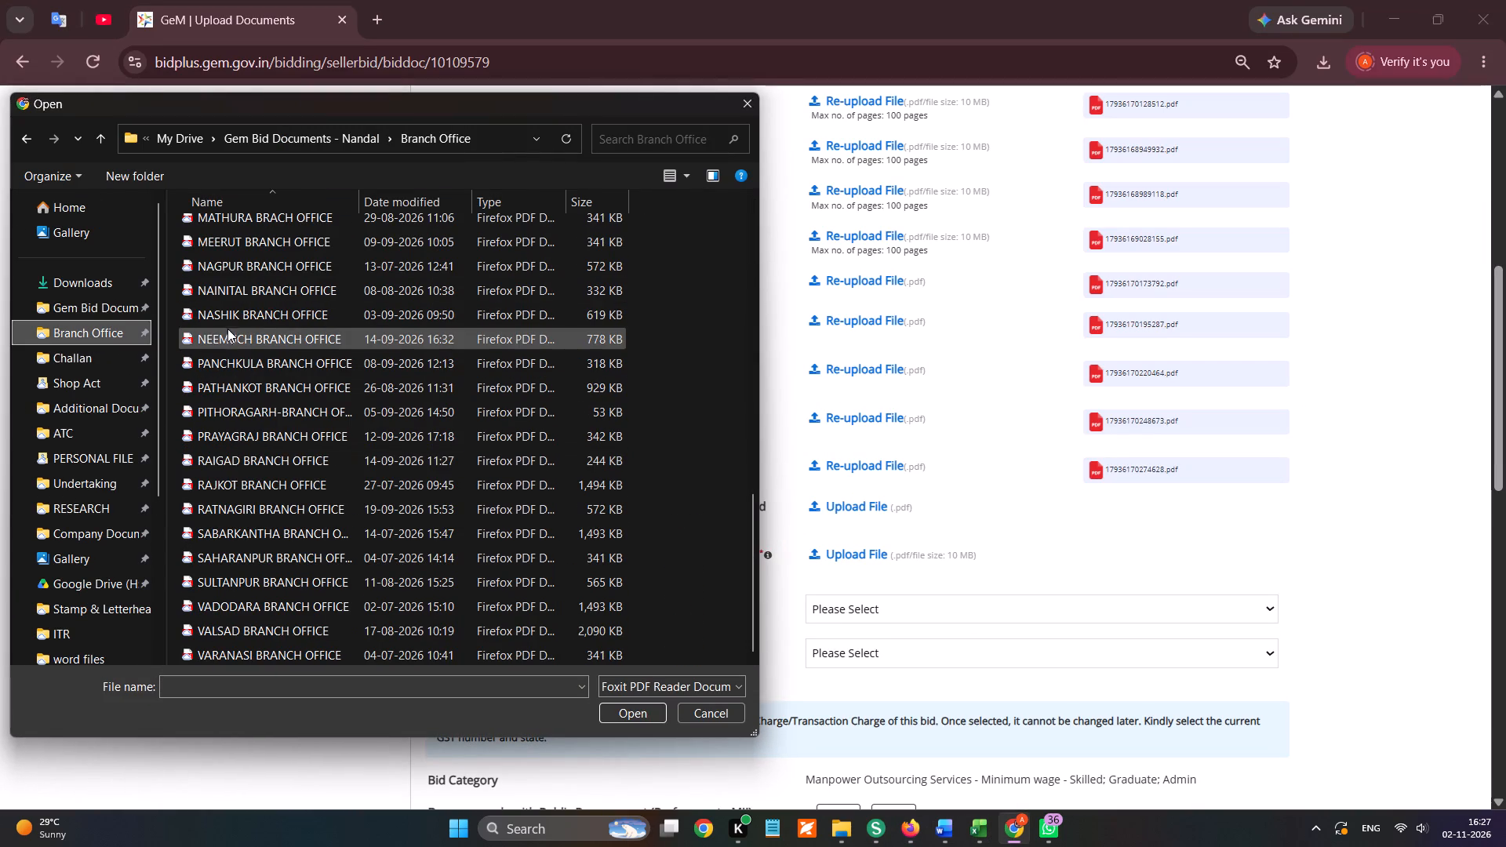
pyautogui.scroll(-1, 229, 354)
pyautogui.doubleClick(232, 363)
# In Firefox's tender tracking sheet, look up the bid value and participation entries in the Panchkula row for GEM/2026/B/8225192.
pyautogui.scroll(-1, 939, 496)
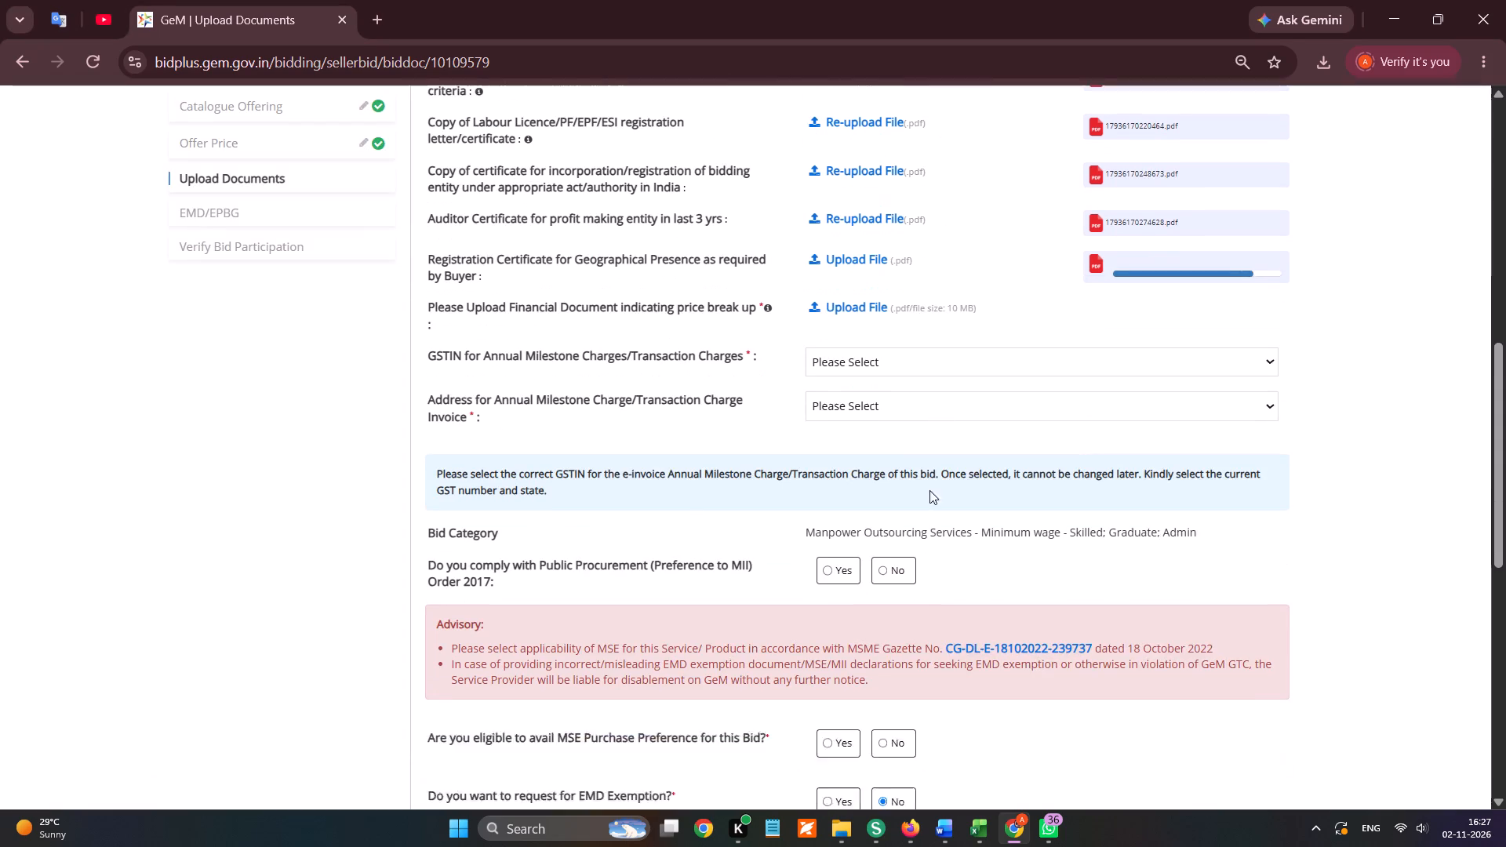
pyautogui.hotkey('alt', 'Tab')
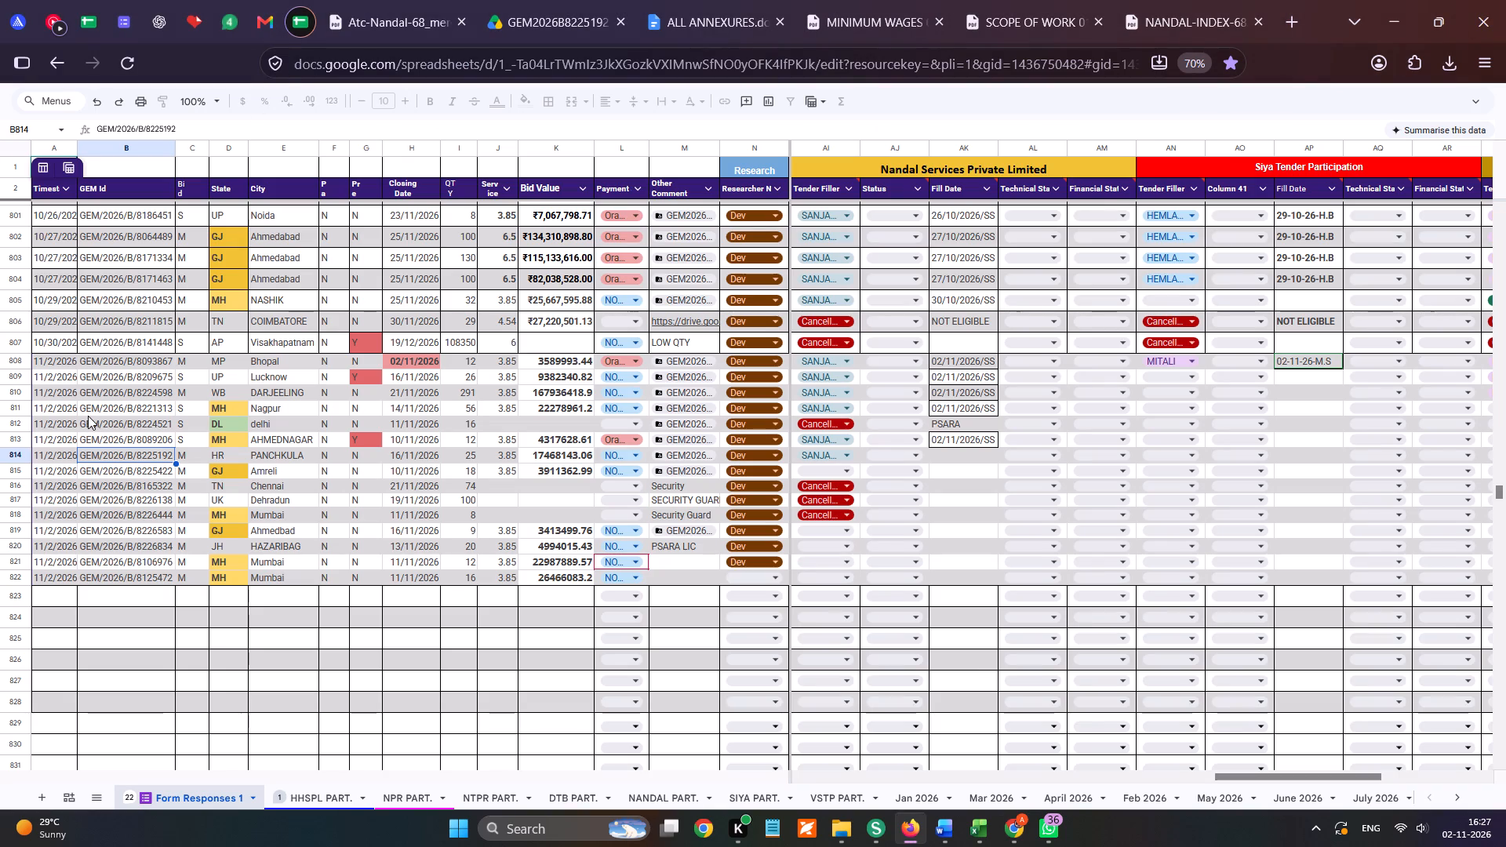
pyautogui.click(5, 455)
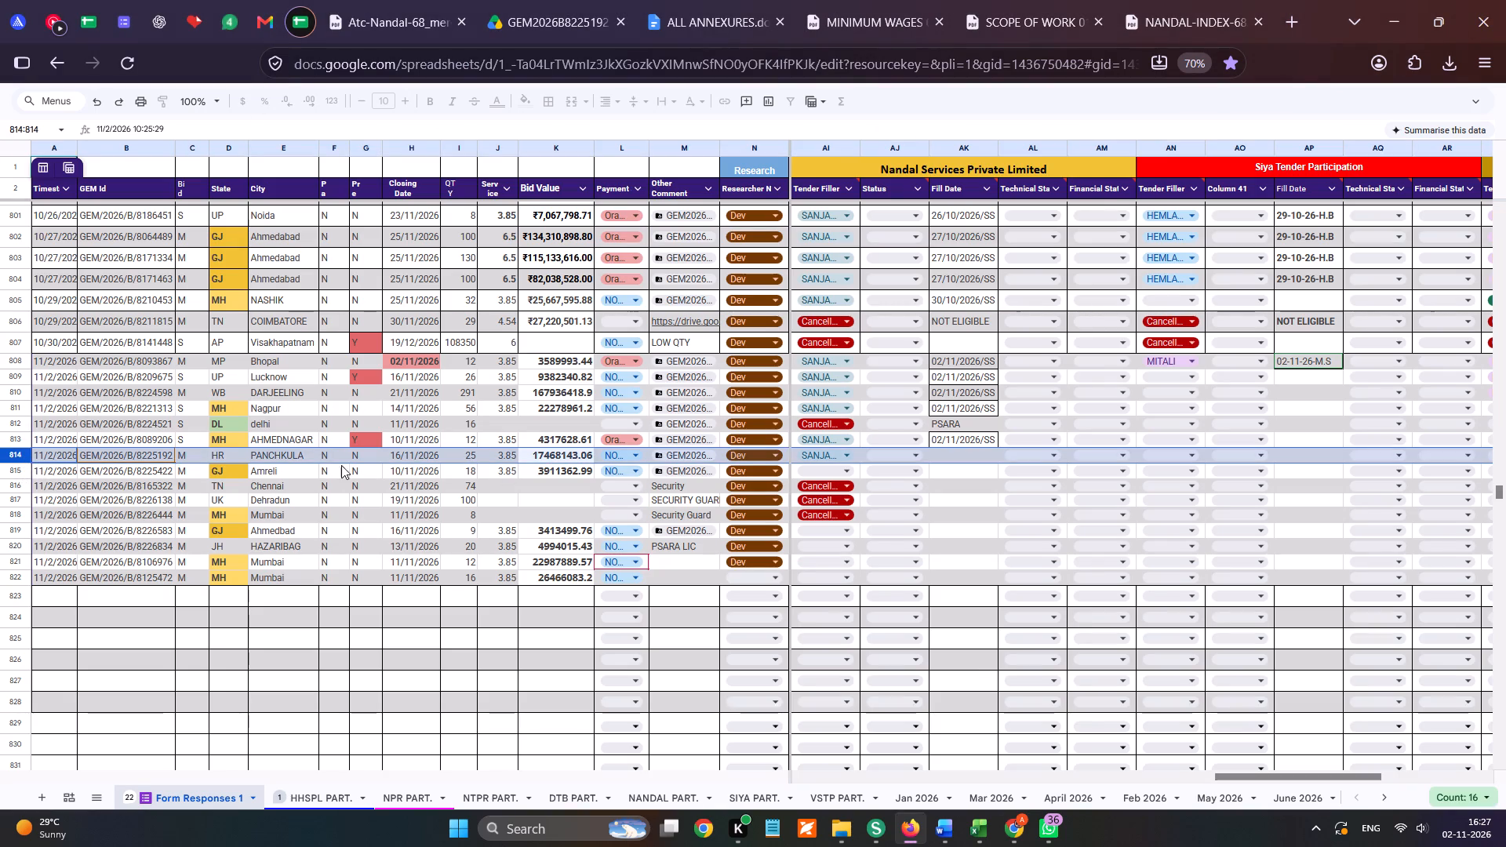
pyautogui.doubleClick(563, 462)
pyautogui.doubleClick(566, 456)
pyautogui.hotkey('ctrl', 'c')
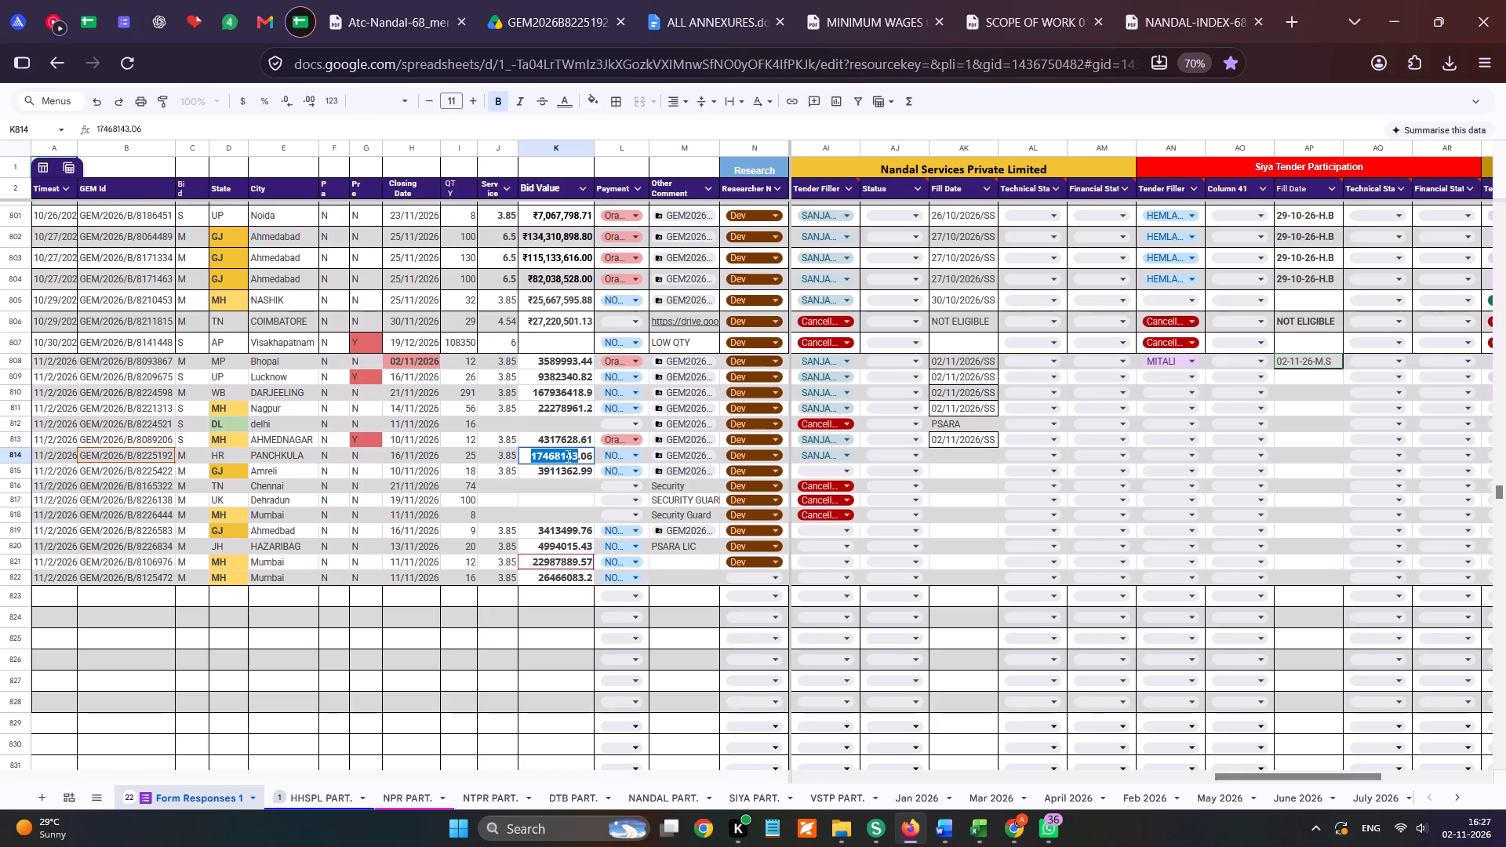
pyautogui.hotkey('ctrl', 'c')
pyautogui.hotkey('ctrl', 'c')
pyautogui.click(12, 460)
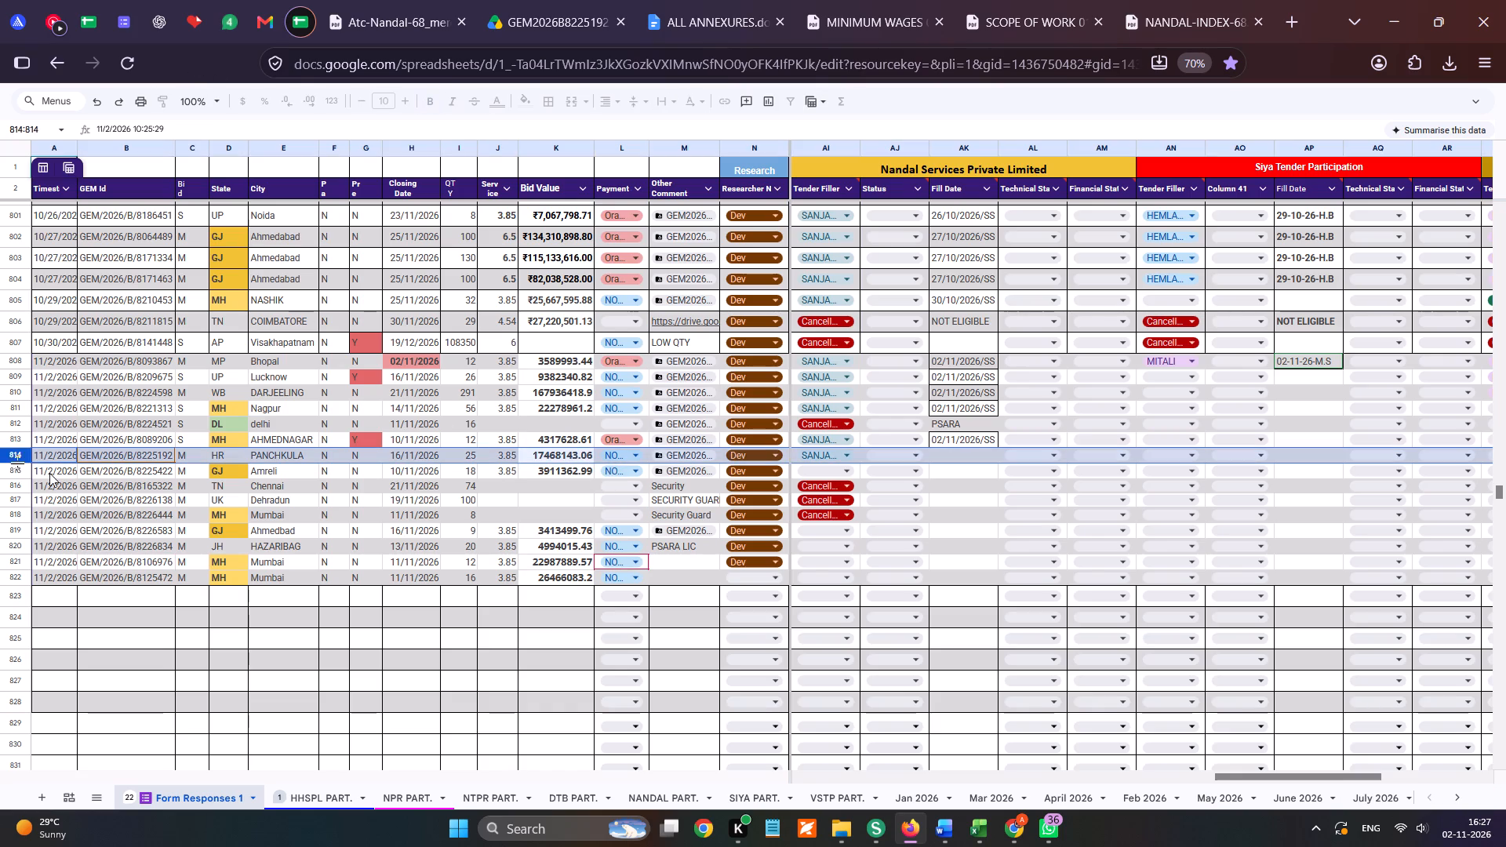
pyautogui.moveTo(1340, 773); pyautogui.dragTo(1173, 784)
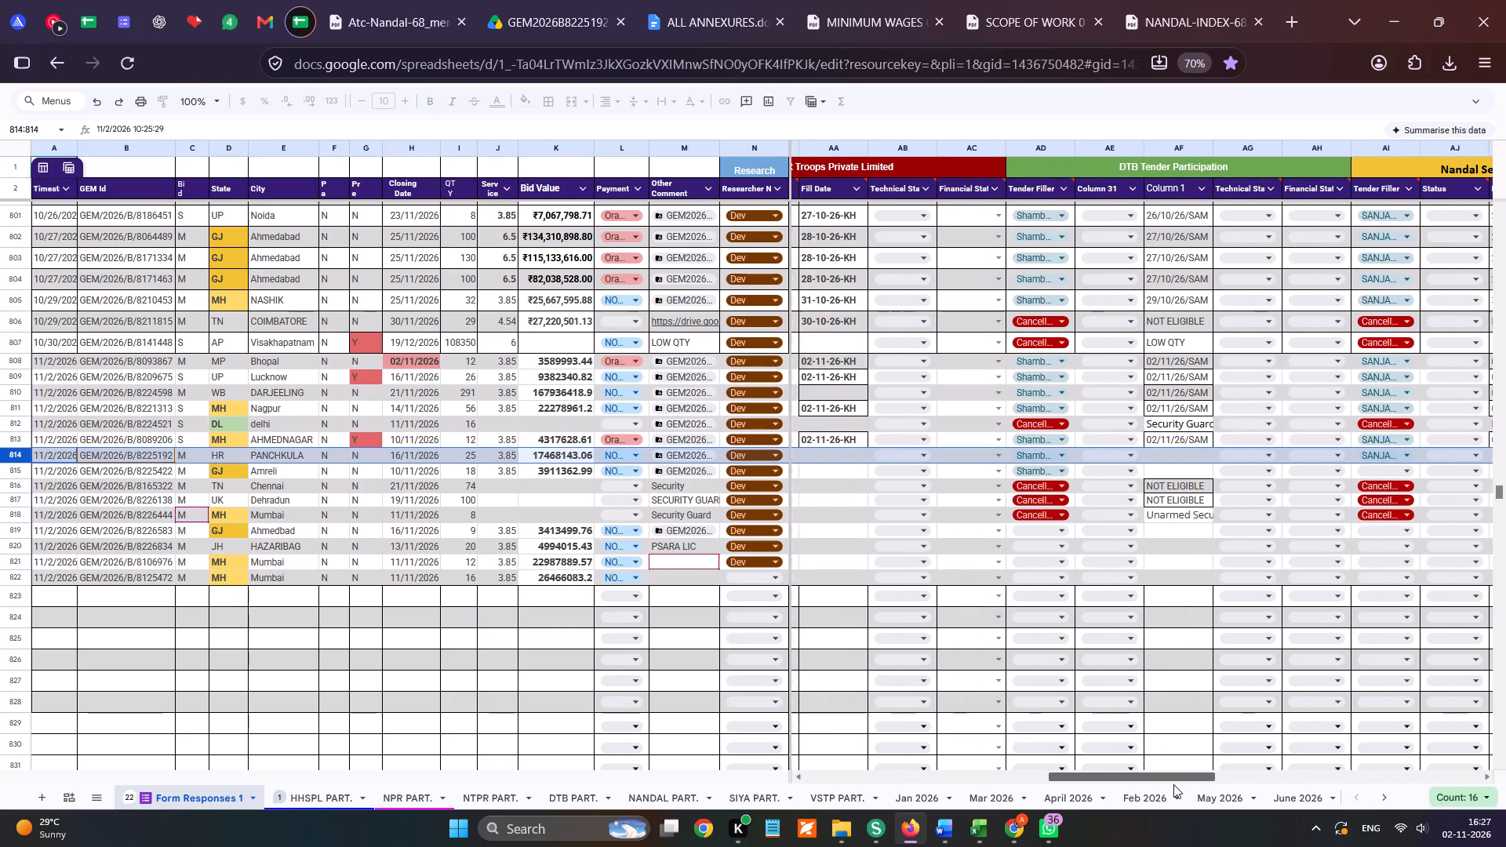
pyautogui.moveTo(1173, 784); pyautogui.dragTo(1339, 794)
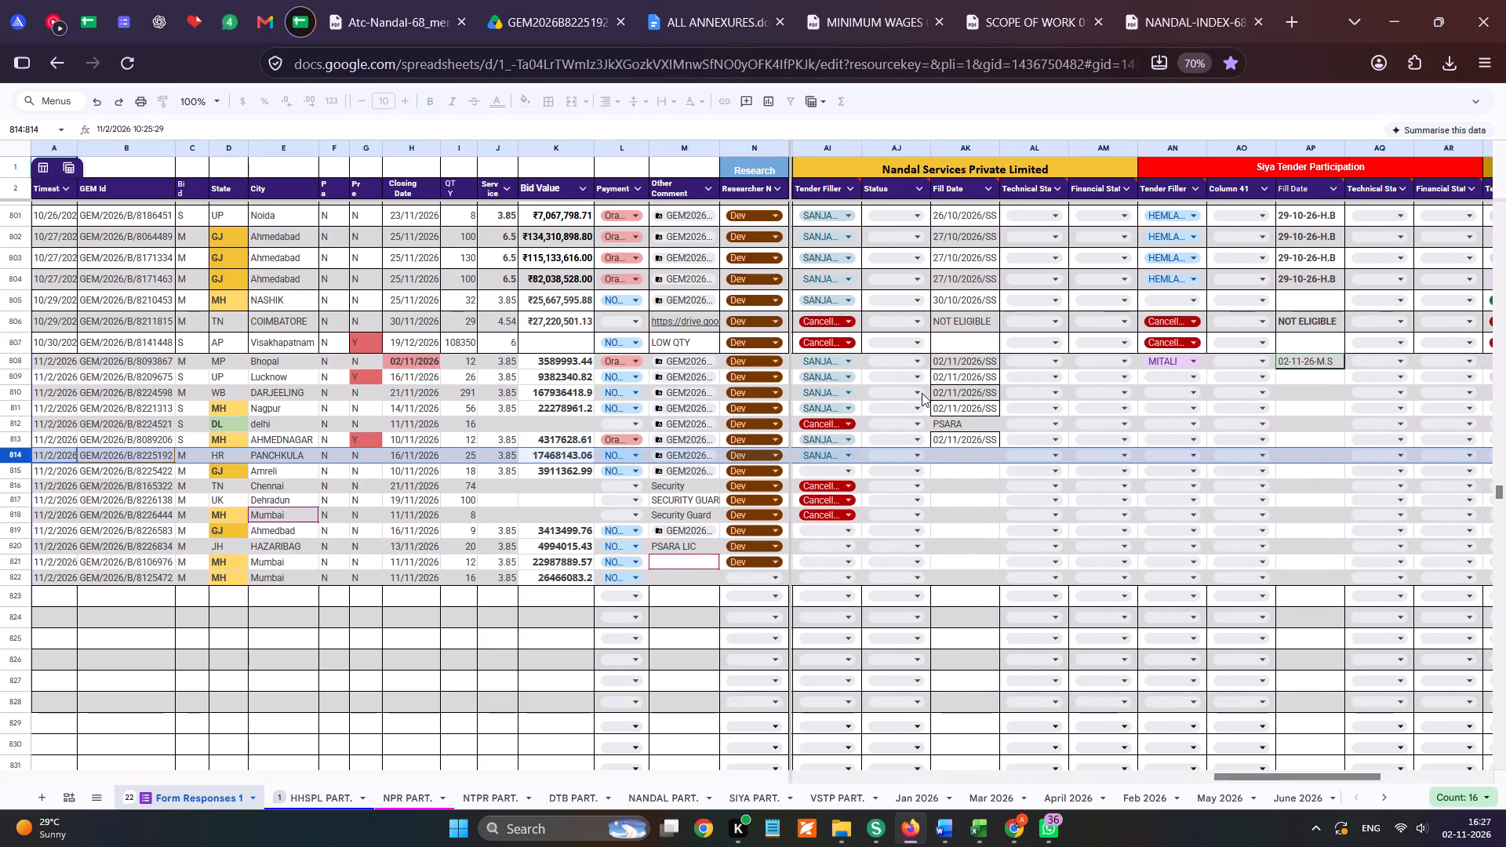
# Open GeM-Bidding-10109579.pdf from the GEM2026B8225192 Drive folder and copy the List of Profiles value, Data Entry Operator.
pyautogui.click(563, 0)
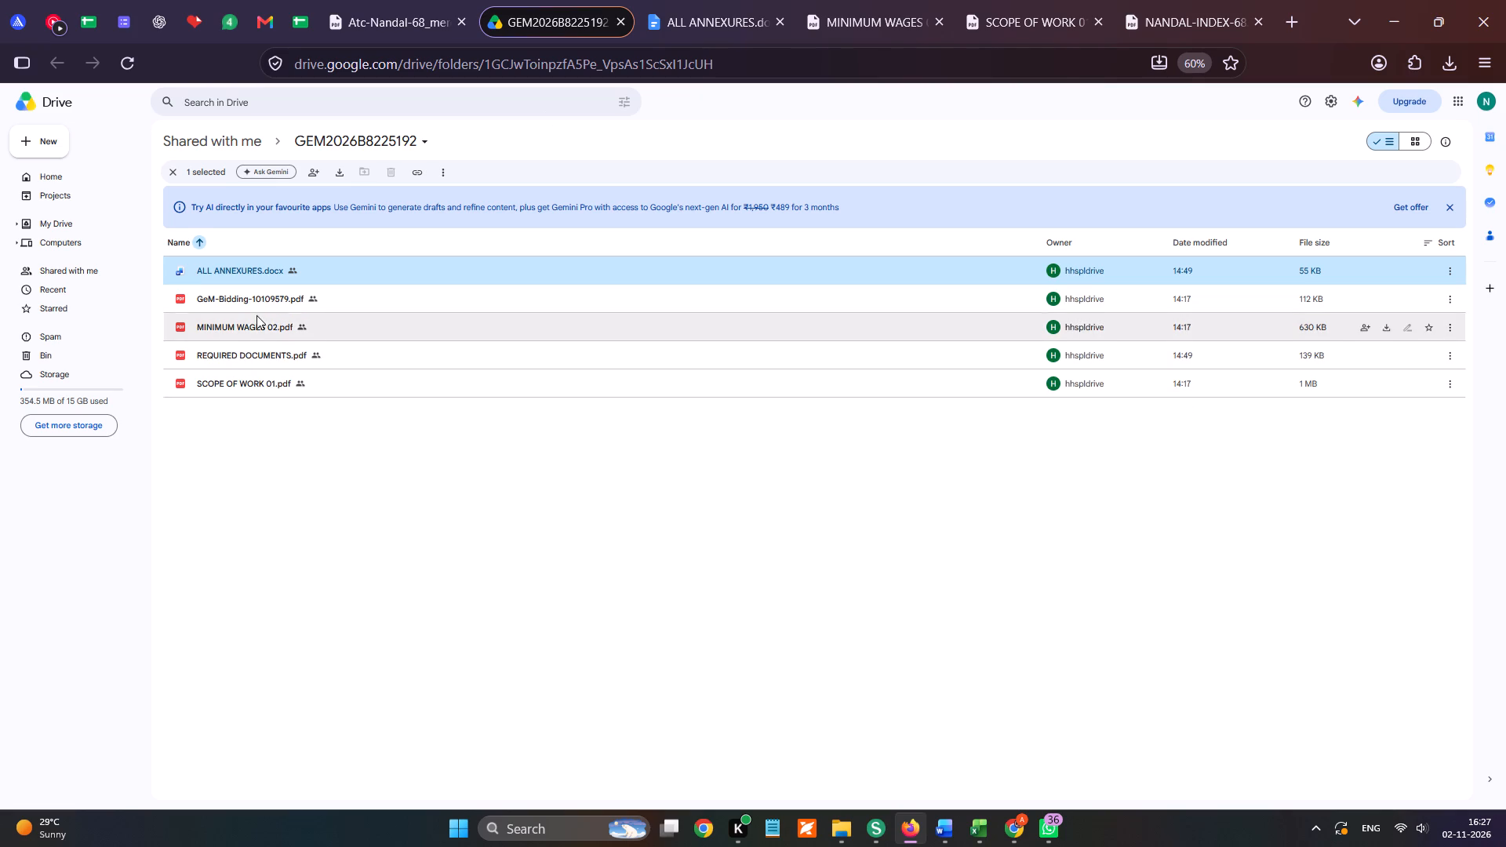
pyautogui.doubleClick(267, 291)
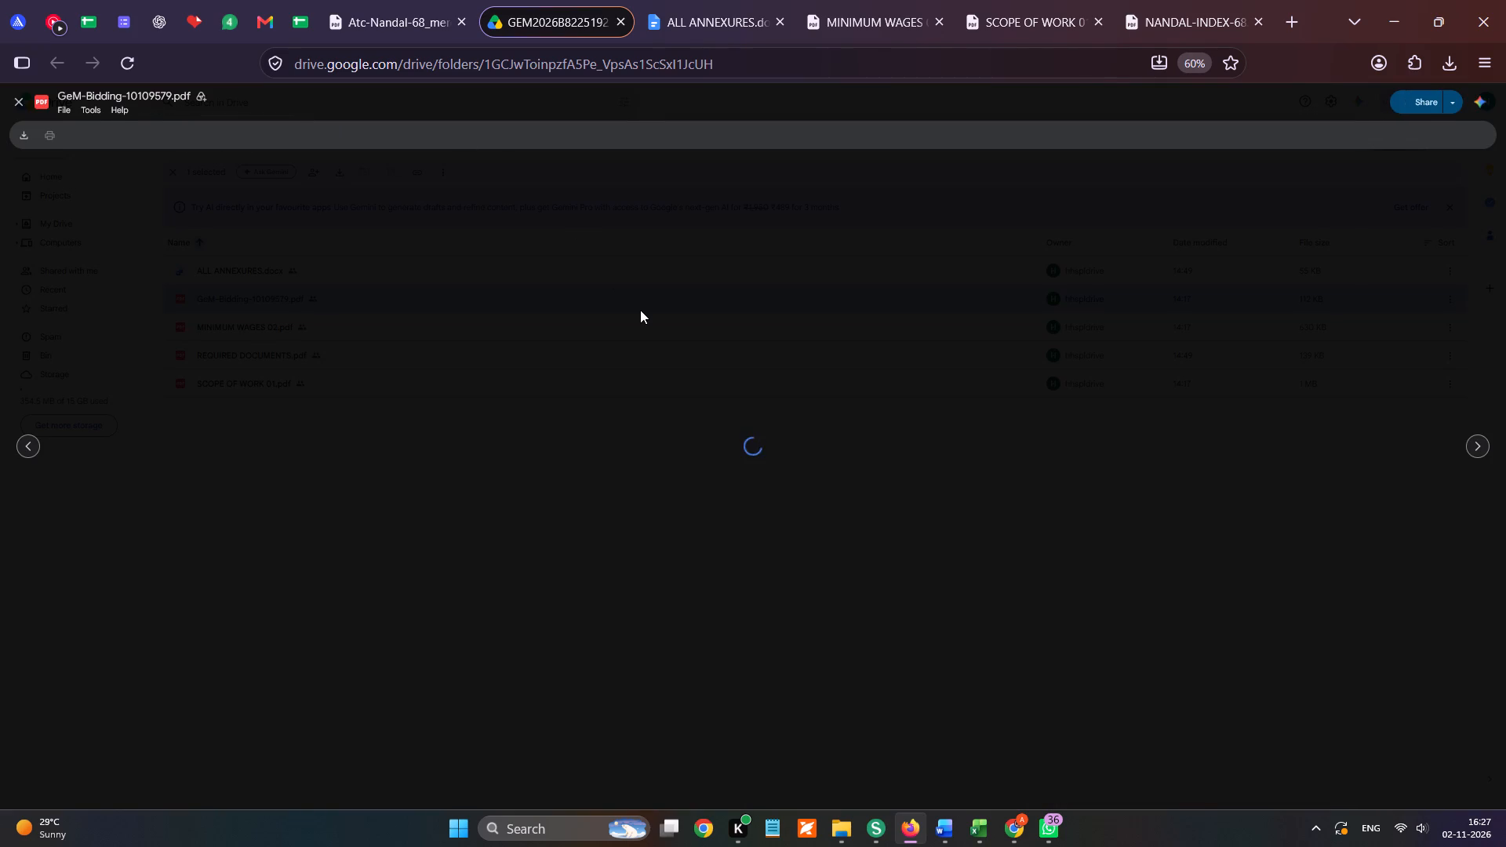
pyautogui.scroll(-13, 630, 344)
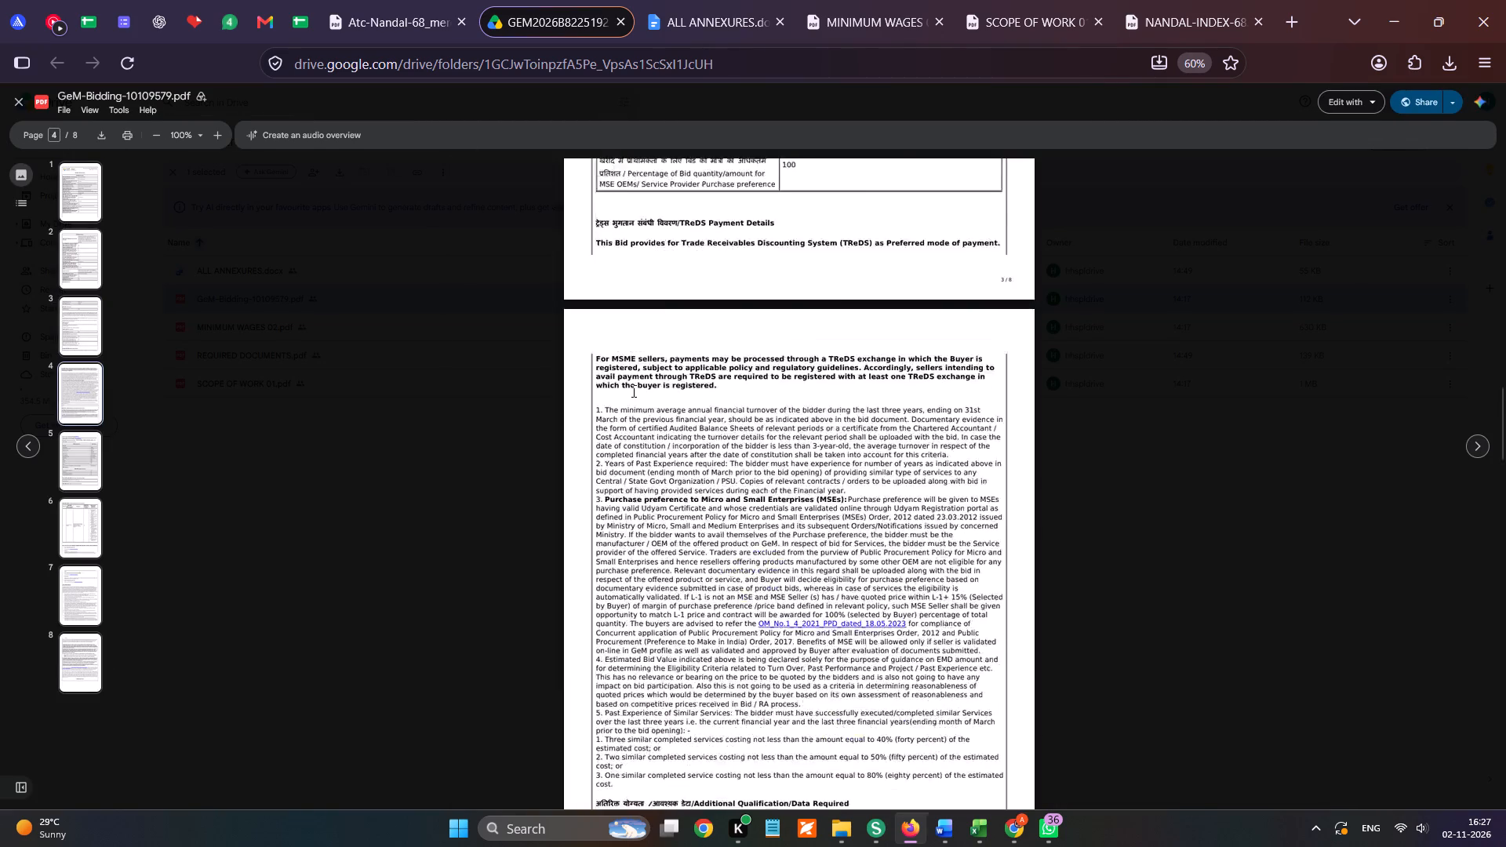
pyautogui.scroll(-2, 632, 391)
pyautogui.scroll(-2, 705, 400)
pyautogui.scroll(2, 886, 422)
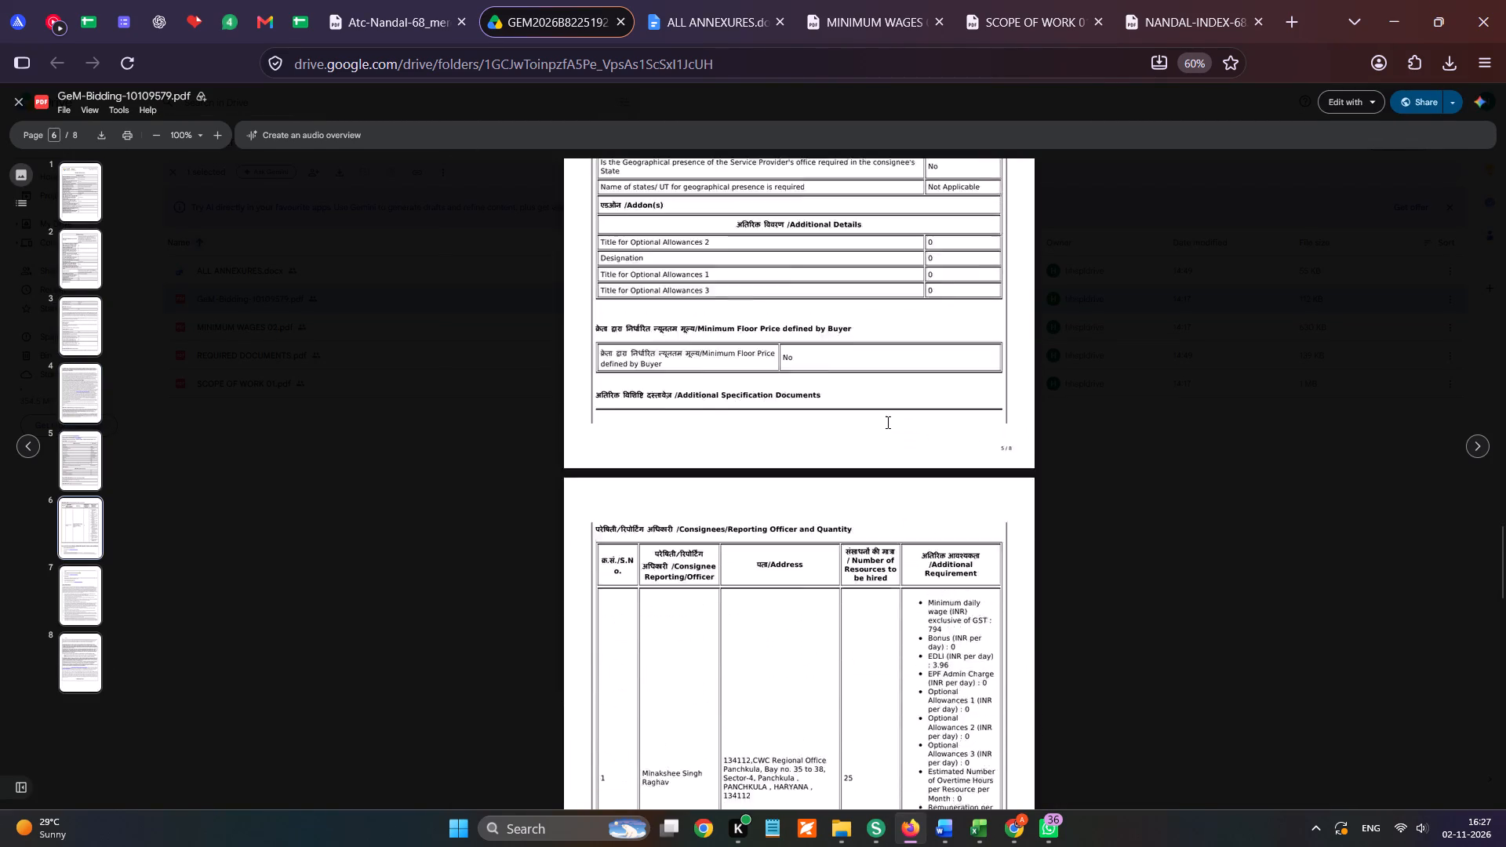
pyautogui.moveTo(931, 265); pyautogui.dragTo(991, 274)
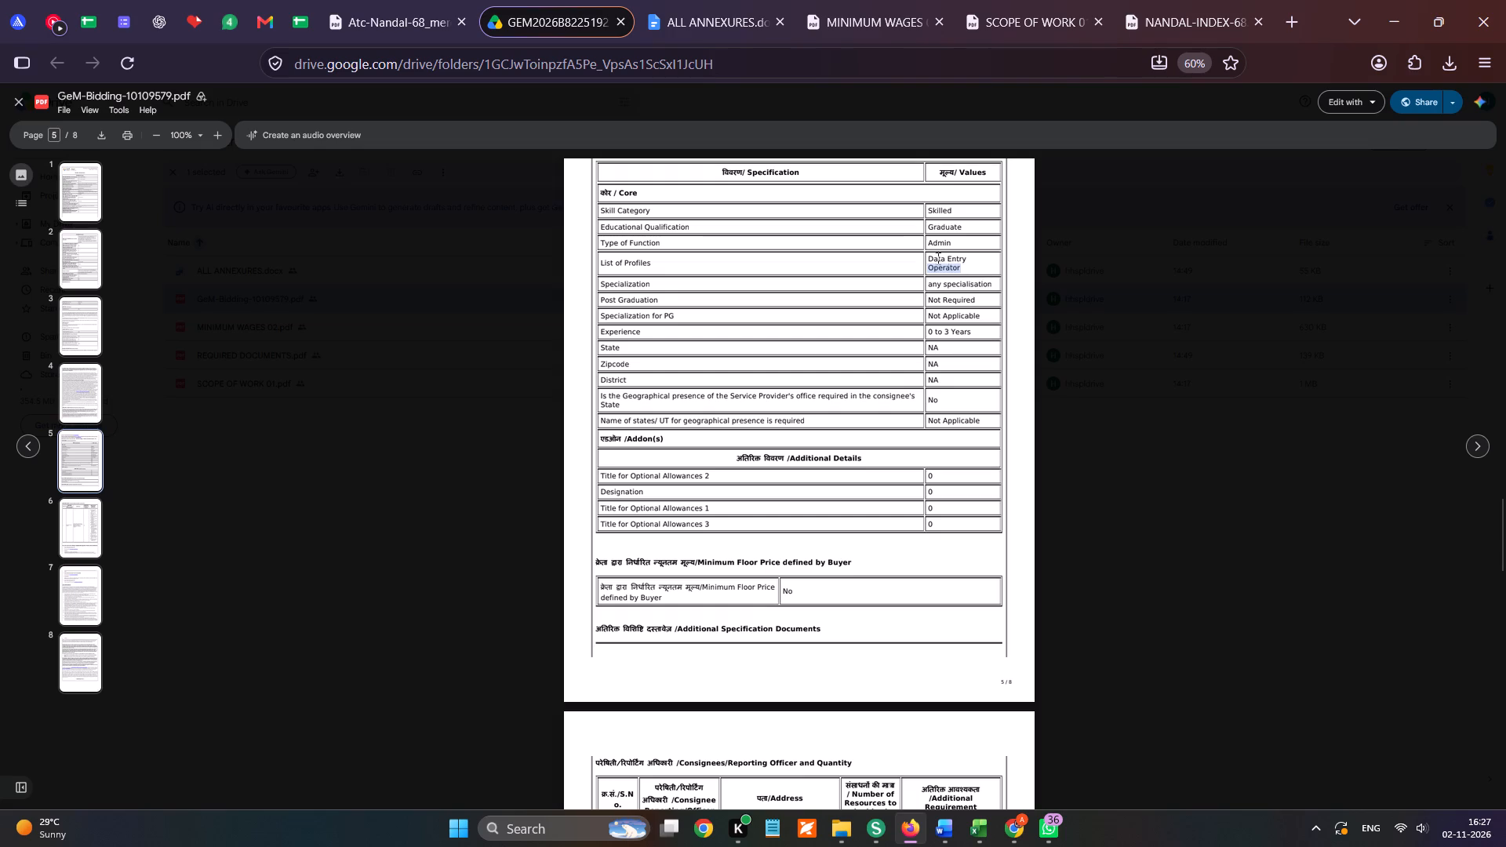
pyautogui.moveTo(929, 256); pyautogui.dragTo(954, 264)
pyautogui.hotkey('ctrl', 'c')
pyautogui.hotkey('ctrl', 'c')
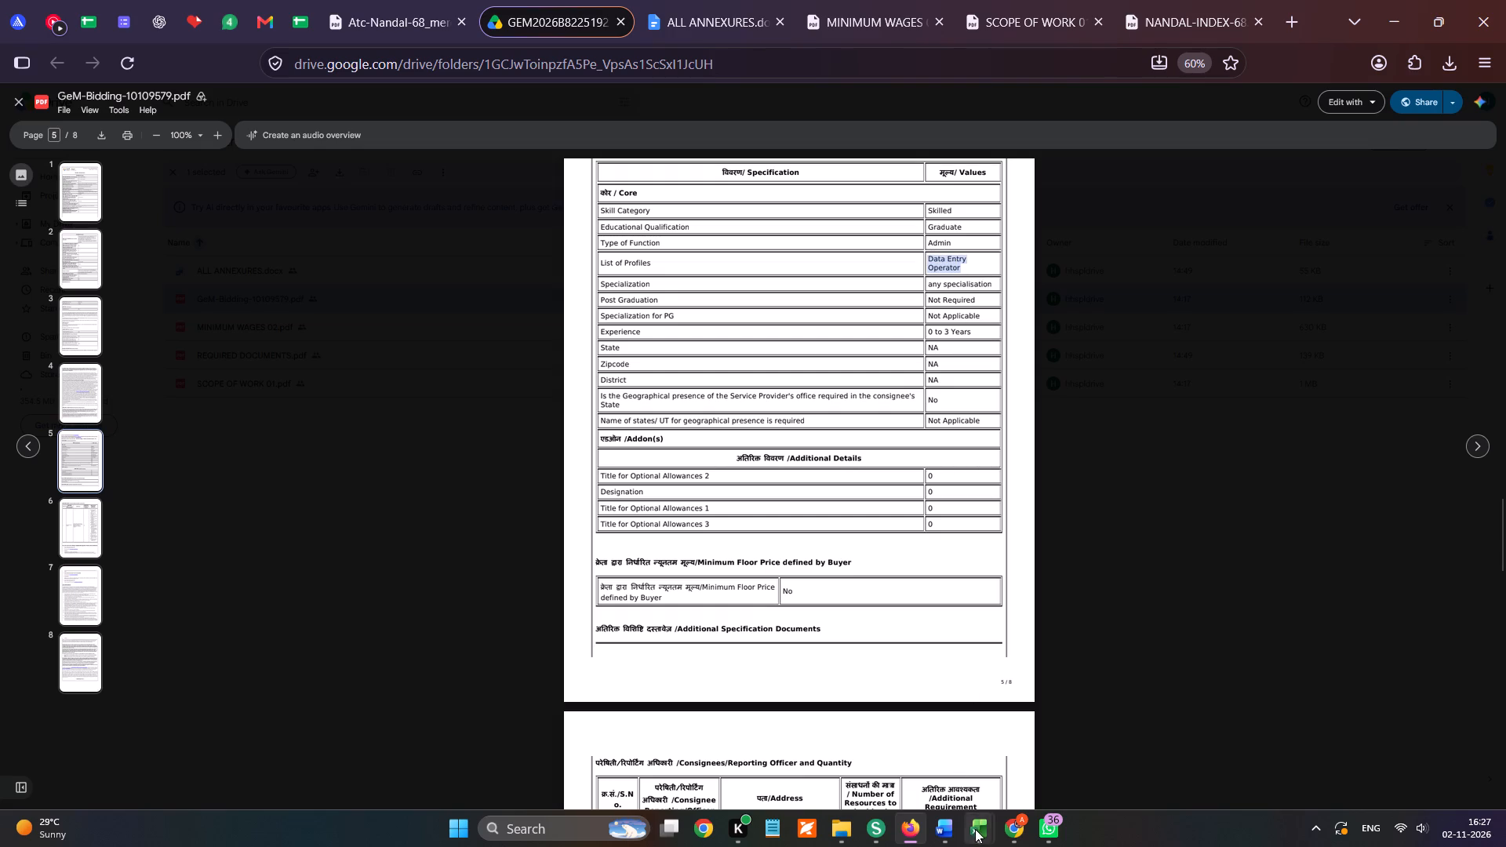
# In Excel's financial breakup workbook, replace the first category on the DAILY sheet with the copied profile name and turn off text wrapping.
pyautogui.click(975, 829)
pyautogui.click(1029, 755)
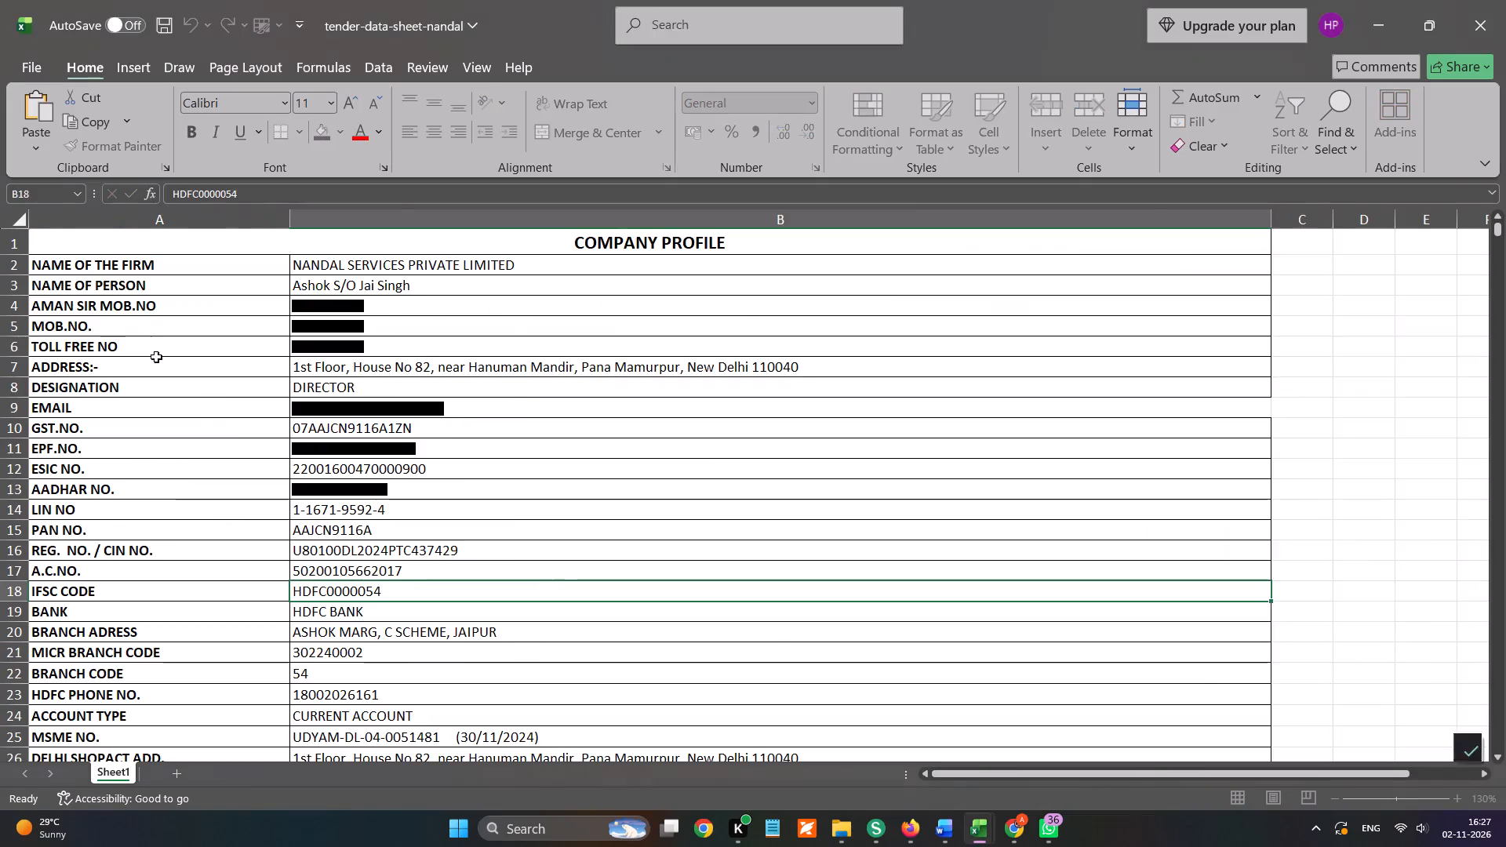
pyautogui.click(155, 326)
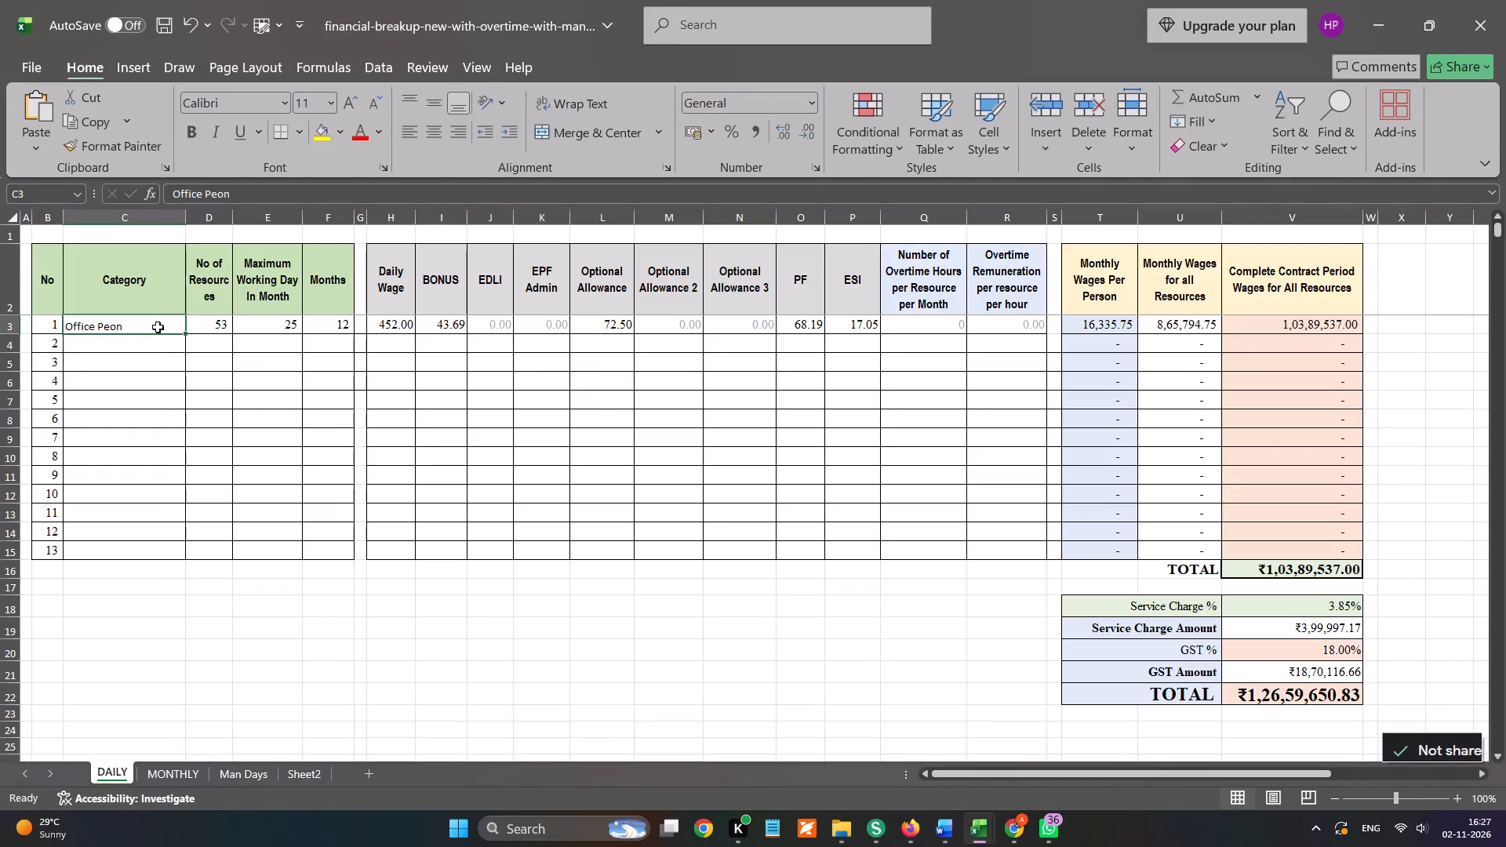
pyautogui.doubleClick(155, 325)
pyautogui.click(141, 380)
pyautogui.click(155, 332)
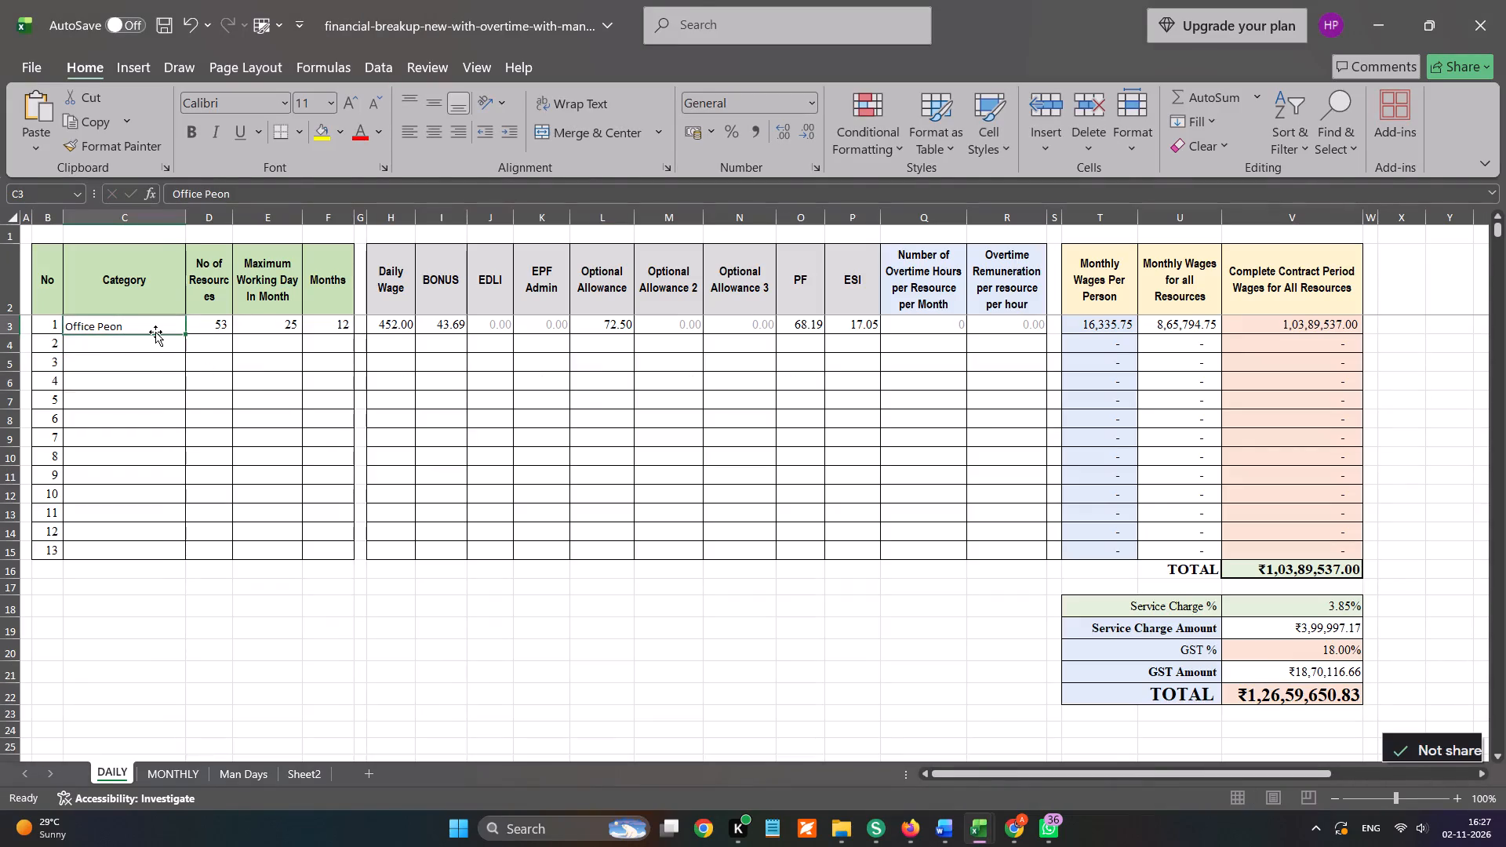
pyautogui.press('BackSpace')
pyautogui.doubleClick(155, 332)
pyautogui.hotkey('ctrl', 'v')
pyautogui.click(144, 356)
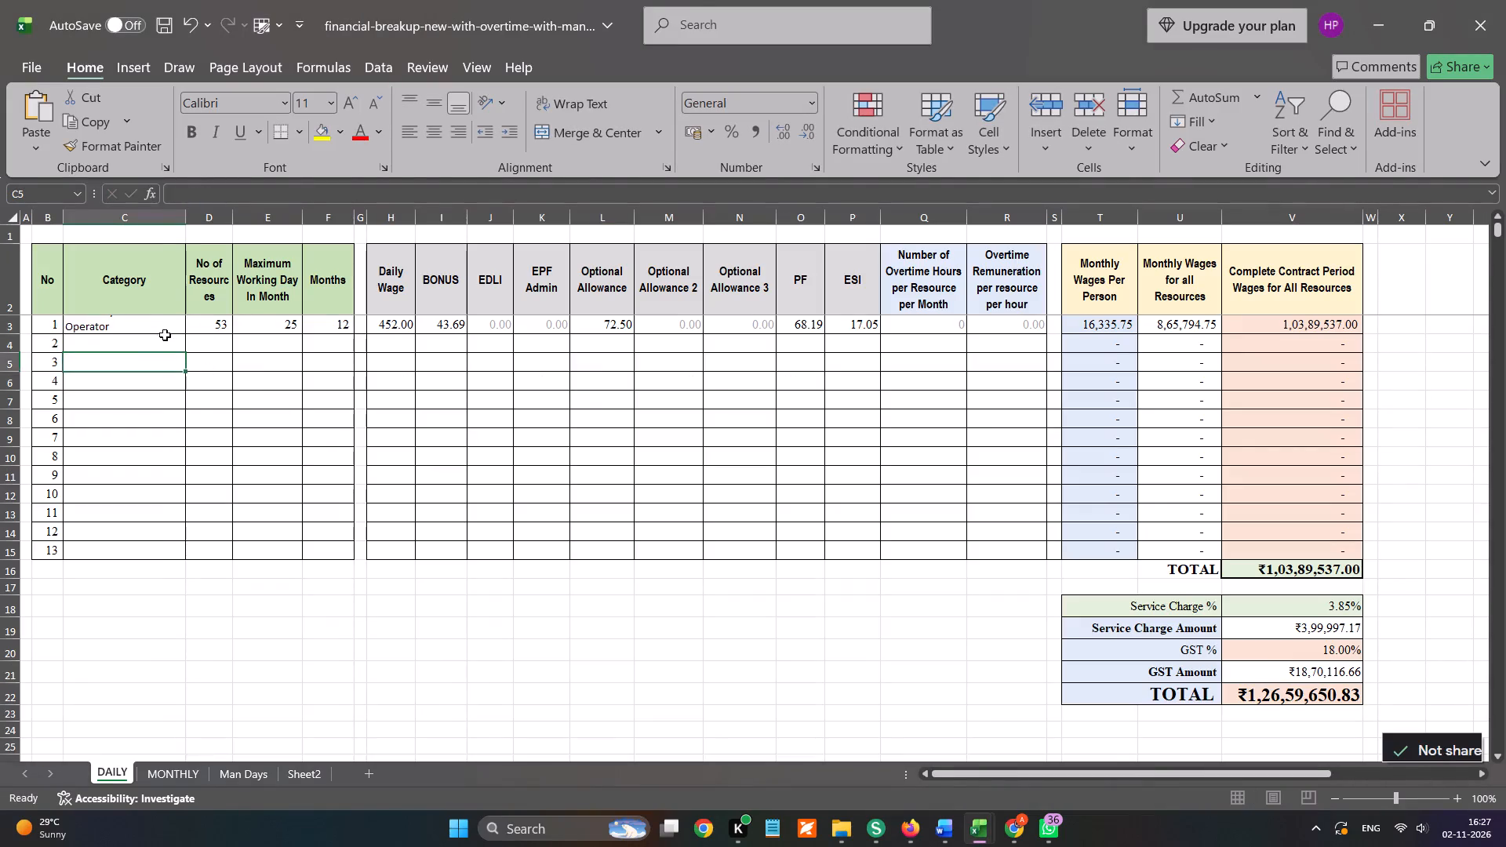
pyautogui.click(154, 319)
pyautogui.click(566, 104)
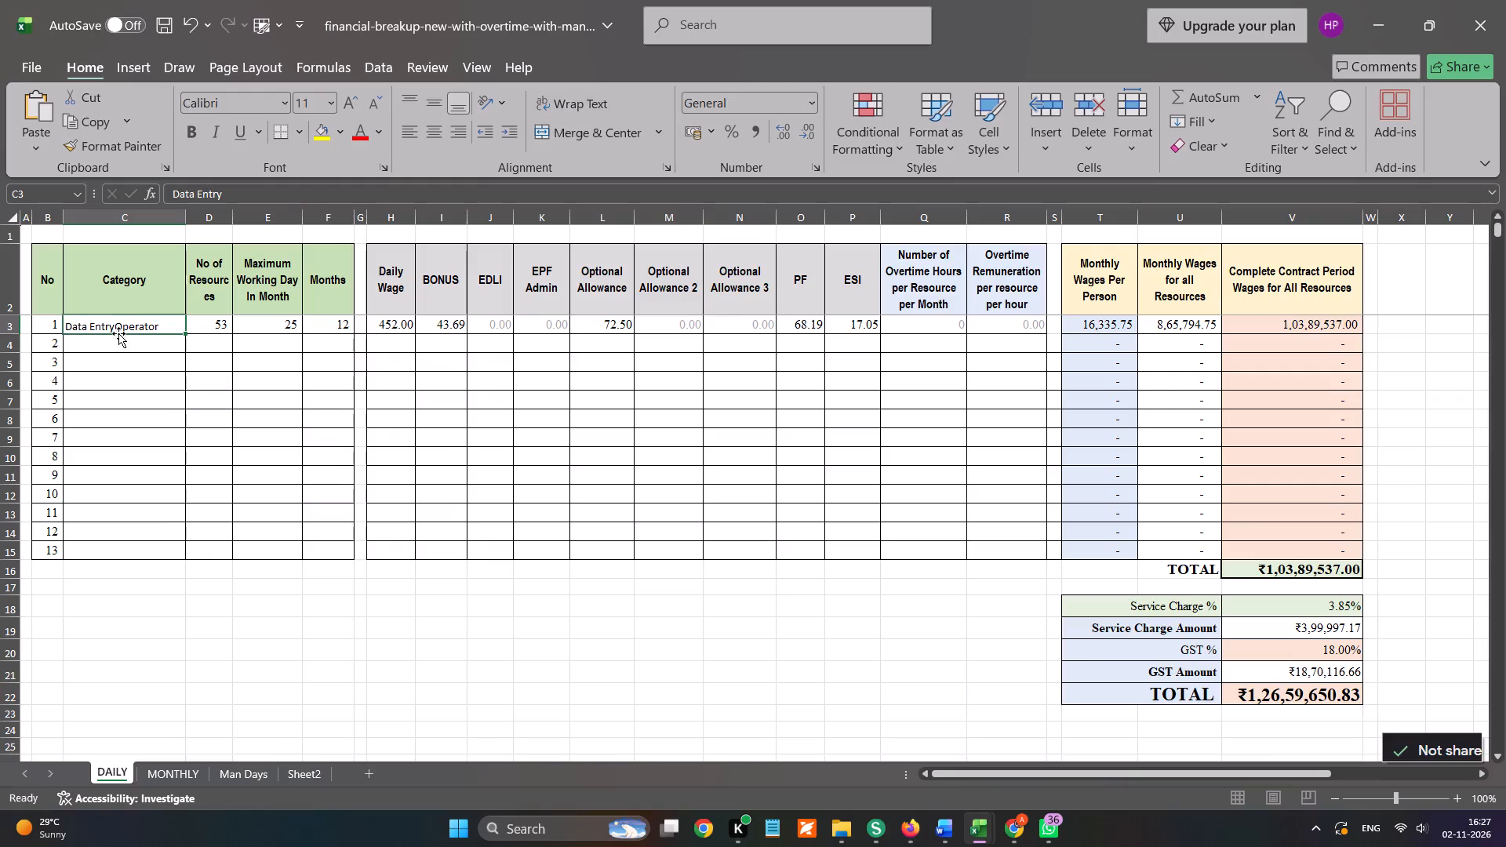
# Insert the missing space so the category reads Data Entry Operator, and turn its text wrapping off again.
pyautogui.doubleClick(118, 333)
pyautogui.doubleClick(115, 325)
pyautogui.press('space')
pyautogui.click(126, 371)
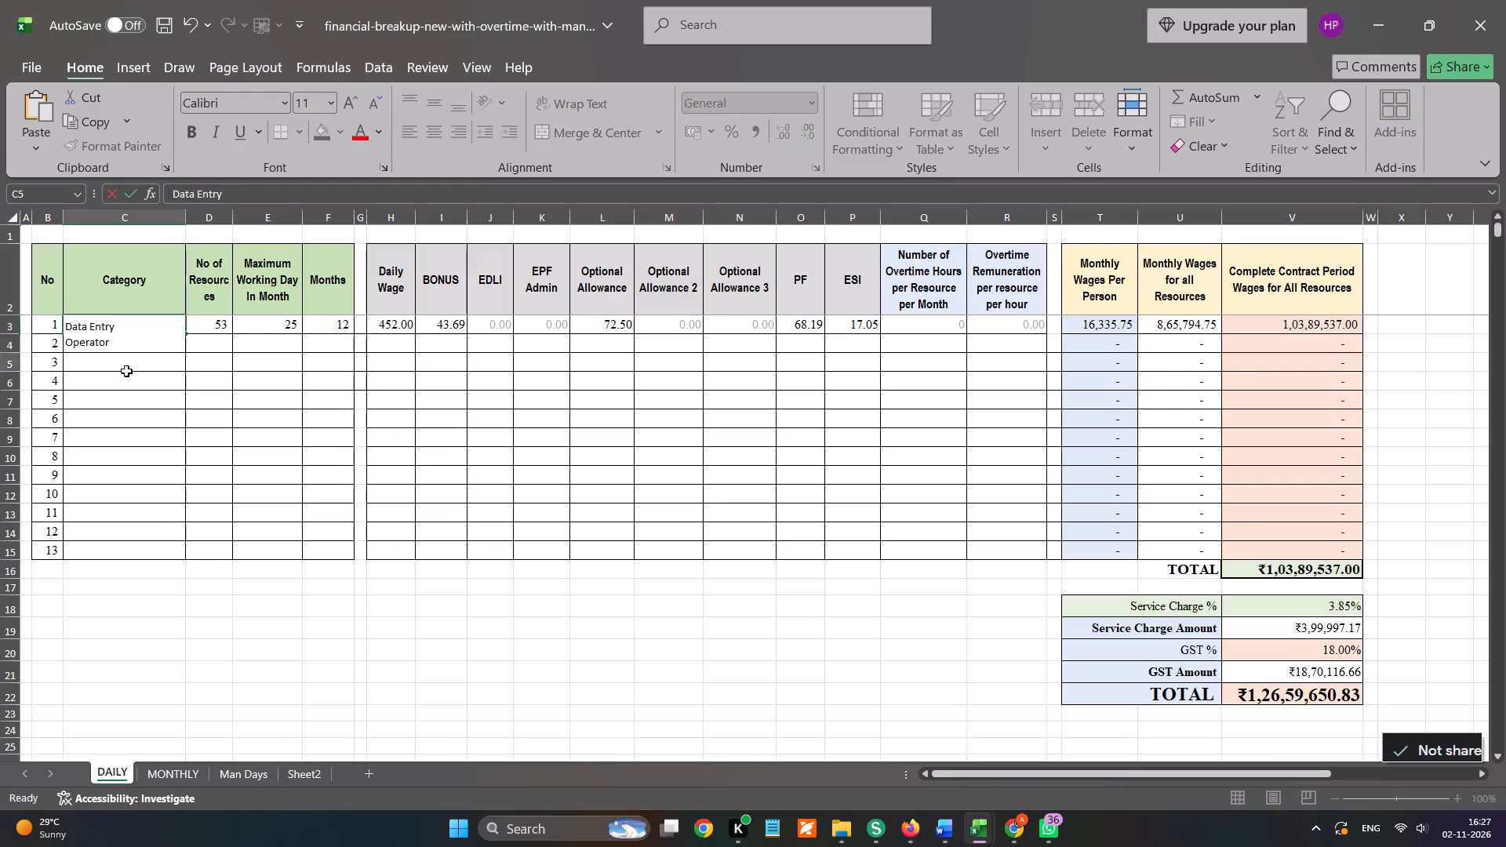
pyautogui.click(141, 325)
pyautogui.click(578, 103)
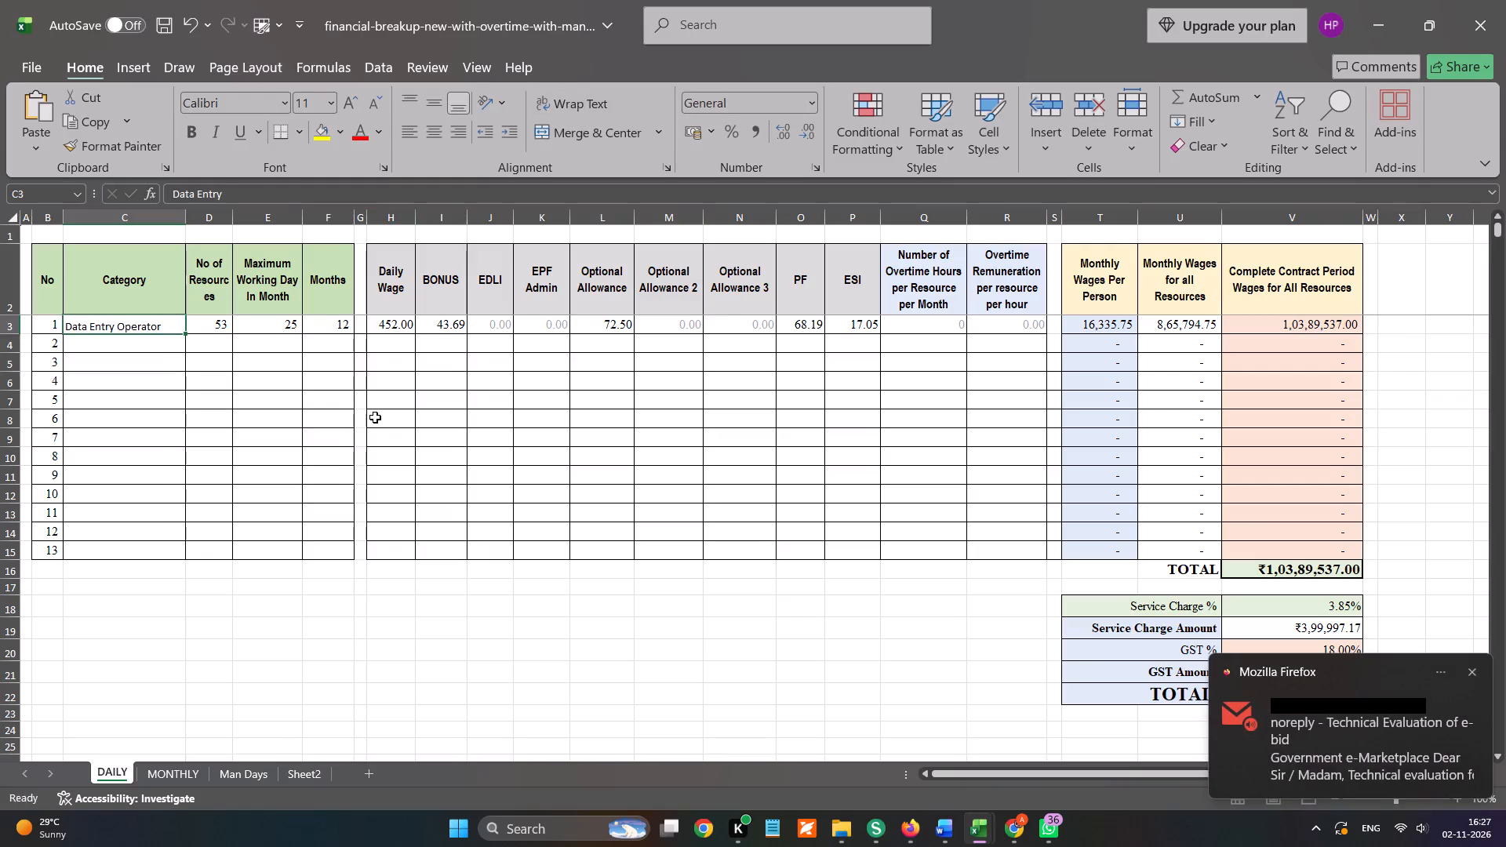
# Using the bid PDF in Firefox, set row 1 in Excel to 25 resources, 26 maximum working days in month, and 24 months.
pyautogui.click(219, 326)
pyautogui.hotkey('alt', 'Tab')
pyautogui.hotkey('alt', 'Tab')
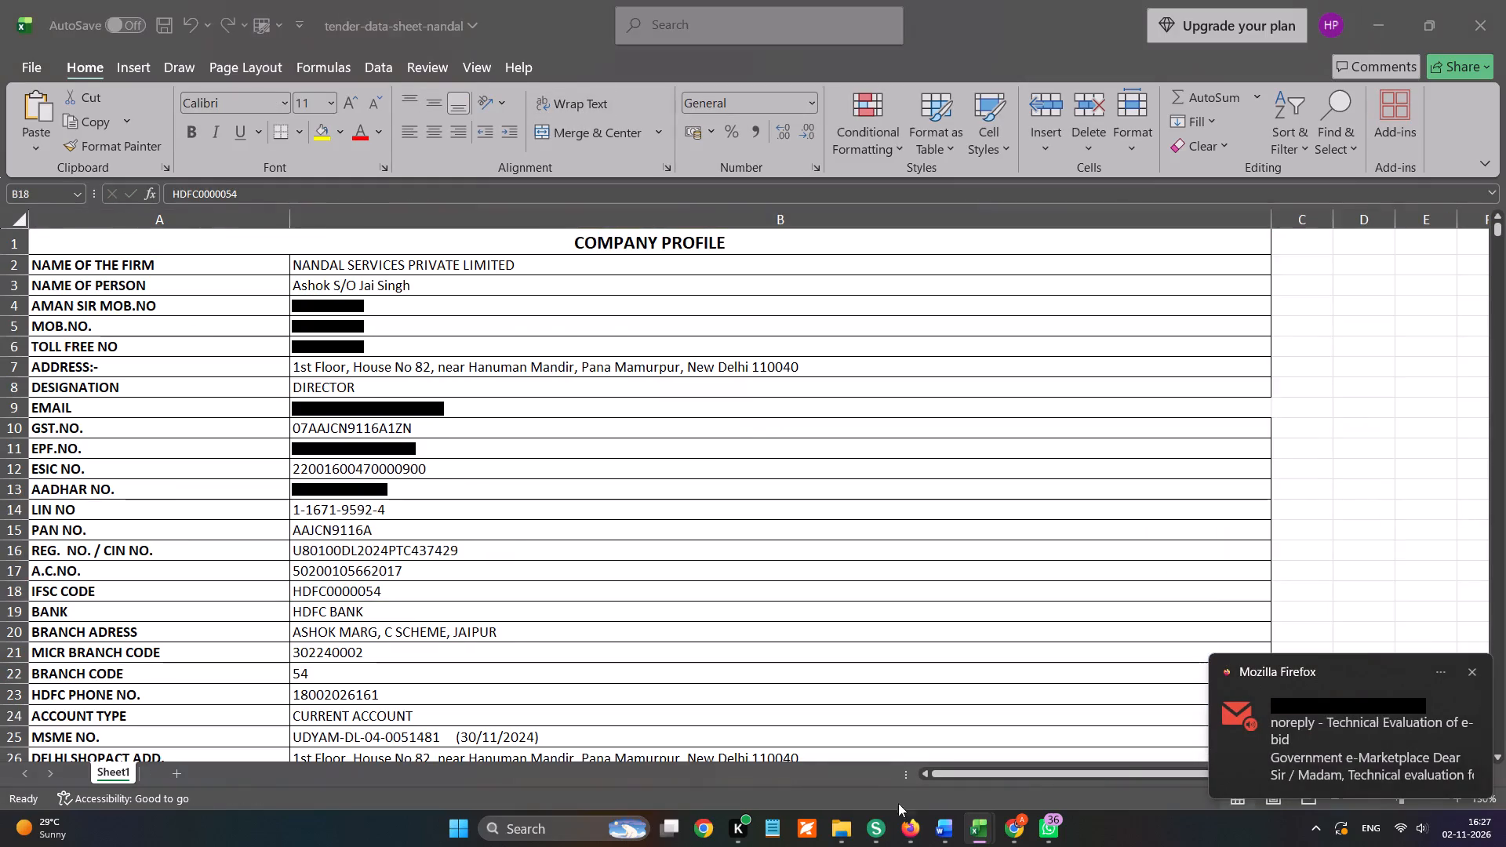
pyautogui.click(901, 830)
pyautogui.scroll(-3, 950, 474)
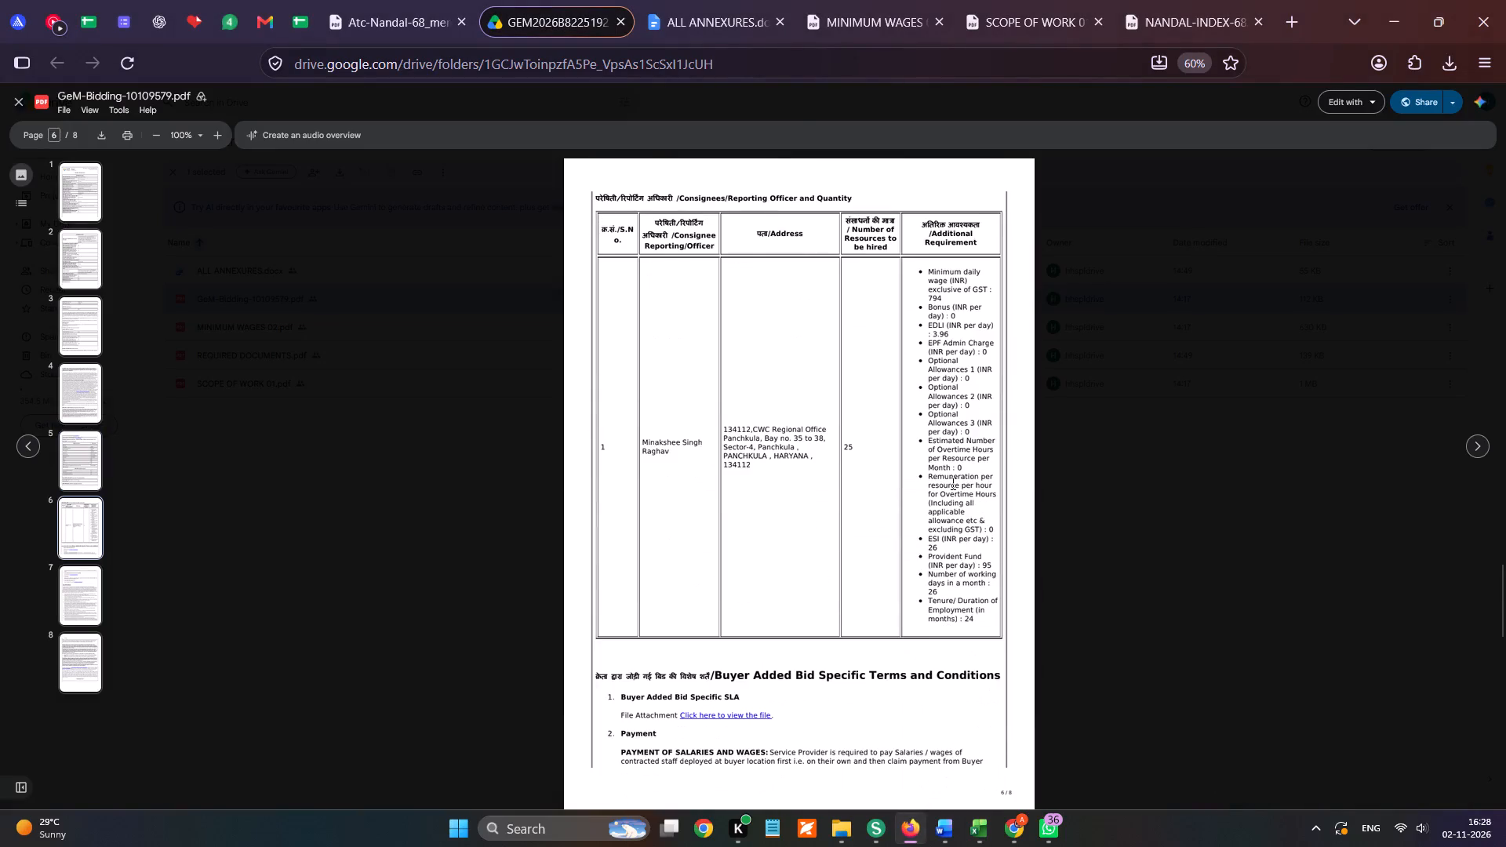
pyautogui.hotkey('alt', 'Tab')
pyautogui.write('25')
pyautogui.press('Right')
pyautogui.hotkey('alt', 'Tab')
pyautogui.hotkey('alt', 'Tab')
pyautogui.press('6')
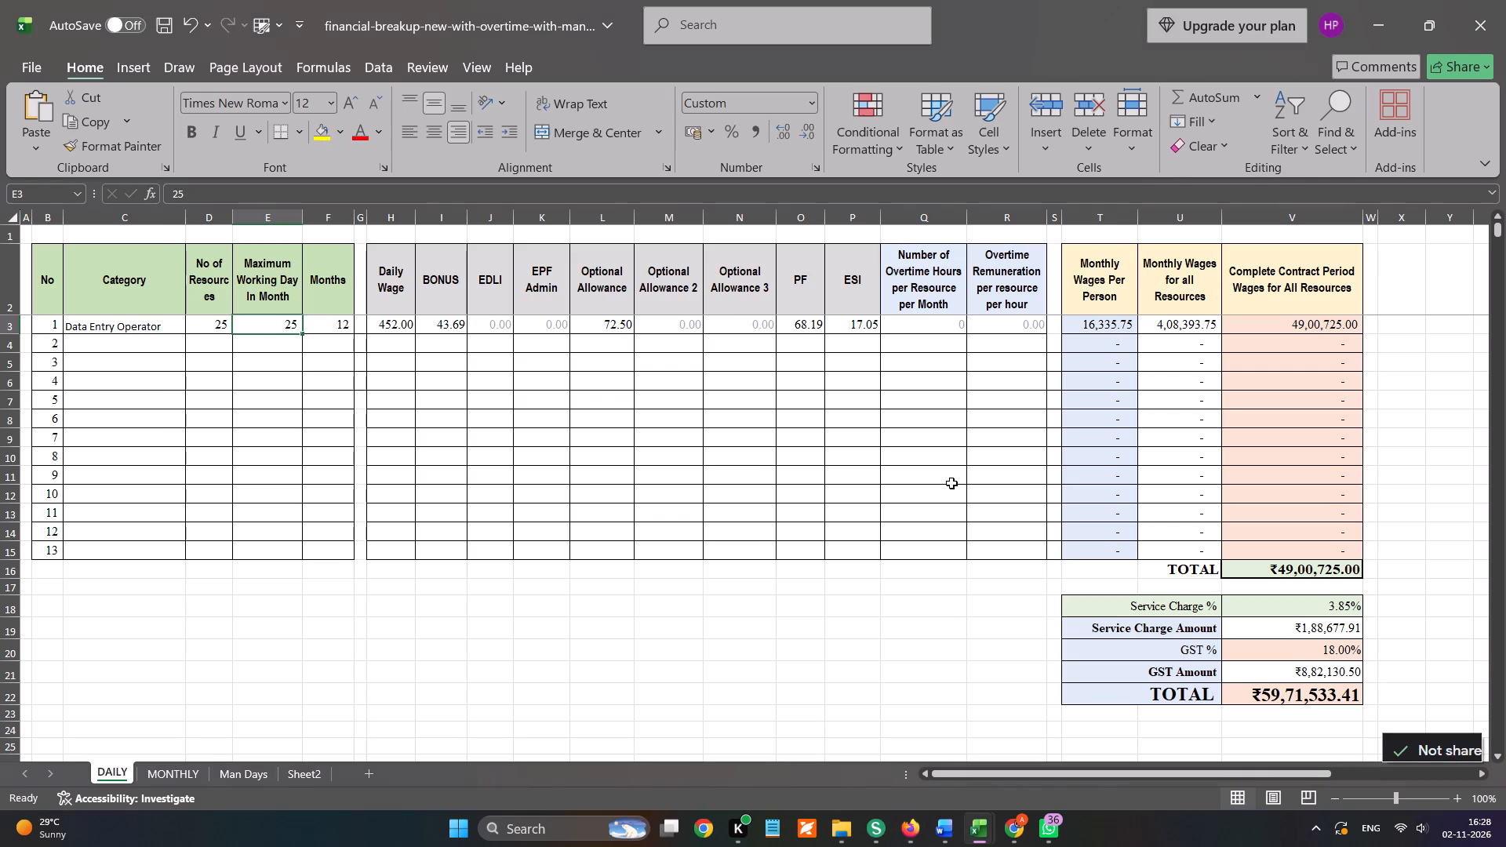
pyautogui.press('BackSpace')
pyautogui.write('26')
pyautogui.press('Right')
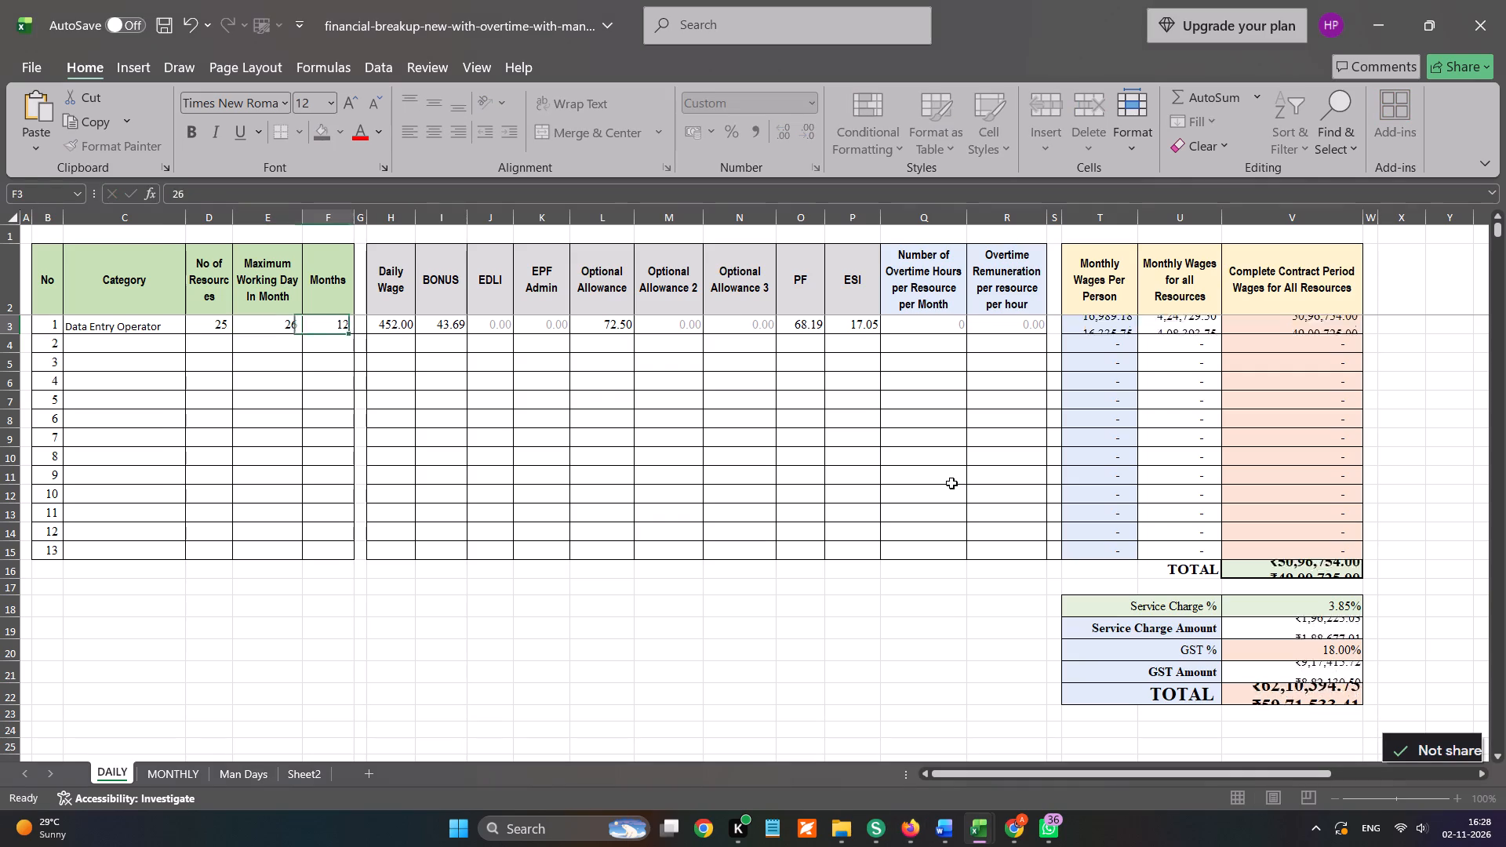
pyautogui.write('24')
pyautogui.press('Right')
pyautogui.press('Right')
# Referring to the bid PDF, set row 1's daily wage to 794, bonus to 0, EDLI to 3.96, and EPF Admin to 3.96.
pyautogui.hotkey('alt', 'Tab')
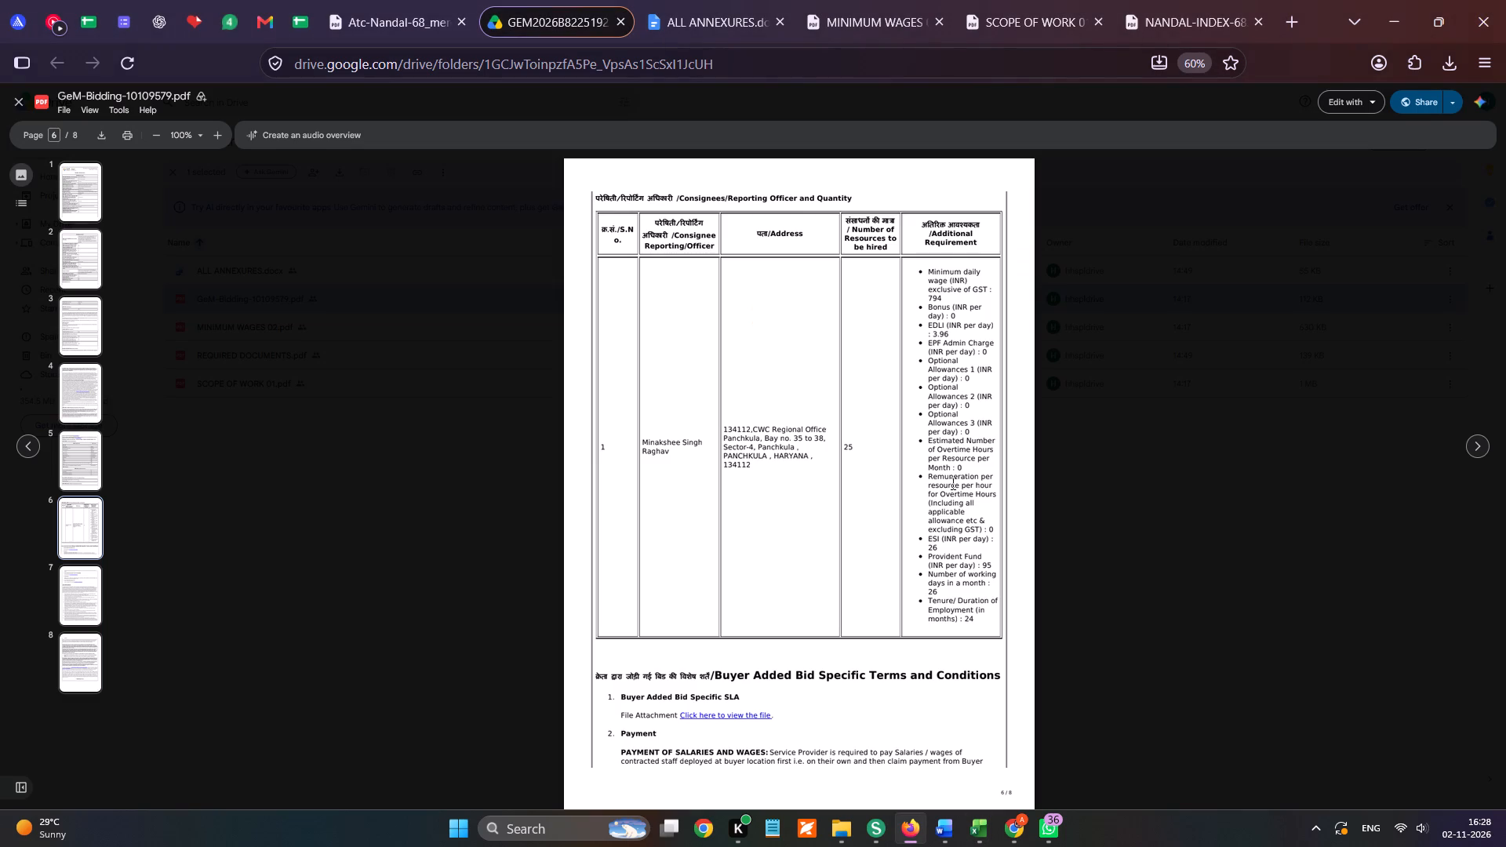
pyautogui.hotkey('alt', 'Tab')
pyautogui.write('794')
pyautogui.press('Right')
pyautogui.hotkey('alt', 'Tab')
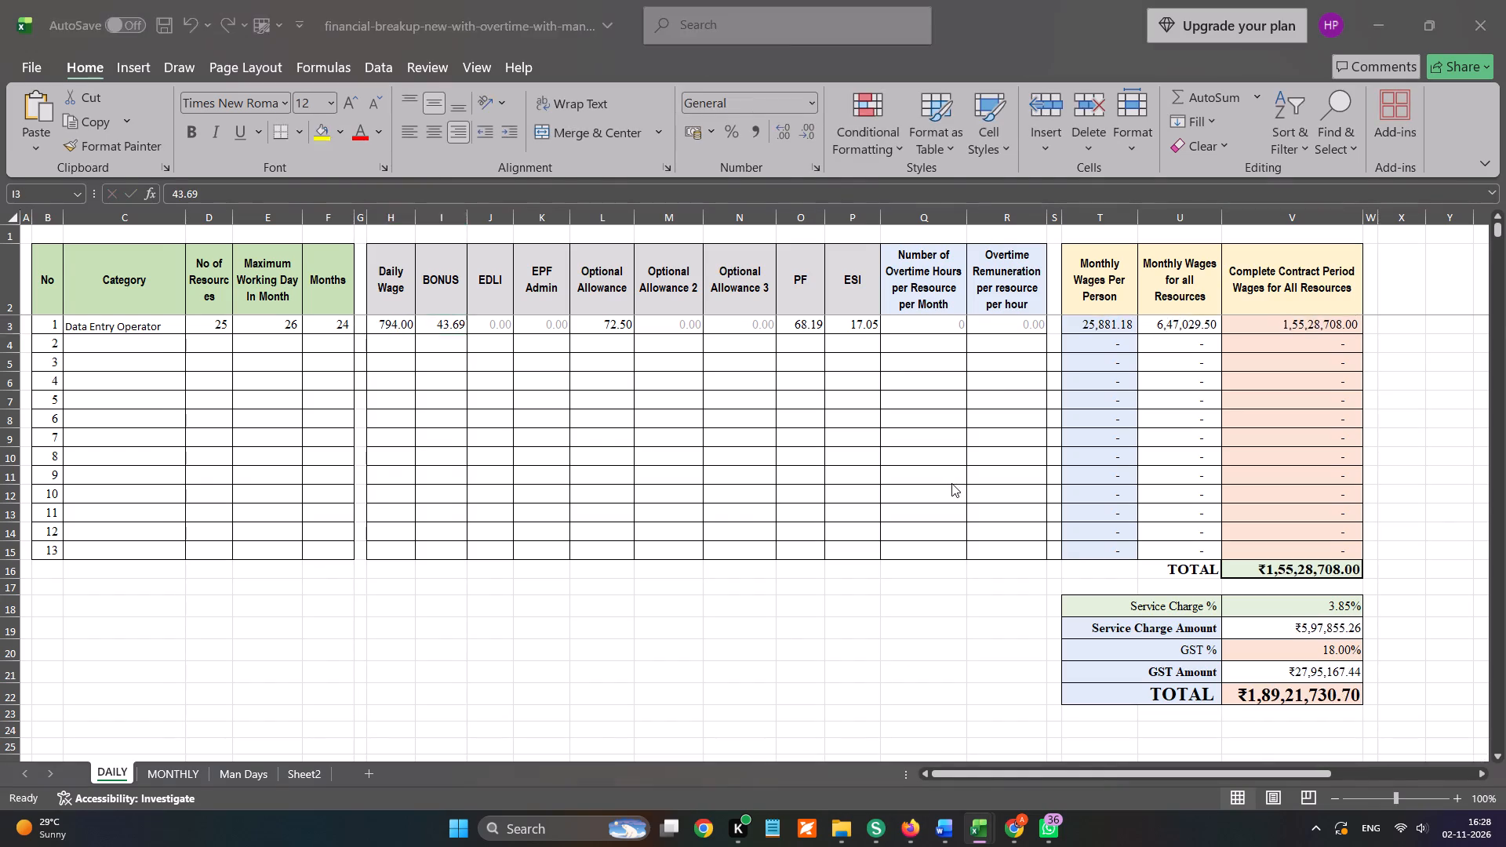
pyautogui.hotkey('alt', 'Tab')
pyautogui.press('0')
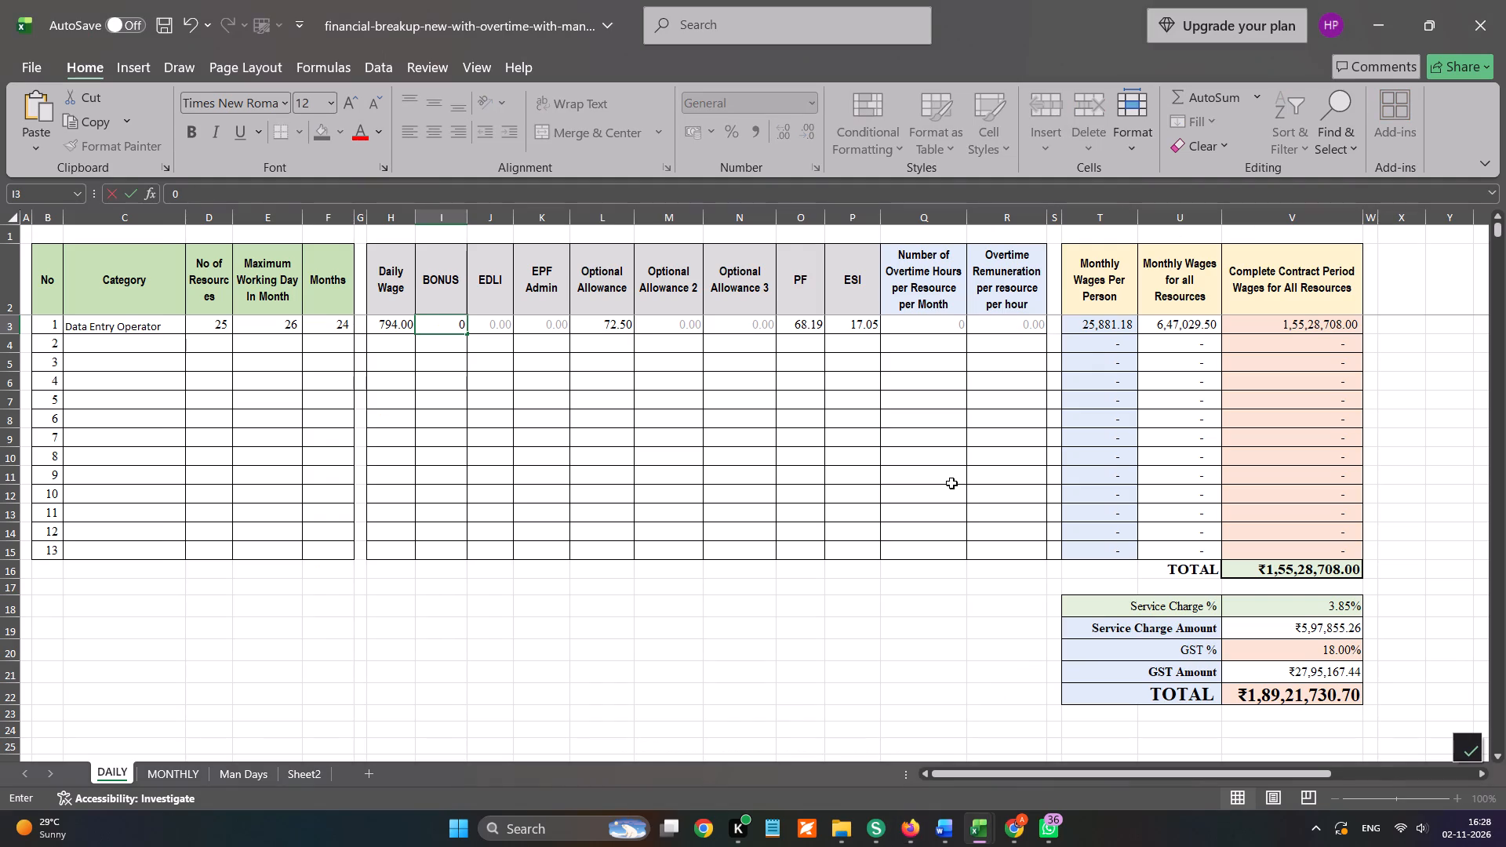
pyautogui.press('Right')
pyautogui.write('3.96')
pyautogui.press('Right')
pyautogui.write('3.96')
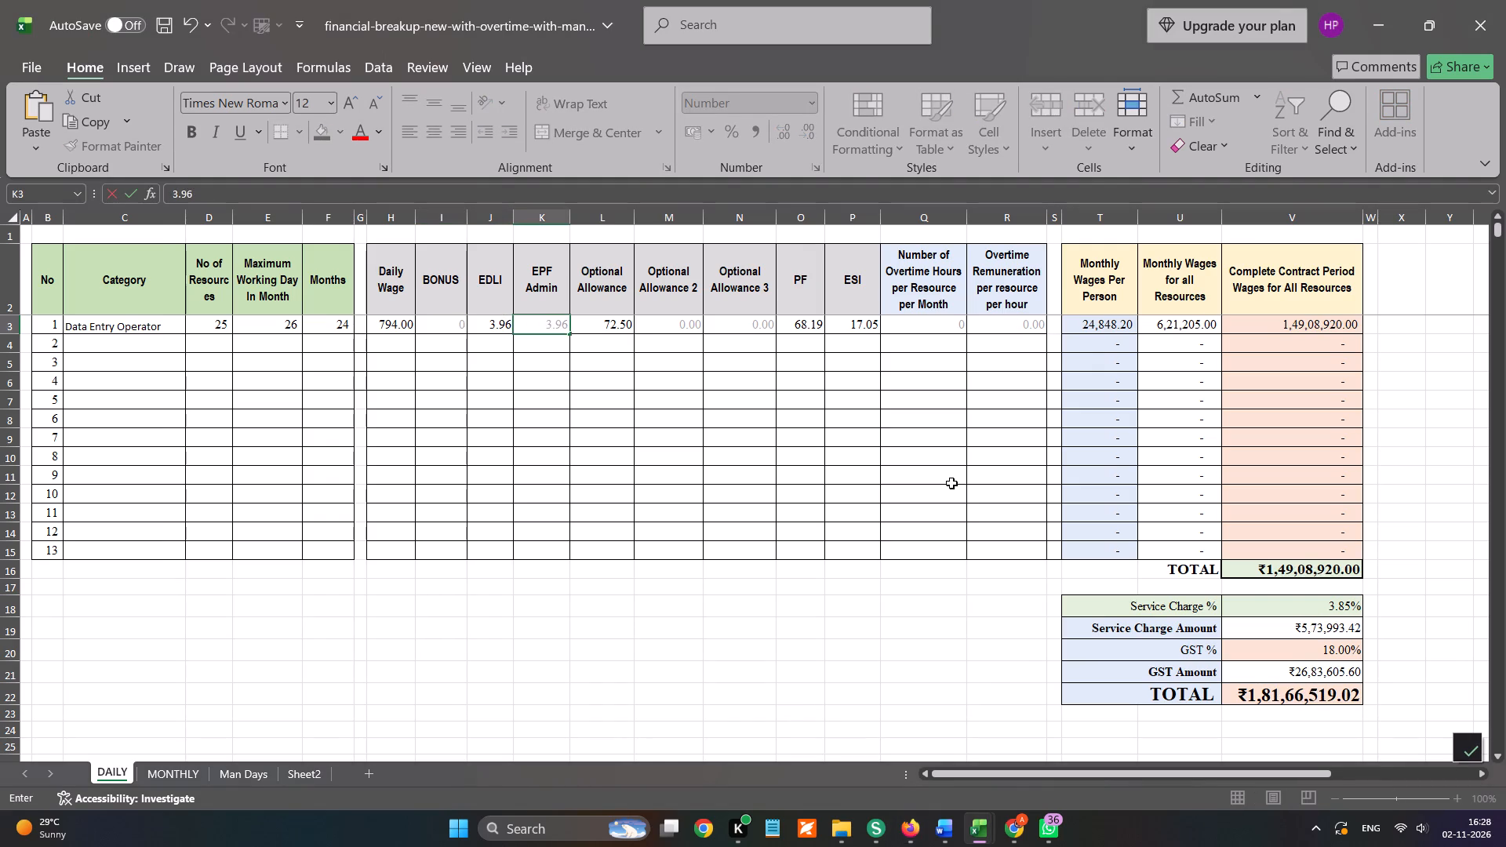
pyautogui.press('Right')
# Check the allowances in the bid PDF and set all three Optional Allowance values in row 1 to 0.
pyautogui.hotkey('alt', 'Tab')
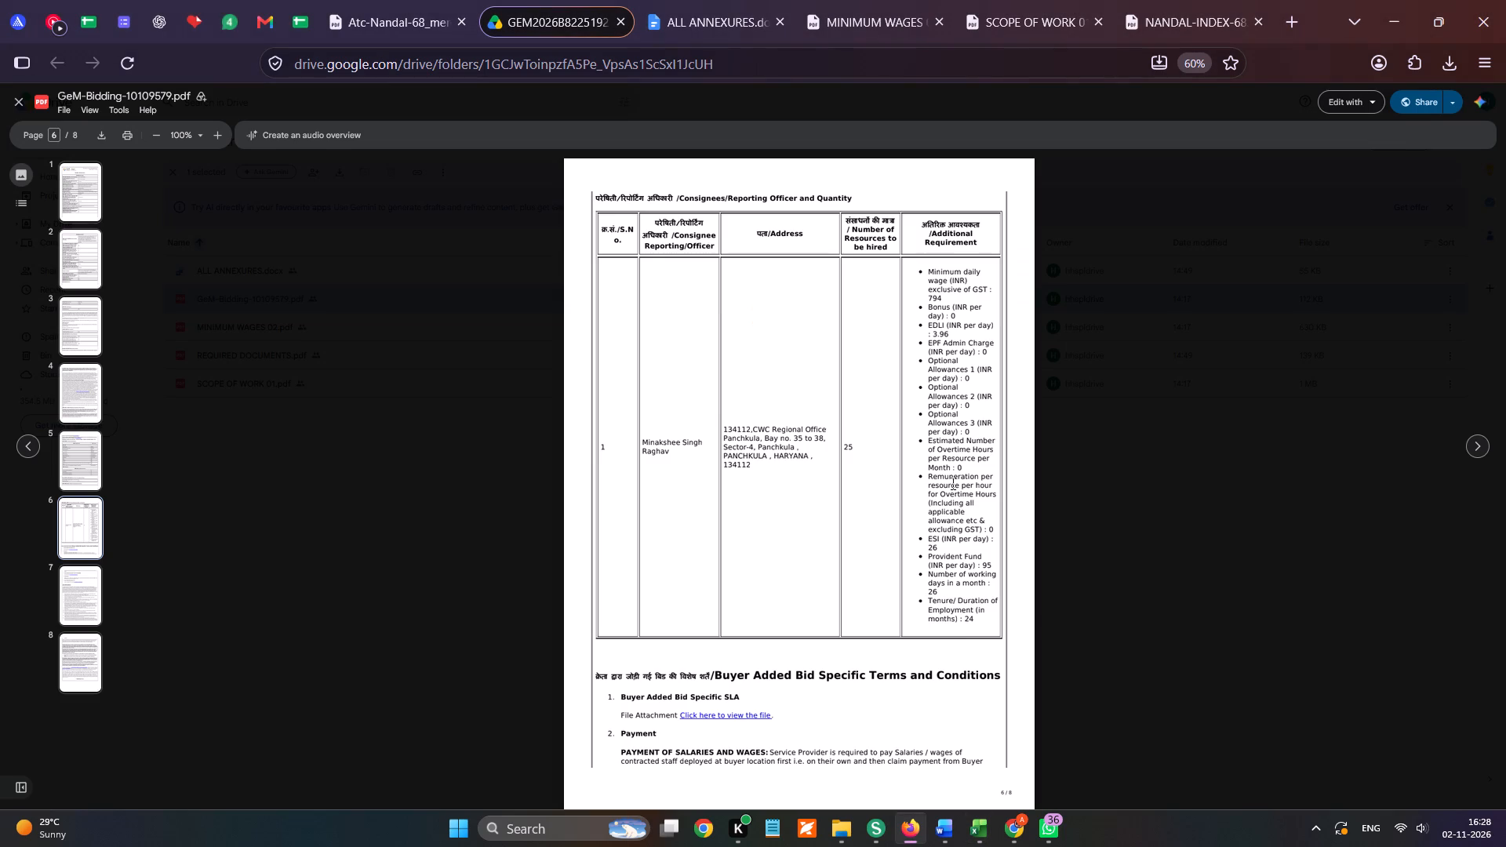
pyautogui.hotkey('alt', 'Tab')
pyautogui.press('0')
pyautogui.press('Right')
pyautogui.press('0')
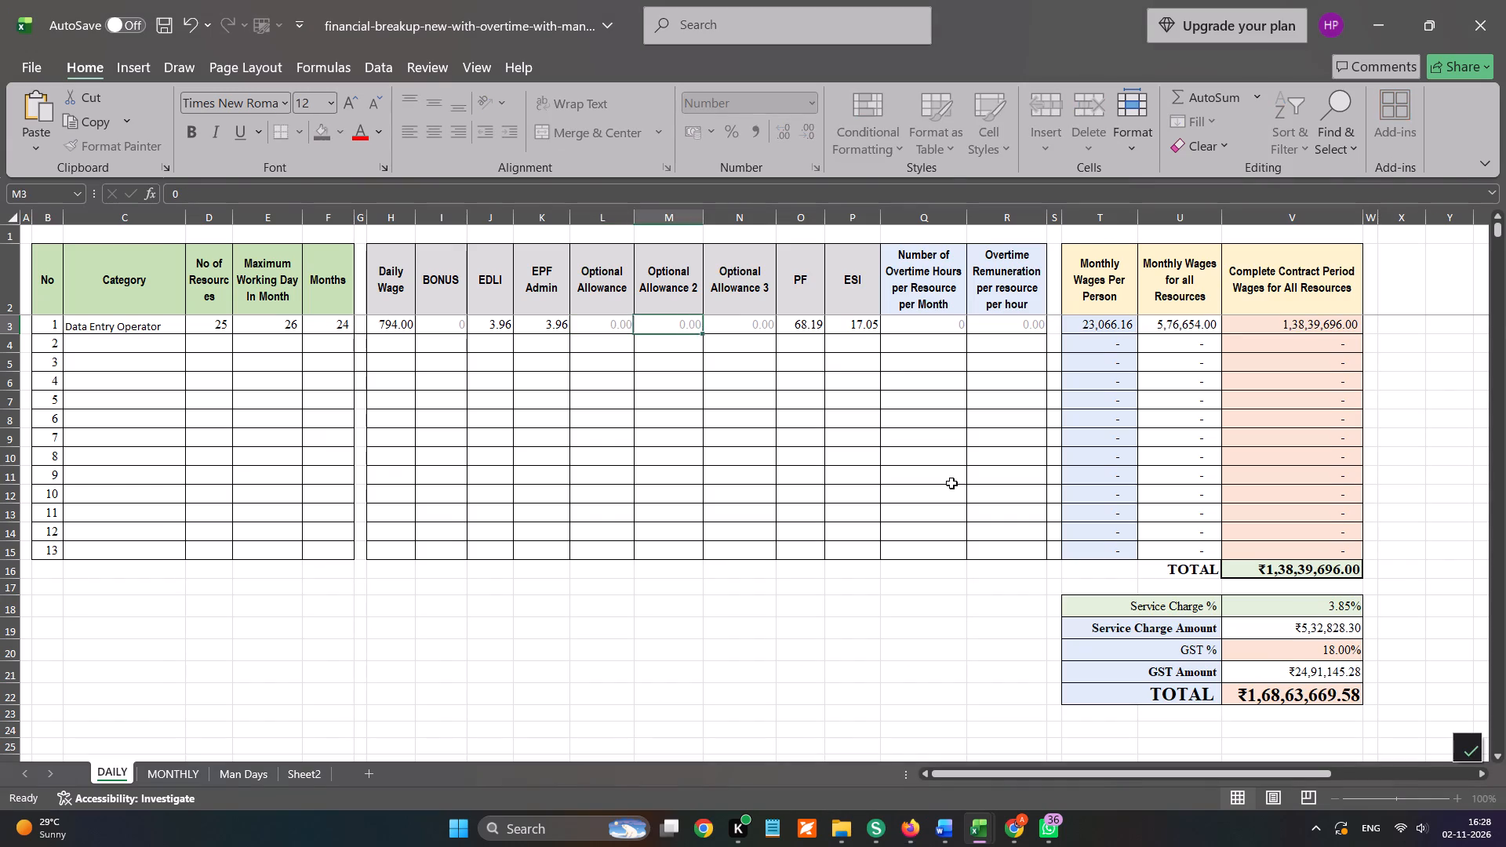
pyautogui.press('Right')
pyautogui.press('0')
pyautogui.press('Right')
# Set row 1's PF to 95 and ESI to 26, checking the amounts against the bid PDF.
pyautogui.press('0')
pyautogui.press('Right')
pyautogui.press('Left')
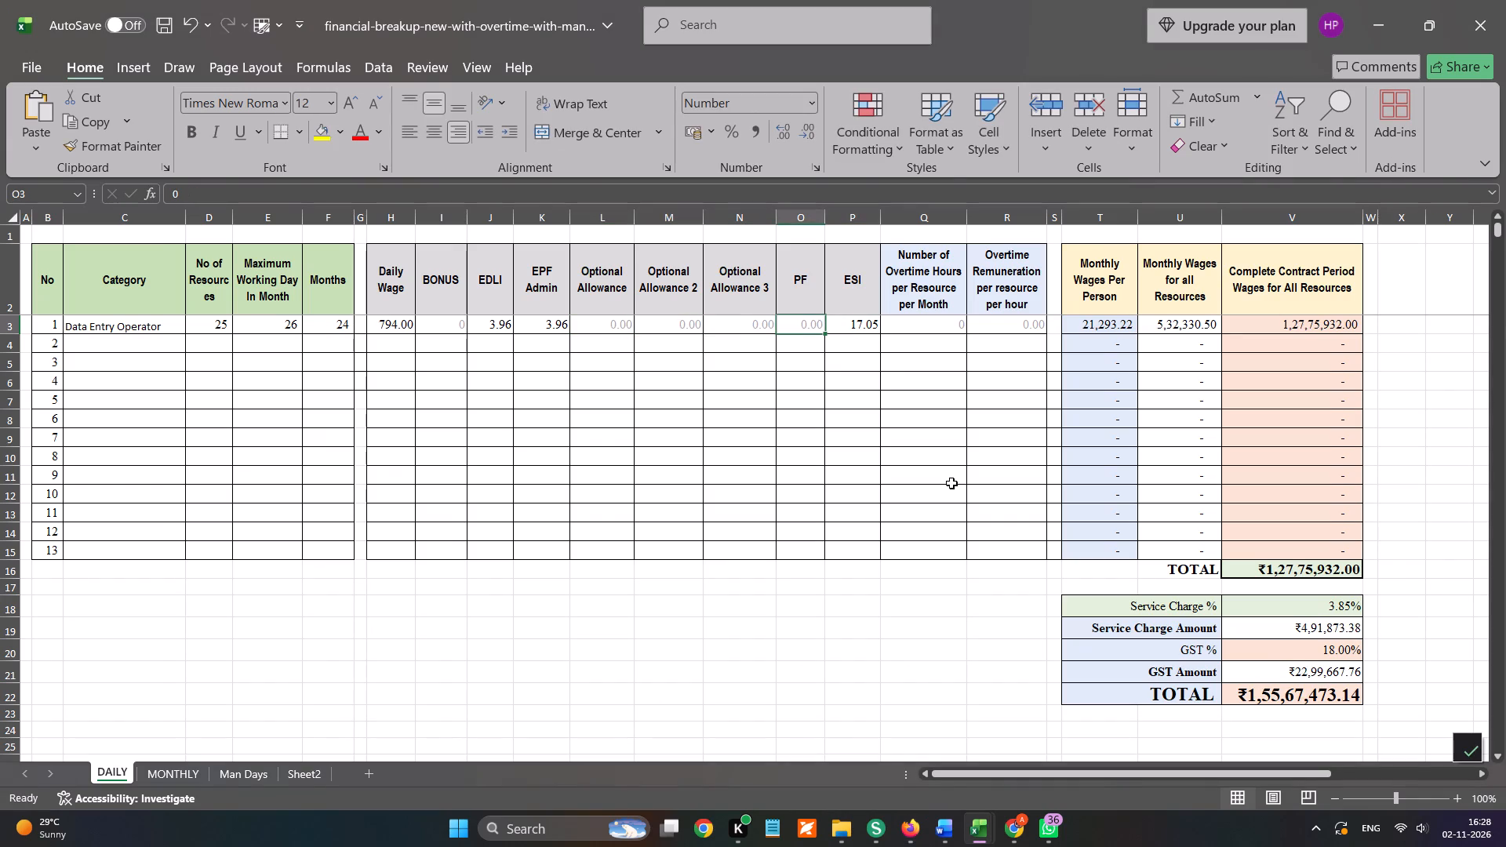
pyautogui.write('95')
pyautogui.press('Right')
pyautogui.hotkey('alt', 'Tab')
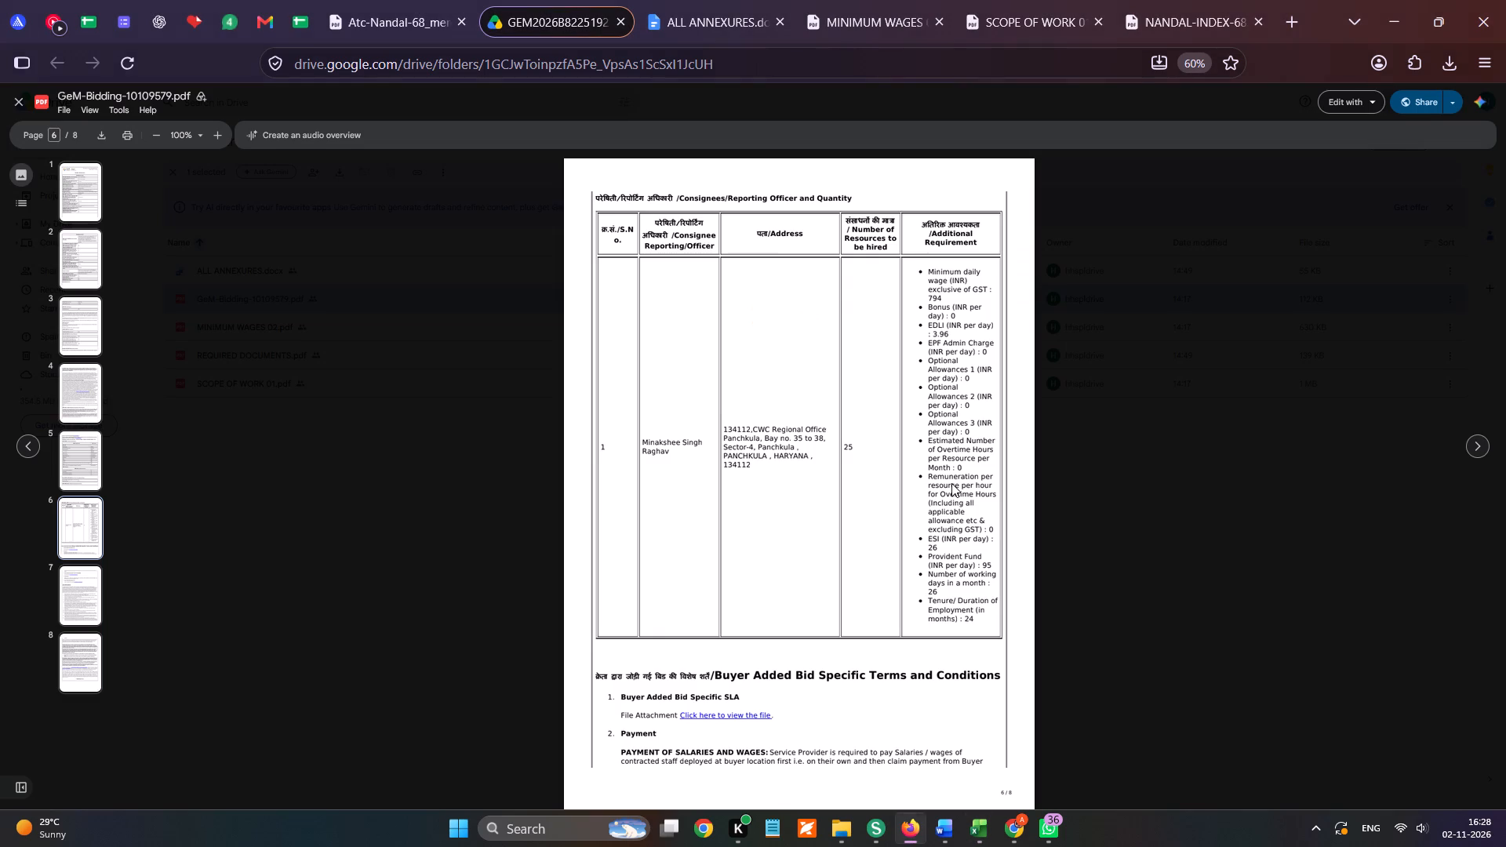
pyautogui.hotkey('alt', 'Tab')
pyautogui.write('26')
pyautogui.press('Right')
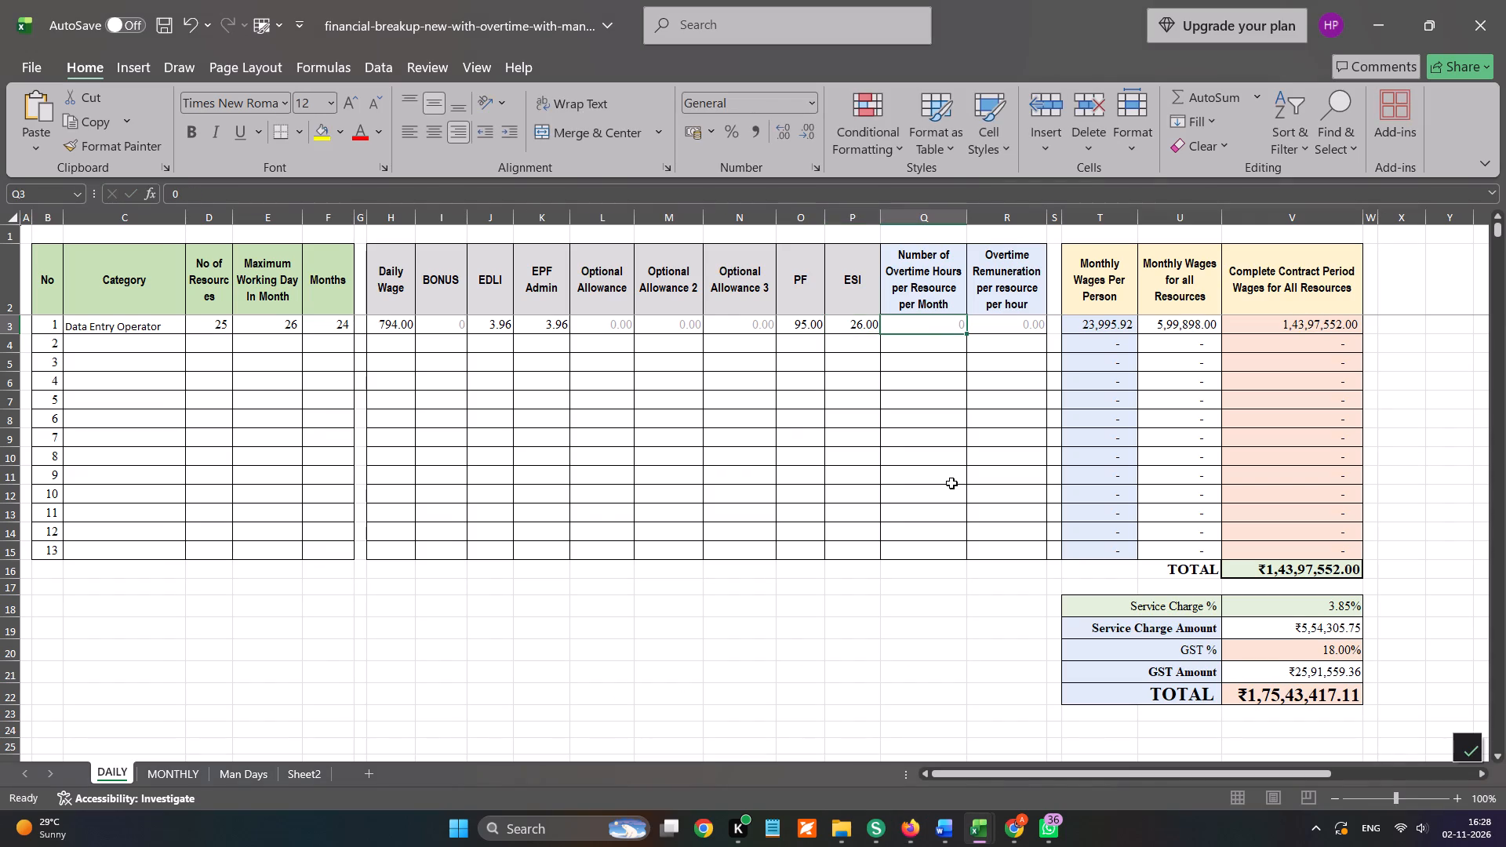
# Set row 1's overtime hours per resource per month and overtime remuneration per hour to 0.
pyautogui.press('0')
pyautogui.press('Right')
pyautogui.press('0')
pyautogui.press('Right')
pyautogui.press('Left')
pyautogui.press('Down')
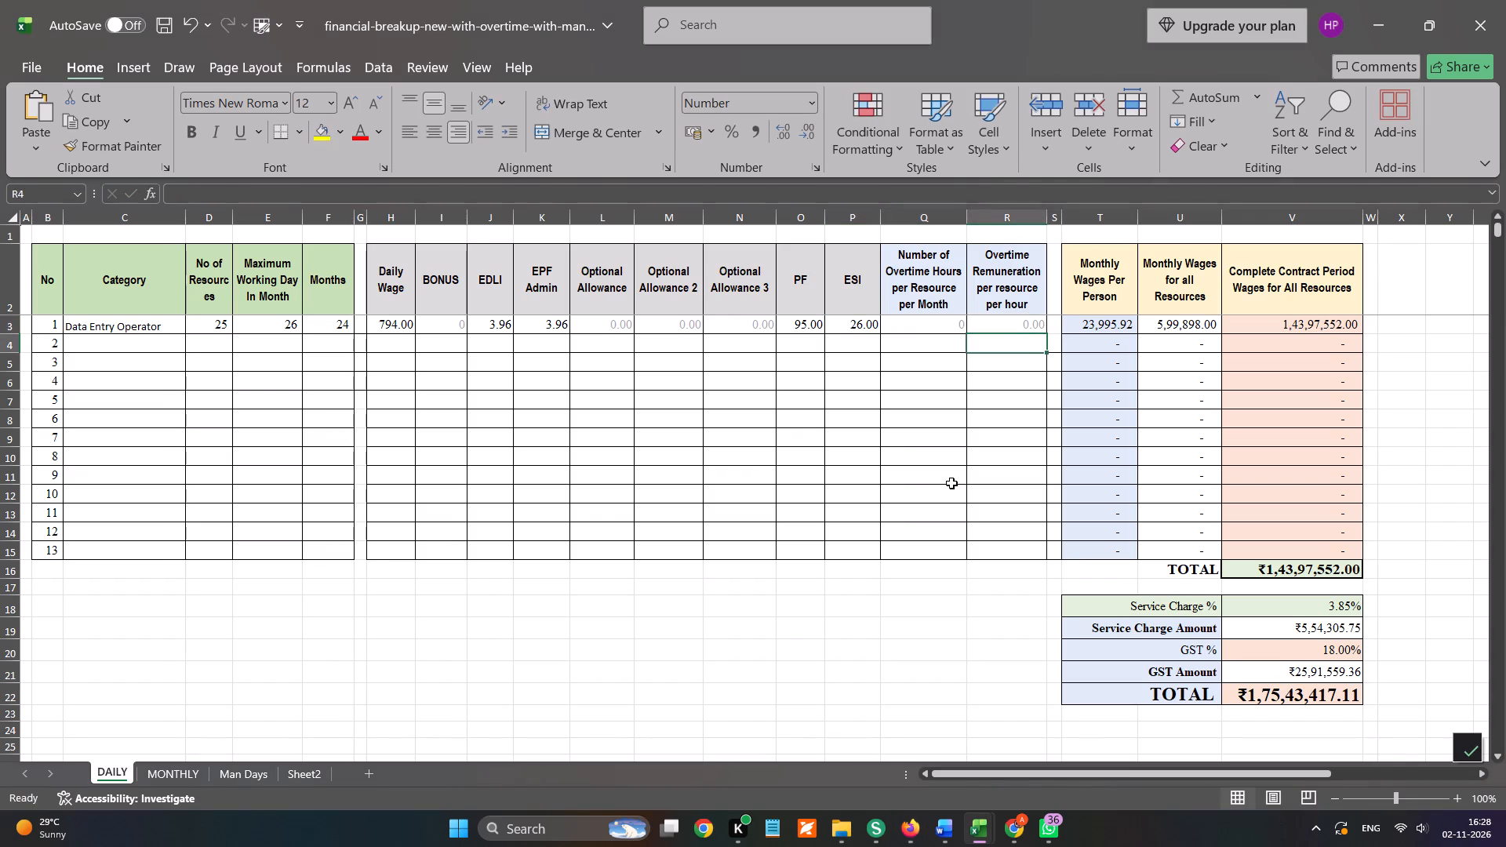
# Compare the price breakup total with the Panchkula bid's value in the tracker and recheck the wage components in the bid PDF.
pyautogui.press('Left')
pyautogui.press('Left')
pyautogui.press('Left')
pyautogui.press('Left')
pyautogui.press('Left')
pyautogui.press('Left')
pyautogui.press('Left')
pyautogui.press('Left')
pyautogui.press('Left')
pyautogui.press('Left')
pyautogui.press('Left')
pyautogui.press('Left')
pyautogui.press('Left')
pyautogui.press('Left')
pyautogui.press('Left')
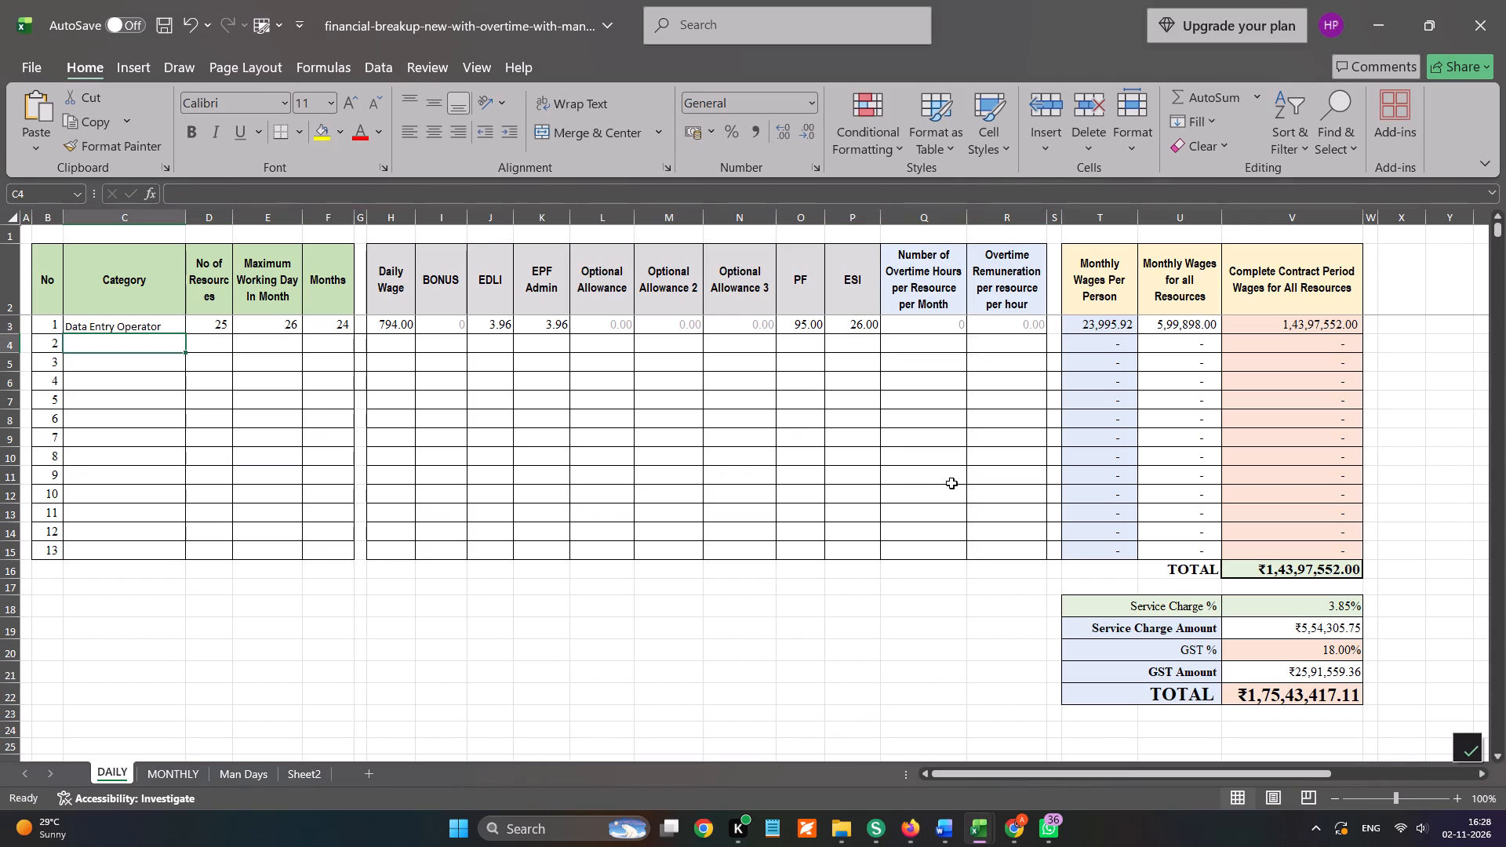
pyautogui.hotkey('alt', 'Tab')
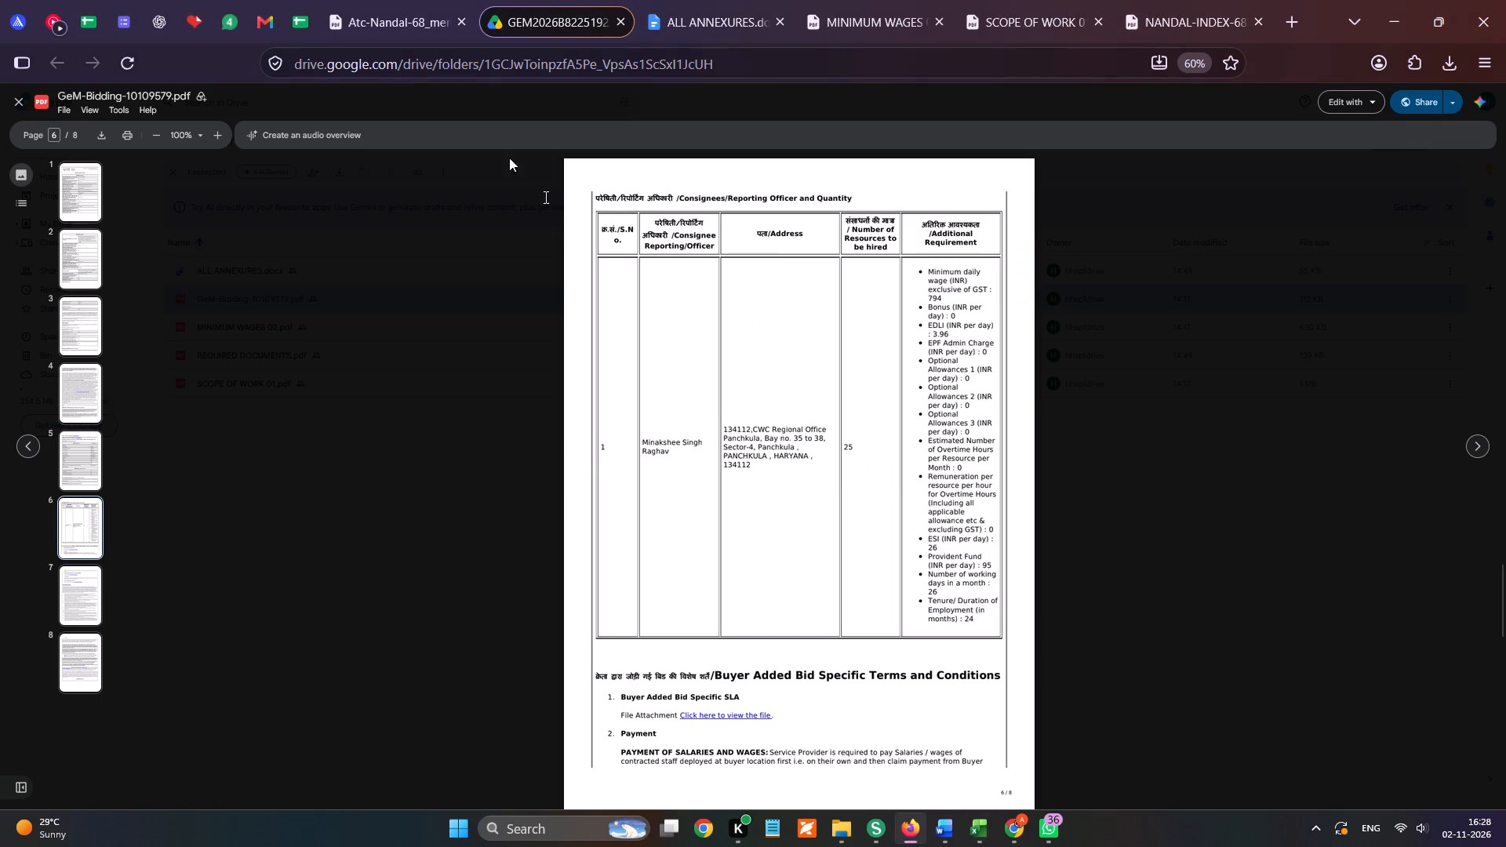
pyautogui.click(307, 8)
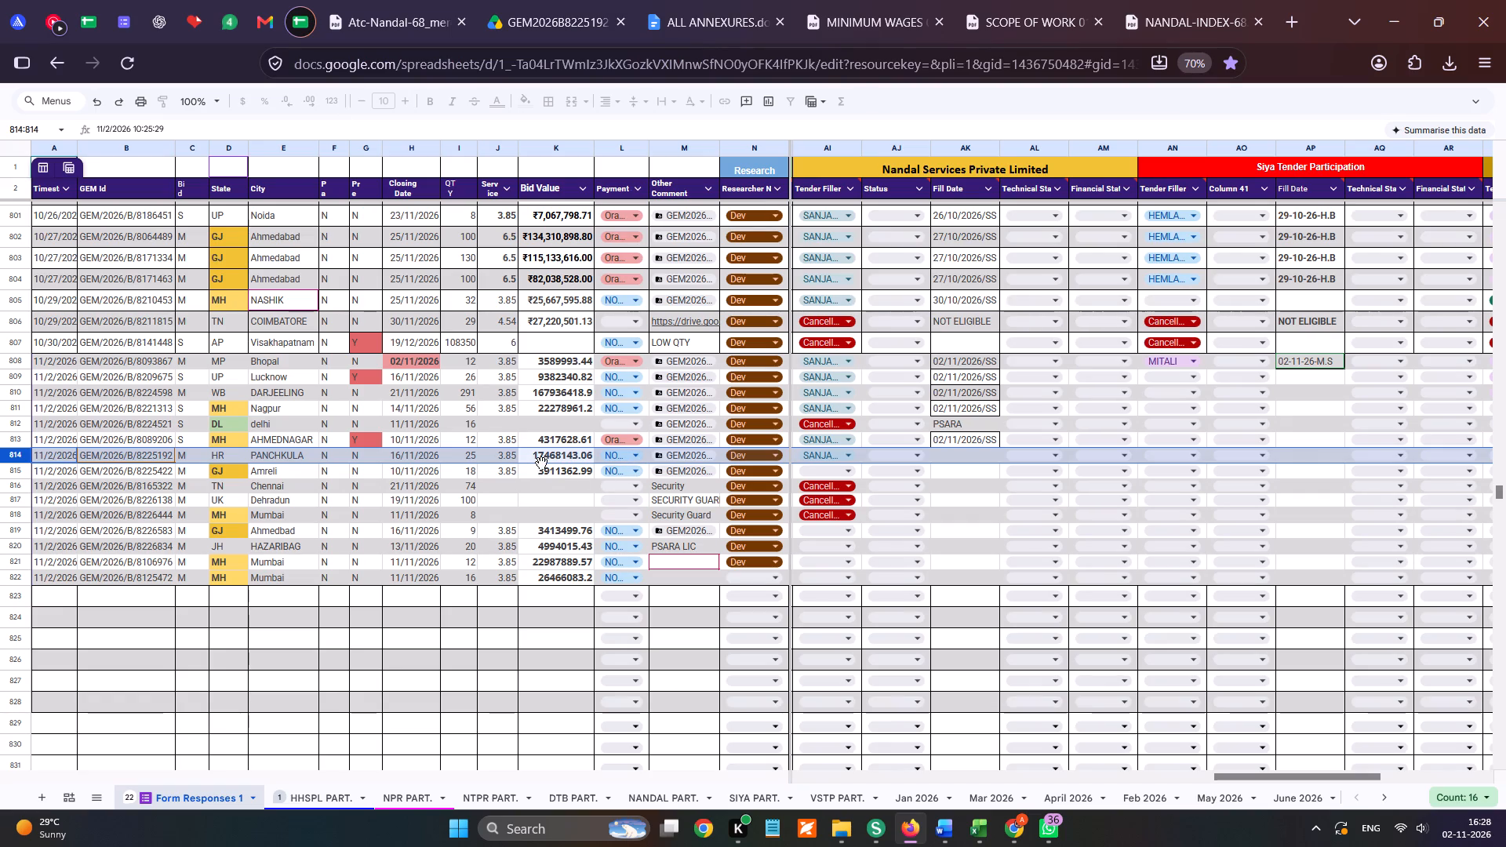
pyautogui.hotkey('alt', 'Tab')
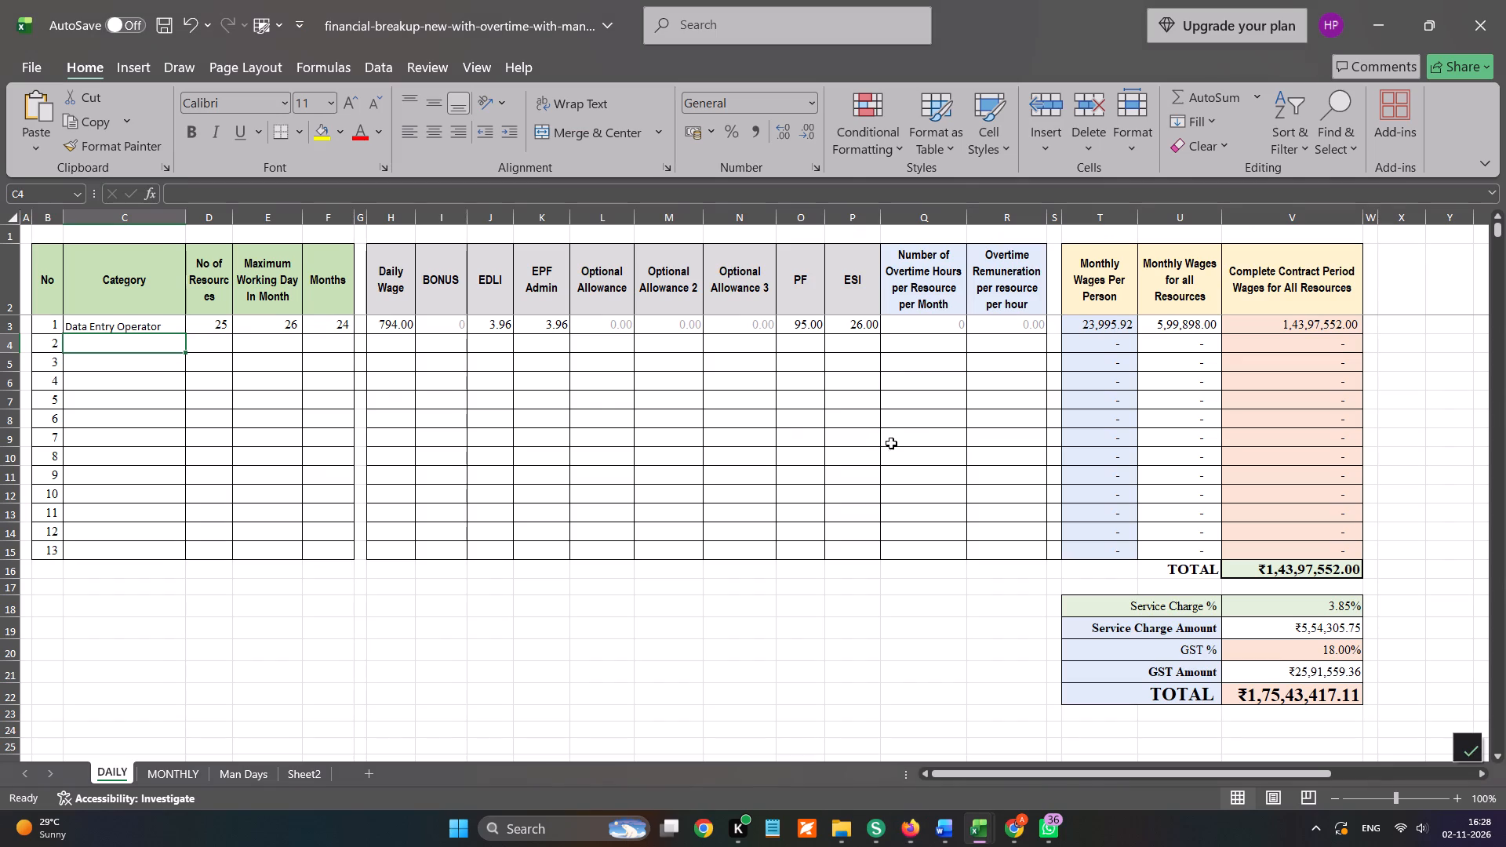
pyautogui.hotkey('alt', 'Tab')
pyautogui.click(584, 15)
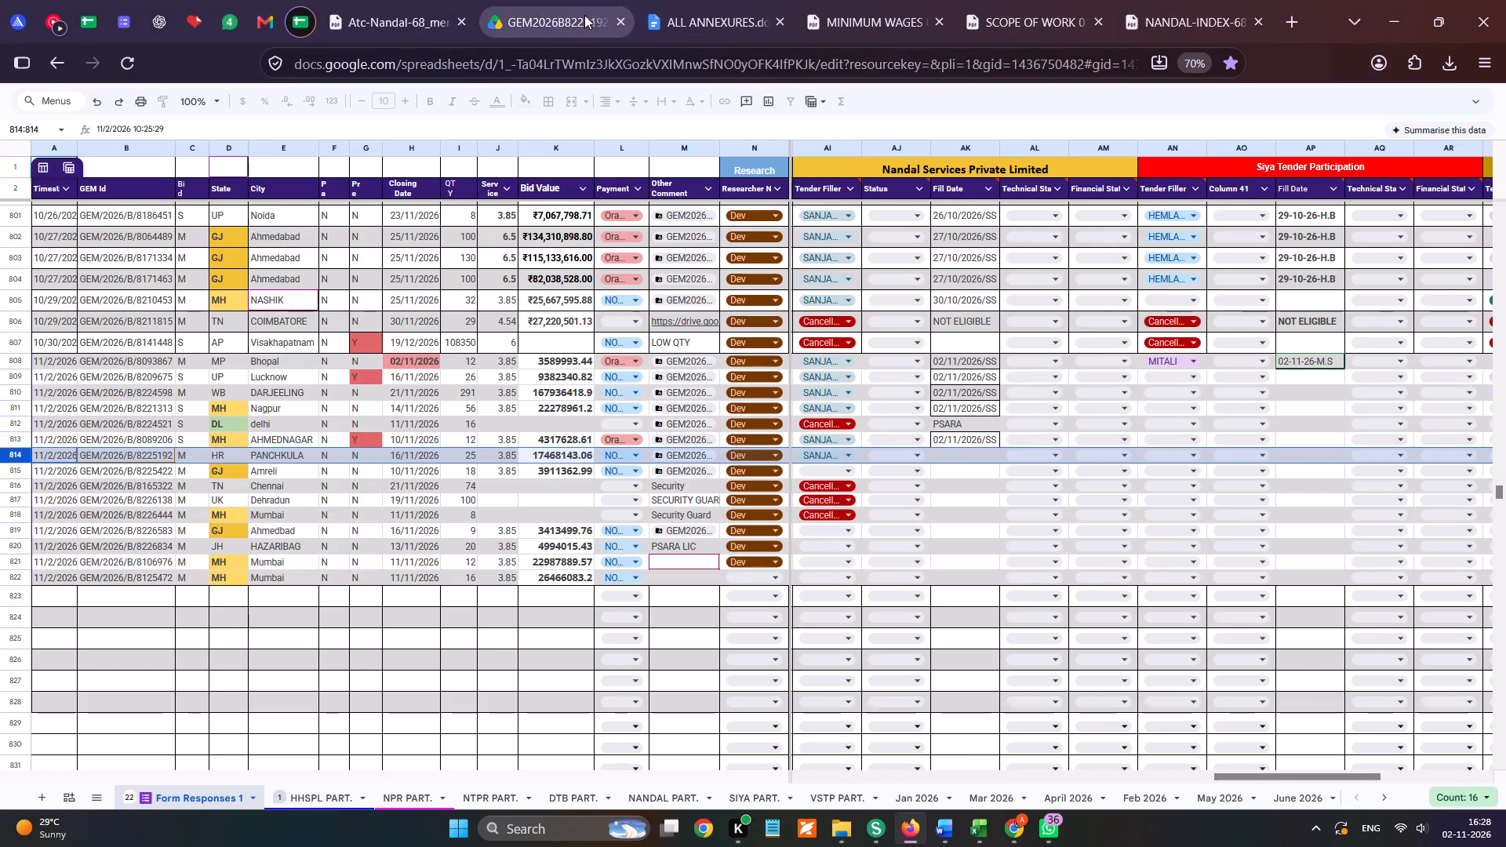
pyautogui.scroll(-2, 756, 382)
pyautogui.scroll(2, 783, 402)
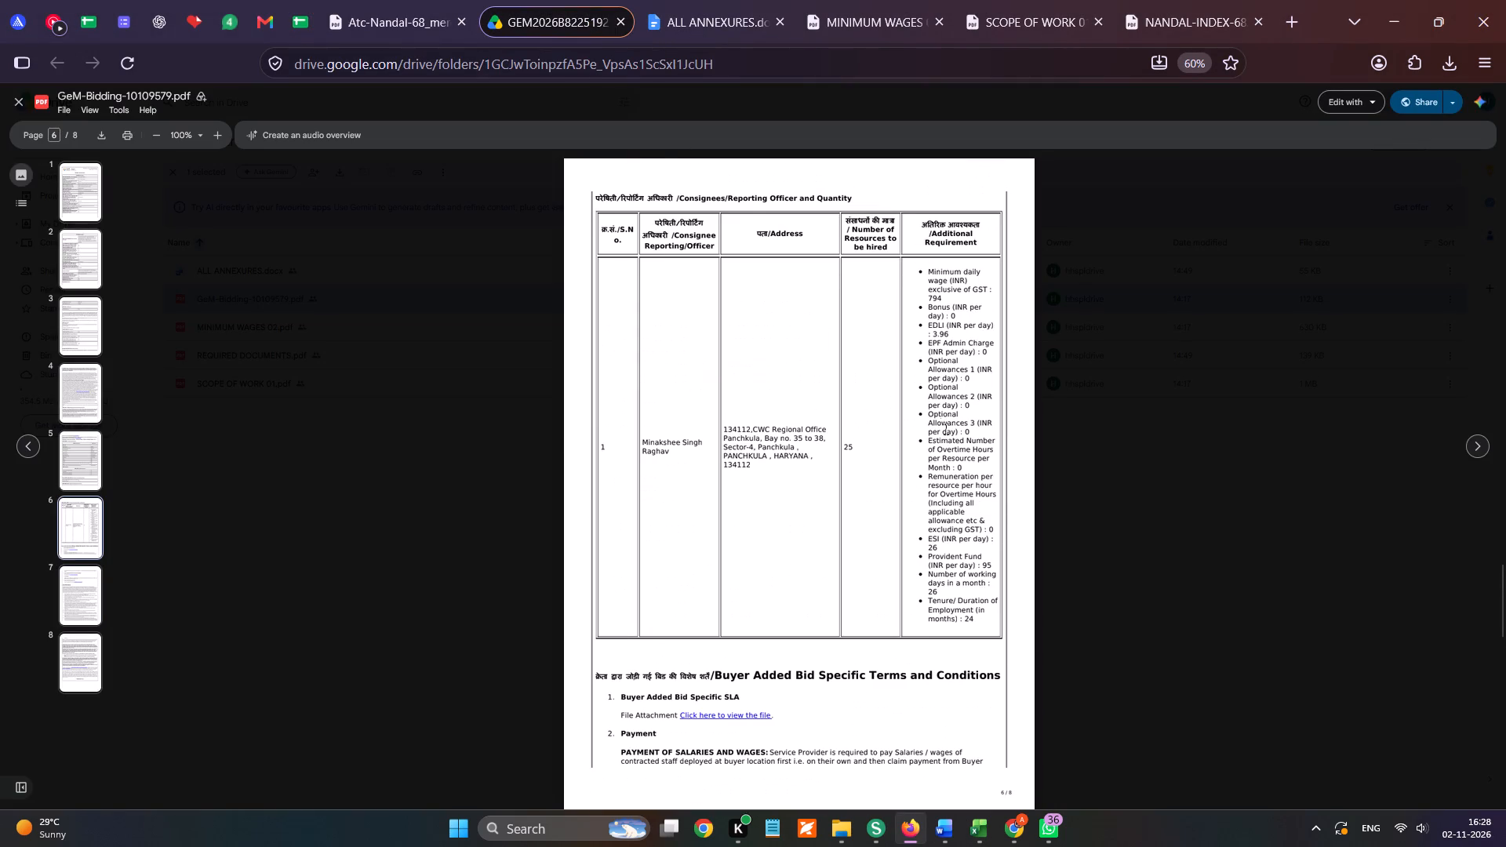
pyautogui.click(371, 14)
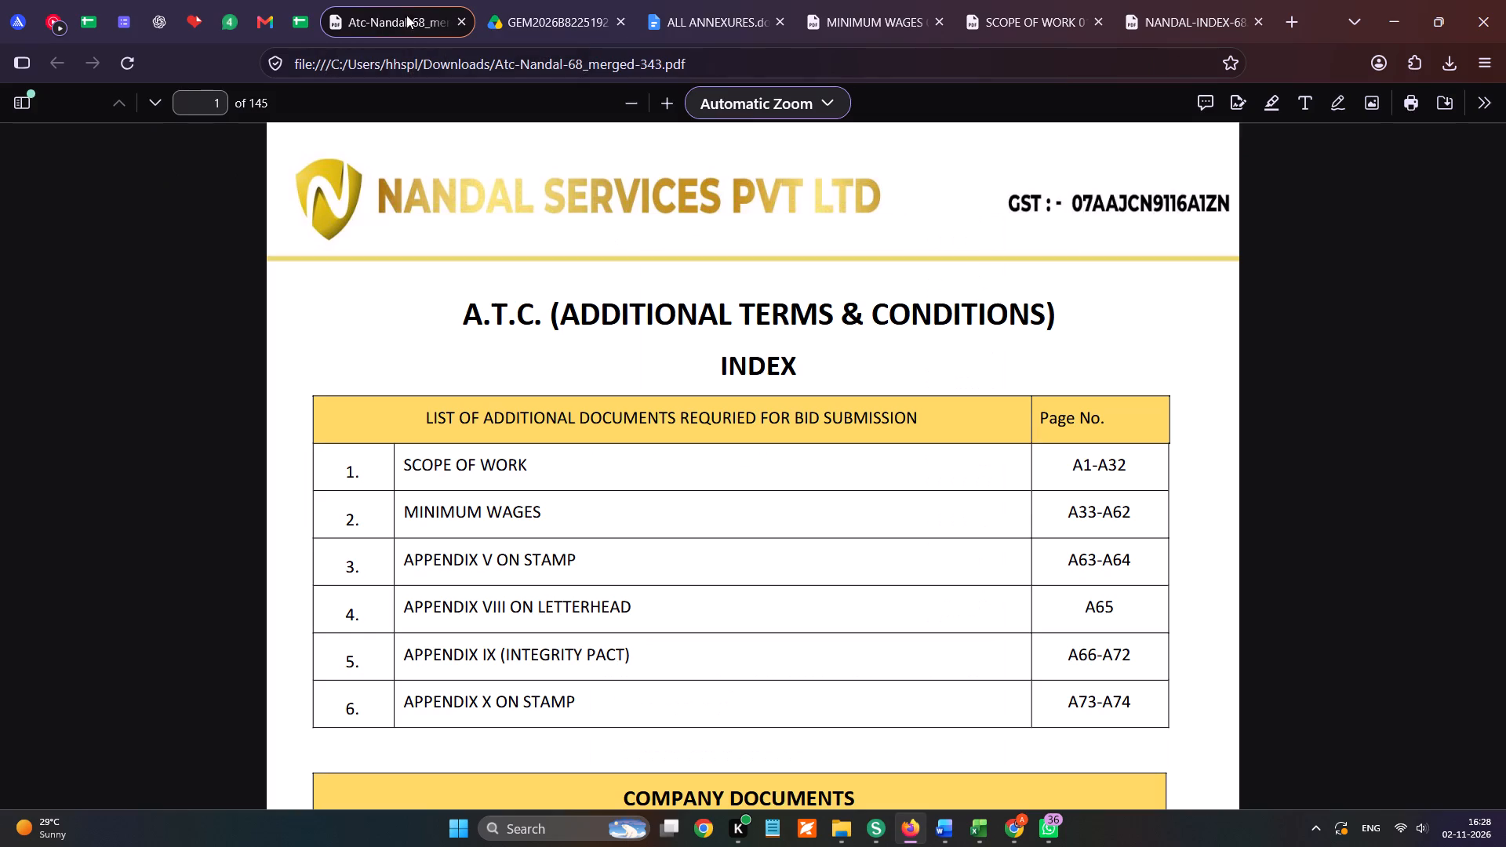
pyautogui.click(542, 23)
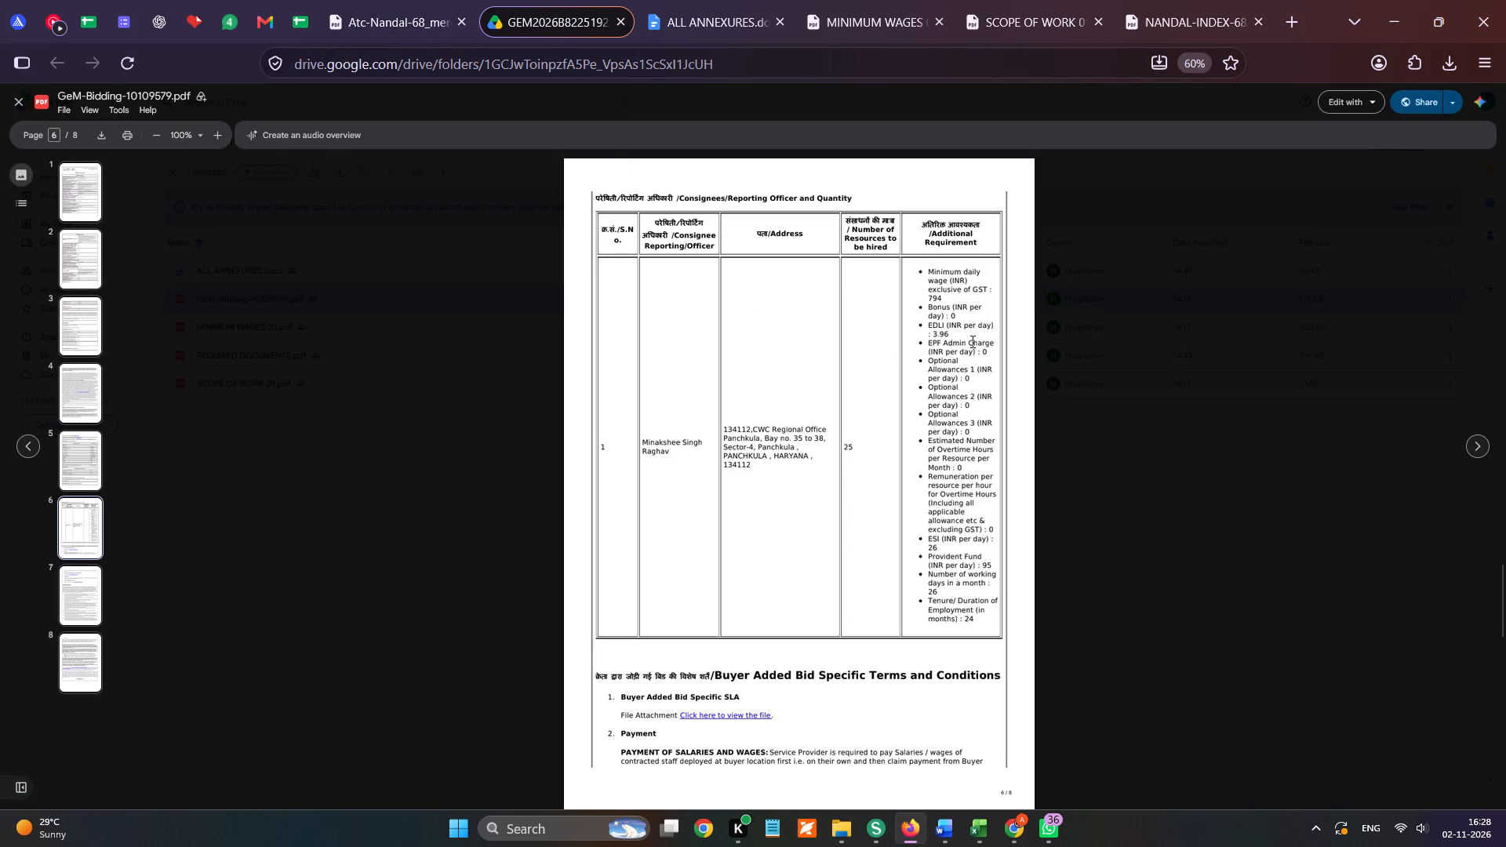
# Replace row 1's EPF Admin value in the DAILY sheet with a period and return to the tracker to compare the bid value.
pyautogui.hotkey('alt', 'Tab')
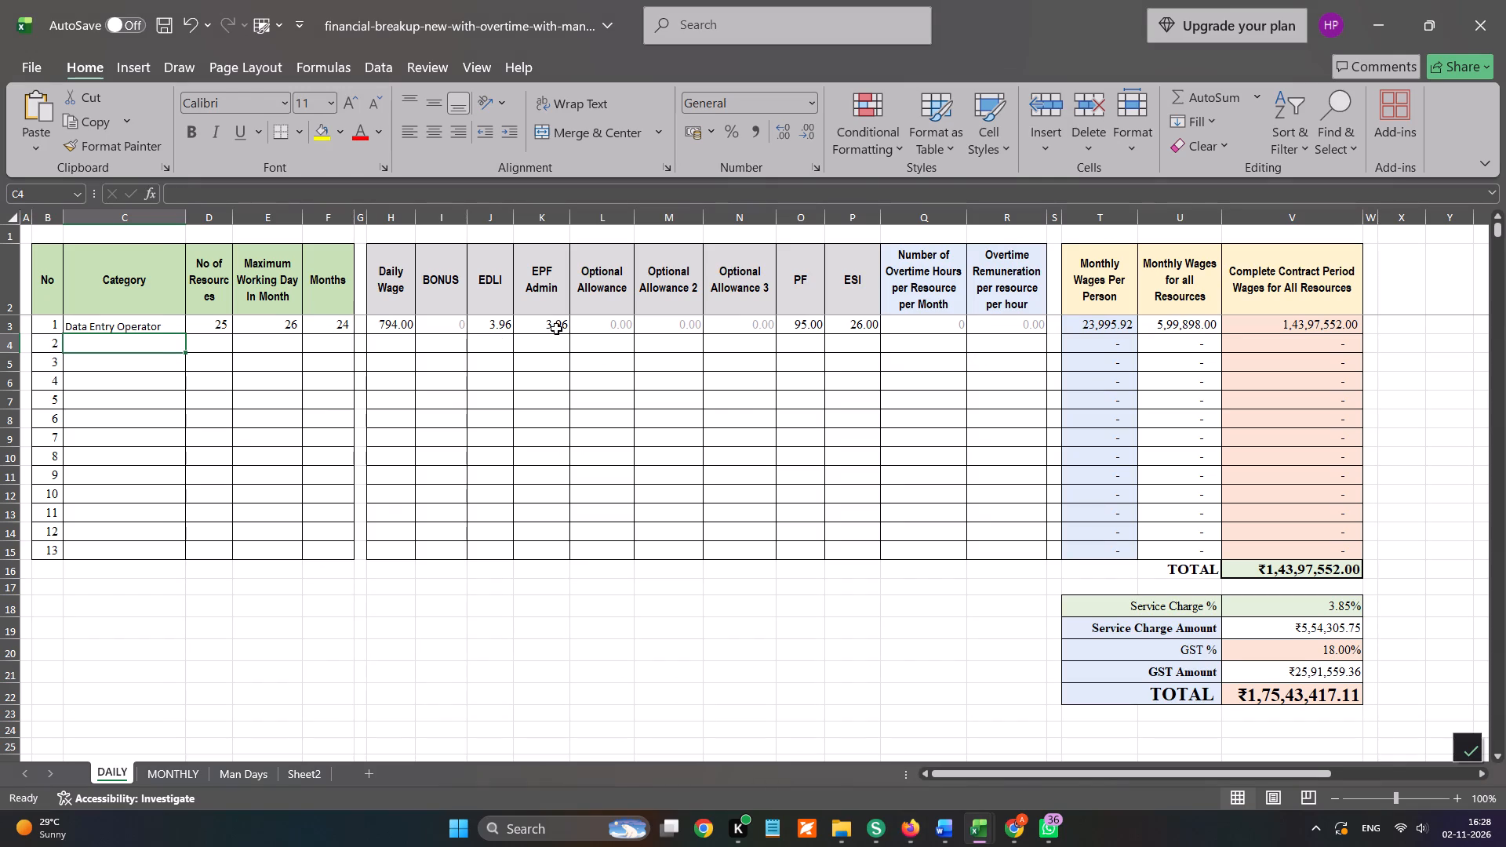
pyautogui.click(557, 329)
pyautogui.press('BackSpace')
pyautogui.press('.')
pyautogui.press('Return')
pyautogui.press('Return')
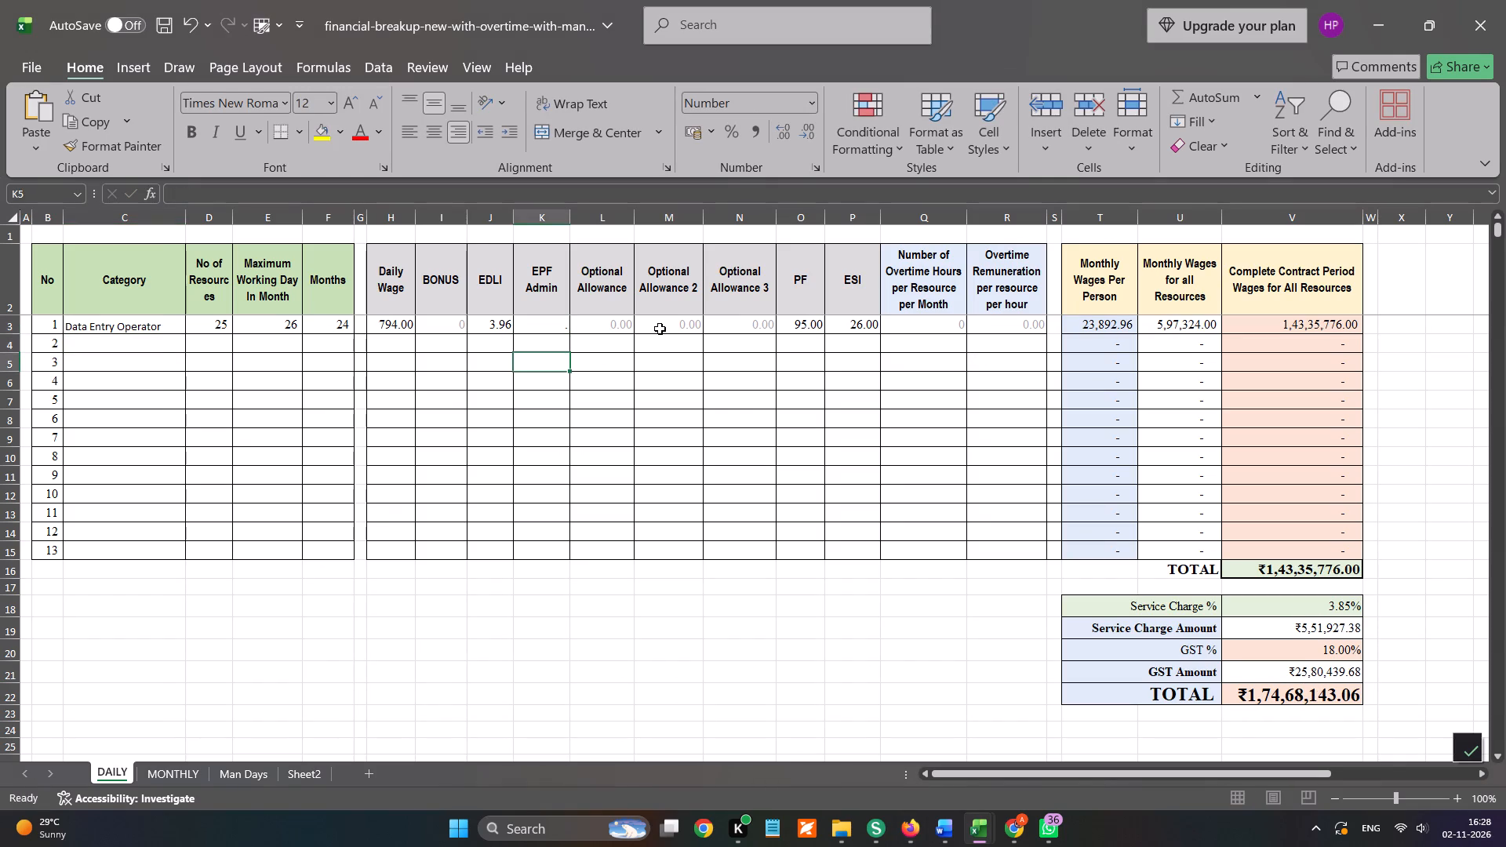
pyautogui.hotkey('alt', 'Tab')
pyautogui.click(287, 15)
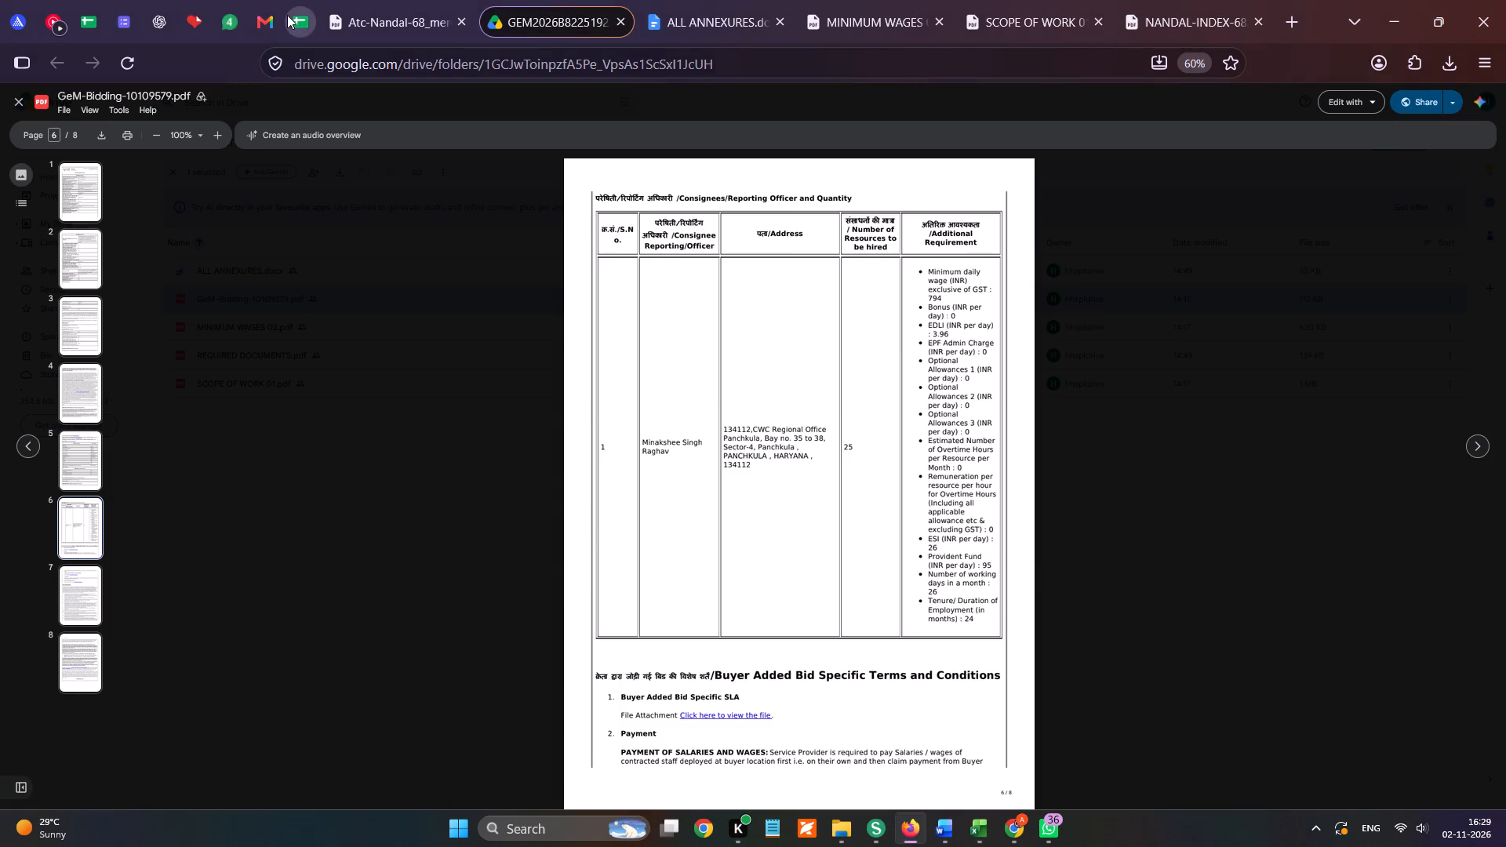
pyautogui.hotkey('alt', 'Tab')
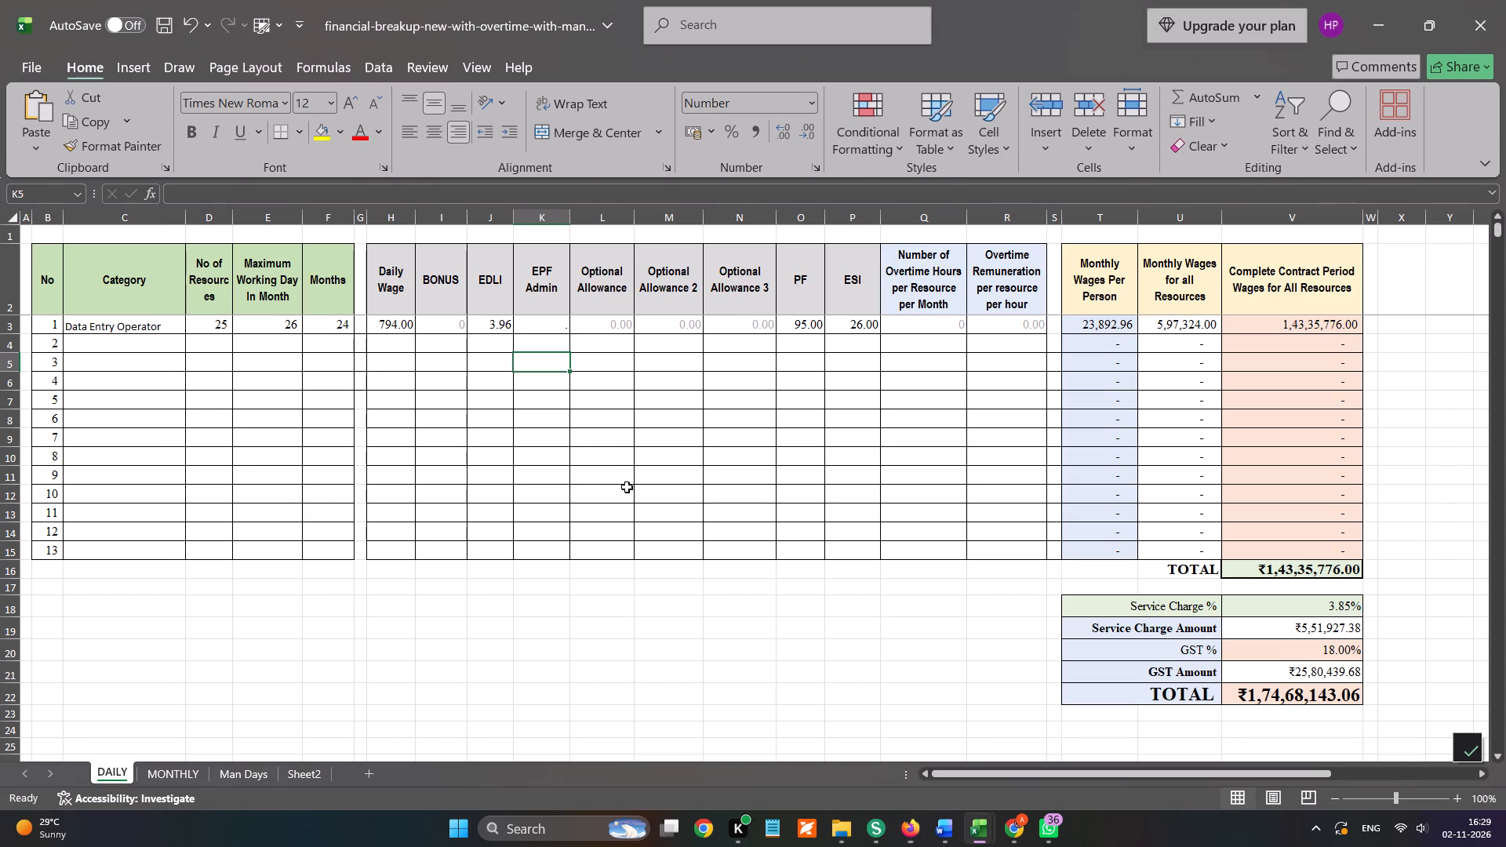
# Export the DAILY price breakup sheet as a PDF named 17468143 in the Downloads folder.
pyautogui.hotkey('alt', 'f')
pyautogui.press('e')
pyautogui.press('a')
pyautogui.scroll(5, 101, 266)
pyautogui.click(101, 191)
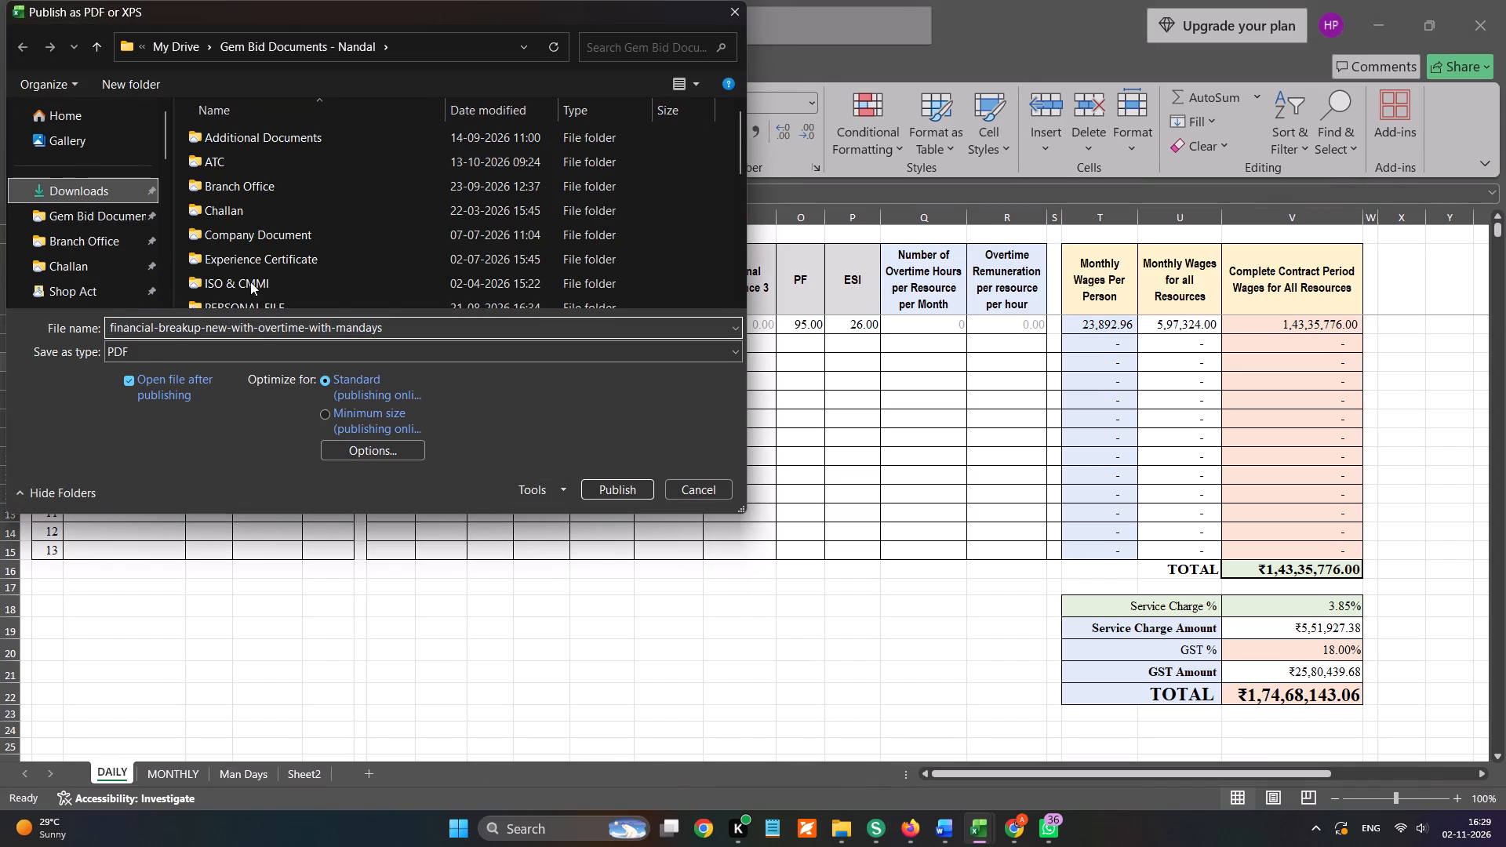
pyautogui.click(402, 318)
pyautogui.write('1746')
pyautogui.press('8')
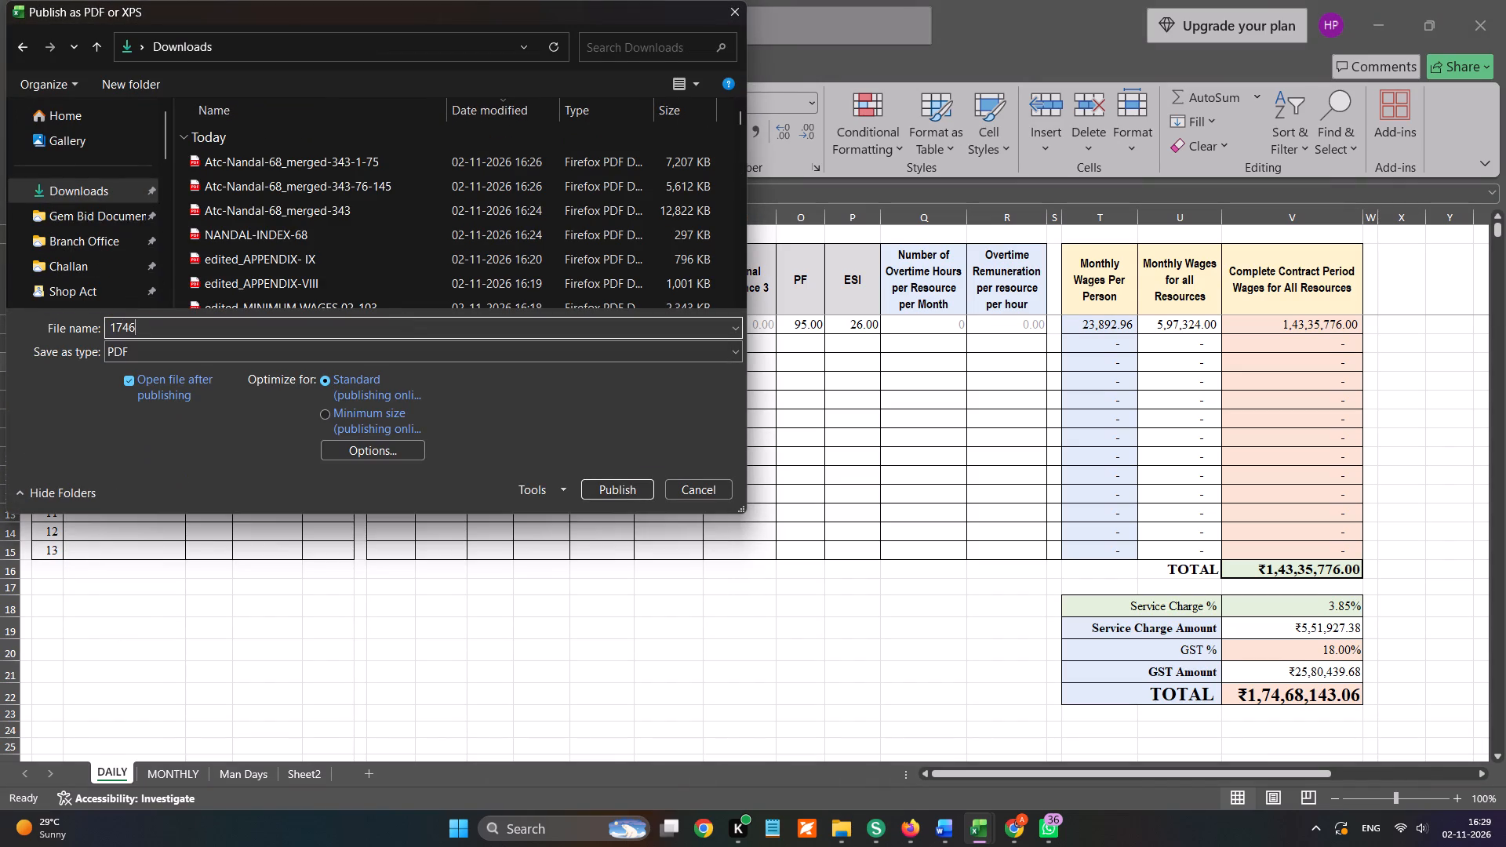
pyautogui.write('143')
pyautogui.scroll(5, 42, 242)
pyautogui.click(74, 185)
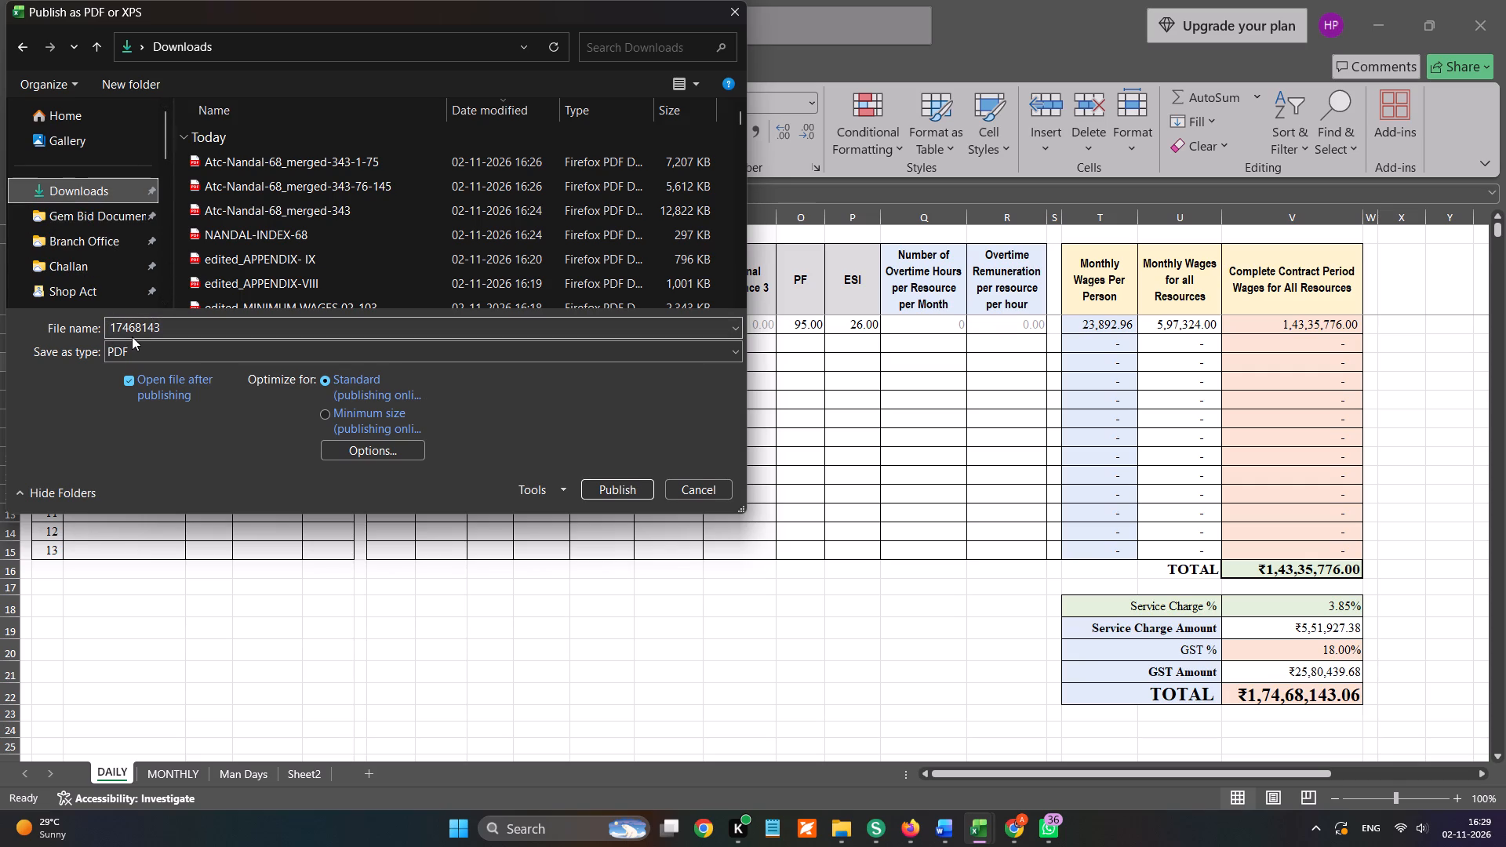
pyautogui.click(642, 496)
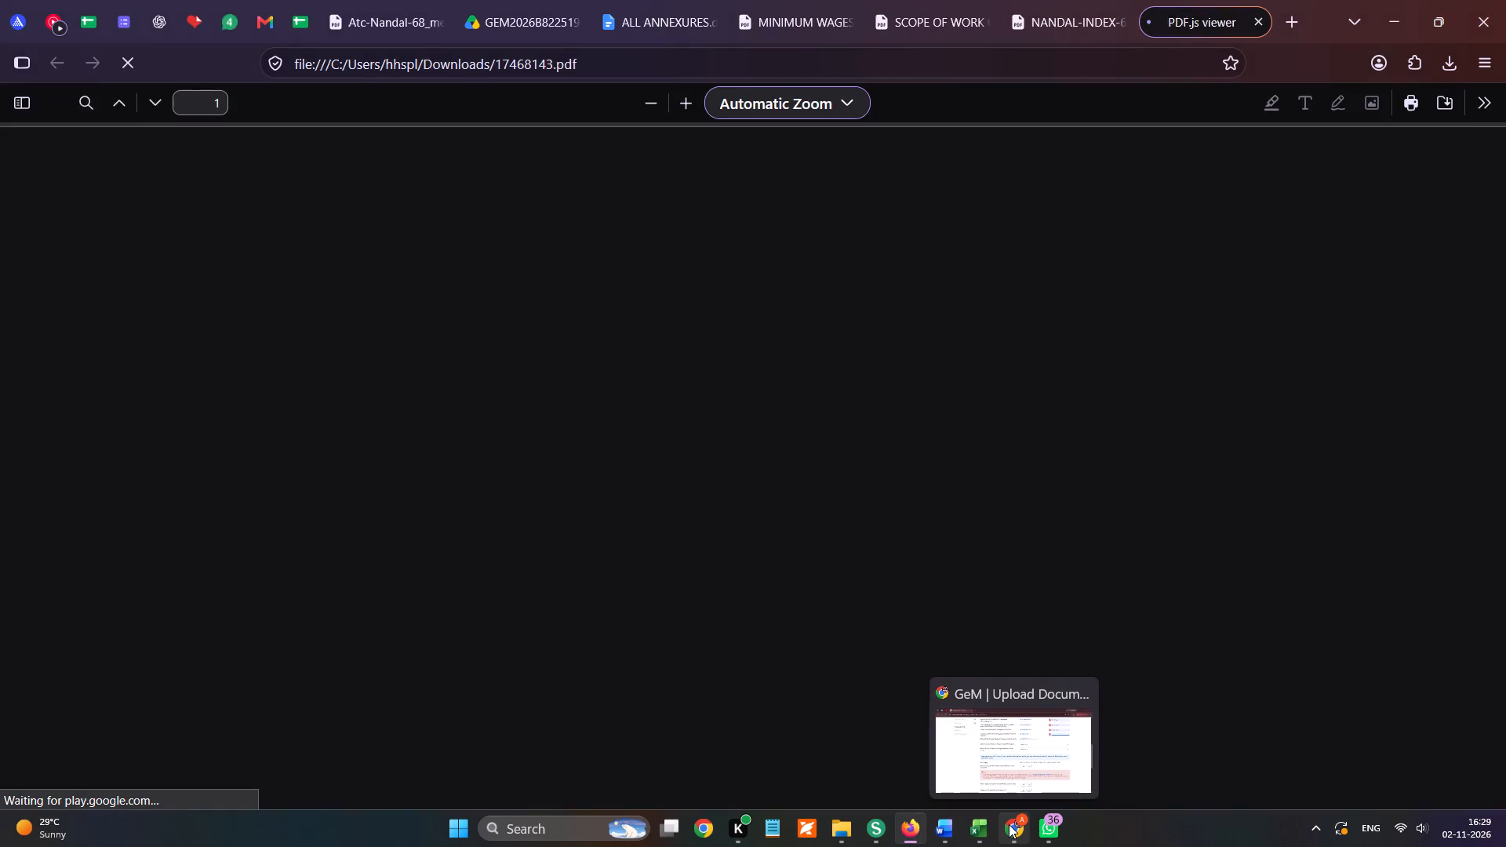
# On the GeM bid page, upload 17468143.pdf from Downloads as the financial document indicating price break up.
pyautogui.click(1009, 824)
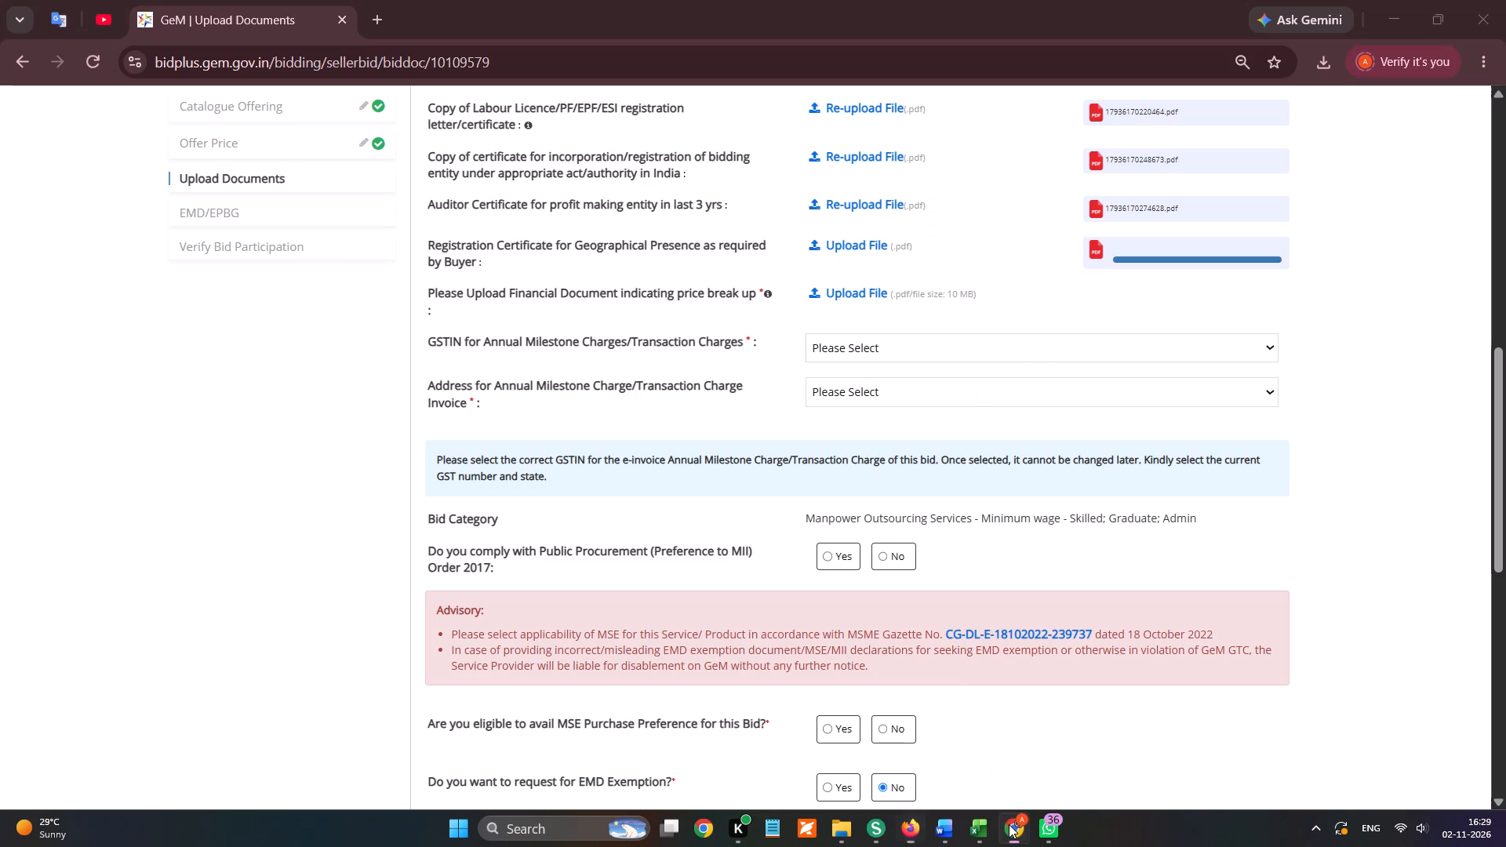
pyautogui.click(842, 290)
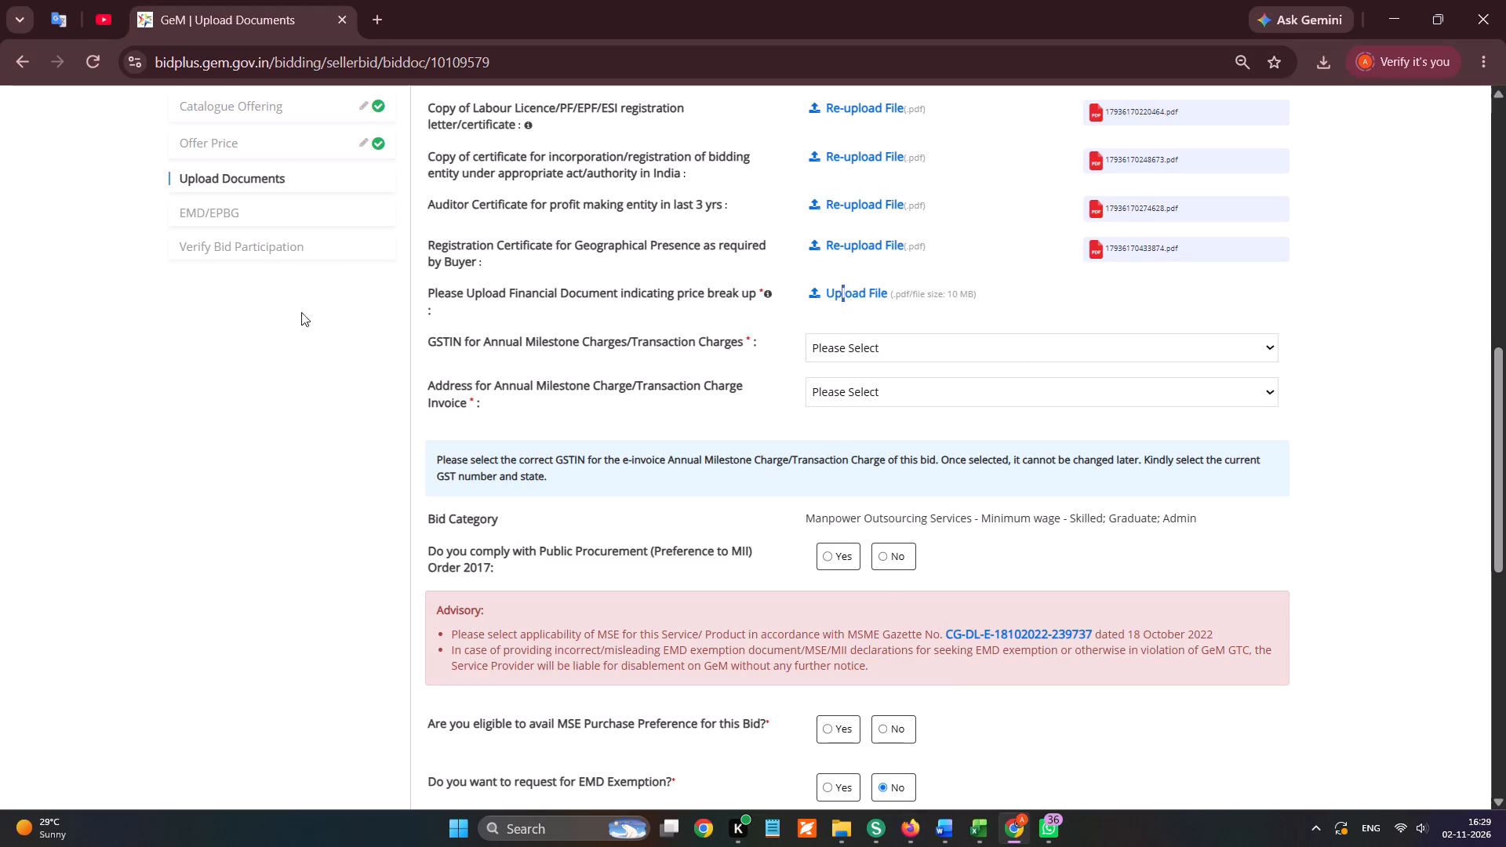
pyautogui.click(874, 293)
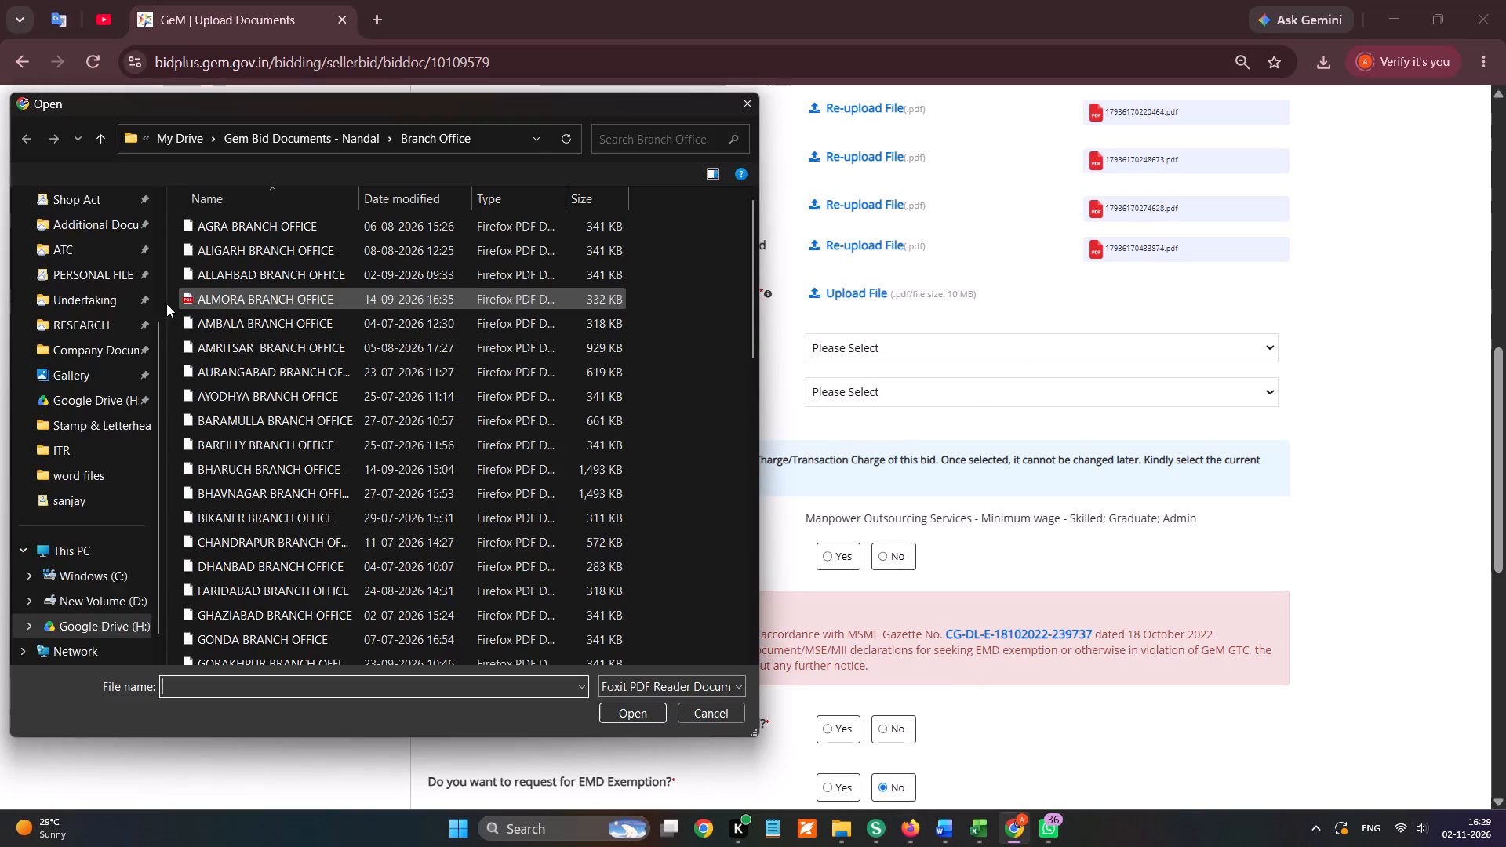
pyautogui.scroll(5, 119, 289)
pyautogui.click(105, 268)
pyautogui.click(114, 281)
pyautogui.doubleClick(270, 253)
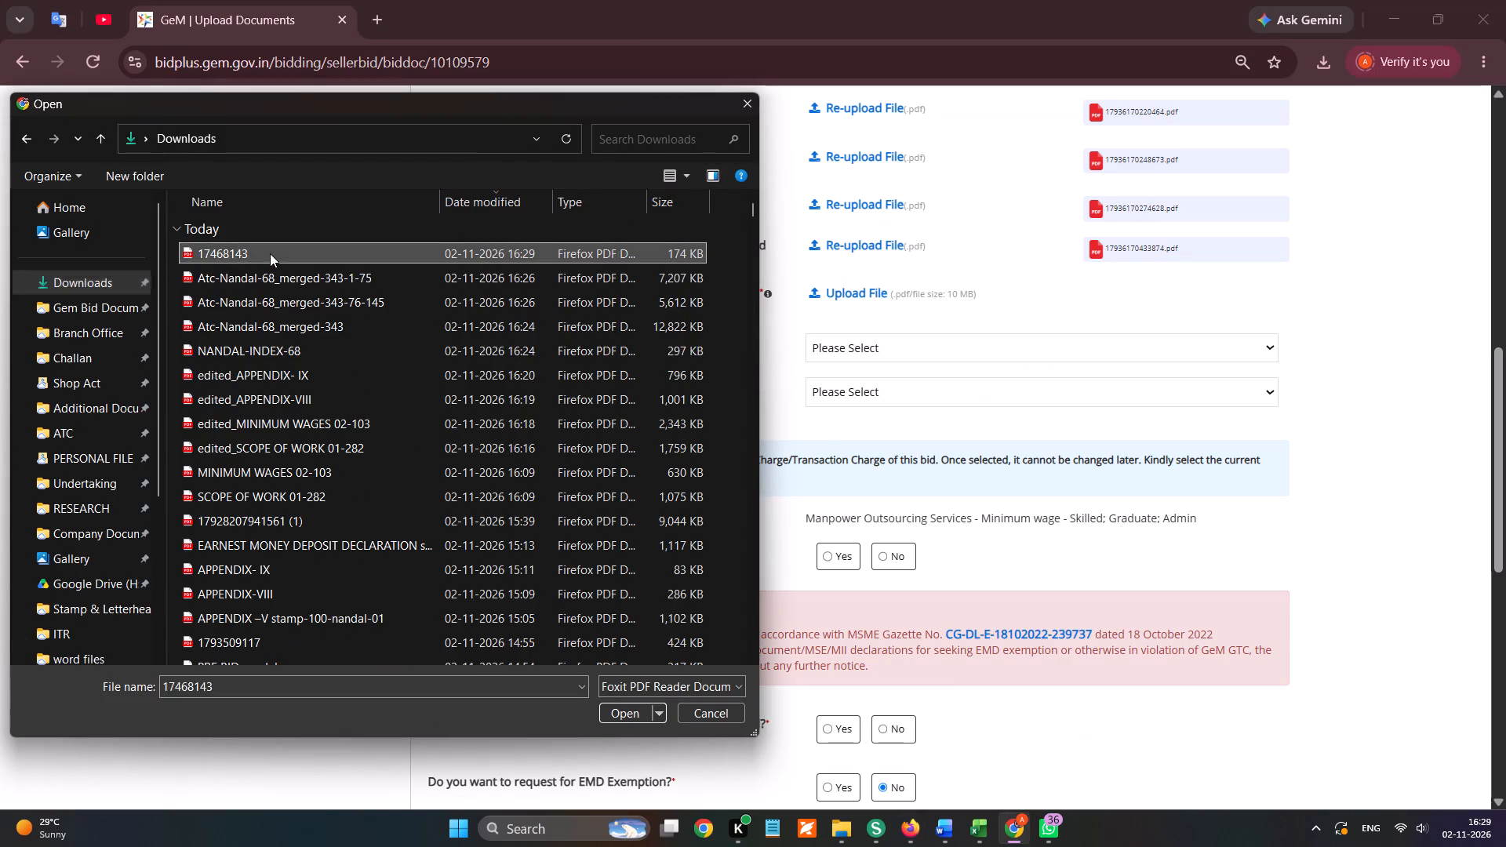
# Select the registered GSTIN and the company's Delhi address for the annual milestone/transaction charges, confirming both choices.
pyautogui.click(913, 353)
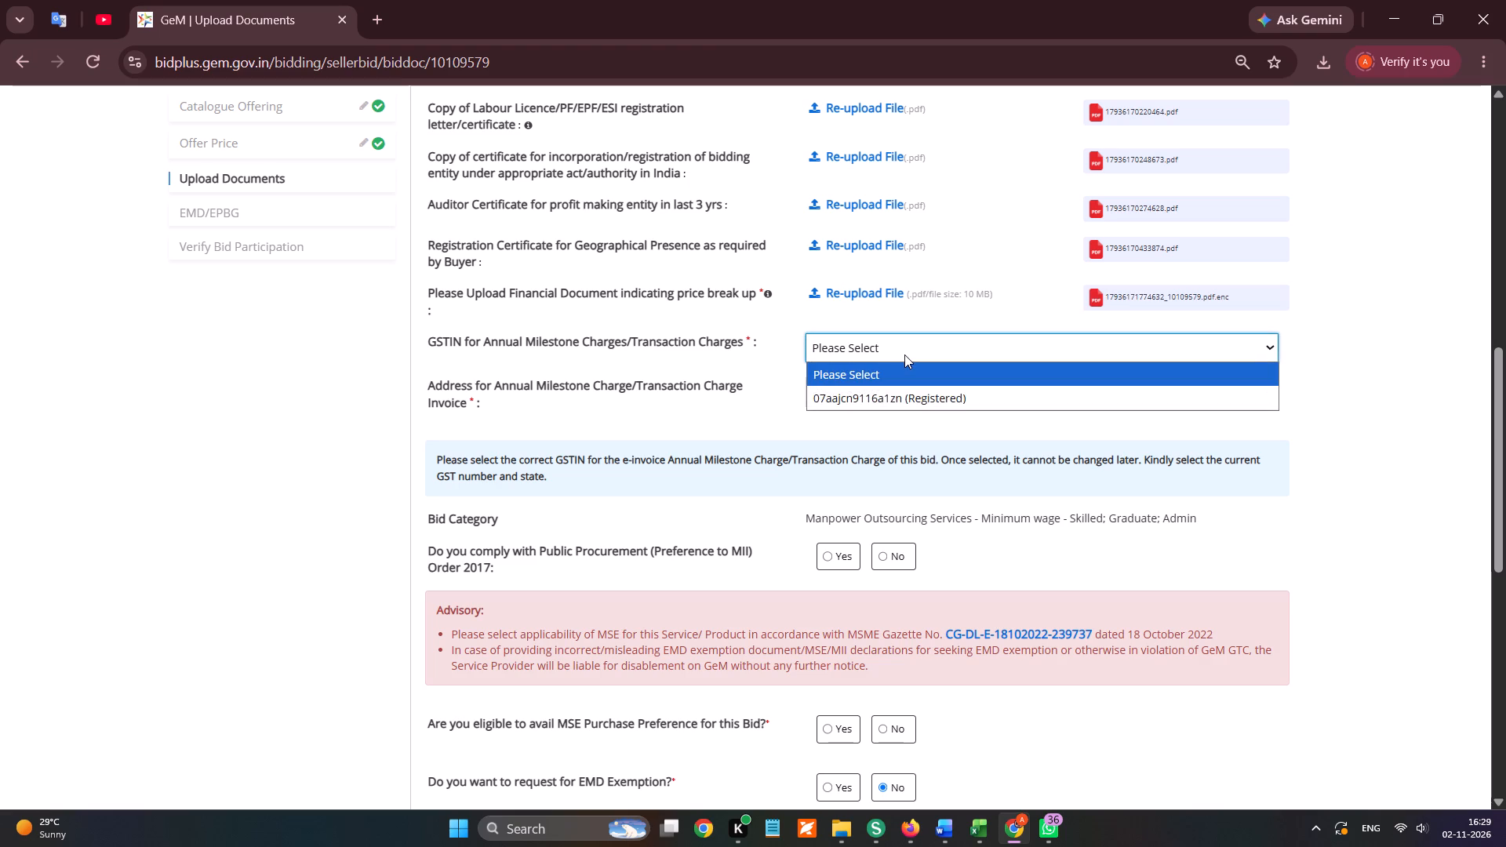
pyautogui.doubleClick(904, 354)
pyautogui.click(899, 403)
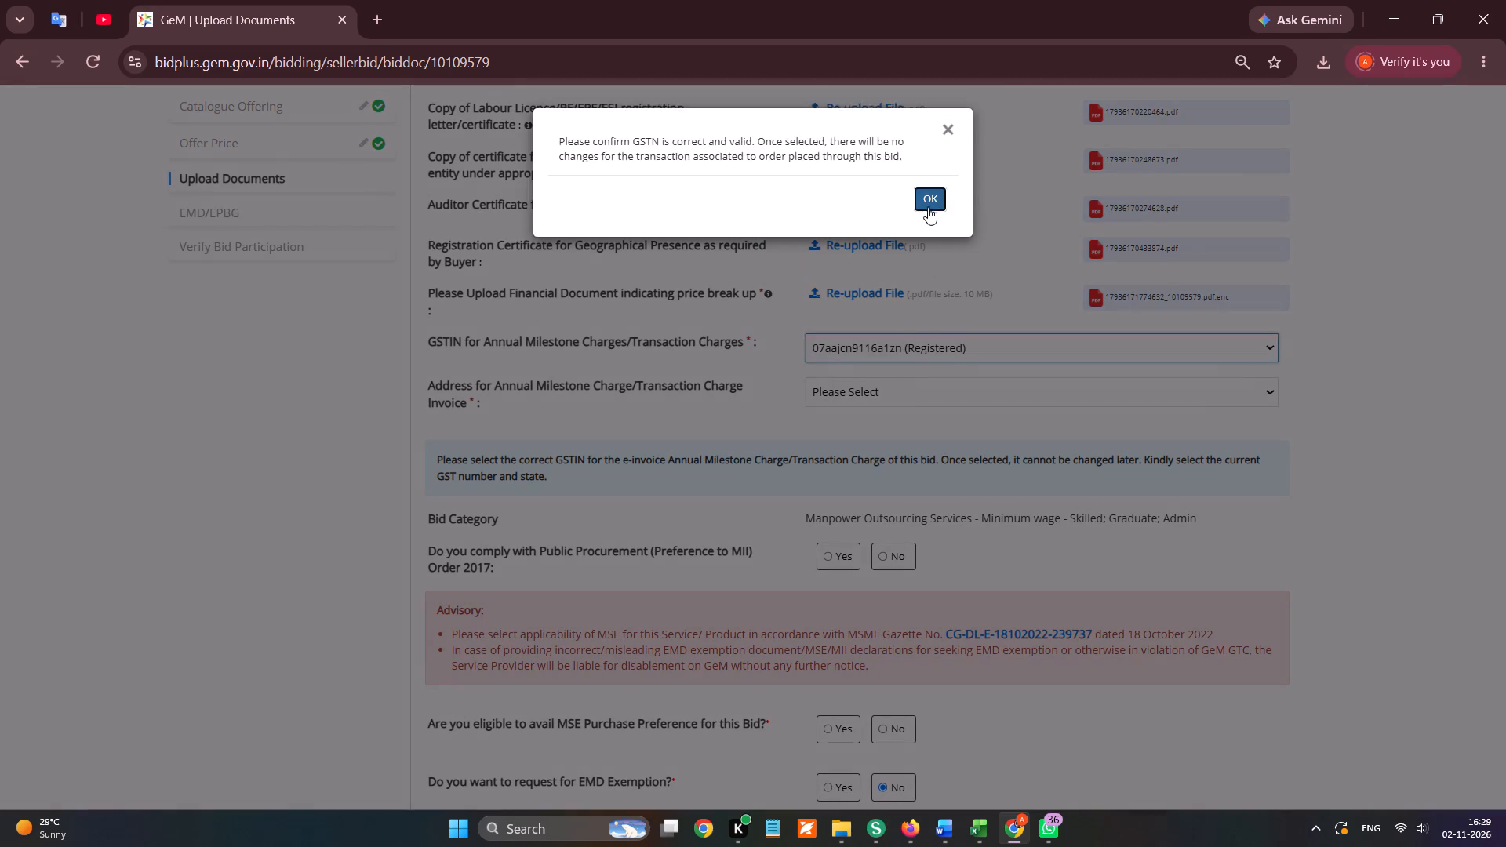
pyautogui.click(928, 209)
pyautogui.click(882, 391)
pyautogui.click(881, 447)
pyautogui.click(925, 183)
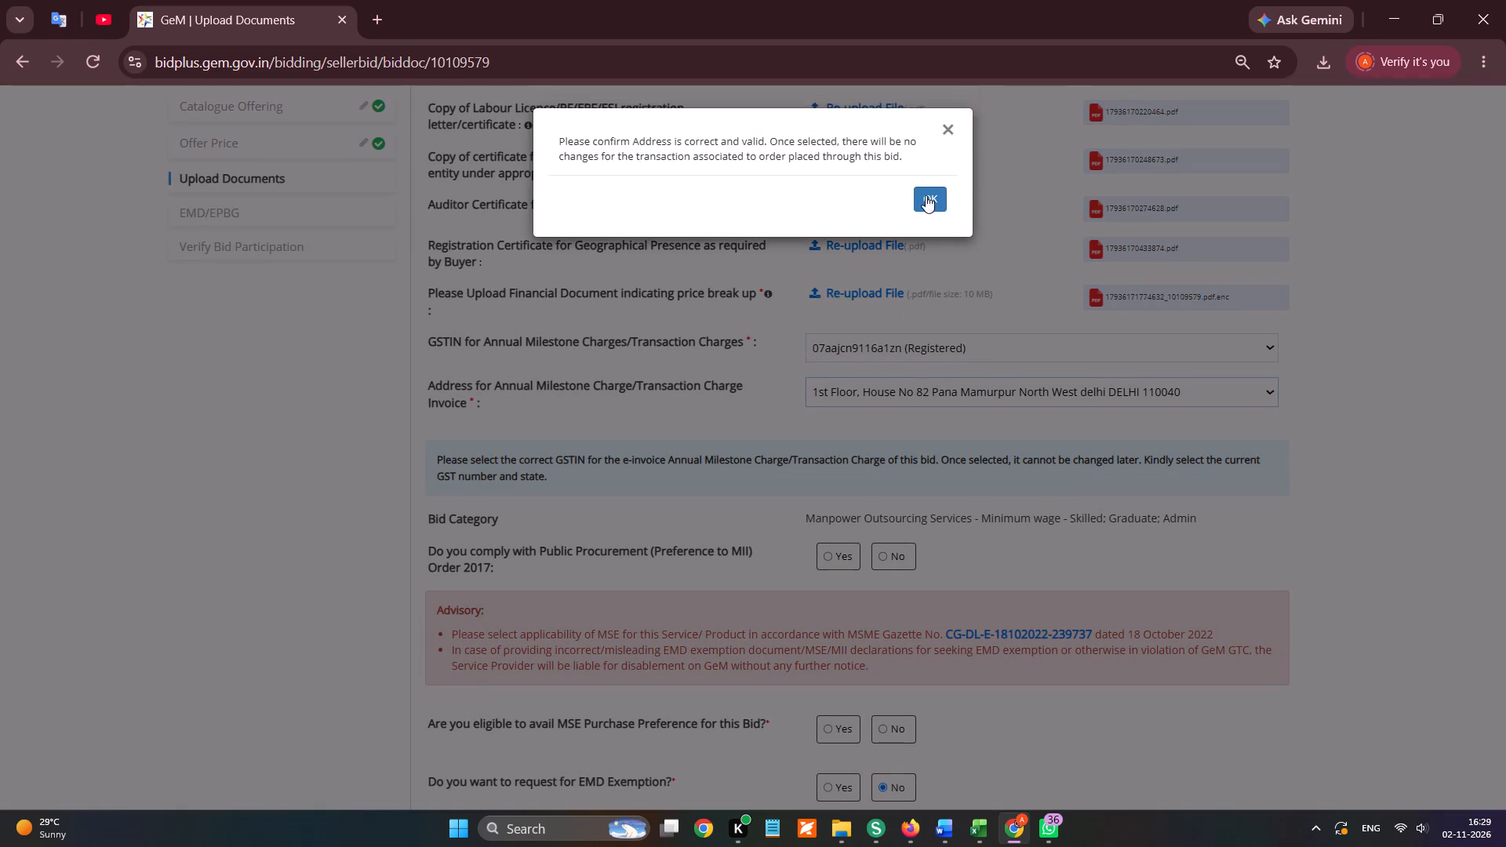
pyautogui.click(926, 202)
# Answer Yes to complying with the Public Procurement (Preference to MII) Order 2017.
pyautogui.click(829, 557)
# Answer Yes to MSE Purchase Preference and upload the MSE category certificate from the Gem Bid Documents - Nandal folder.
pyautogui.scroll(-1, 829, 554)
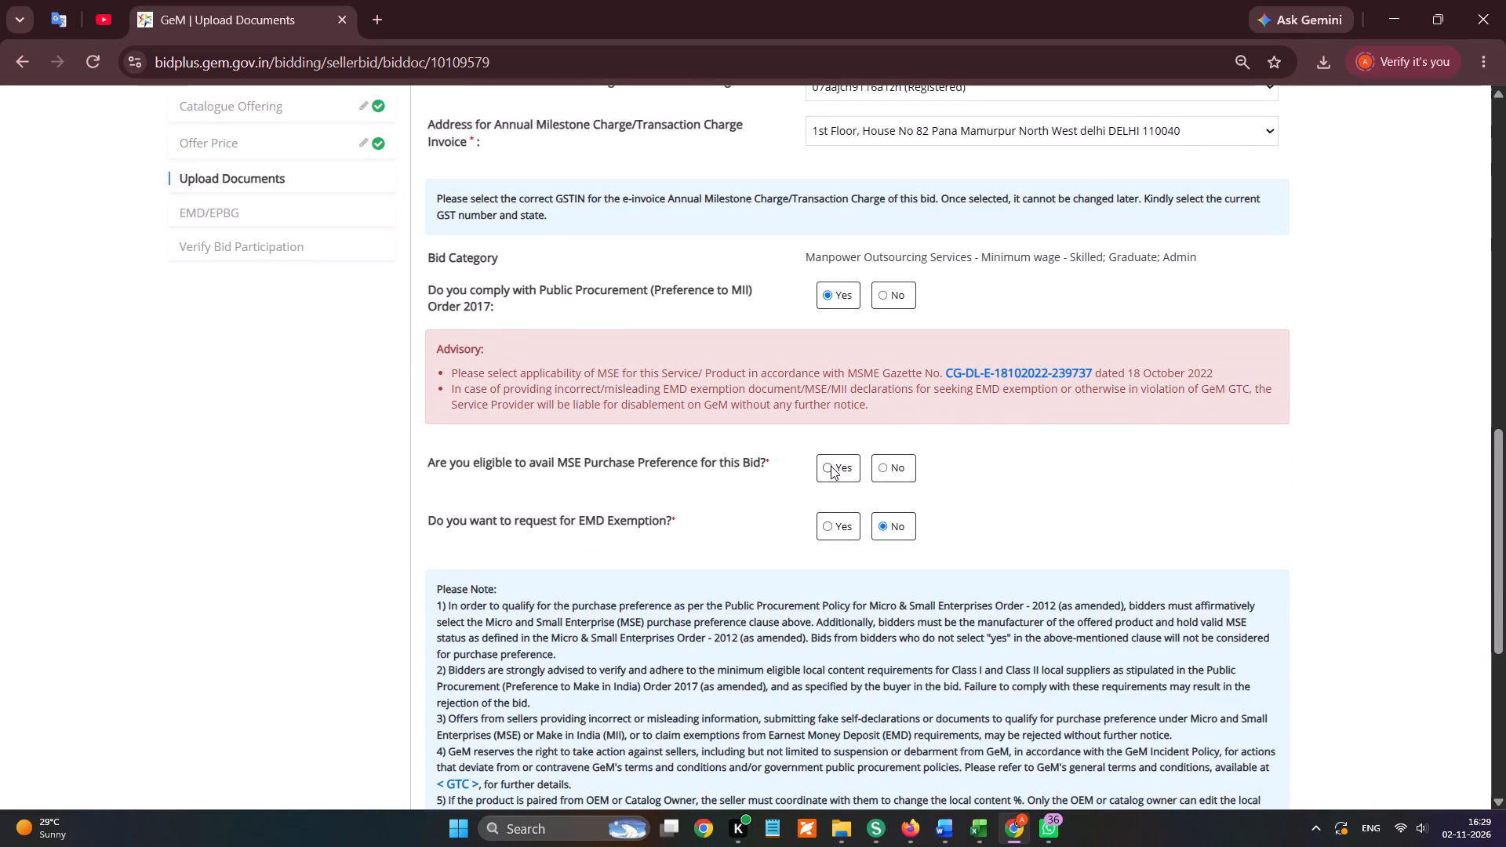
pyautogui.click(831, 466)
pyautogui.click(843, 521)
pyautogui.click(846, 507)
pyautogui.scroll(5, 100, 355)
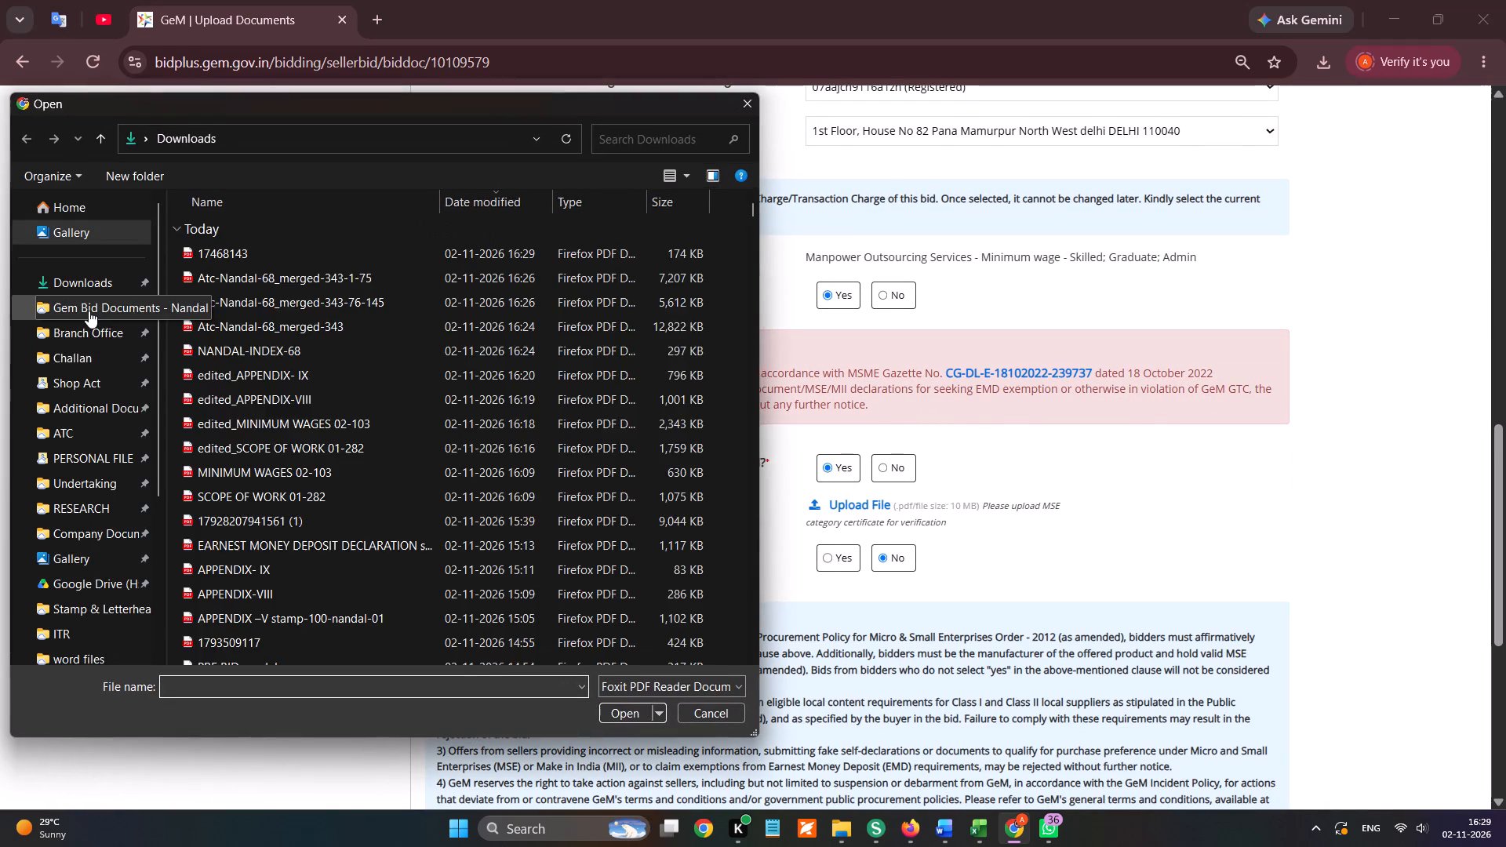
pyautogui.click(89, 311)
pyautogui.scroll(-5, 190, 493)
pyautogui.doubleClick(245, 604)
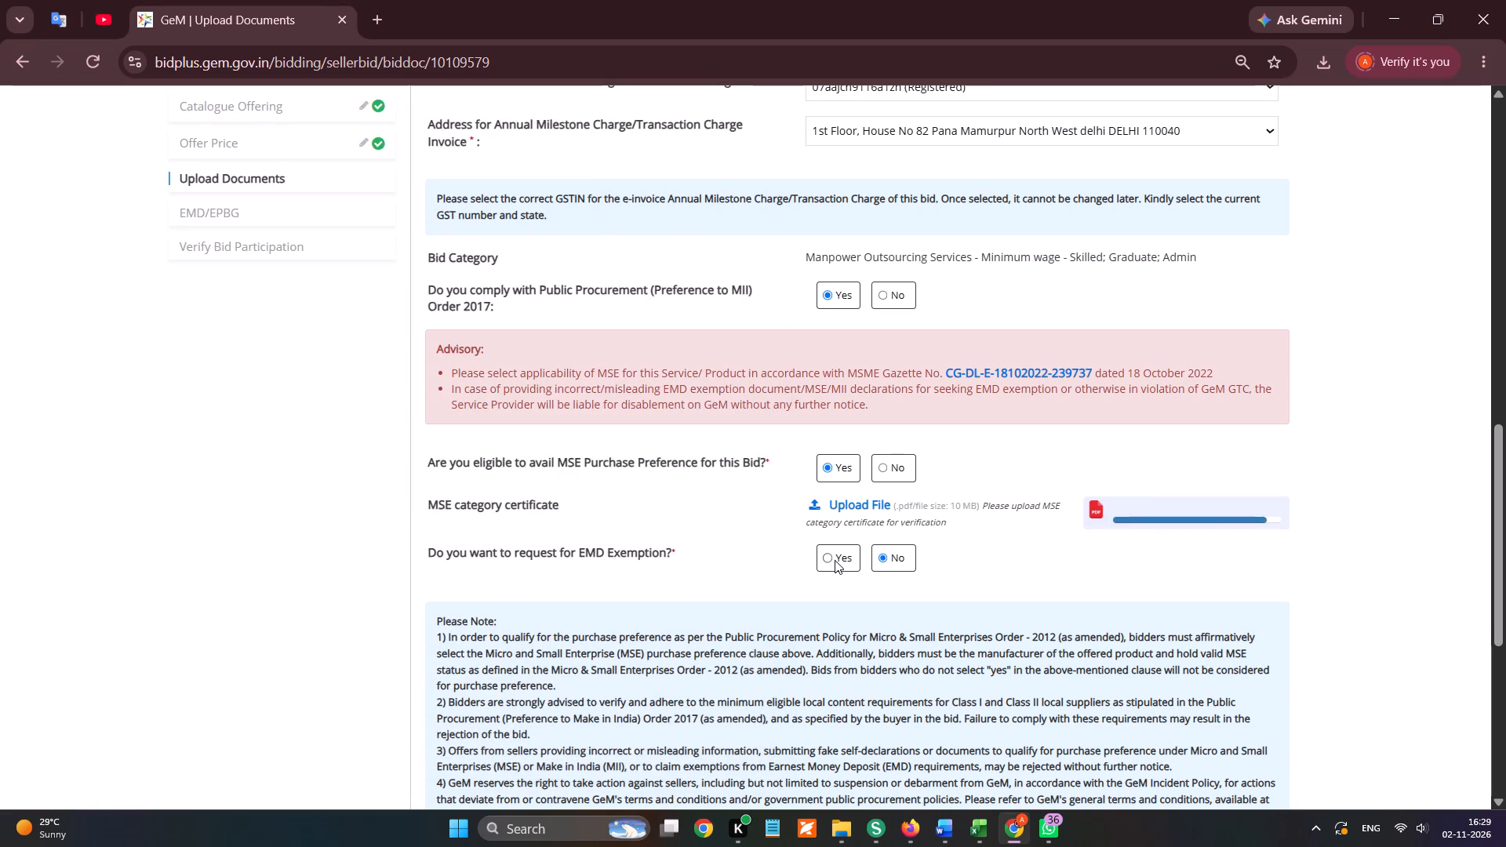
# Request EMD exemption for the bid and choose Start-up as the exemption category.
pyautogui.click(835, 560)
pyautogui.click(839, 592)
pyautogui.click(857, 336)
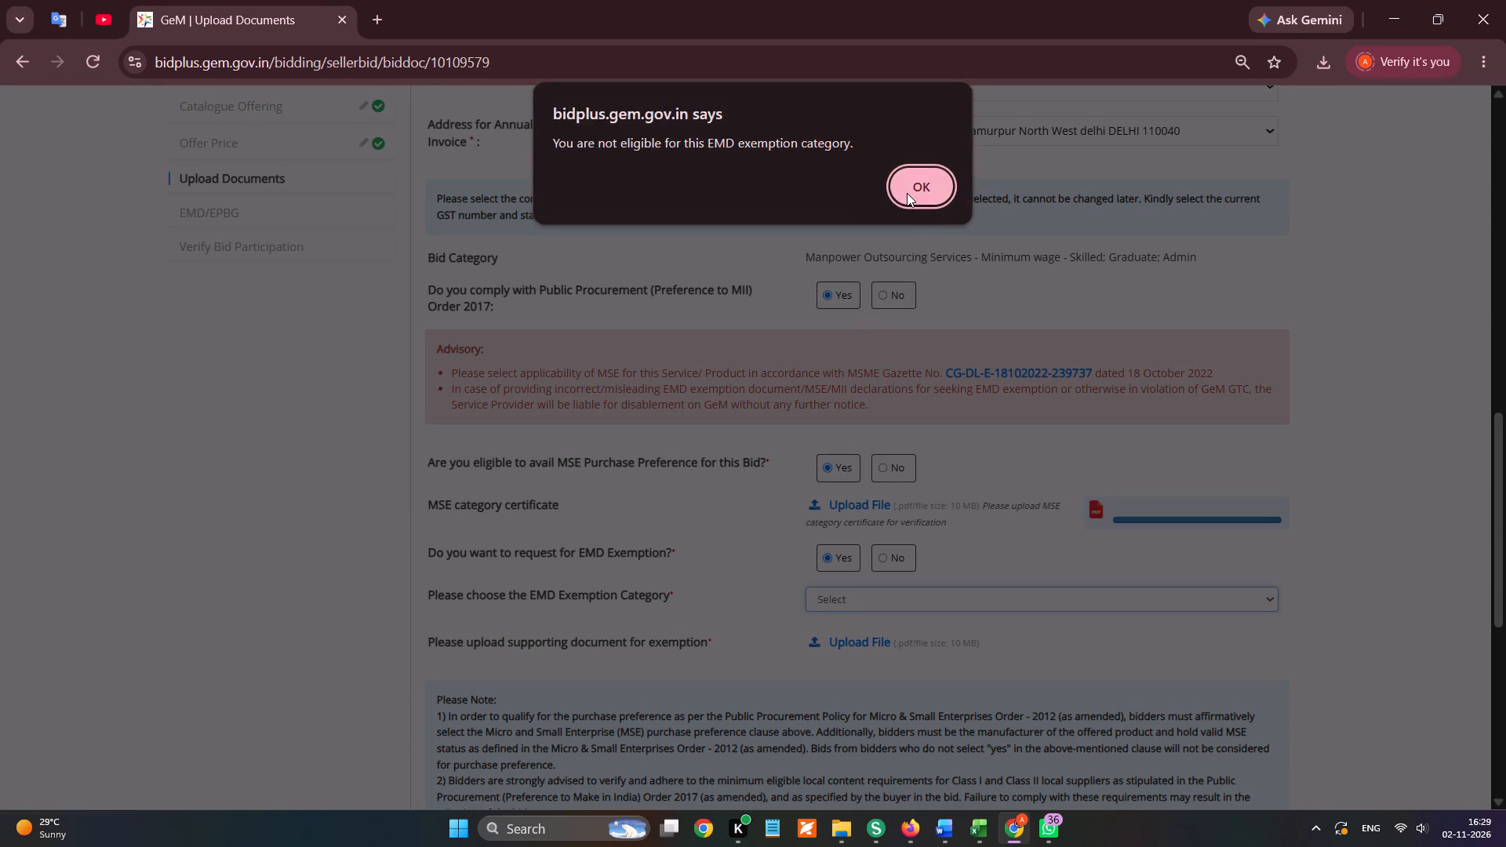
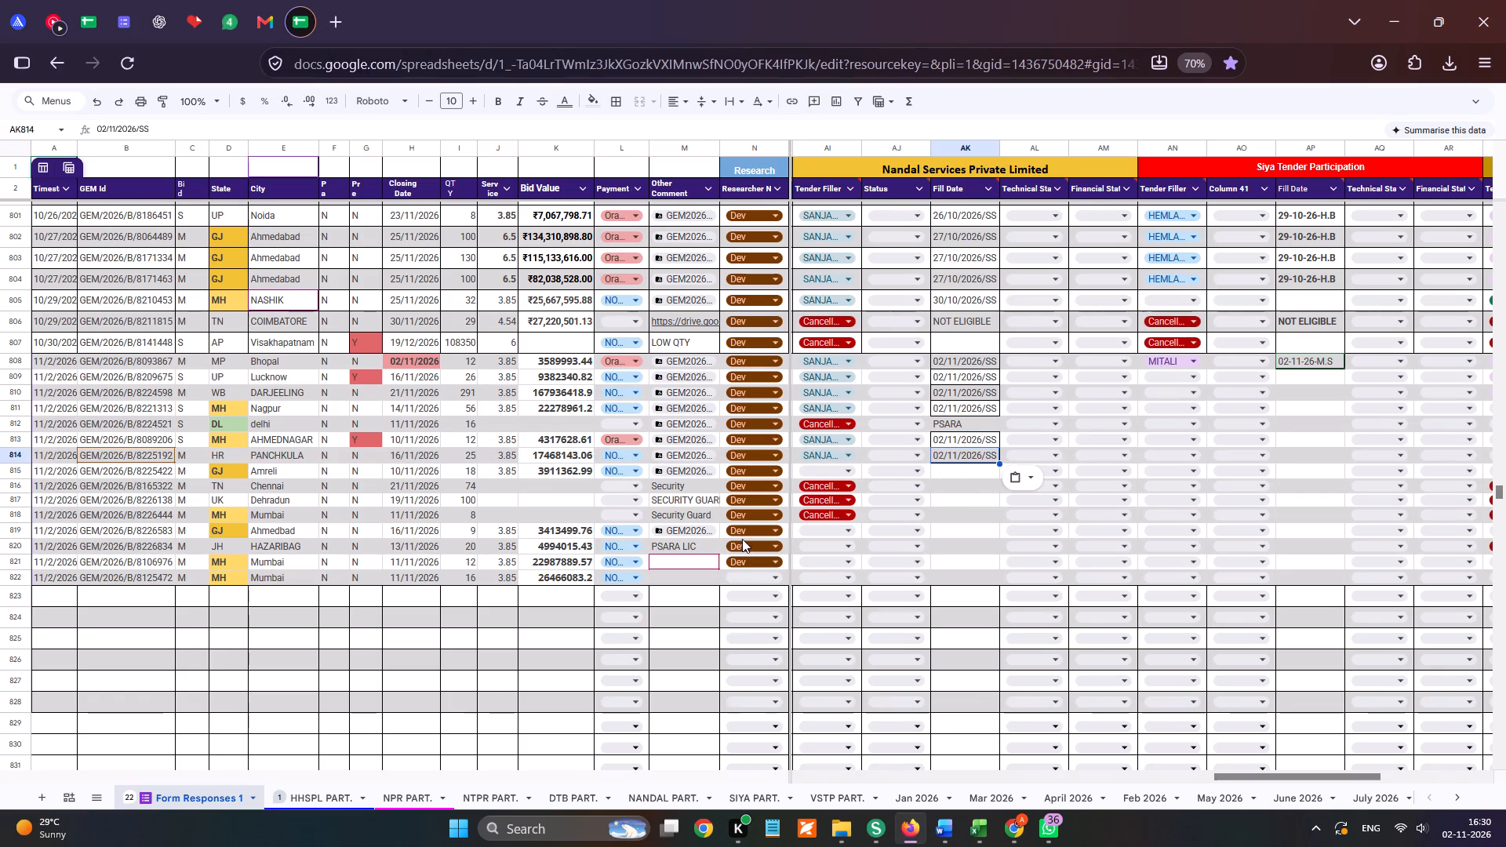
# Set Nandal's Tender Filler for the Hazaribag bid GEM/2026/B/8226834 to Cancelled in the tender tracking sheet.
pyautogui.click(817, 547)
pyautogui.click(826, 599)
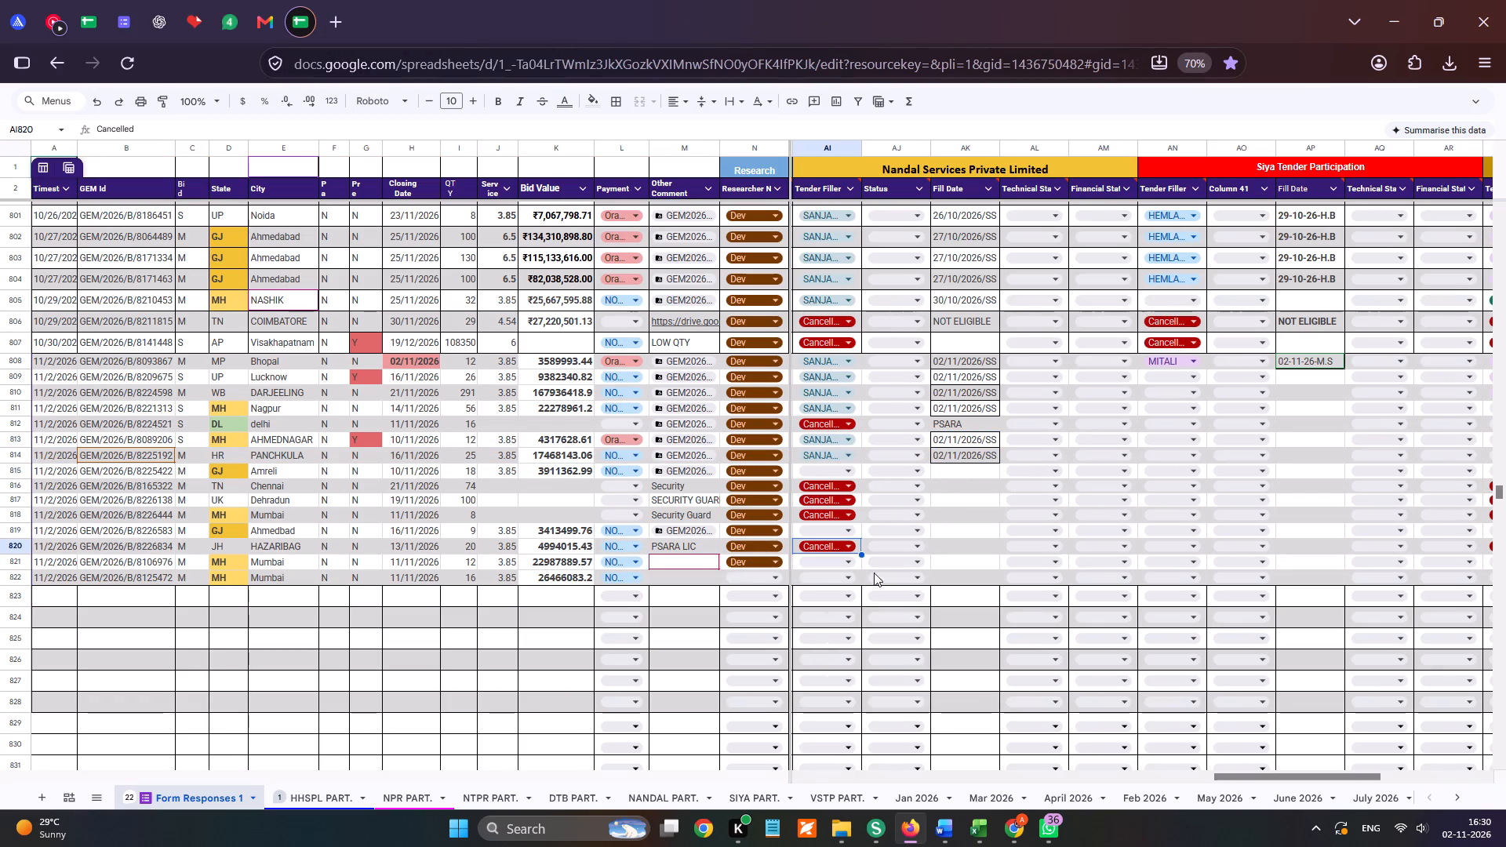
# Assign the Amreli bid GEM/2026/B/8225422 to the same Nandal tender filler as the Panchkula bid.
pyautogui.click(957, 475)
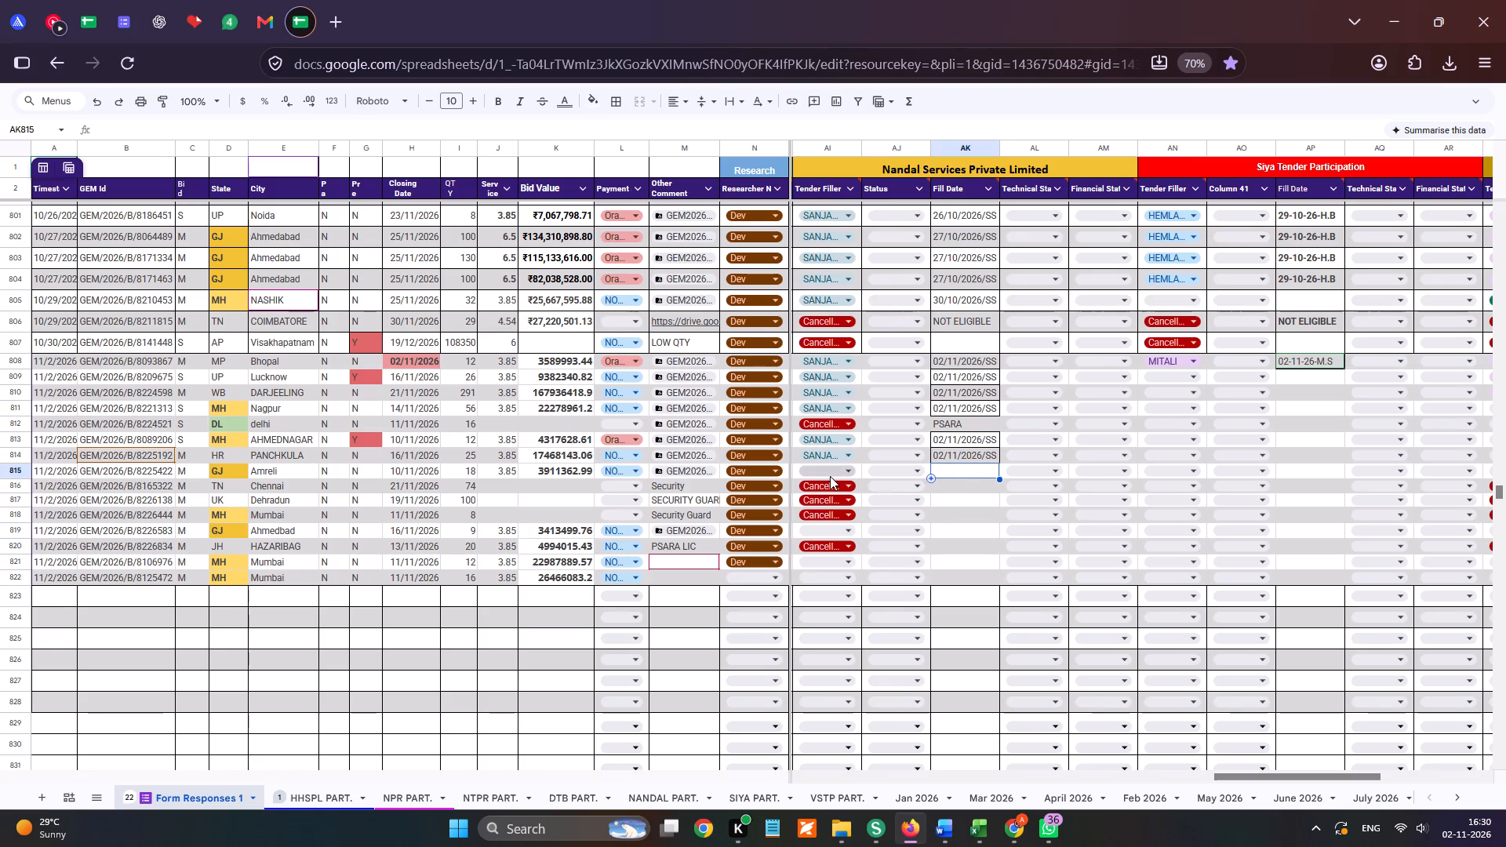
pyautogui.click(830, 476)
pyautogui.click(840, 491)
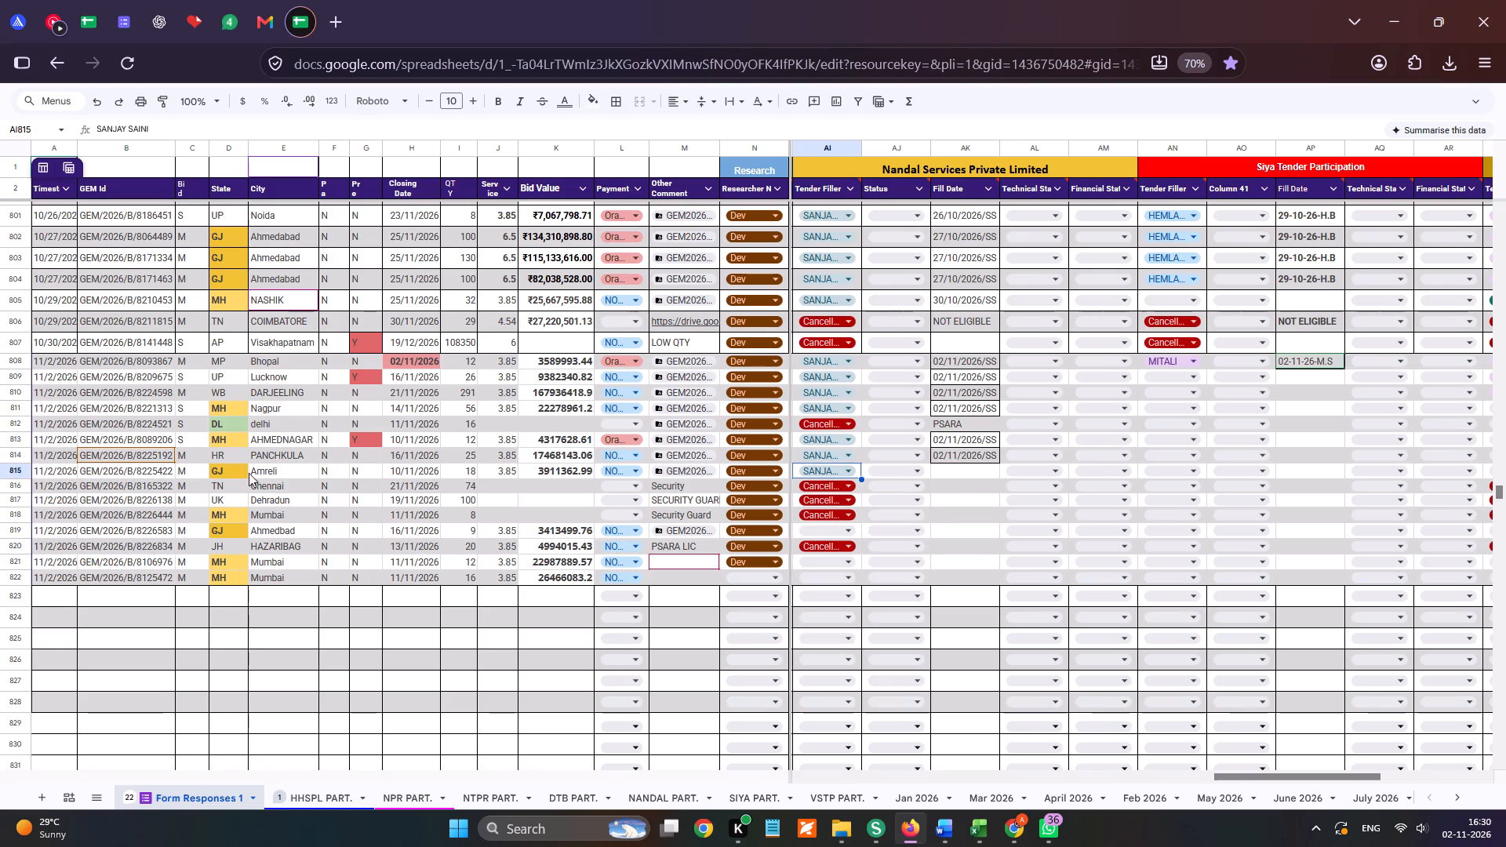
# Copy the GeM bid number GEM/2026/B/8225422 from the Amreli row.
pyautogui.click(14, 471)
pyautogui.click(116, 467)
pyautogui.hotkey('ctrl', 'c')
pyautogui.hotkey('ctrl', 'c')
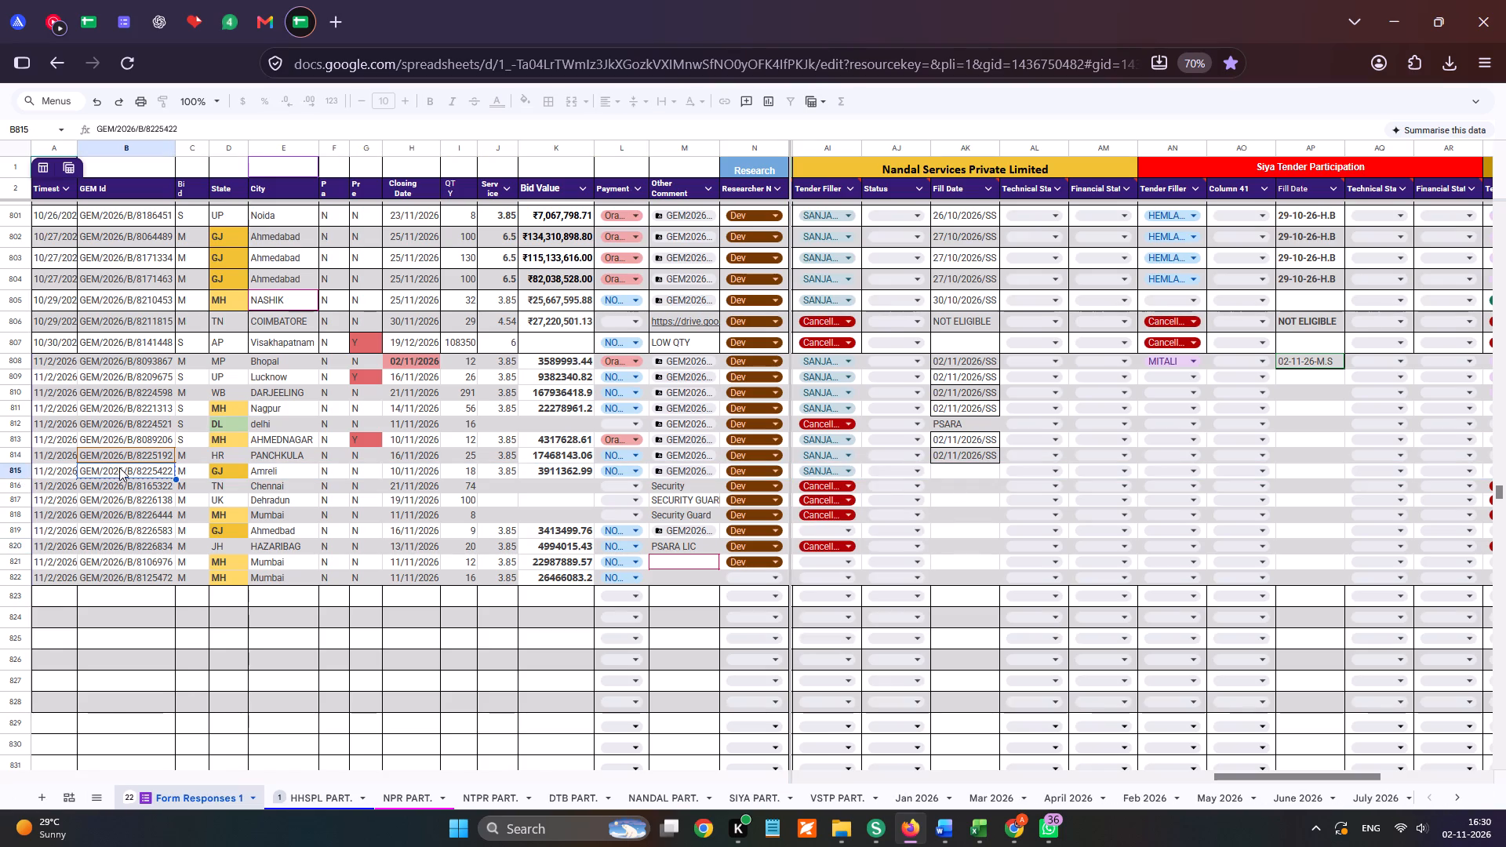
pyautogui.hotkey('ctrl', 'c')
pyautogui.hotkey('ctrl', 'c')
pyautogui.hotkey('ctrl', 'c')
pyautogui.hotkey('ctrl', 'c')
pyautogui.hotkey('ctrl', 'c')
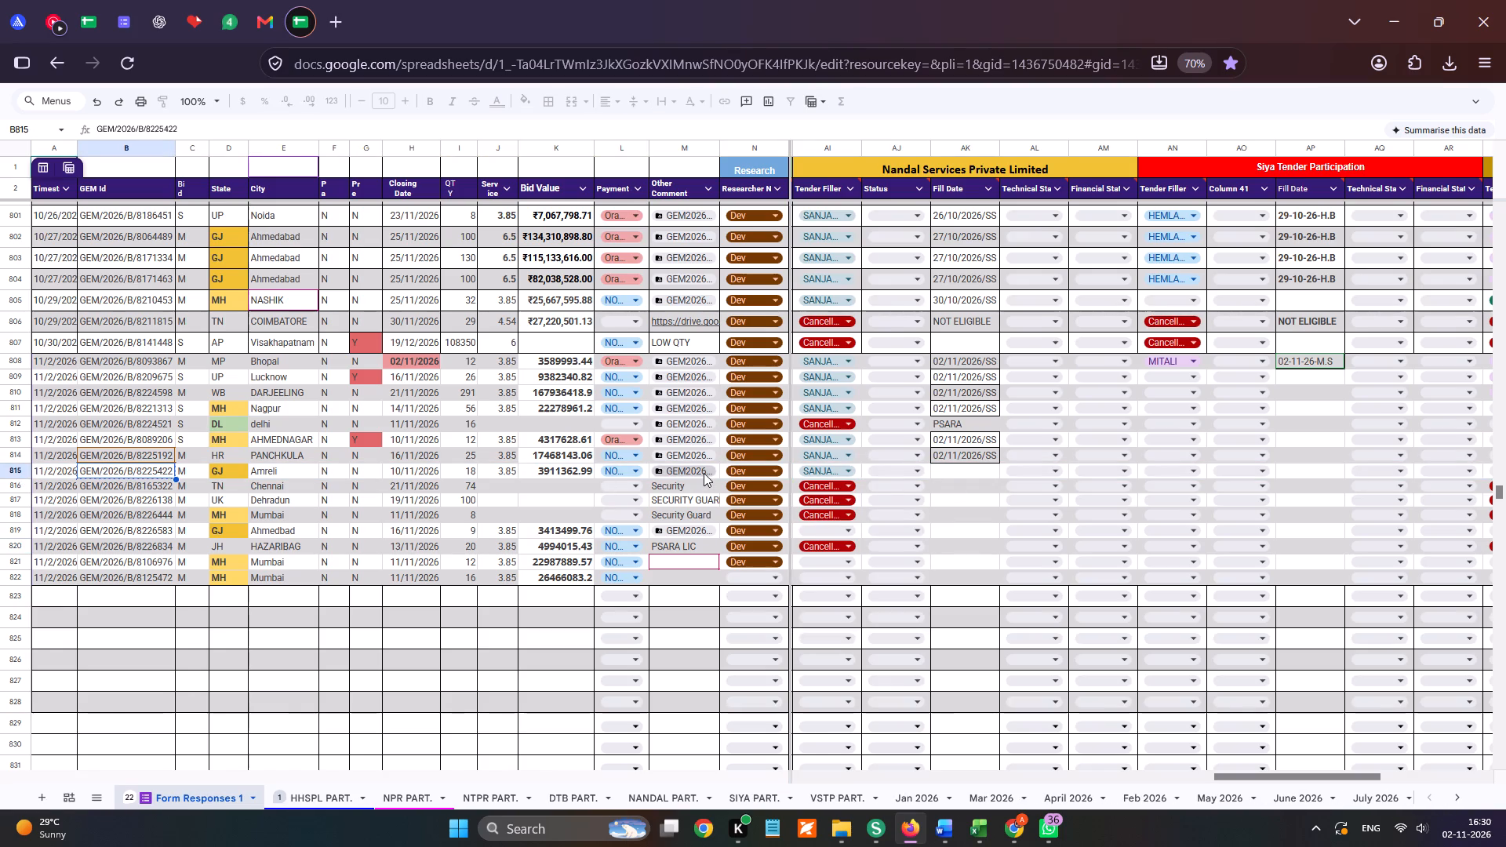
# Open the Drive folder linked in the Amreli bid's Other Comment cell.
pyautogui.click(741, 494)
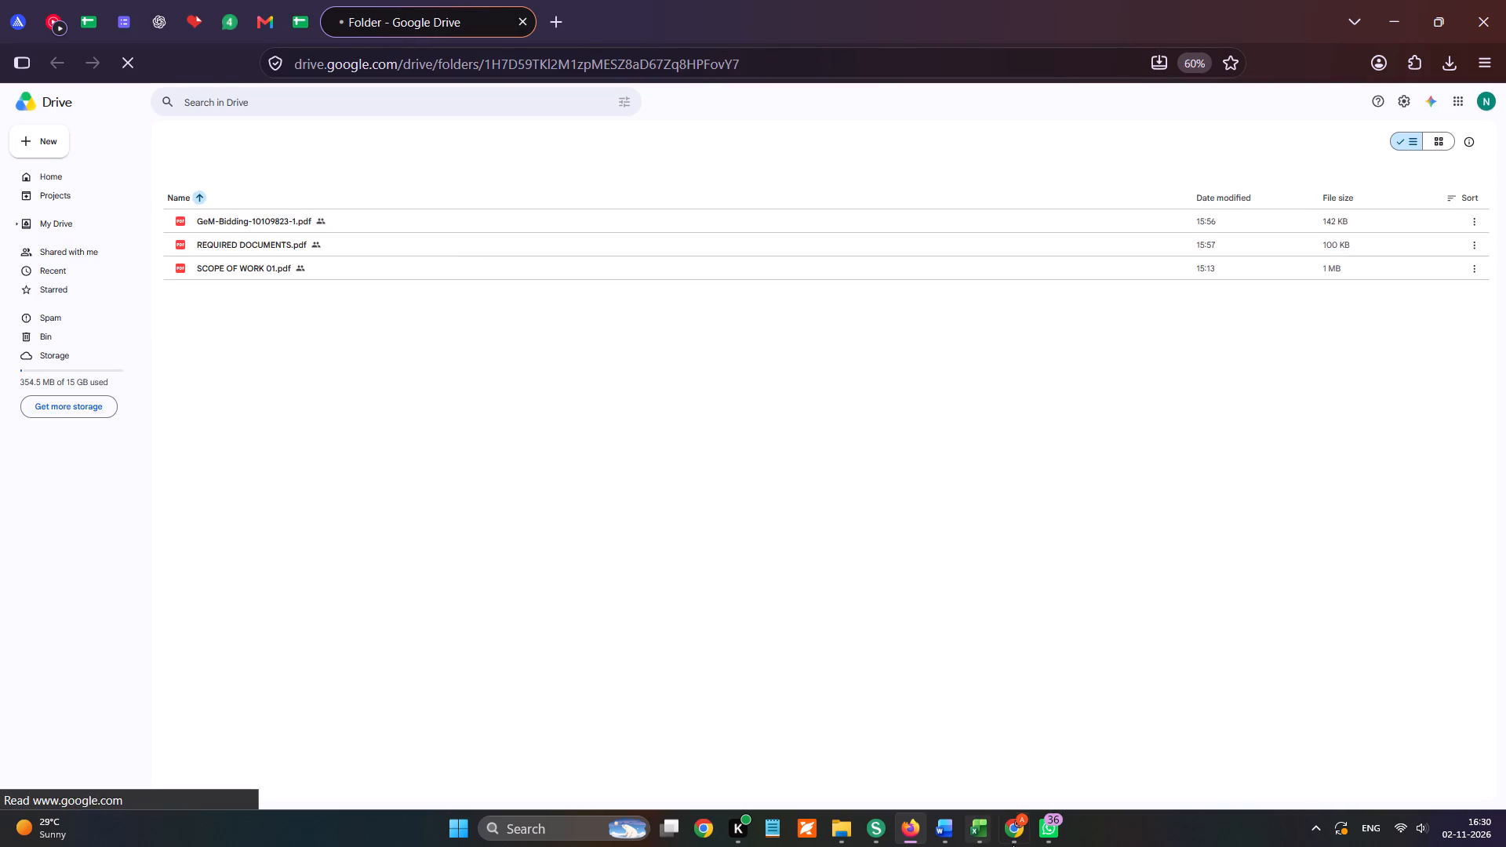
# Switch to the GeM portal in Chrome and find bid GEM/2026/B/8225422 in the bid listing using Exact Bid Search.
pyautogui.click(1024, 821)
pyautogui.click(1118, 183)
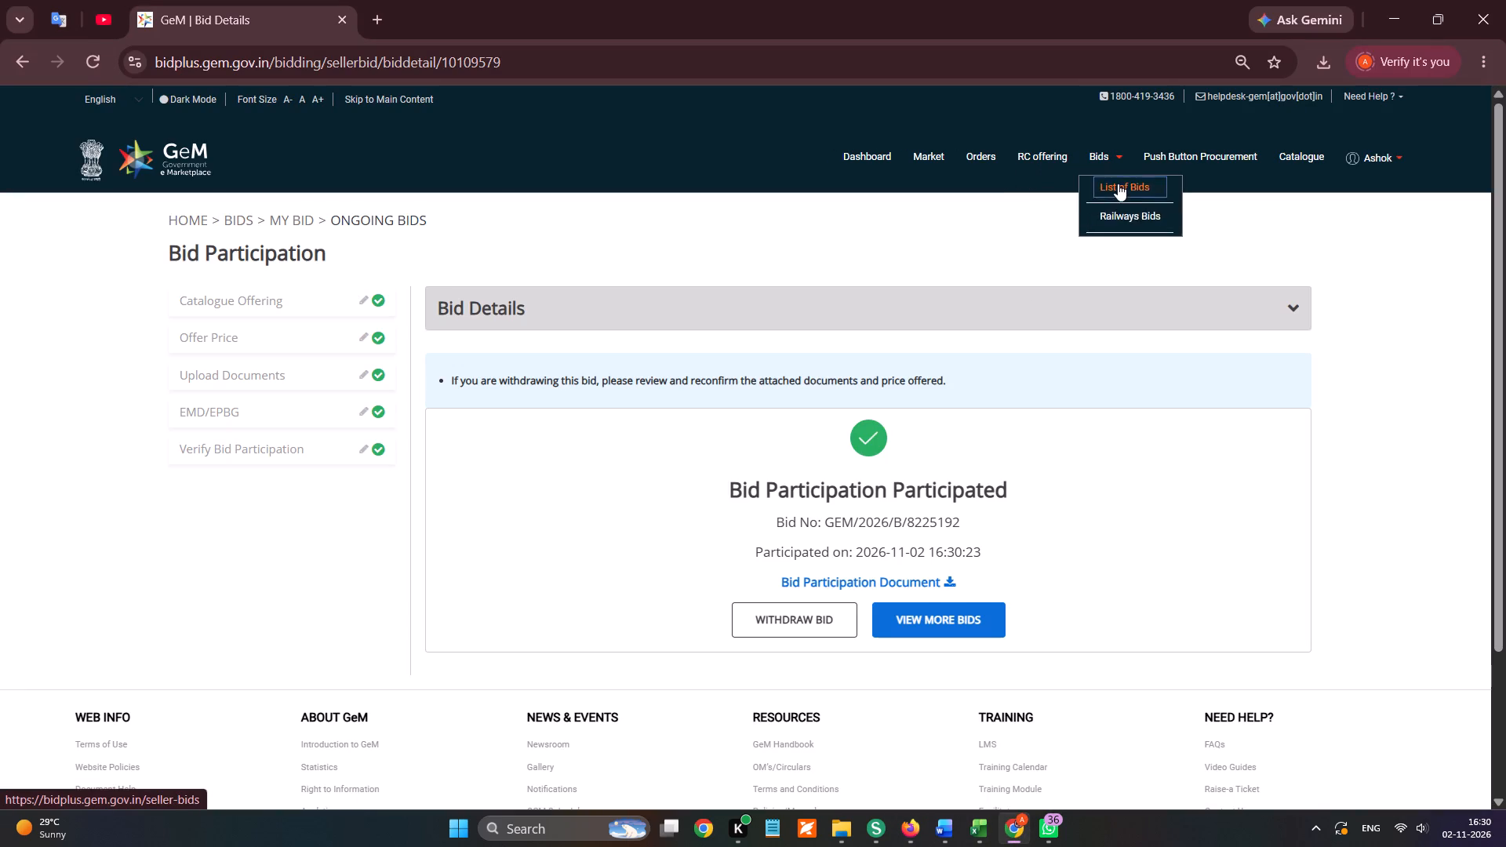
pyautogui.keyDown('ctrl'); pyautogui.click(1062, 221); pyautogui.keyUp('ctrl')
pyautogui.keyDown('ctrl'); pyautogui.click(1042, 223); pyautogui.keyUp('ctrl')
pyautogui.hotkey('ctrl', 'v')
pyautogui.keyDown('ctrl'); pyautogui.click(904, 221); pyautogui.keyUp('ctrl')
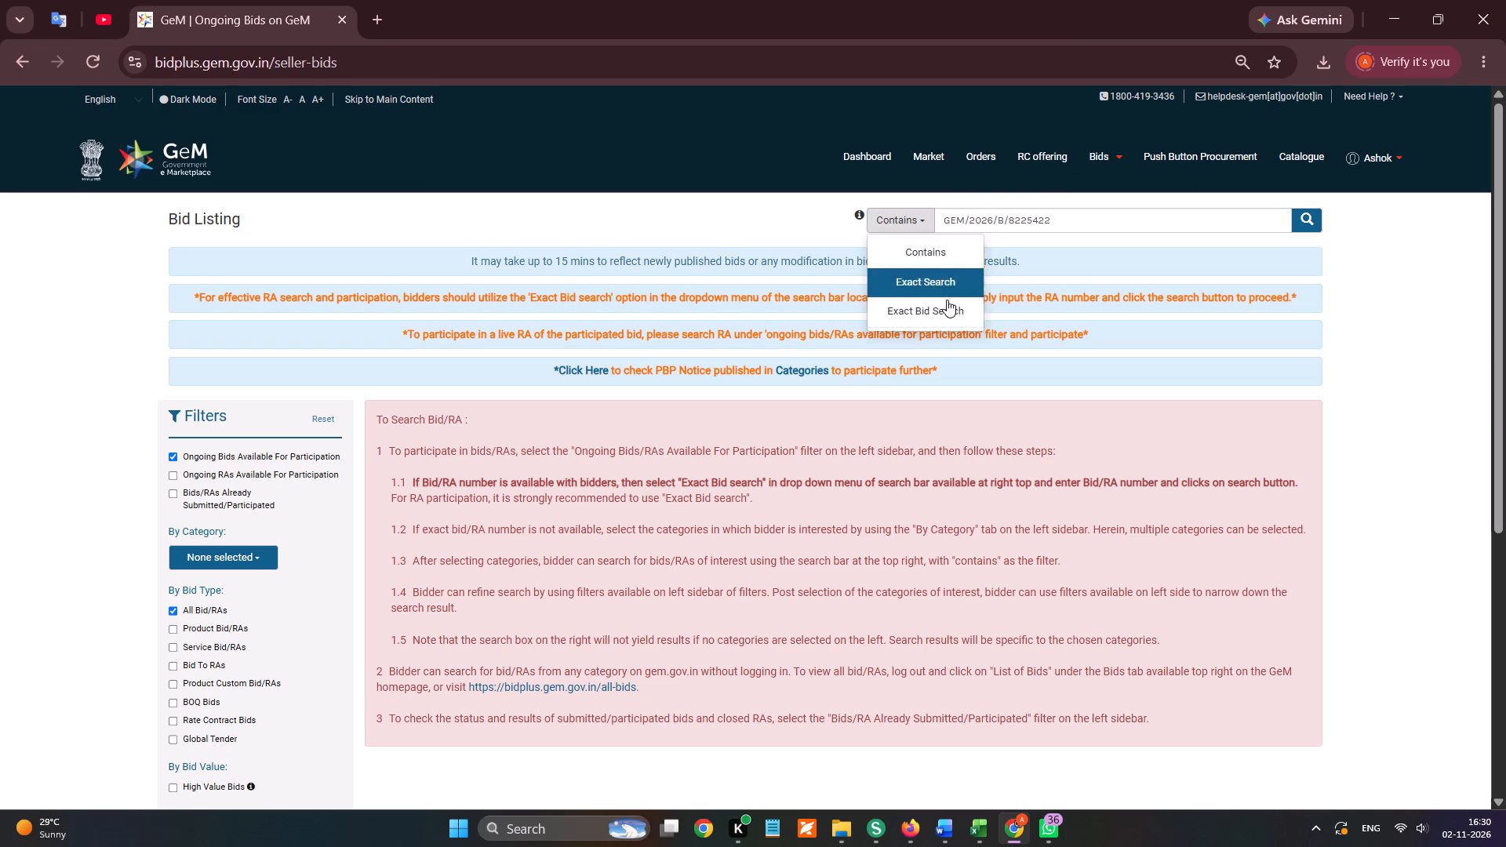
pyautogui.click(948, 308)
pyautogui.click(1294, 213)
# Start participation and save the beneficial ownership and technology transfer compliance with No, No and Yes for points 1 to 3.
pyautogui.click(1264, 556)
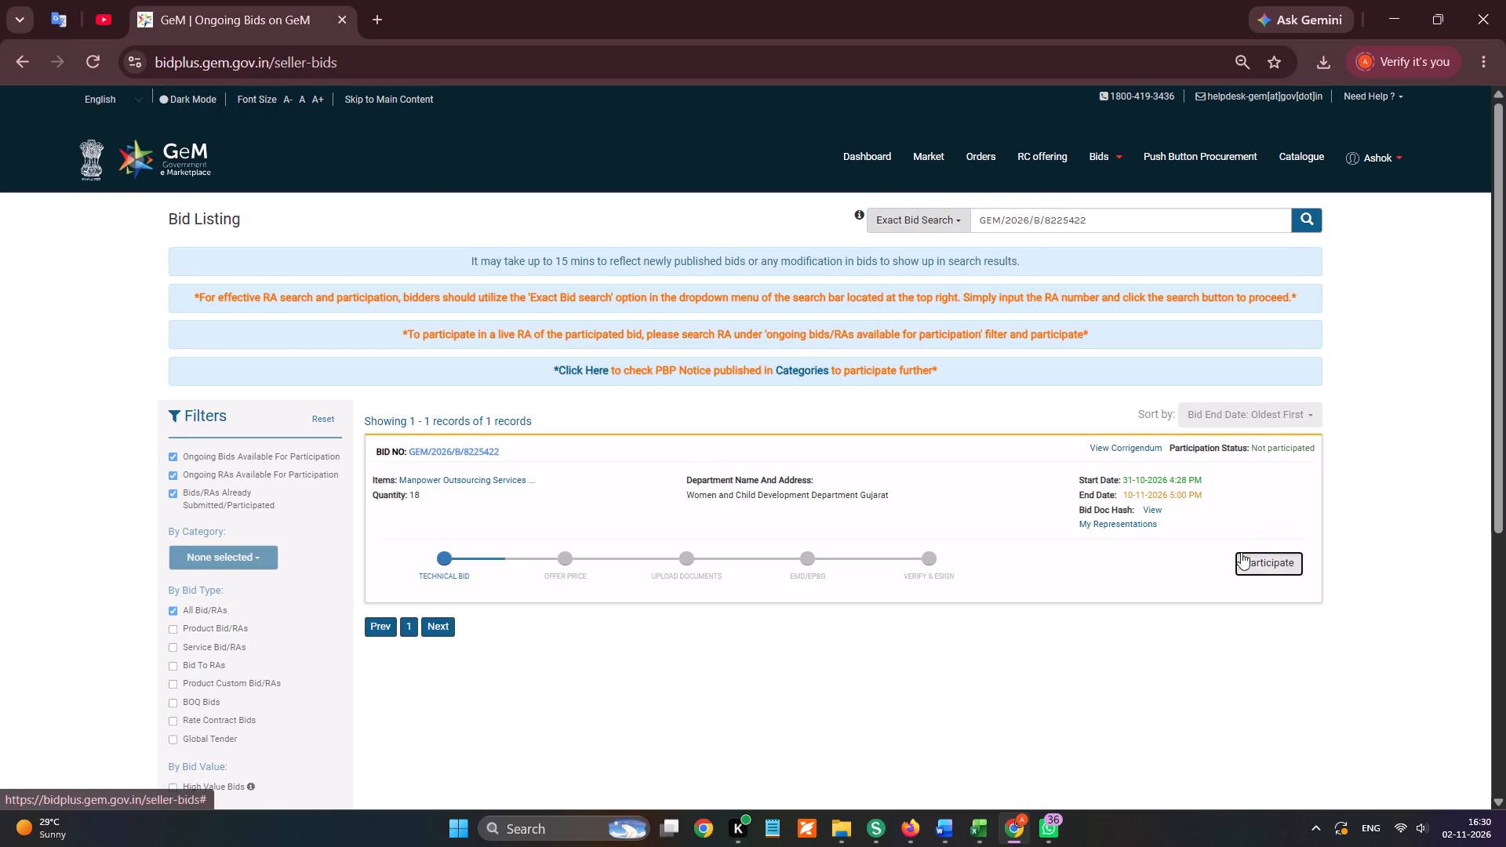
pyautogui.click(777, 273)
pyautogui.click(872, 213)
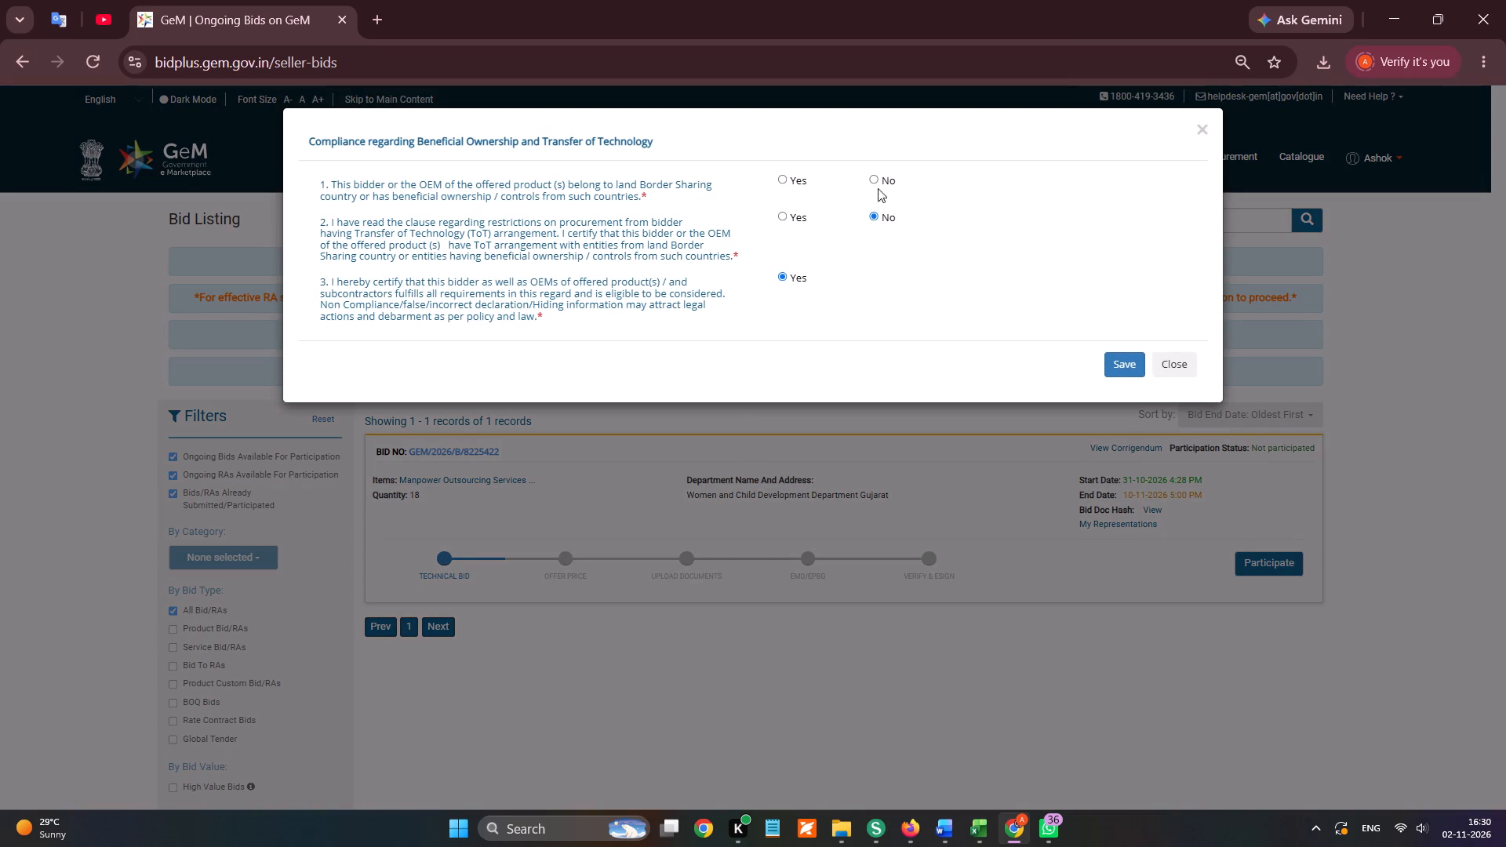
pyautogui.click(876, 174)
pyautogui.click(1122, 372)
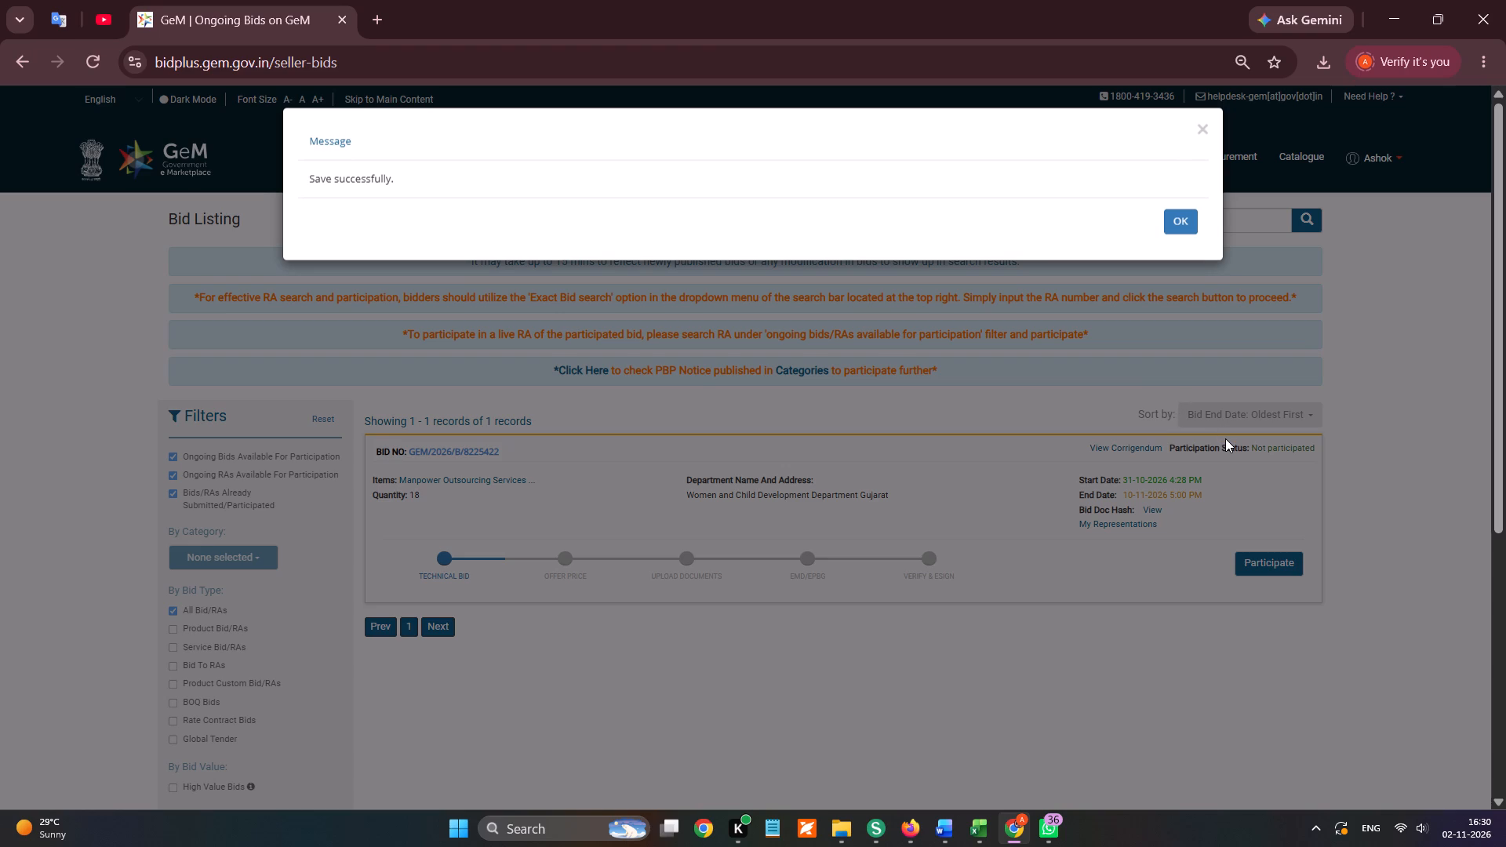
pyautogui.click(1174, 217)
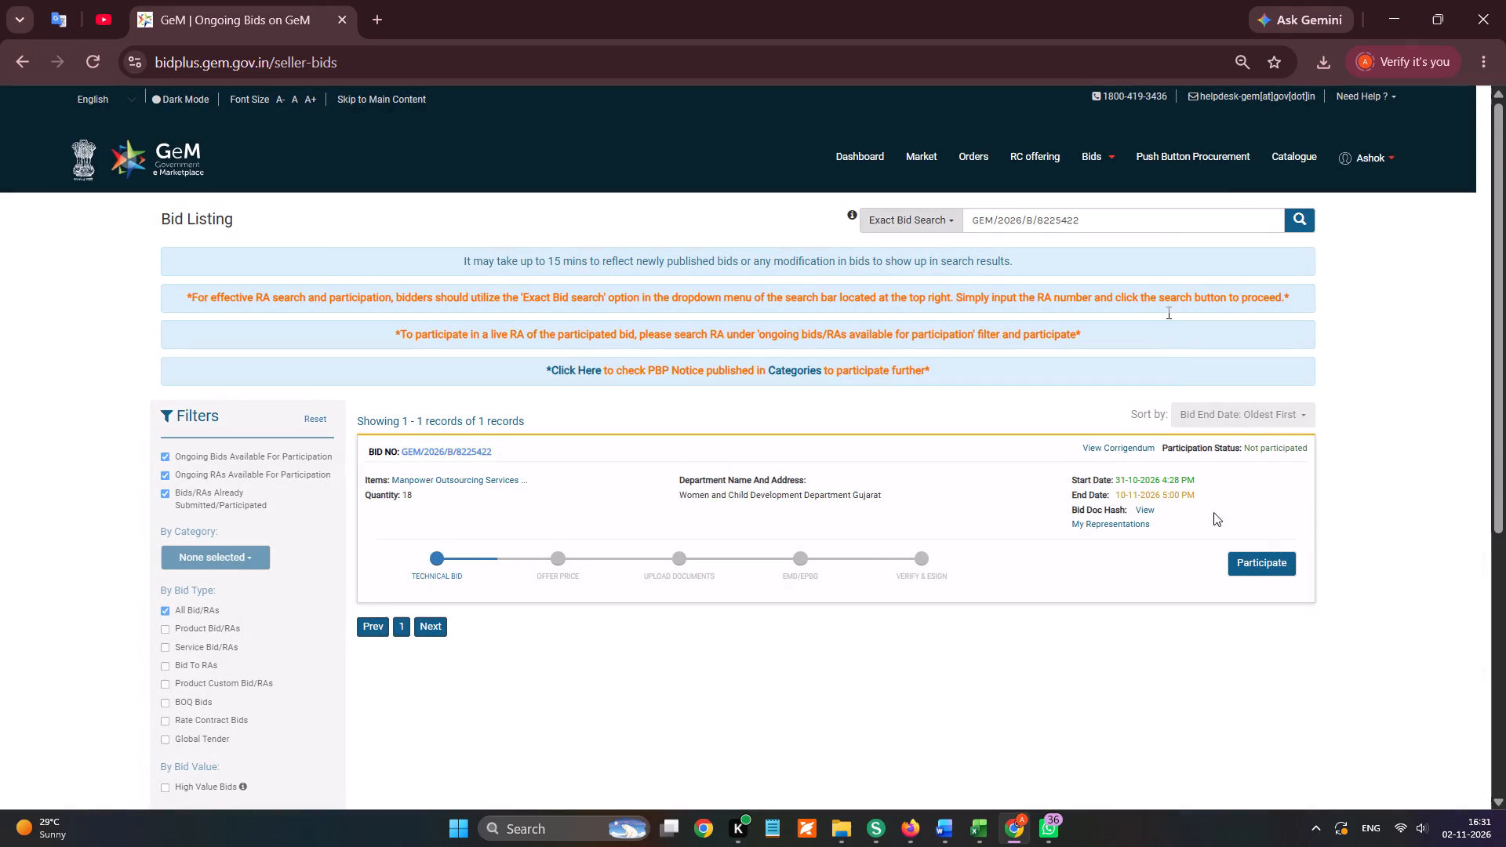
# Participate in bid GEM/2026/B/8225422 again to reach its Catalogue Offering page.
pyautogui.click(1244, 558)
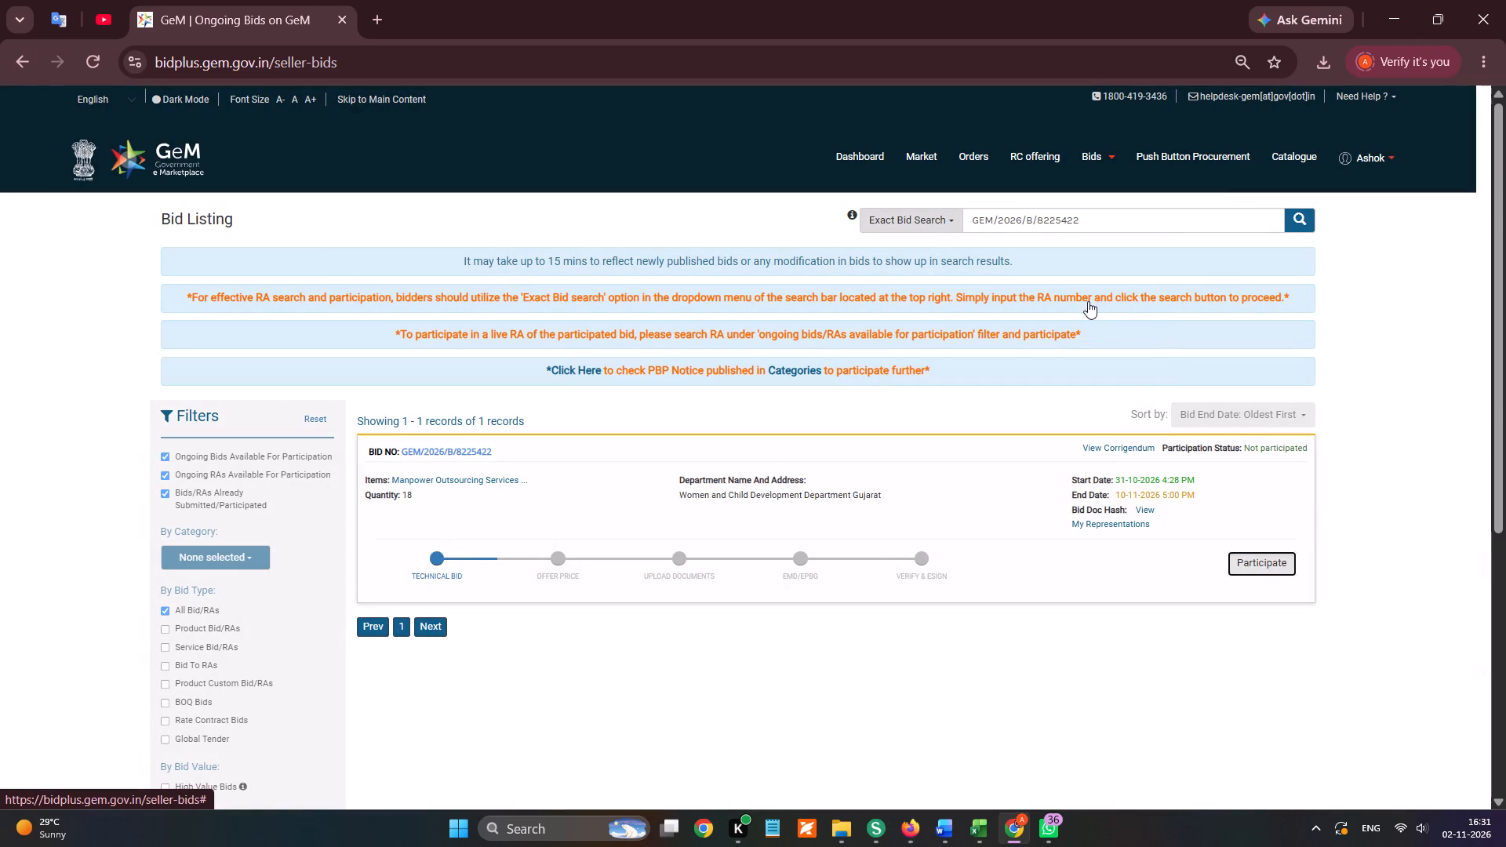
pyautogui.click(1266, 572)
pyautogui.click(1311, 628)
pyautogui.click(1274, 562)
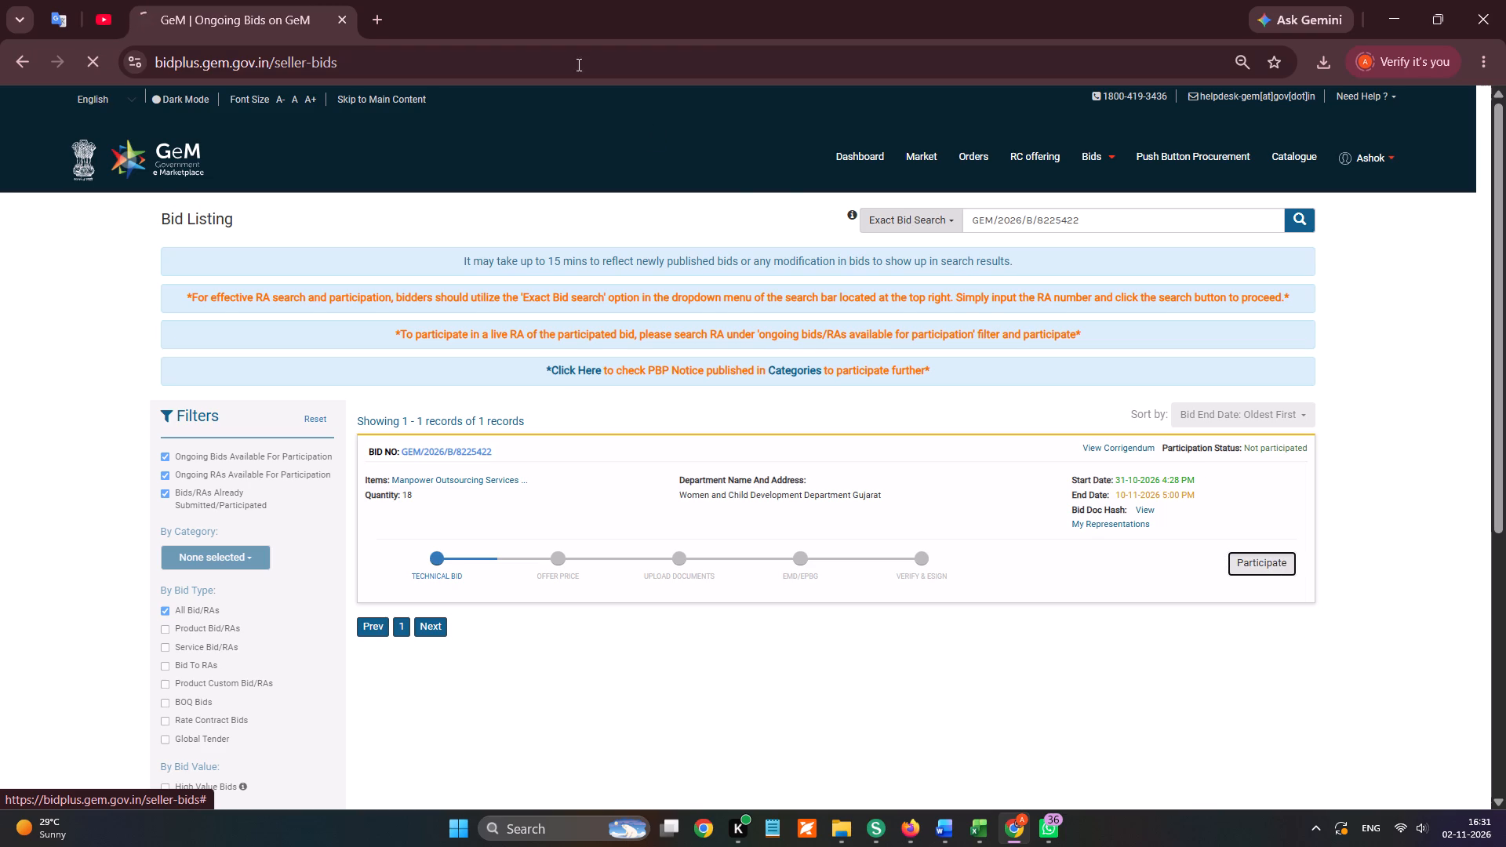
# Select the catalogue for the Data Entry Operator item, set the geographical presence state to Gujarat, and encrypt and save it.
pyautogui.click(1239, 423)
pyautogui.click(1241, 434)
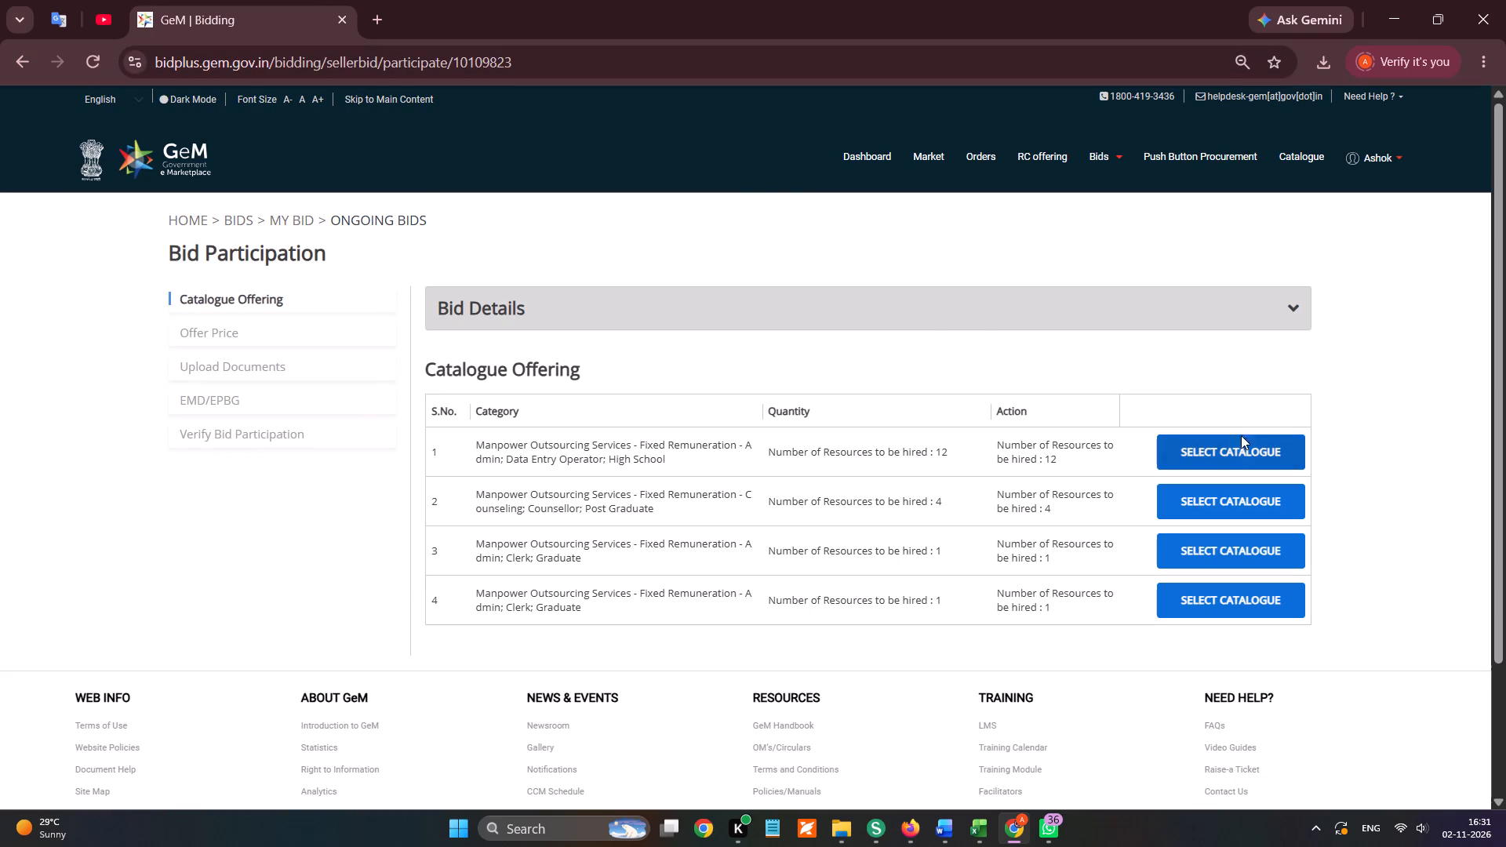
pyautogui.scroll(-2, 1210, 434)
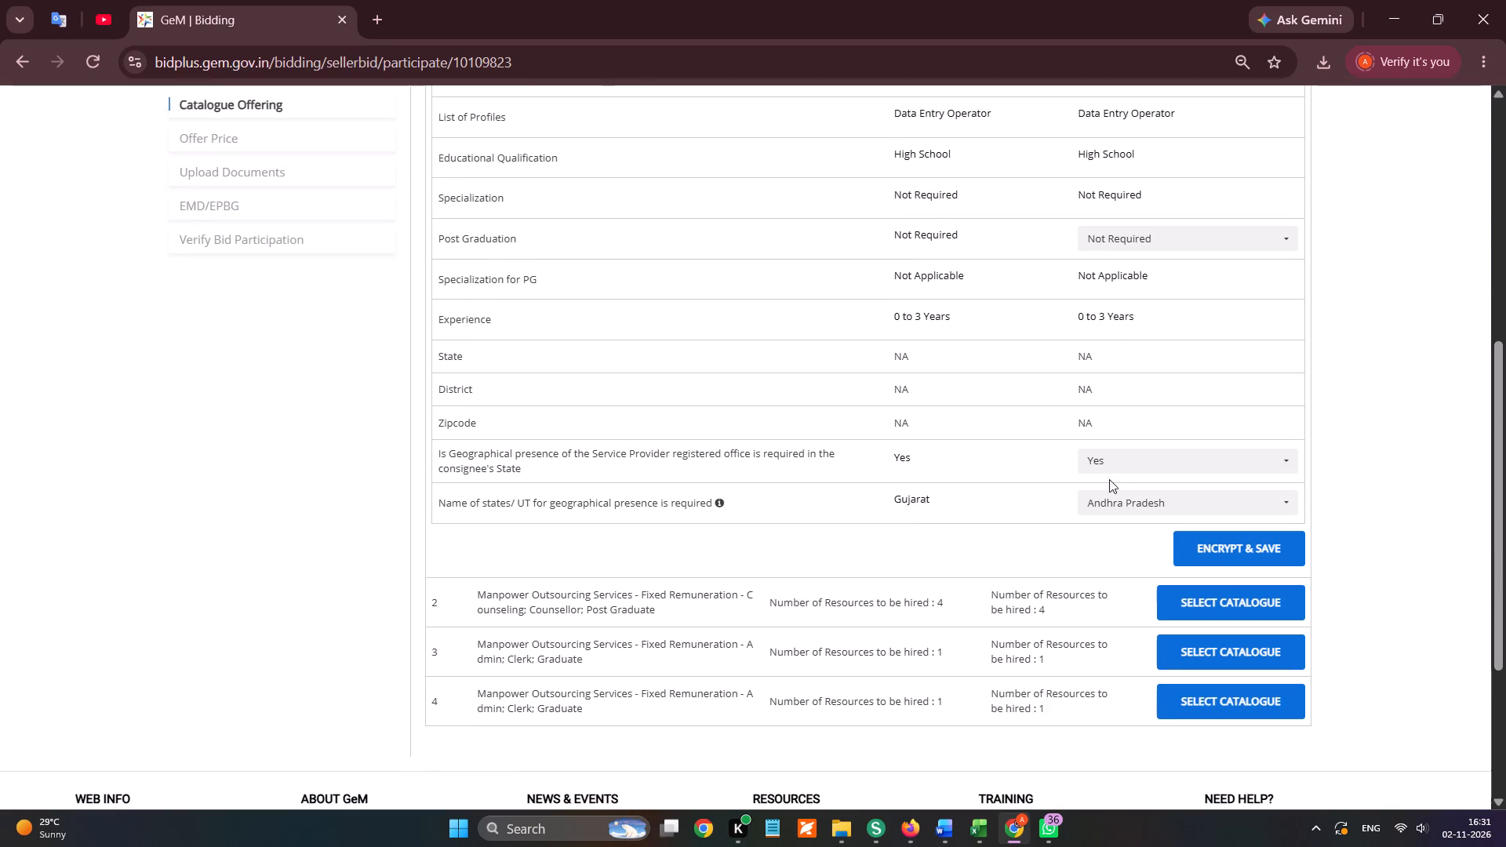
pyautogui.click(1104, 498)
pyautogui.click(1117, 402)
pyautogui.click(1109, 493)
pyautogui.click(1109, 493)
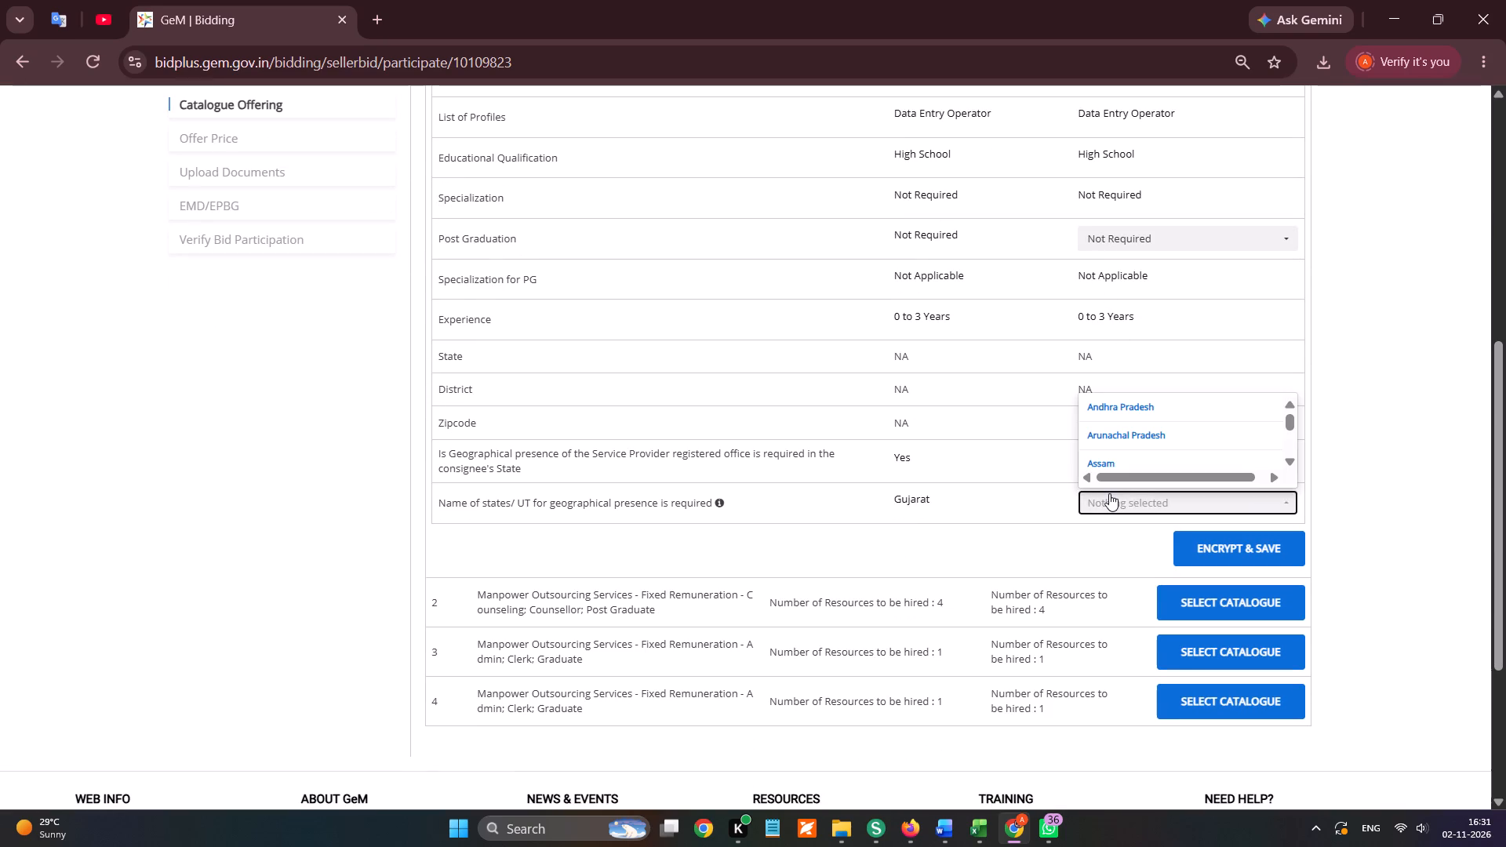
pyautogui.press('g')
pyautogui.click(1106, 460)
pyautogui.click(1114, 533)
pyautogui.click(1223, 543)
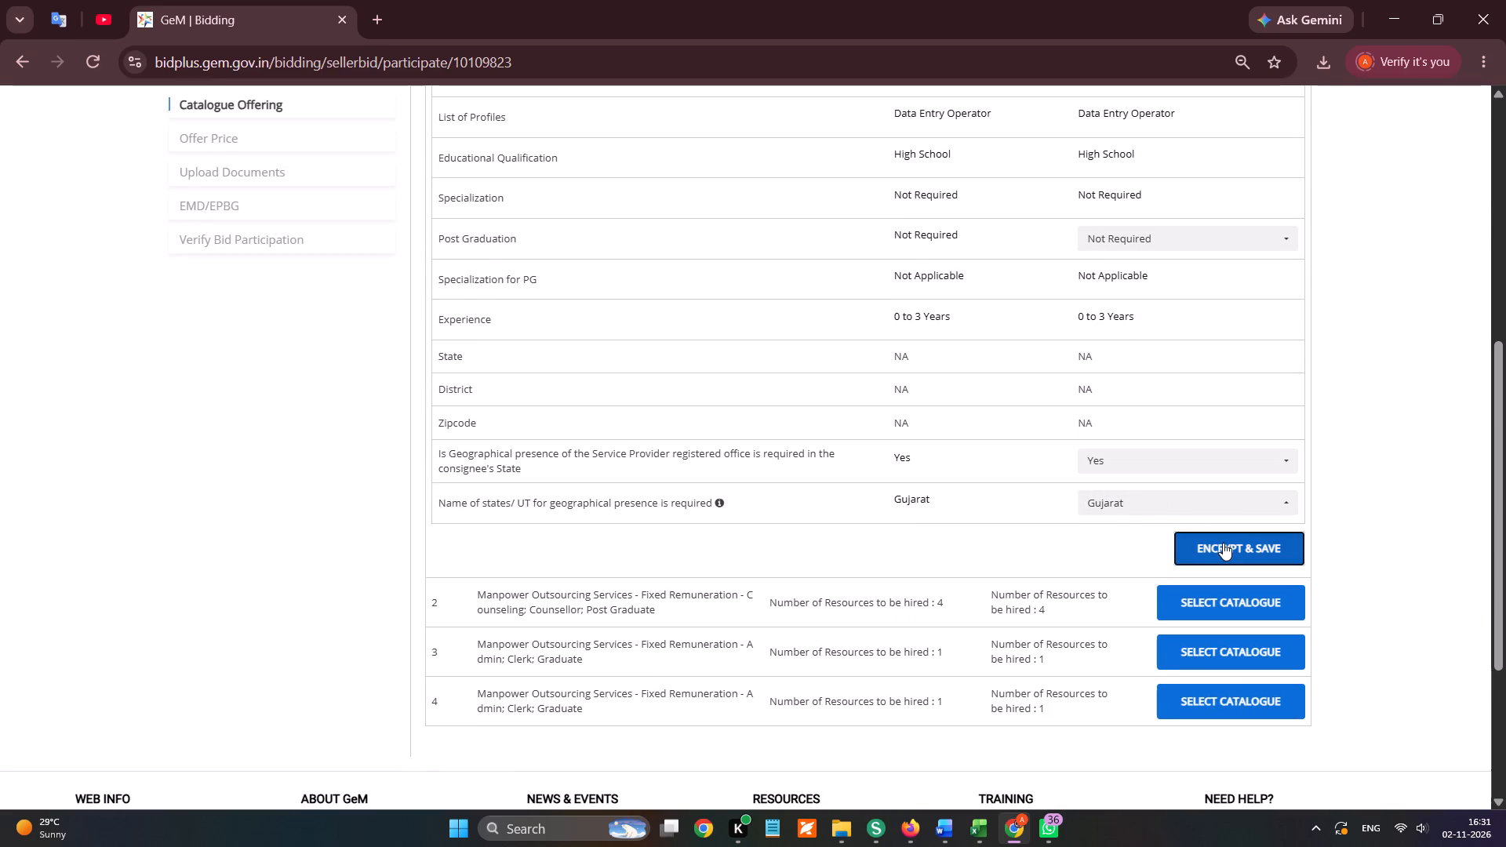
pyautogui.scroll(-1, 1182, 396)
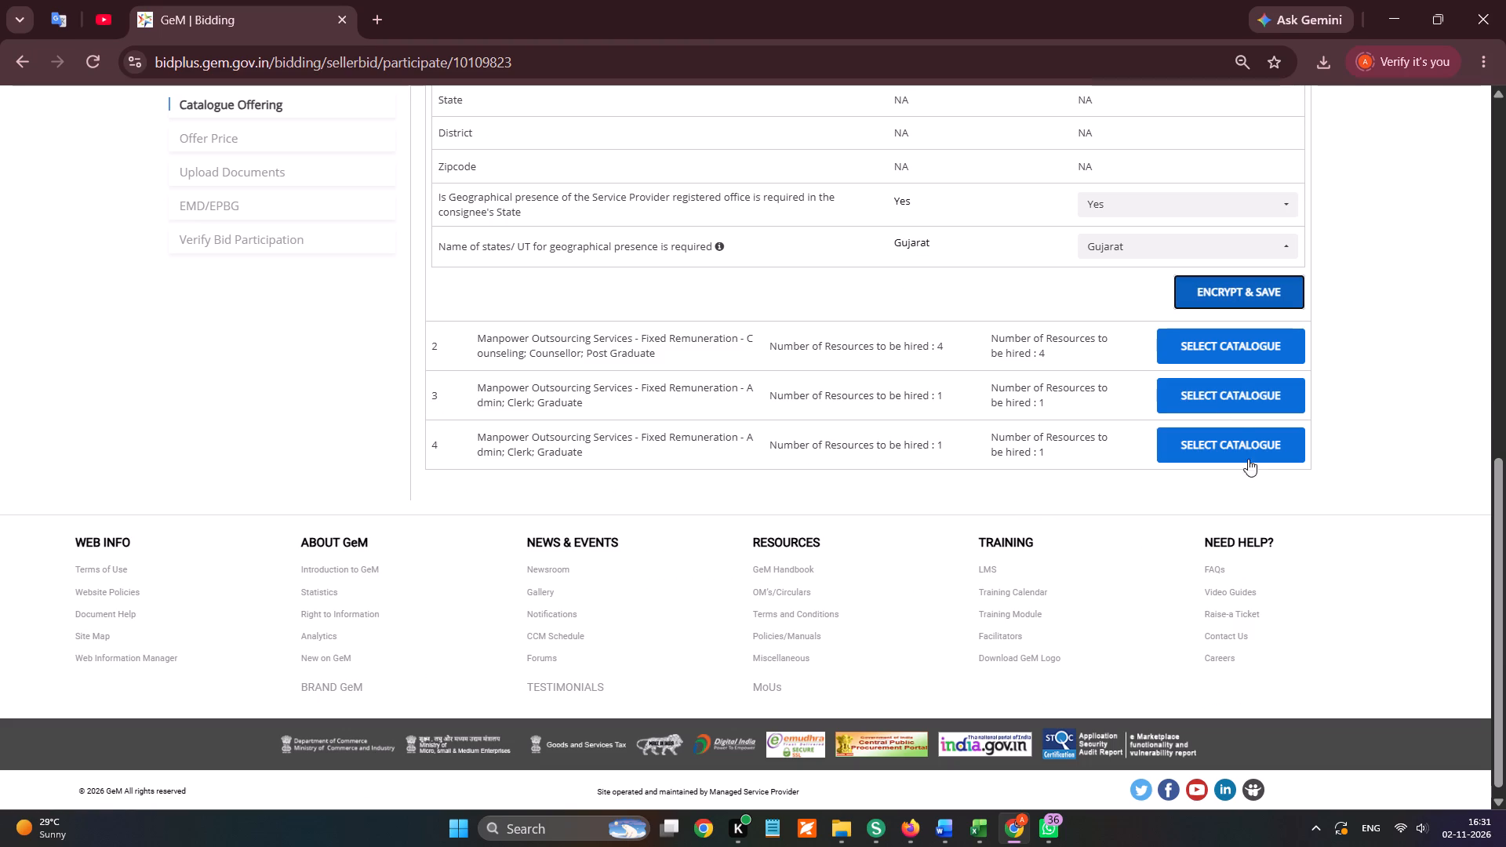
pyautogui.click(1249, 292)
pyautogui.click(1190, 347)
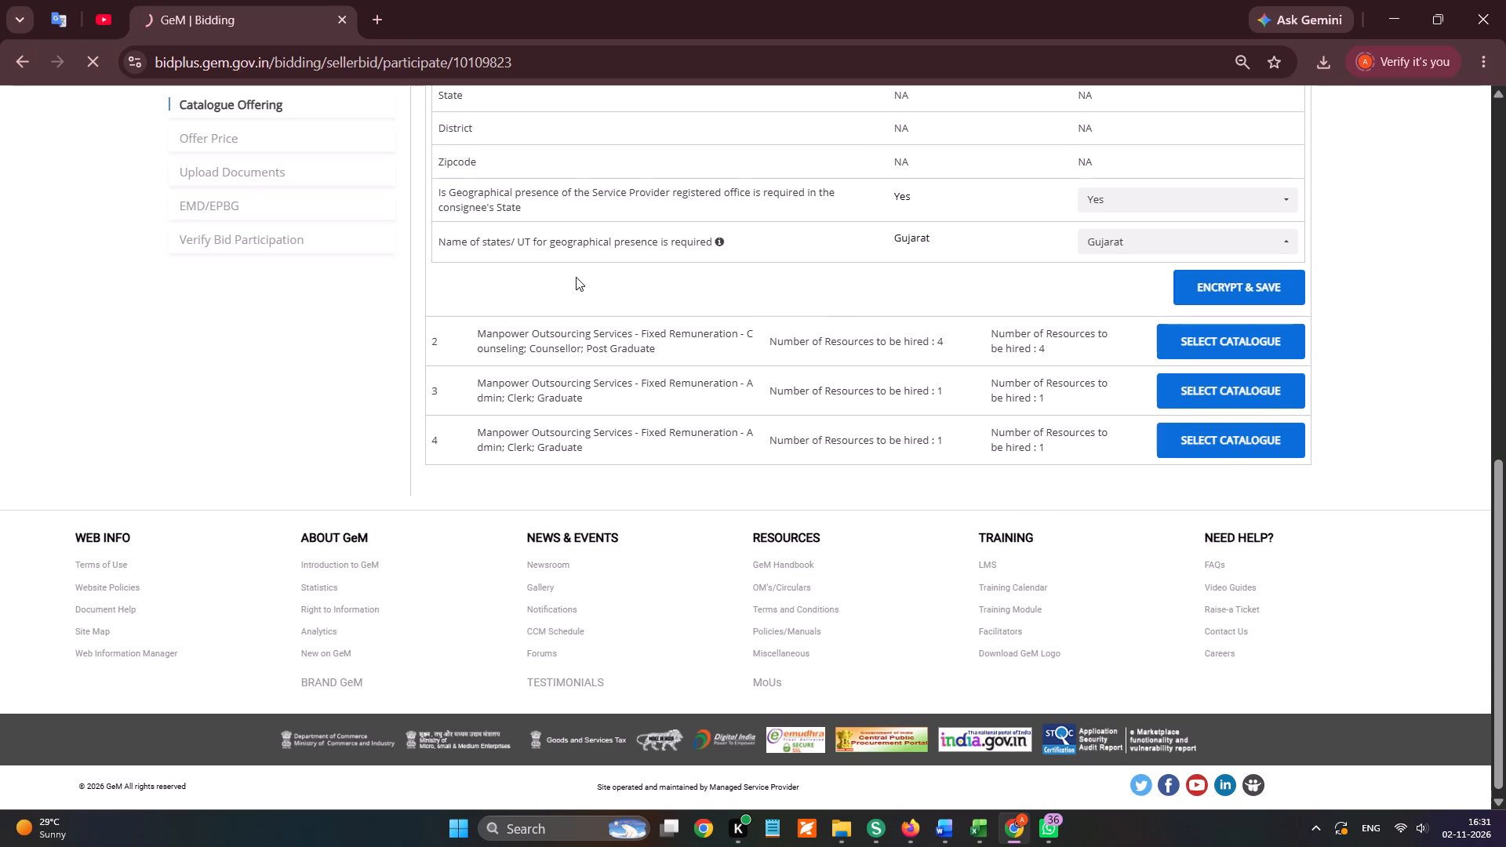
# Select the Counsellor catalogue, set Post Graduation to Required and the geographical presence state to Gujarat, and encrypt and save it.
pyautogui.click(1281, 495)
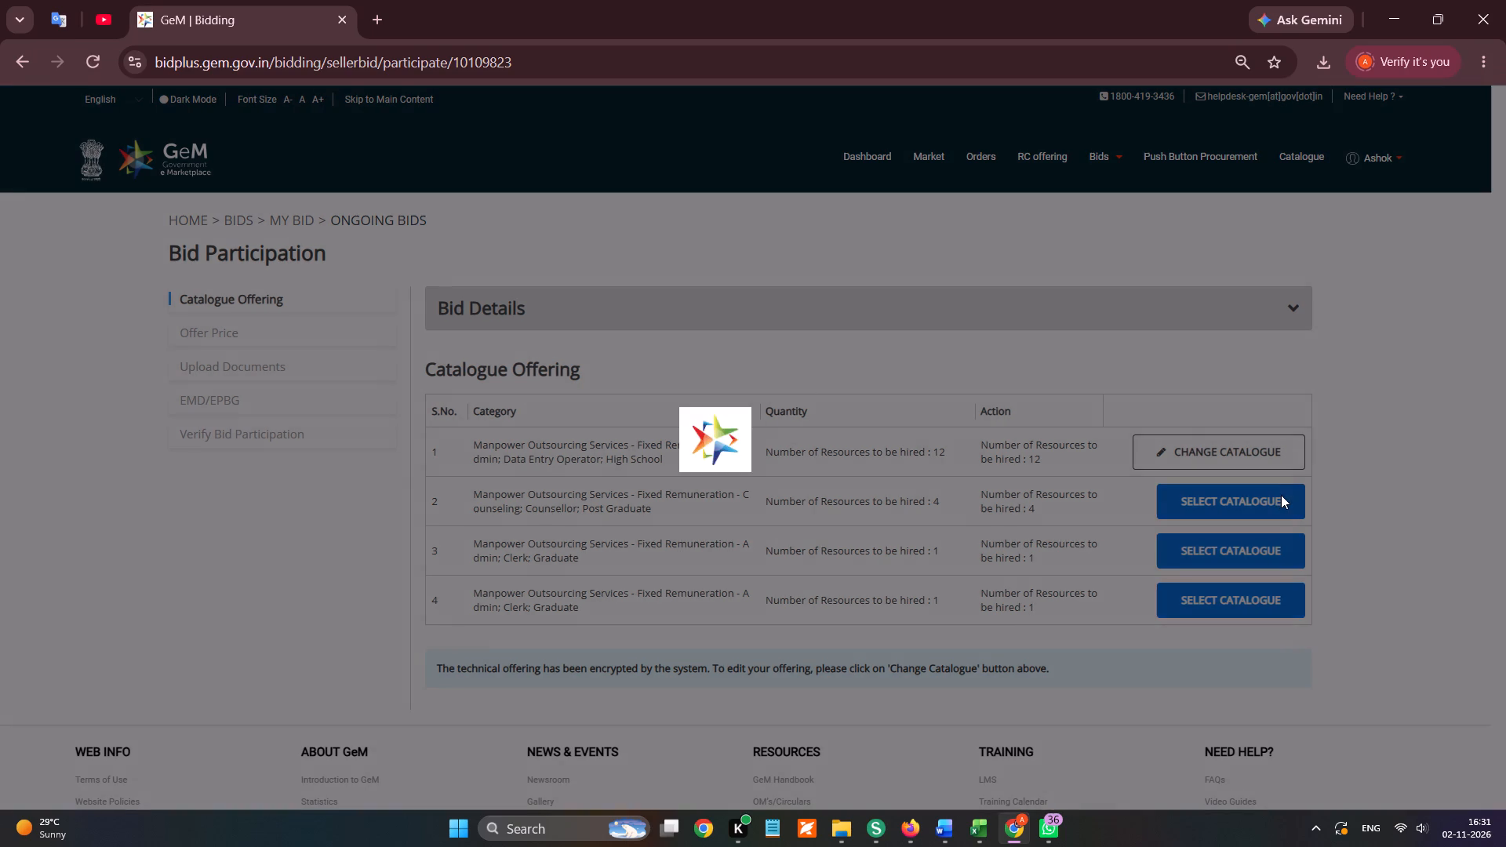
pyautogui.scroll(-2, 1166, 463)
pyautogui.click(1101, 294)
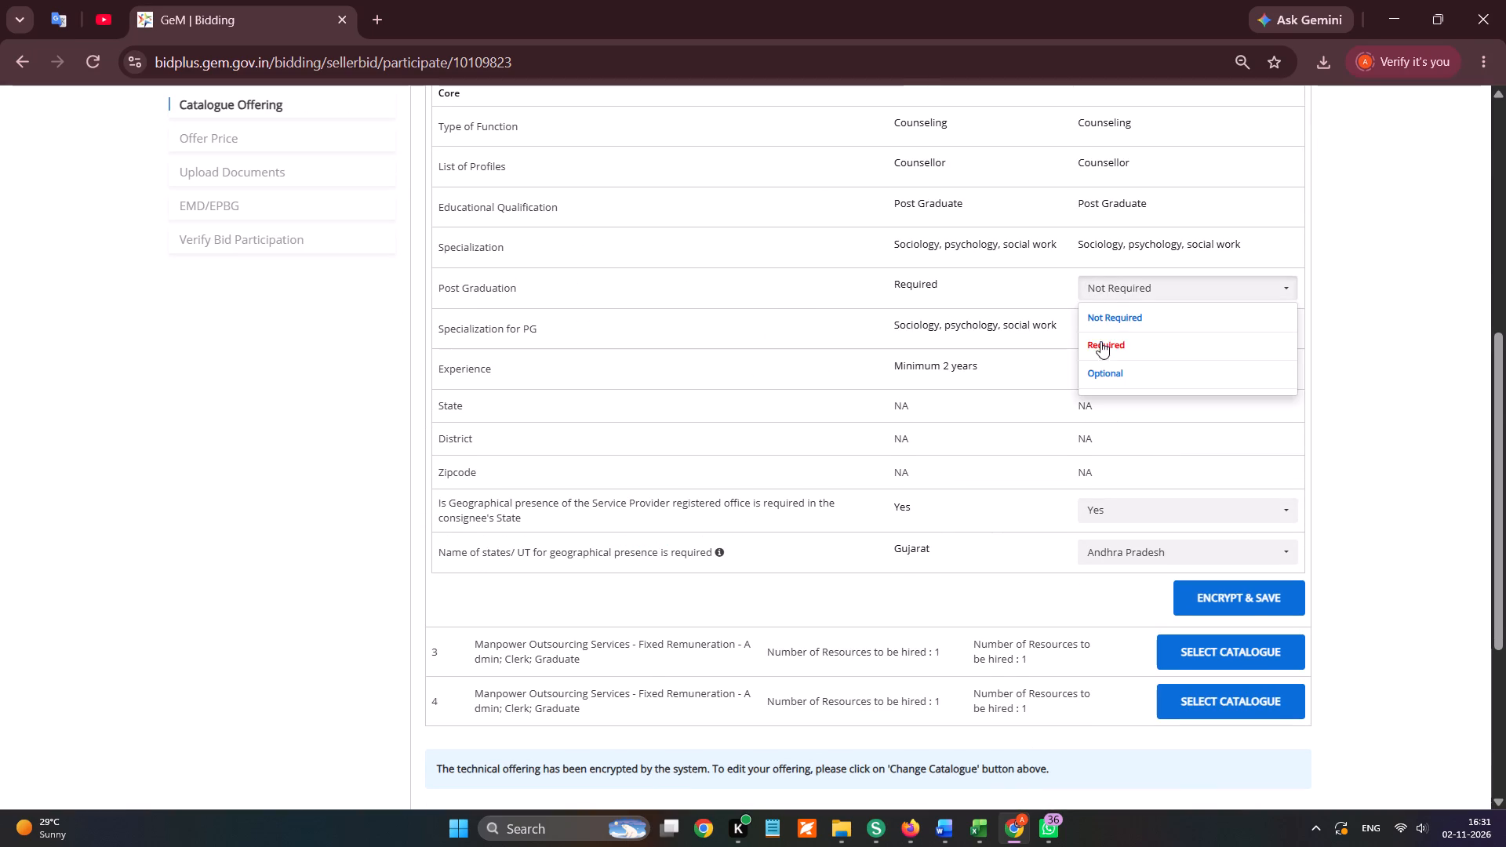
pyautogui.click(1097, 346)
pyautogui.click(1107, 554)
pyautogui.click(1119, 460)
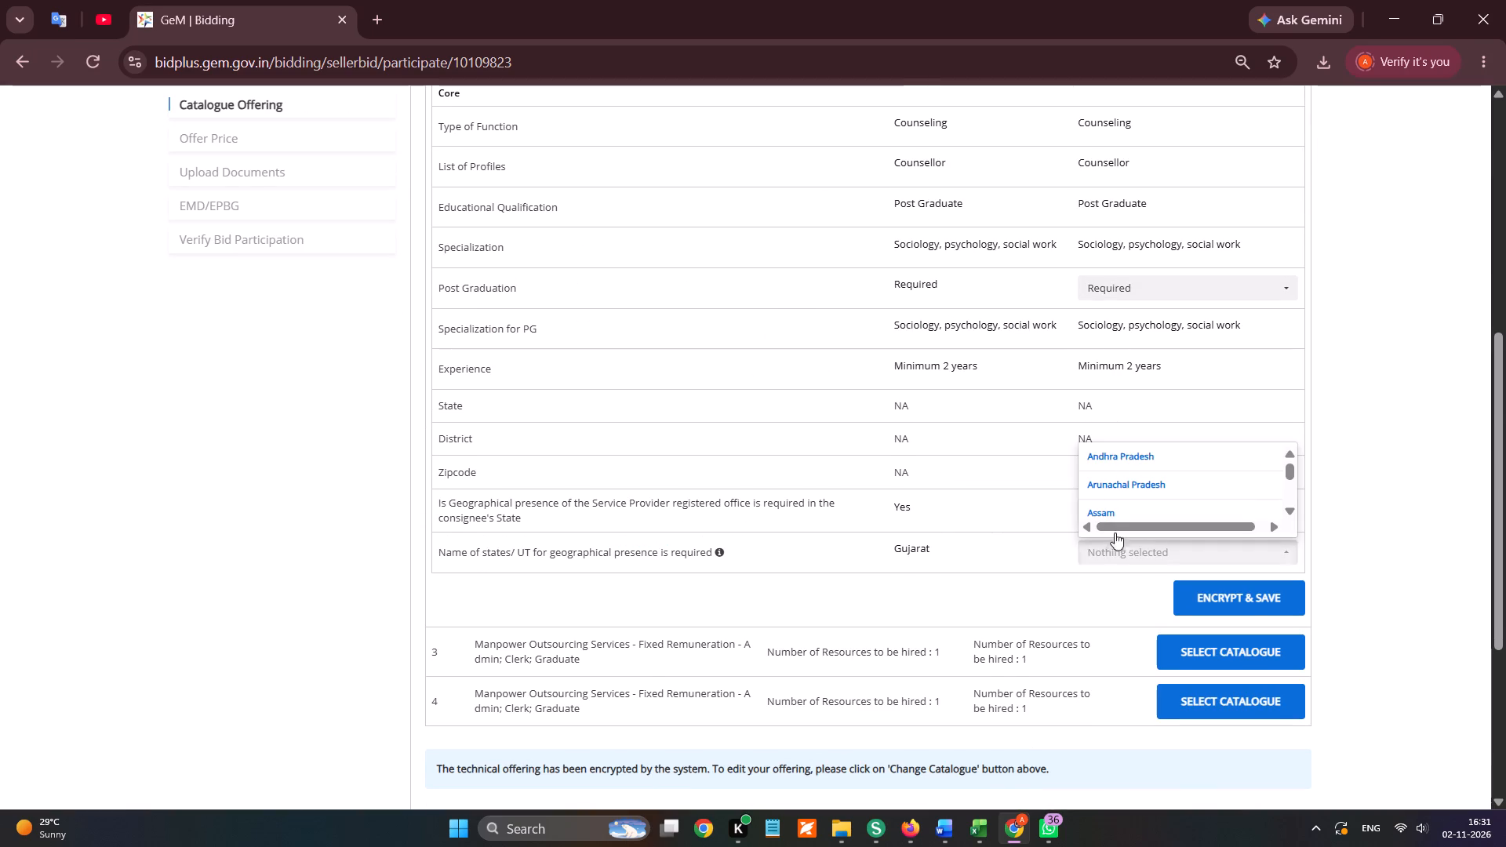
pyautogui.click(1111, 572)
pyautogui.click(1117, 552)
pyautogui.press('g')
pyautogui.click(1106, 507)
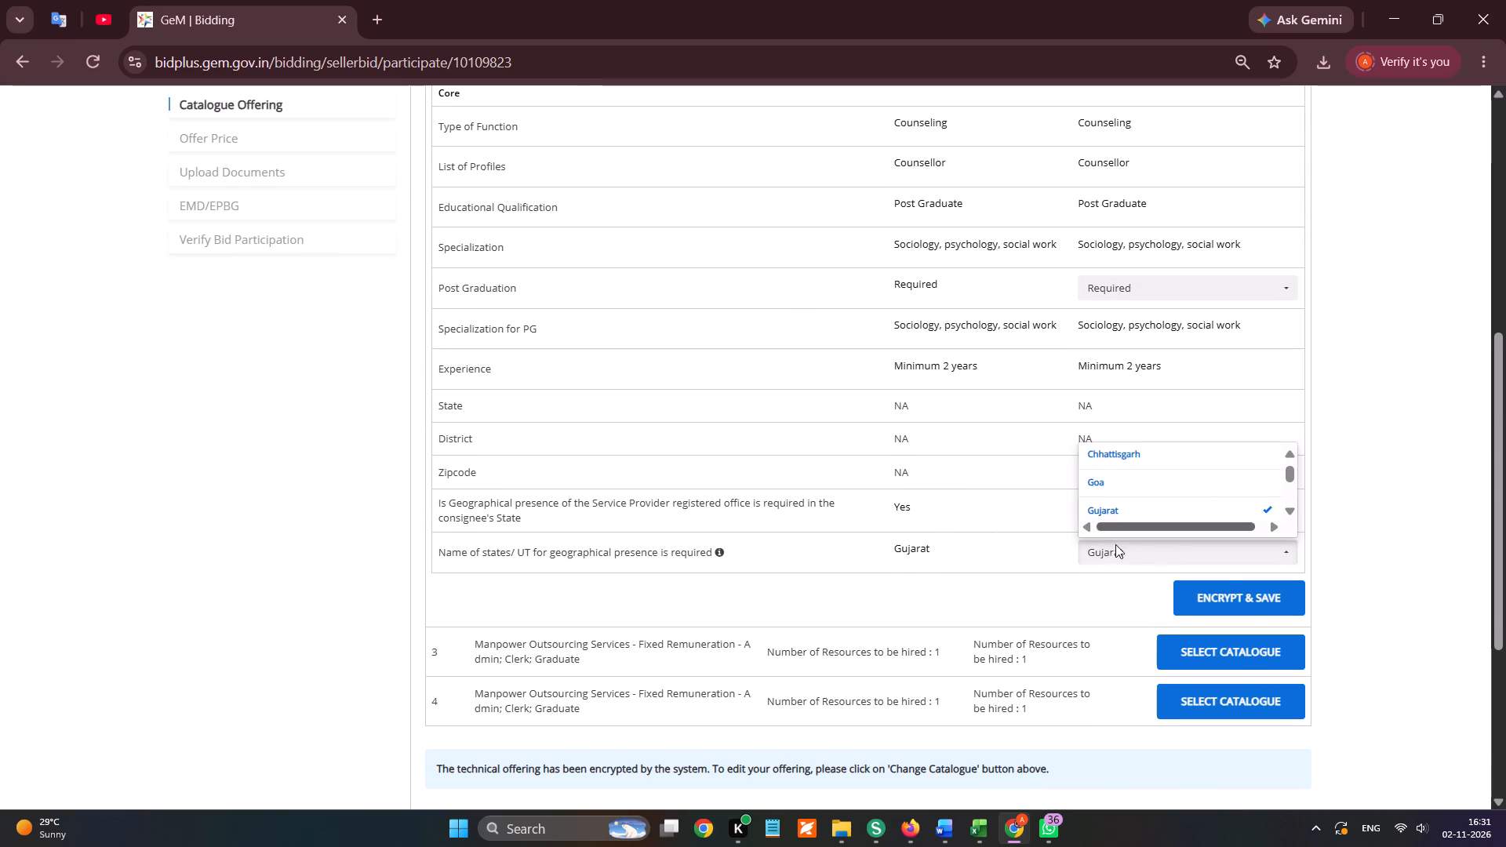
pyautogui.click(1115, 563)
pyautogui.click(1228, 583)
# Select the catalogue for the first Clerk item (S.No. 3), offer Gujarat as the geographical presence state, and encrypt and save it.
pyautogui.scroll(-1, 1228, 583)
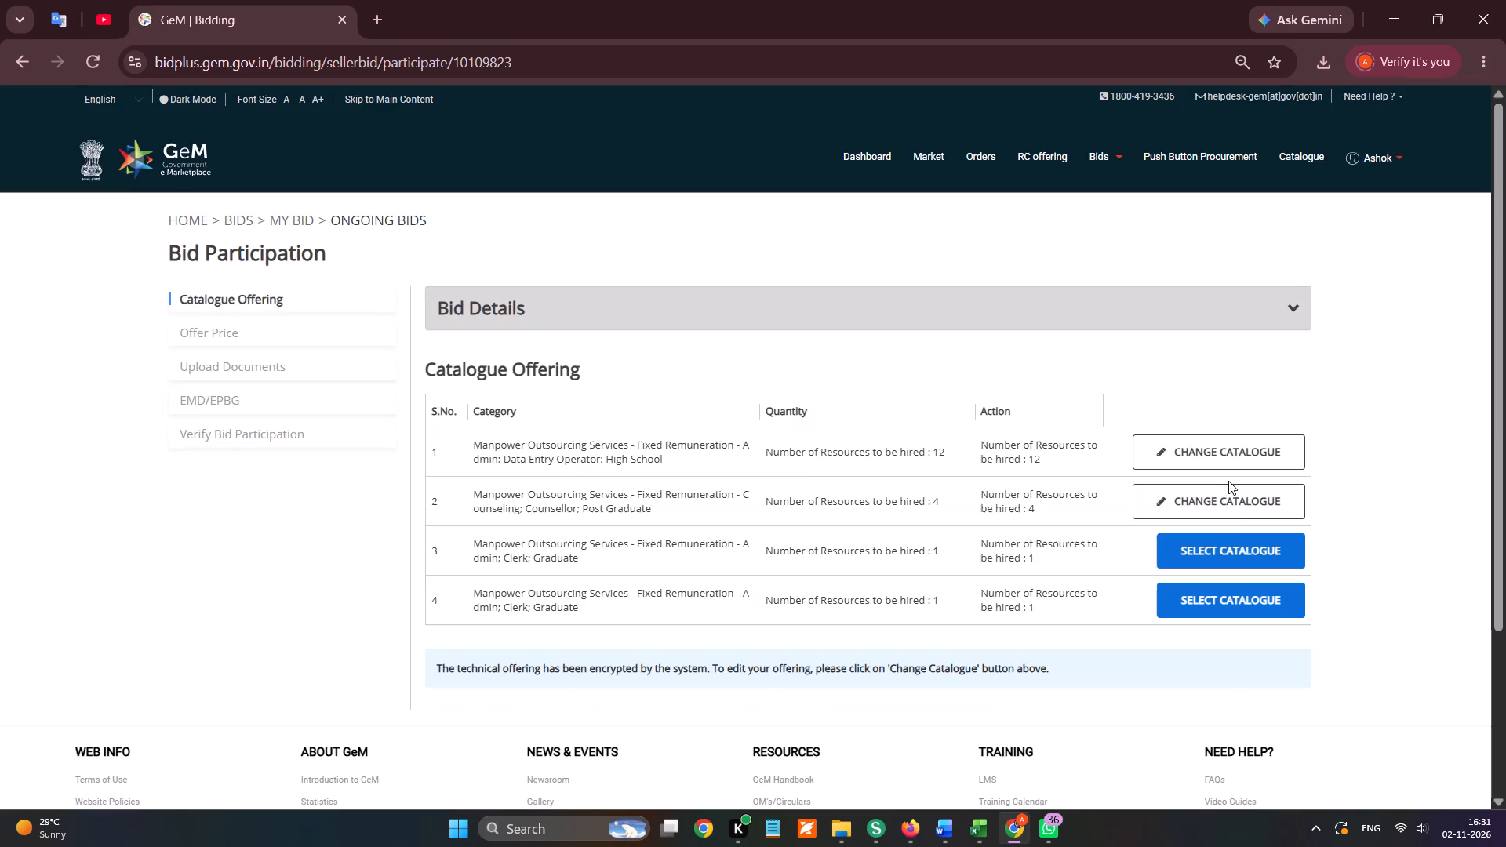
pyautogui.click(1235, 554)
pyautogui.scroll(-2, 1235, 554)
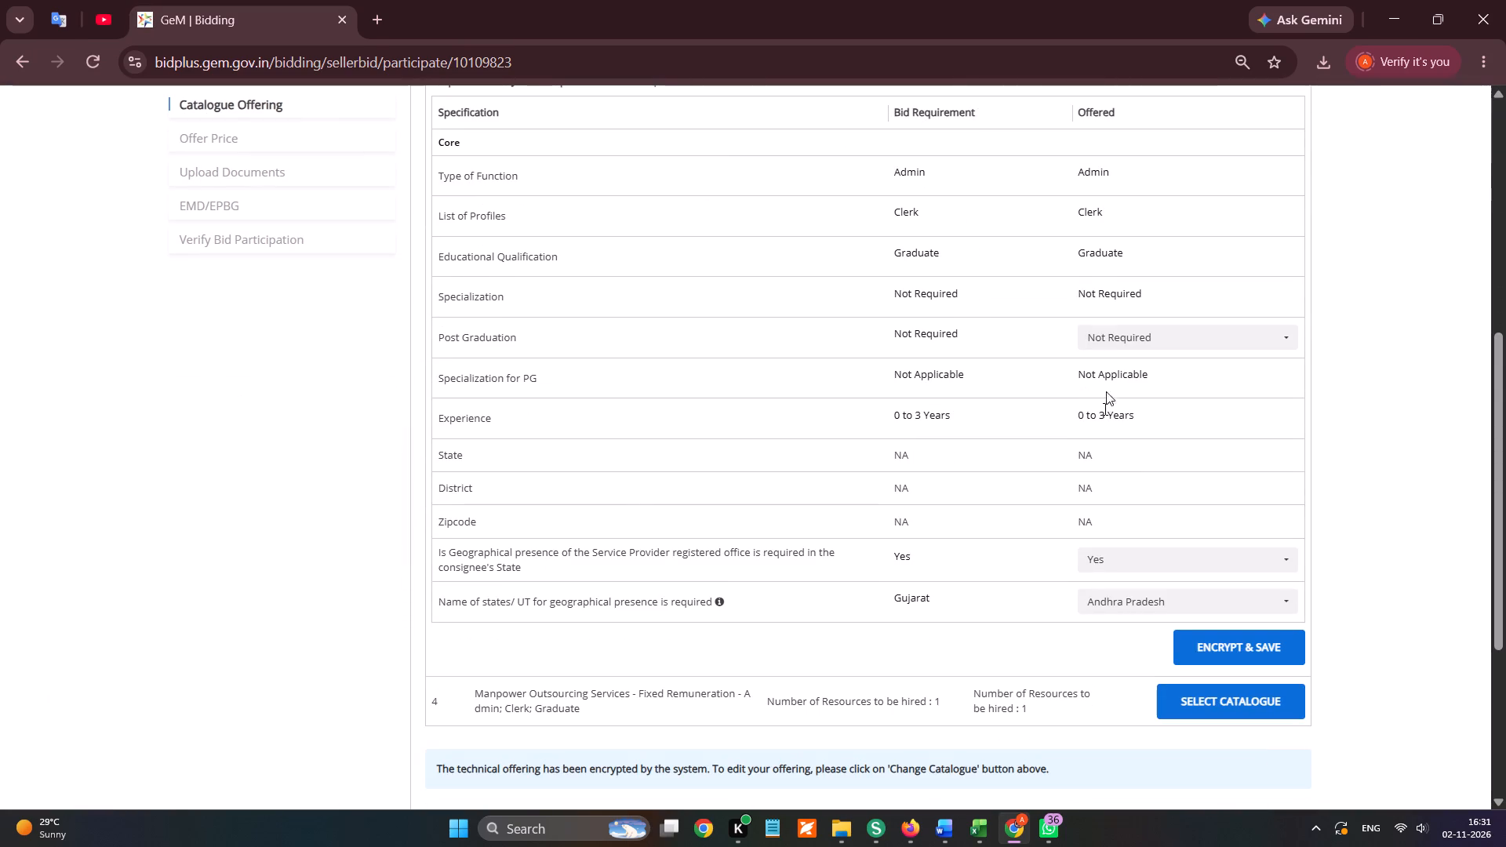
pyautogui.click(1093, 593)
pyautogui.click(1118, 503)
pyautogui.click(1119, 603)
pyautogui.click(1120, 596)
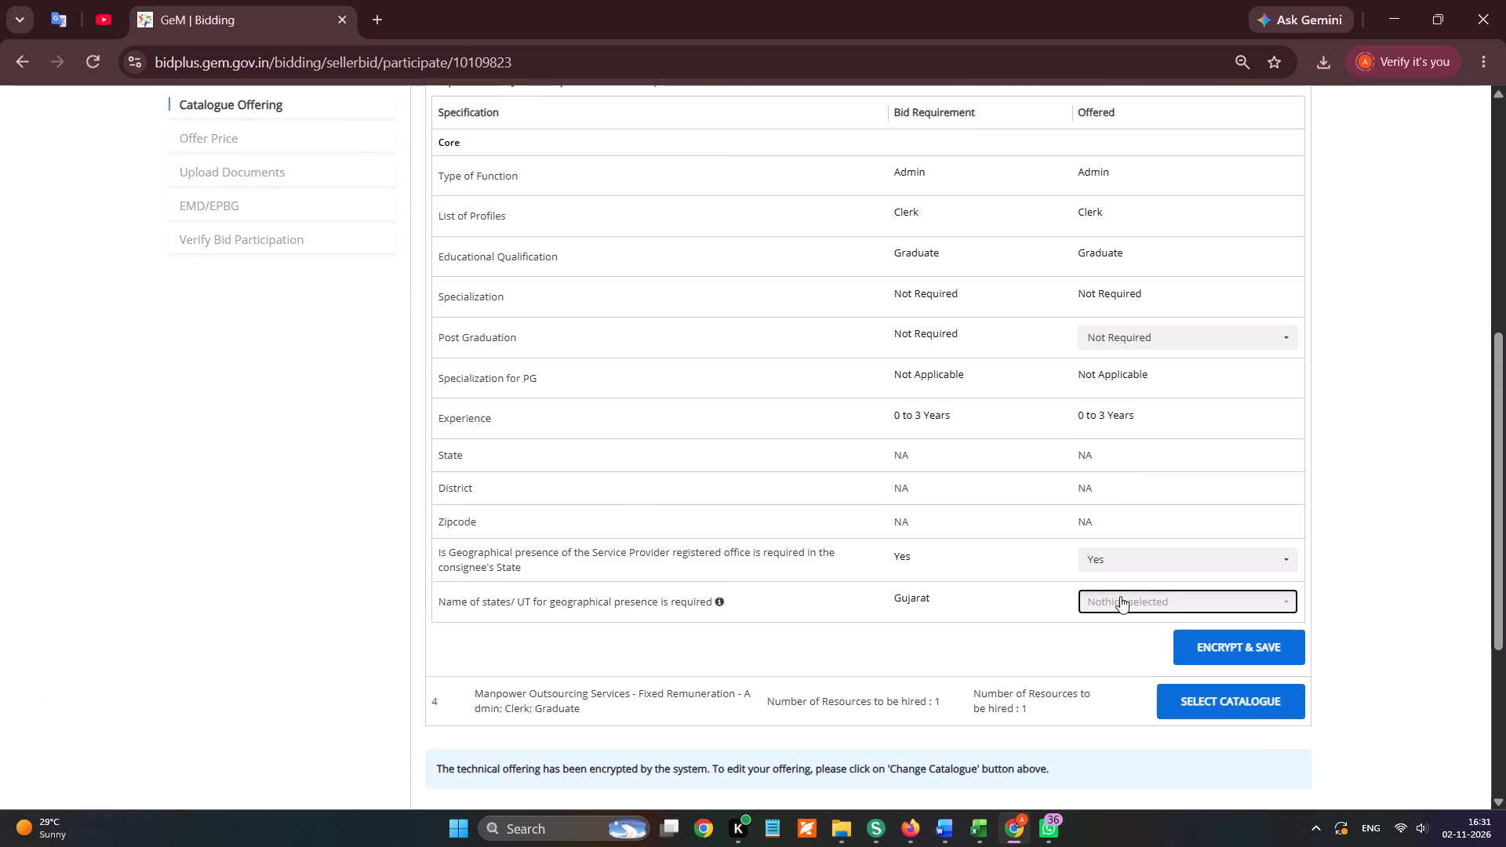
pyautogui.press('g')
pyautogui.click(1108, 560)
pyautogui.click(1119, 638)
pyautogui.click(1229, 645)
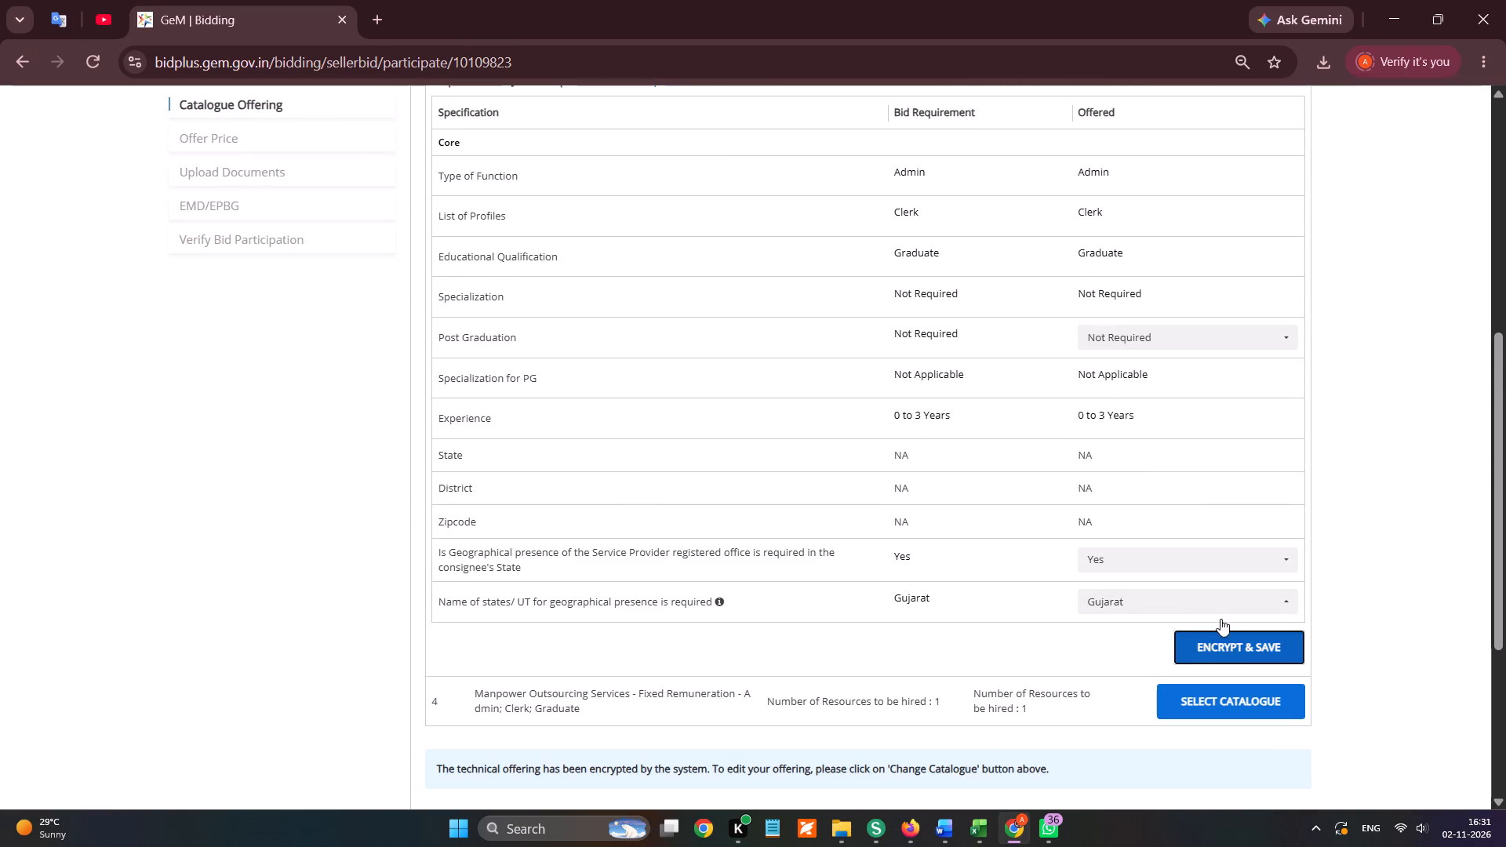
# Select the catalogue for the second Clerk item (S.No. 4), offer Gujarat as the geographical presence state, and encrypt and save it.
pyautogui.scroll(-1, 1203, 293)
pyautogui.click(1245, 613)
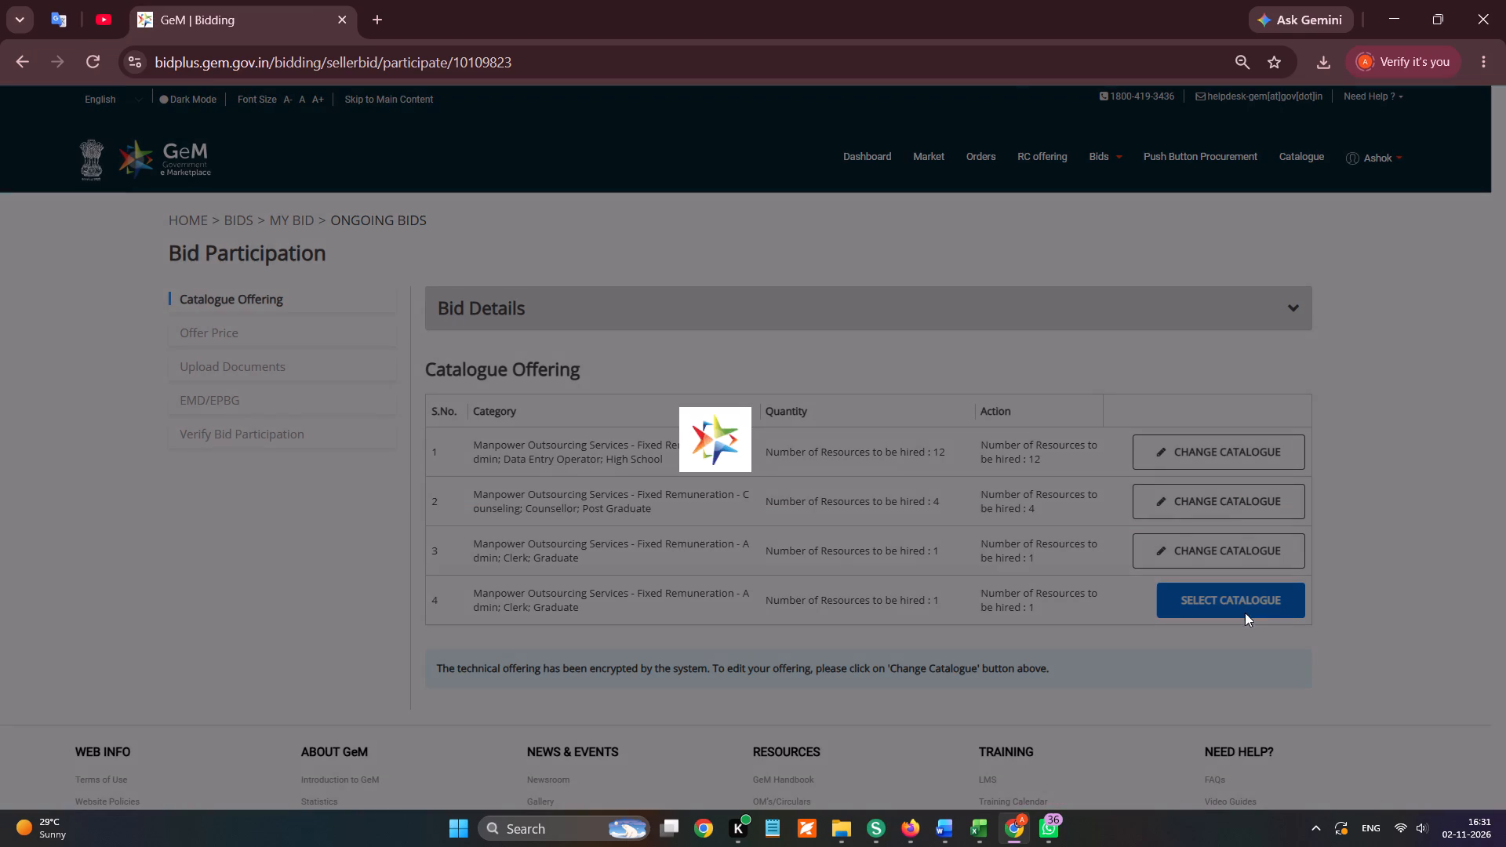
pyautogui.scroll(-3, 1135, 473)
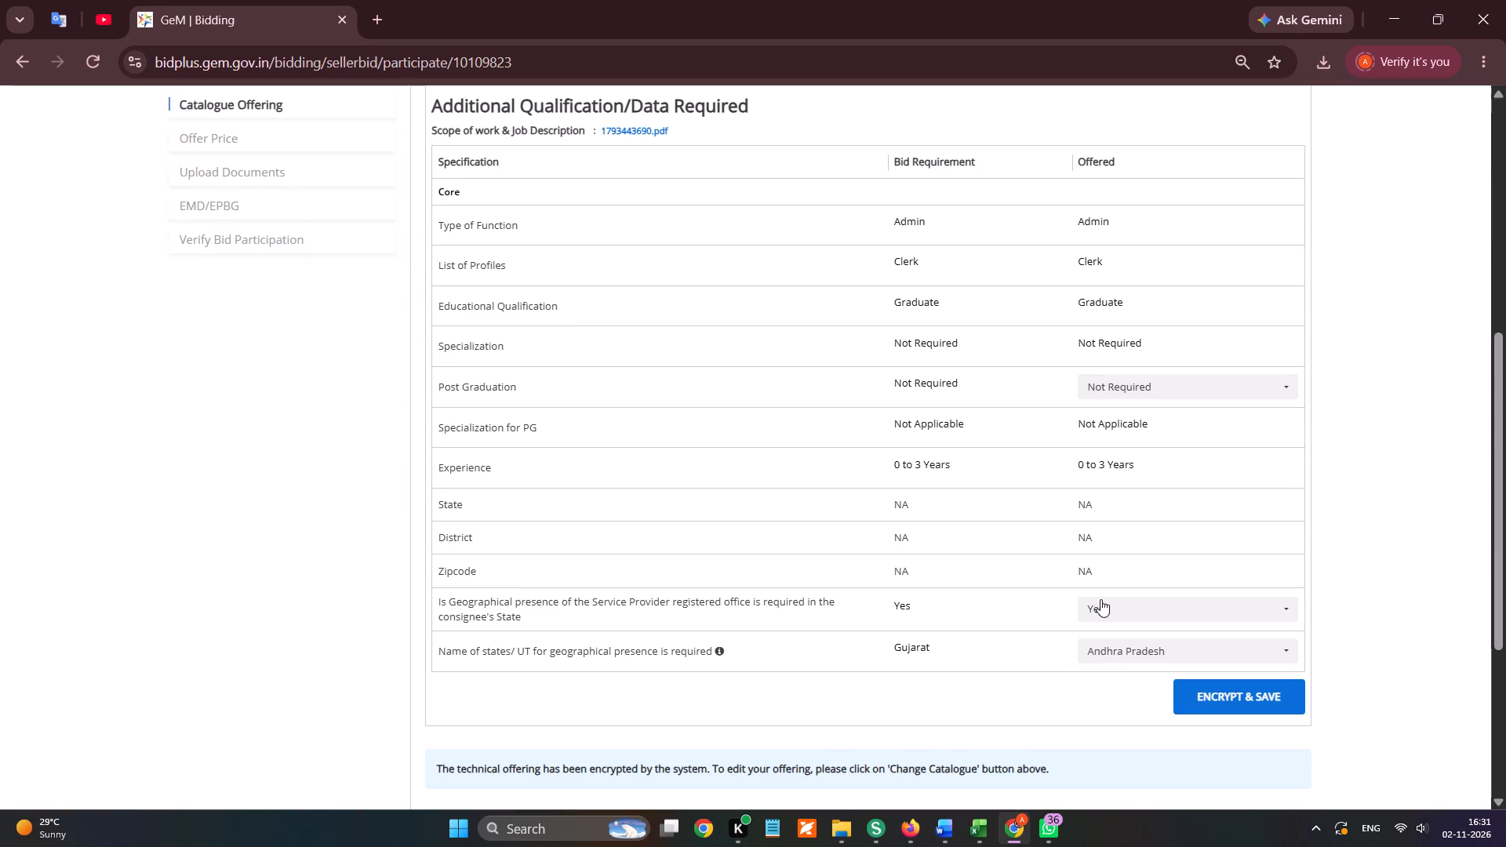
pyautogui.click(1100, 646)
pyautogui.click(1110, 554)
pyautogui.click(1118, 666)
pyautogui.click(1122, 656)
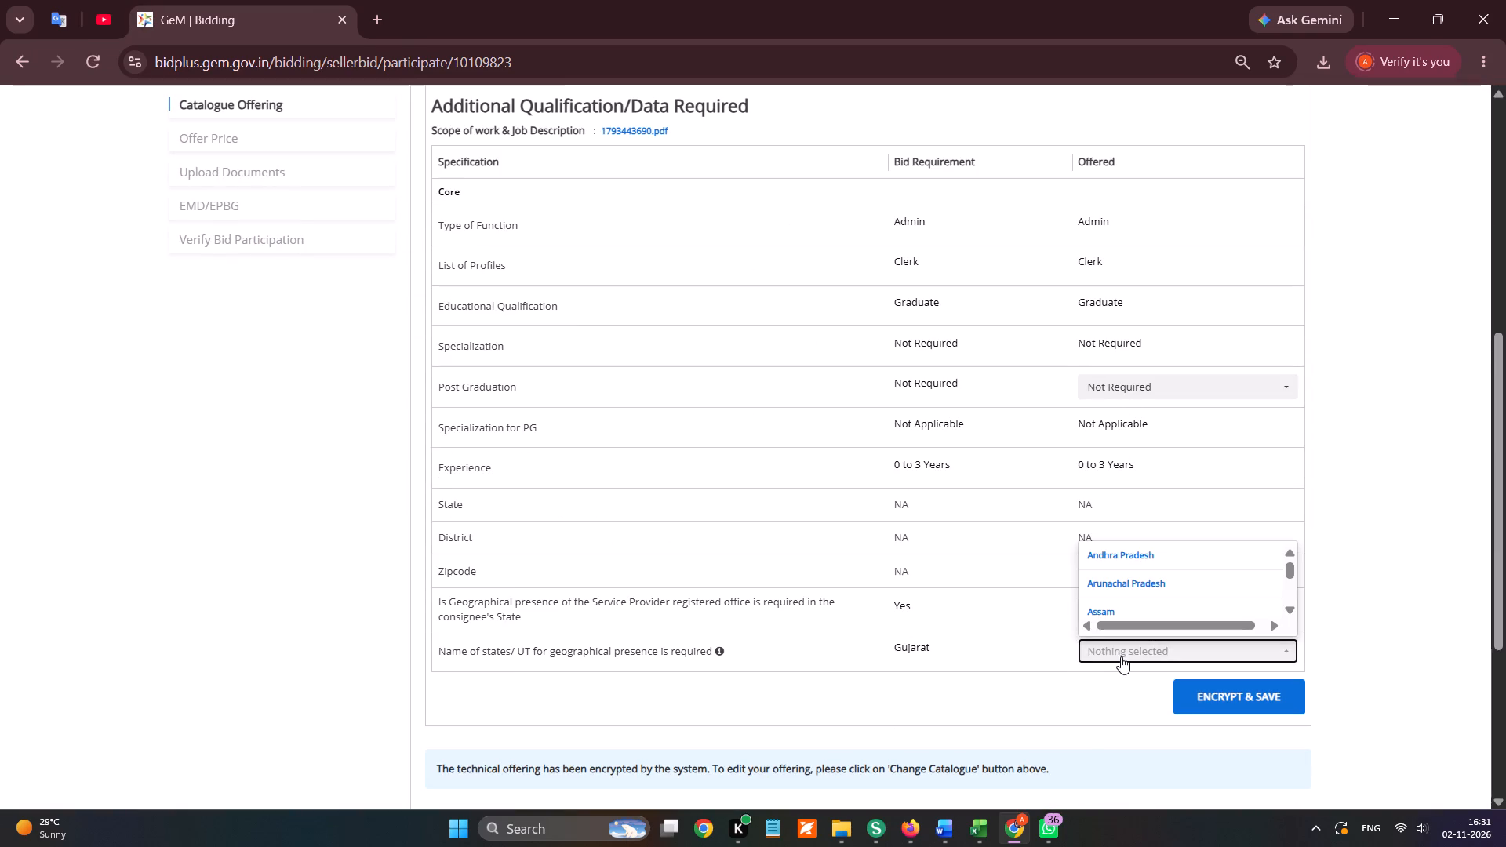
pyautogui.press('g')
pyautogui.click(1093, 609)
pyautogui.click(1111, 674)
pyautogui.click(1224, 699)
# Proceed from the completed catalogue offering to the bid's Offer Price stage.
pyautogui.scroll(-1, 1182, 490)
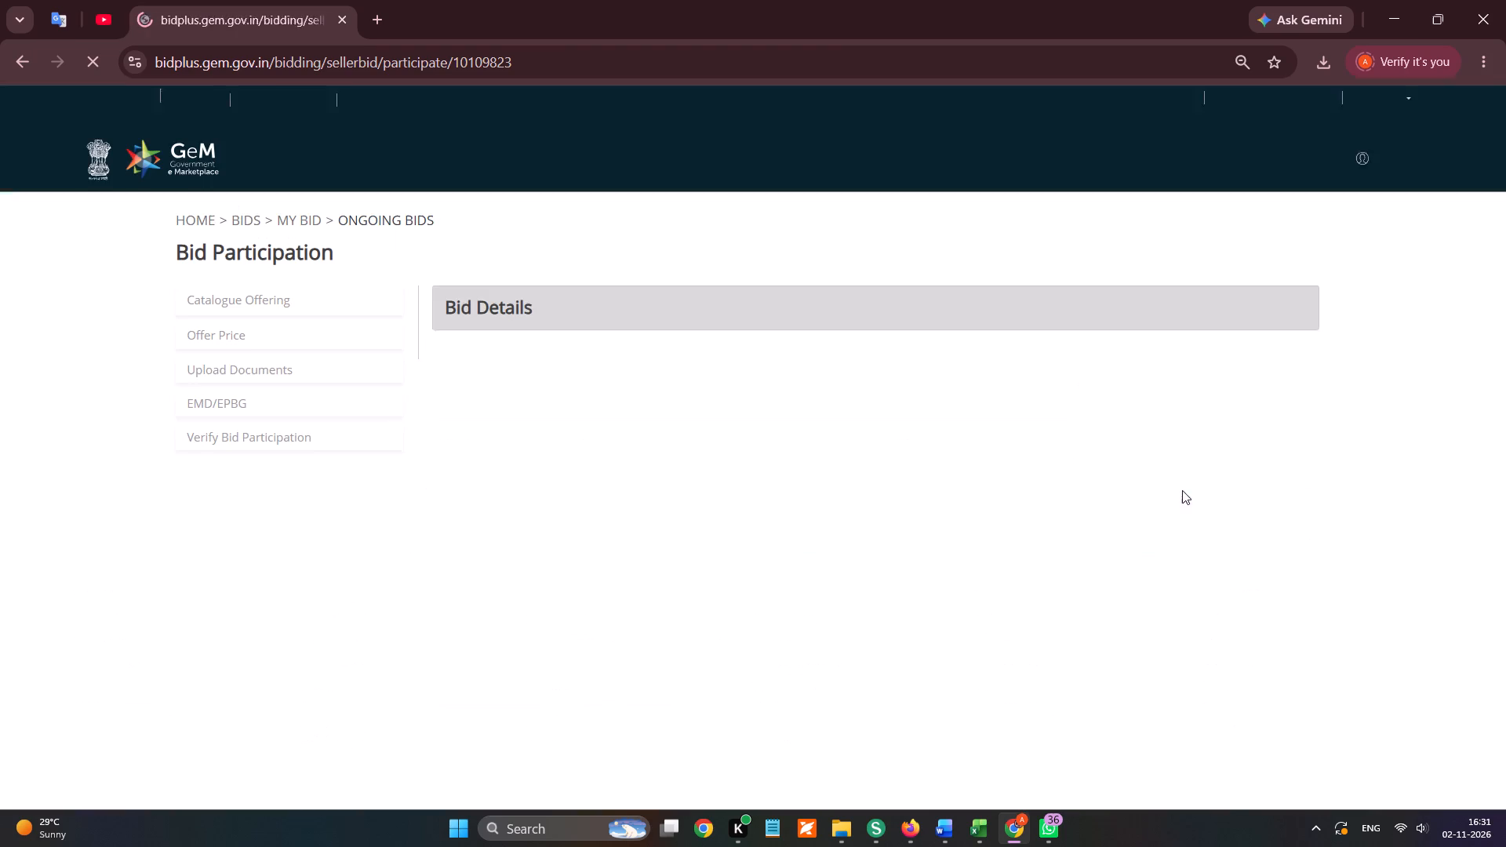
pyautogui.click(1265, 689)
pyautogui.click(1264, 675)
pyautogui.scroll(-1, 1098, 495)
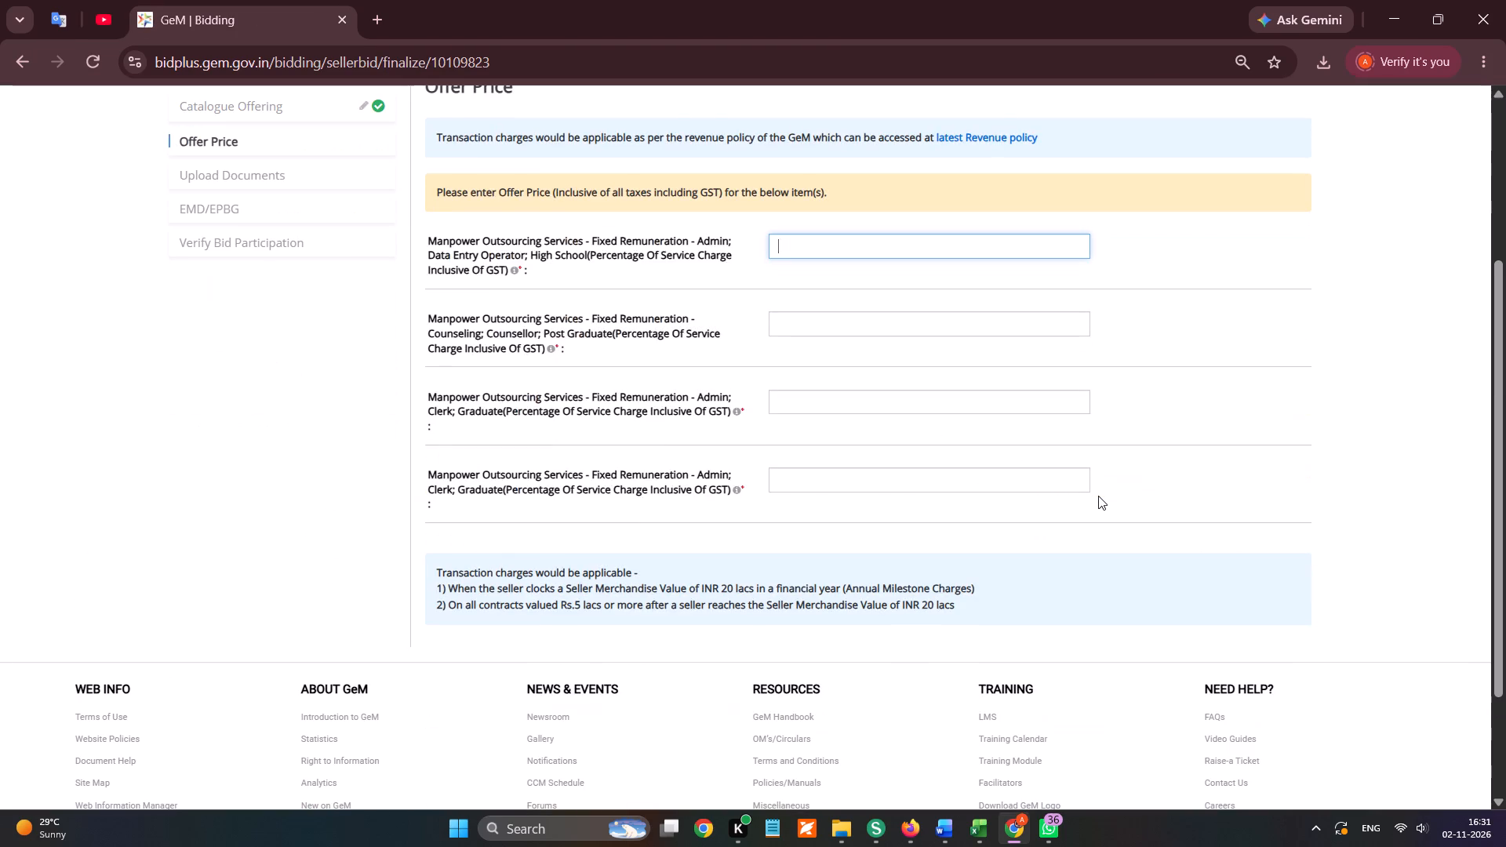
# Enter 3.85 as the percentage of service charge for all four manpower items, including Data Entry Operator, Counsellor and both Clerk items.
pyautogui.write('3.85')
pyautogui.press('Tab')
pyautogui.write('3.85')
pyautogui.press('Tab')
pyautogui.write('3.85')
pyautogui.press('Tab')
pyautogui.write('3.85')
pyautogui.press('Tab')
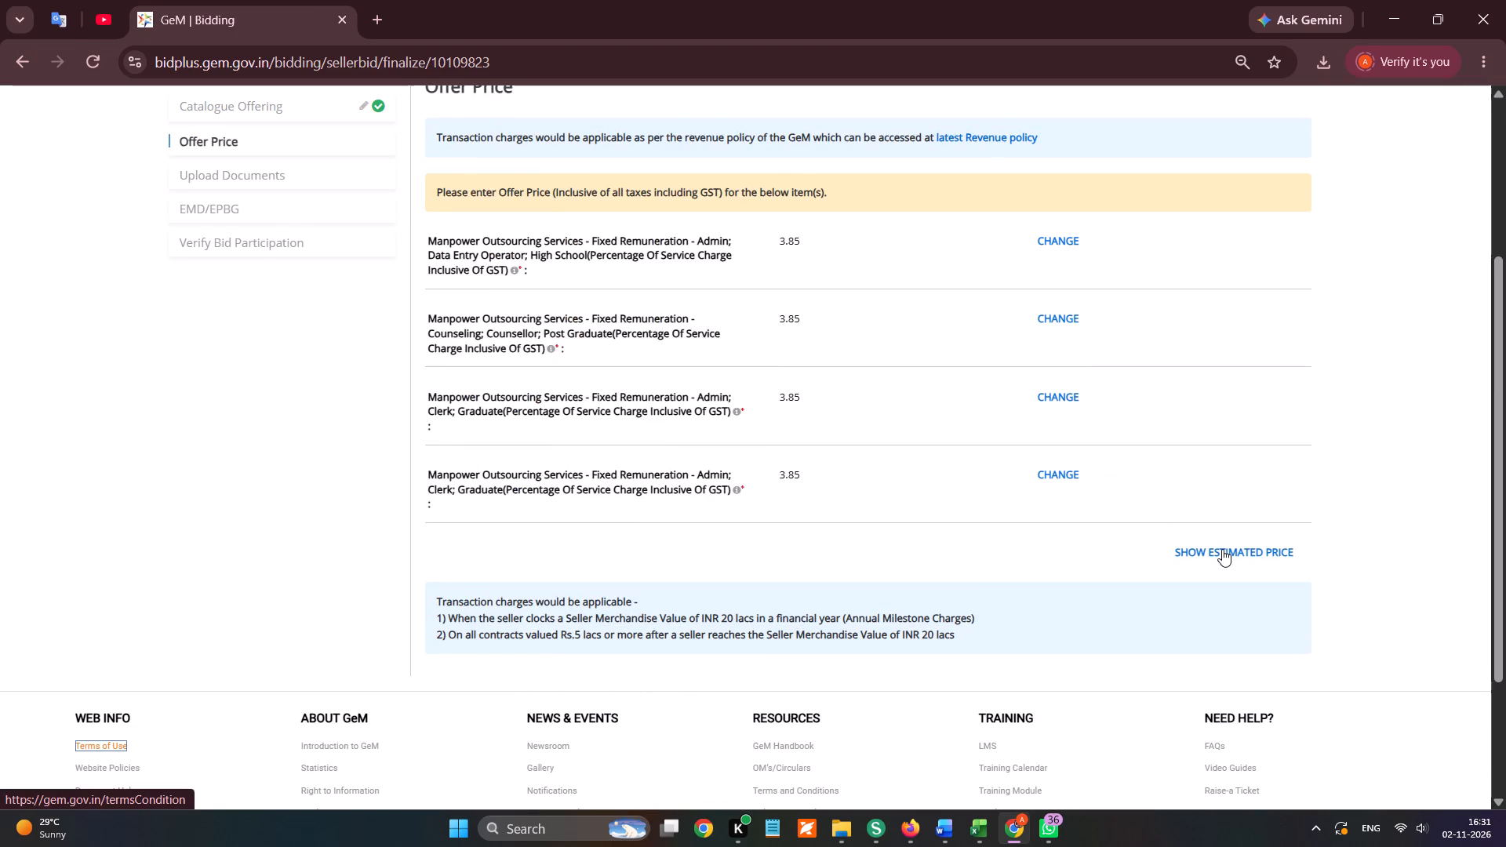
# Show the estimated price breakdown, copy the total offer price and proceed from the breakdown.
pyautogui.click(1222, 549)
pyautogui.scroll(-7, 1173, 543)
pyautogui.doubleClick(1001, 656)
pyautogui.hotkey('ctrl', 'c')
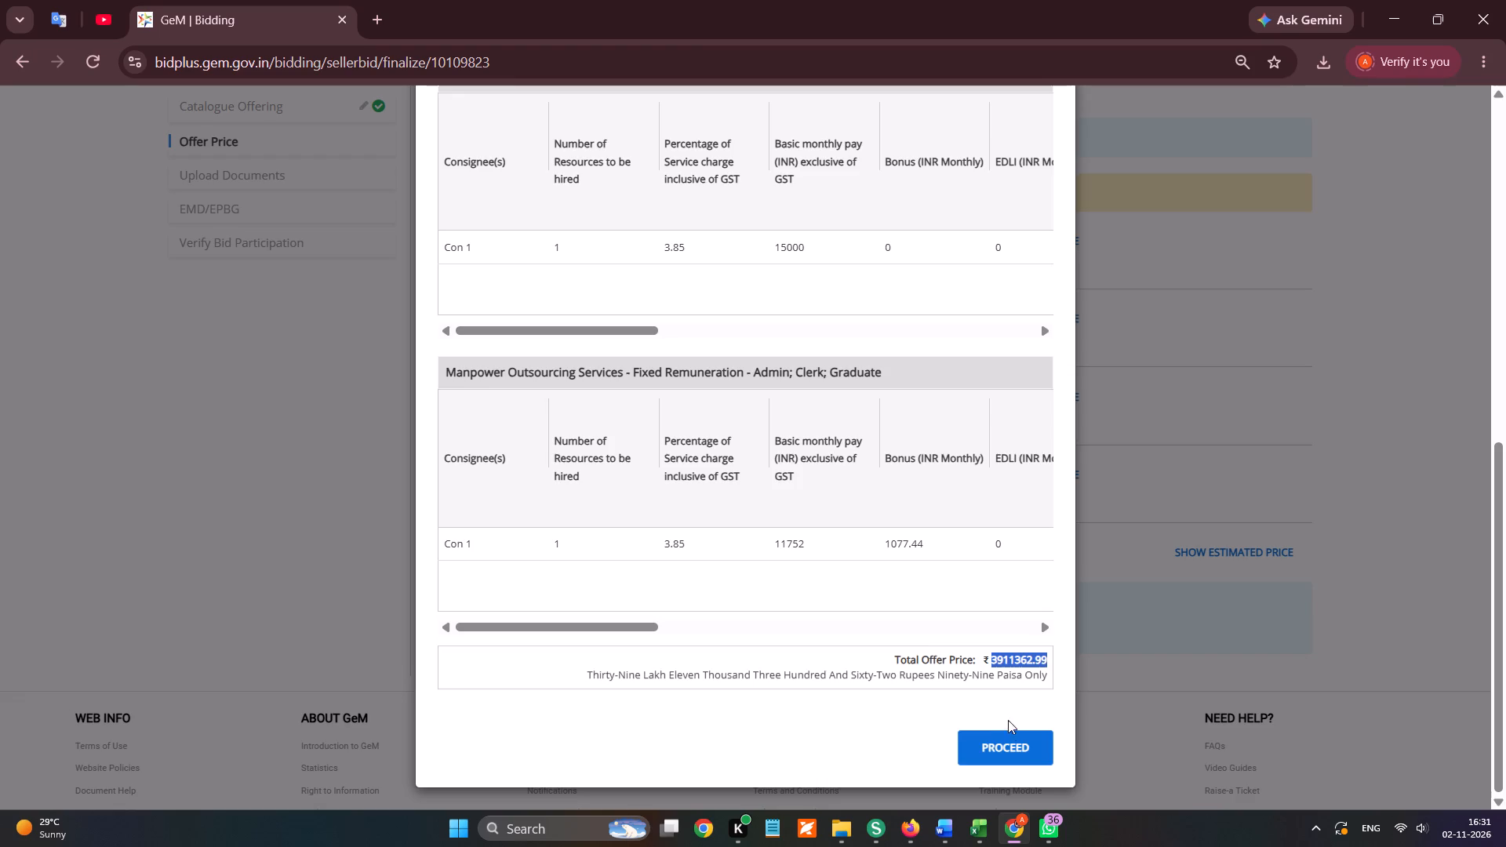
pyautogui.hotkey('ctrl', 'c')
pyautogui.click(1013, 737)
# Encrypt and save the offer price, accepting the encryption confirmation.
pyautogui.click(1257, 585)
pyautogui.click(1245, 602)
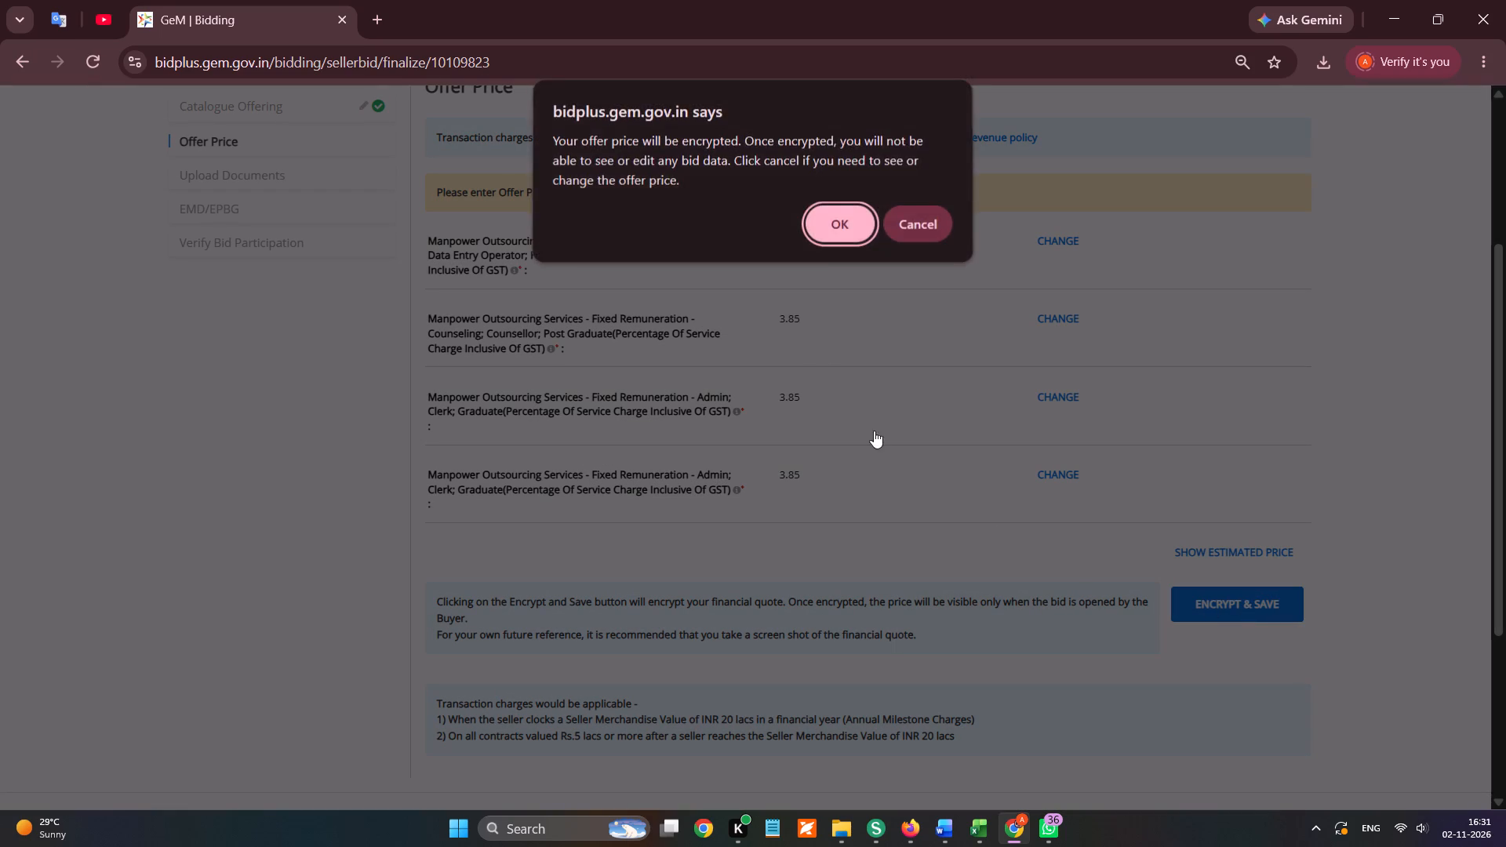
pyautogui.click(835, 234)
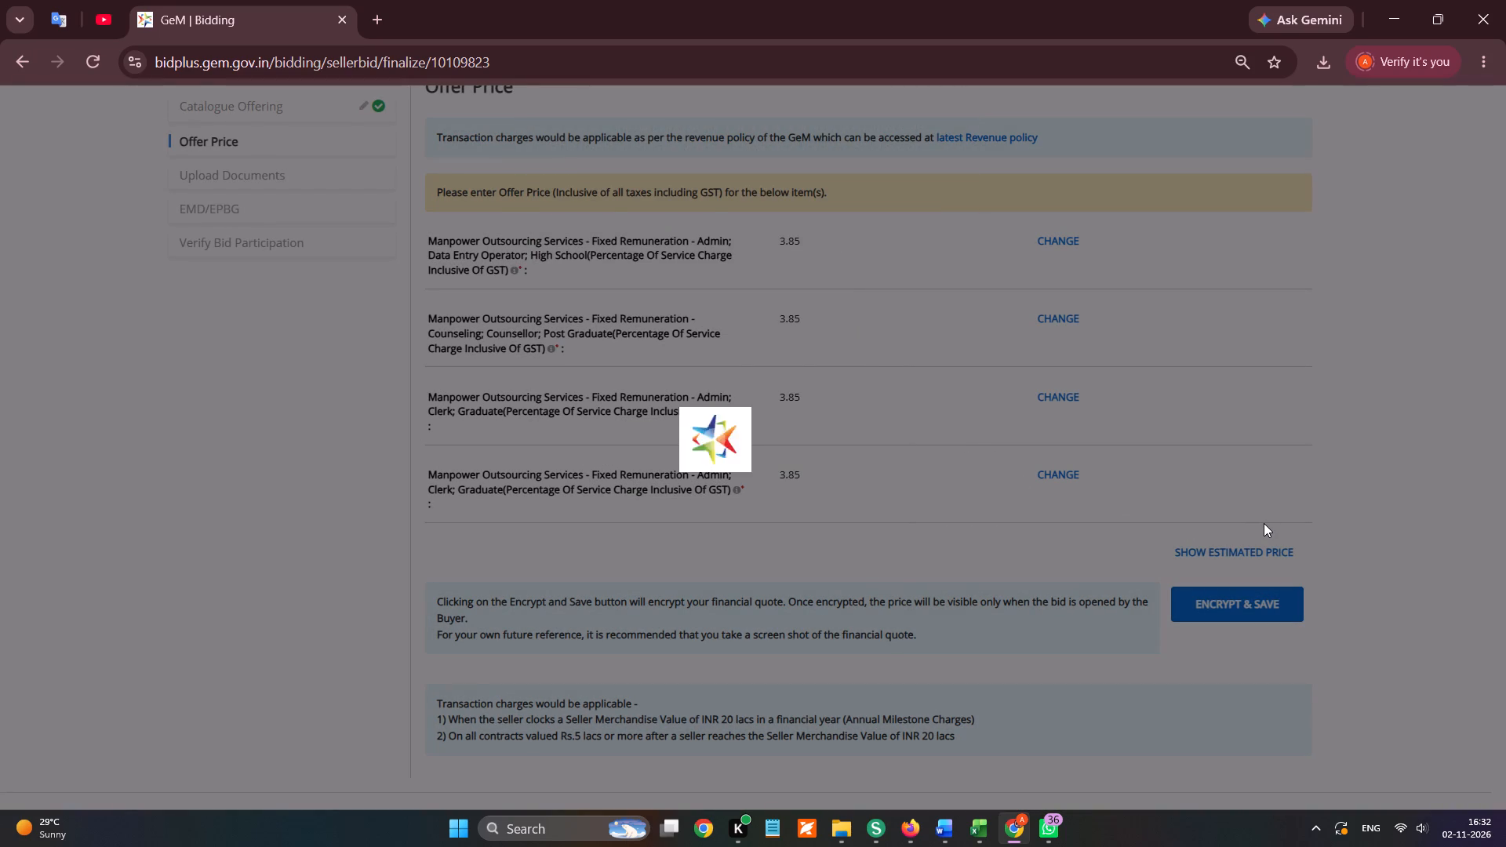
# Upload experience-criteria-nandal from the Gem Bid Documents - Nandal folder as the Experience Criteria document.
pyautogui.click(862, 409)
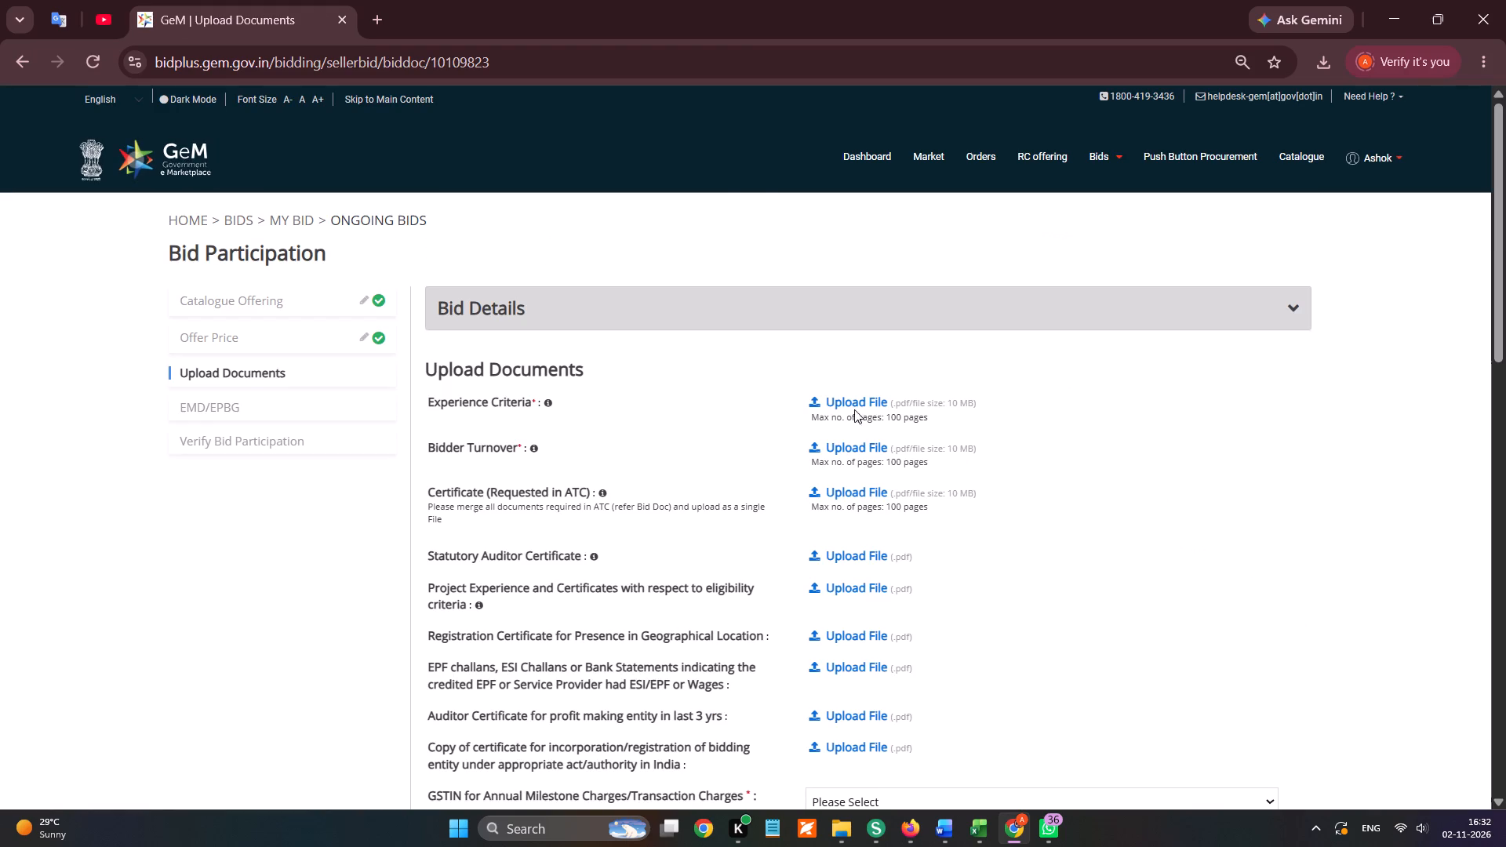
pyautogui.scroll(5, 53, 358)
pyautogui.click(95, 300)
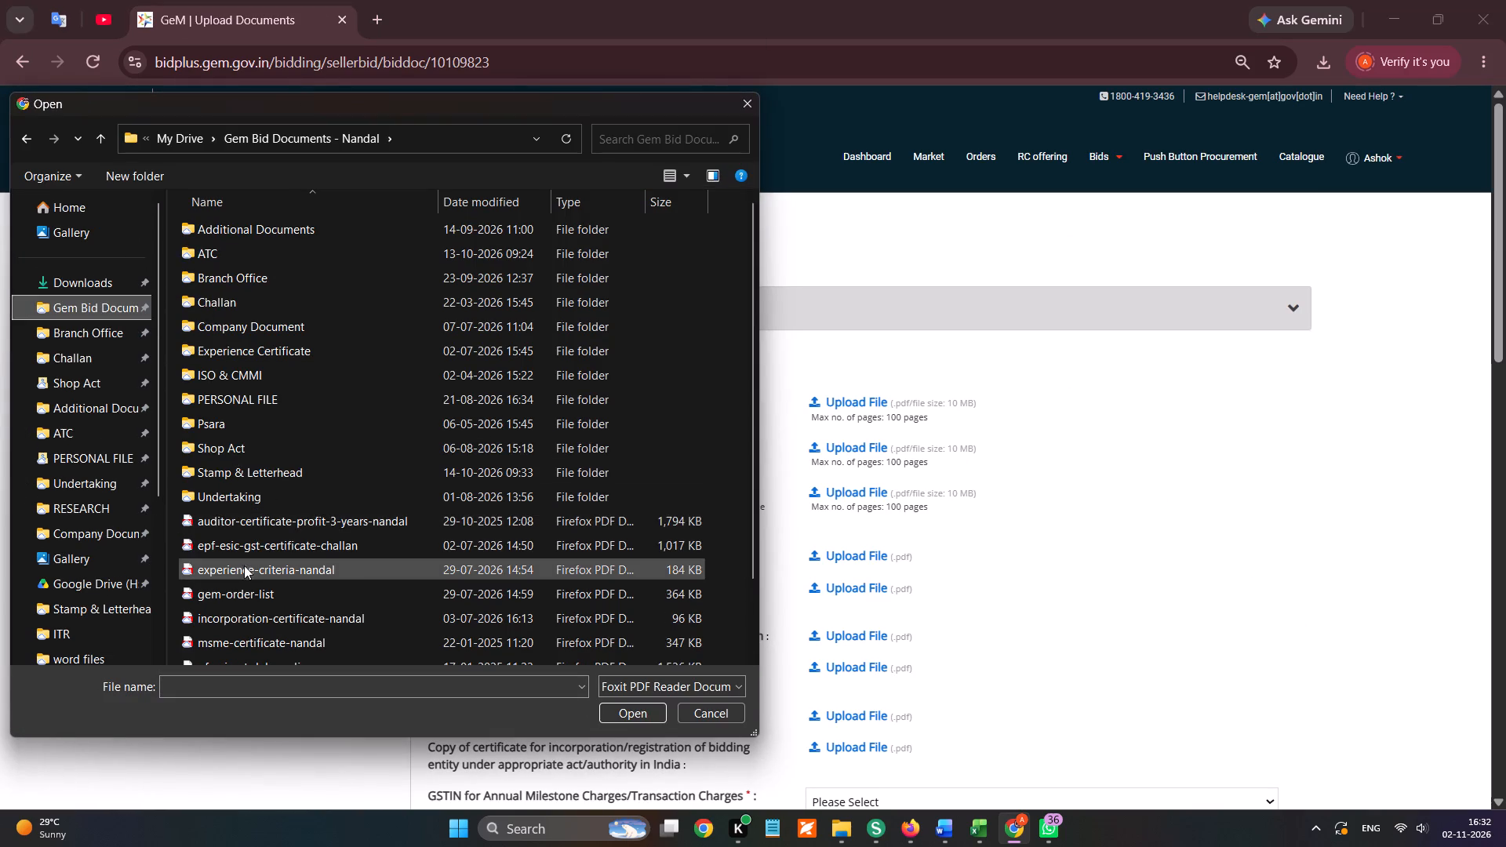
pyautogui.doubleClick(243, 568)
# Upload turnover-certificate-nandal as the Bidder Turnover document.
pyautogui.click(853, 452)
pyautogui.scroll(-2, 362, 591)
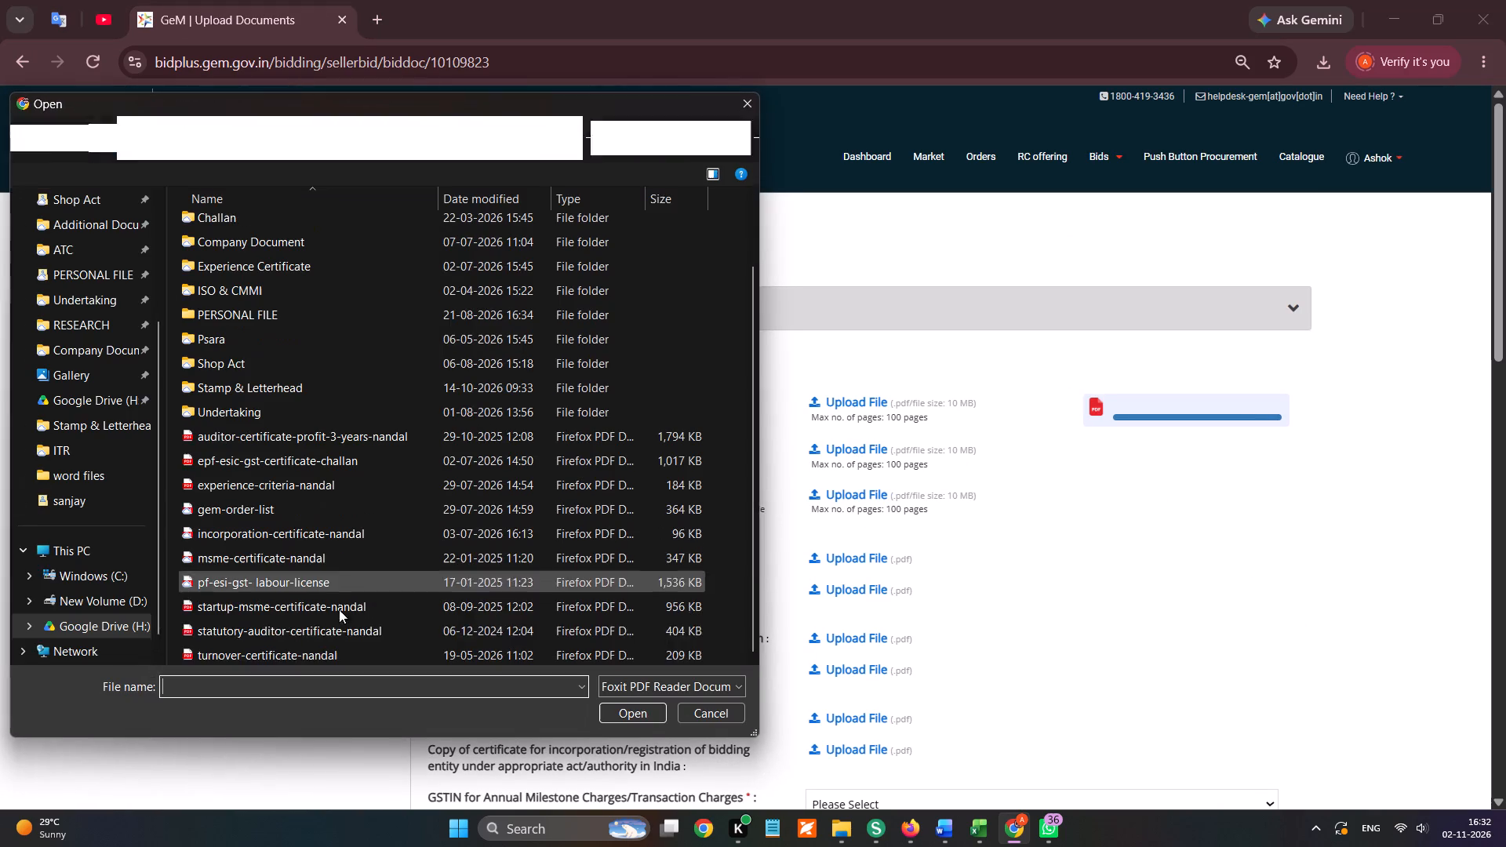
pyautogui.scroll(-3, 339, 609)
pyautogui.doubleClick(272, 649)
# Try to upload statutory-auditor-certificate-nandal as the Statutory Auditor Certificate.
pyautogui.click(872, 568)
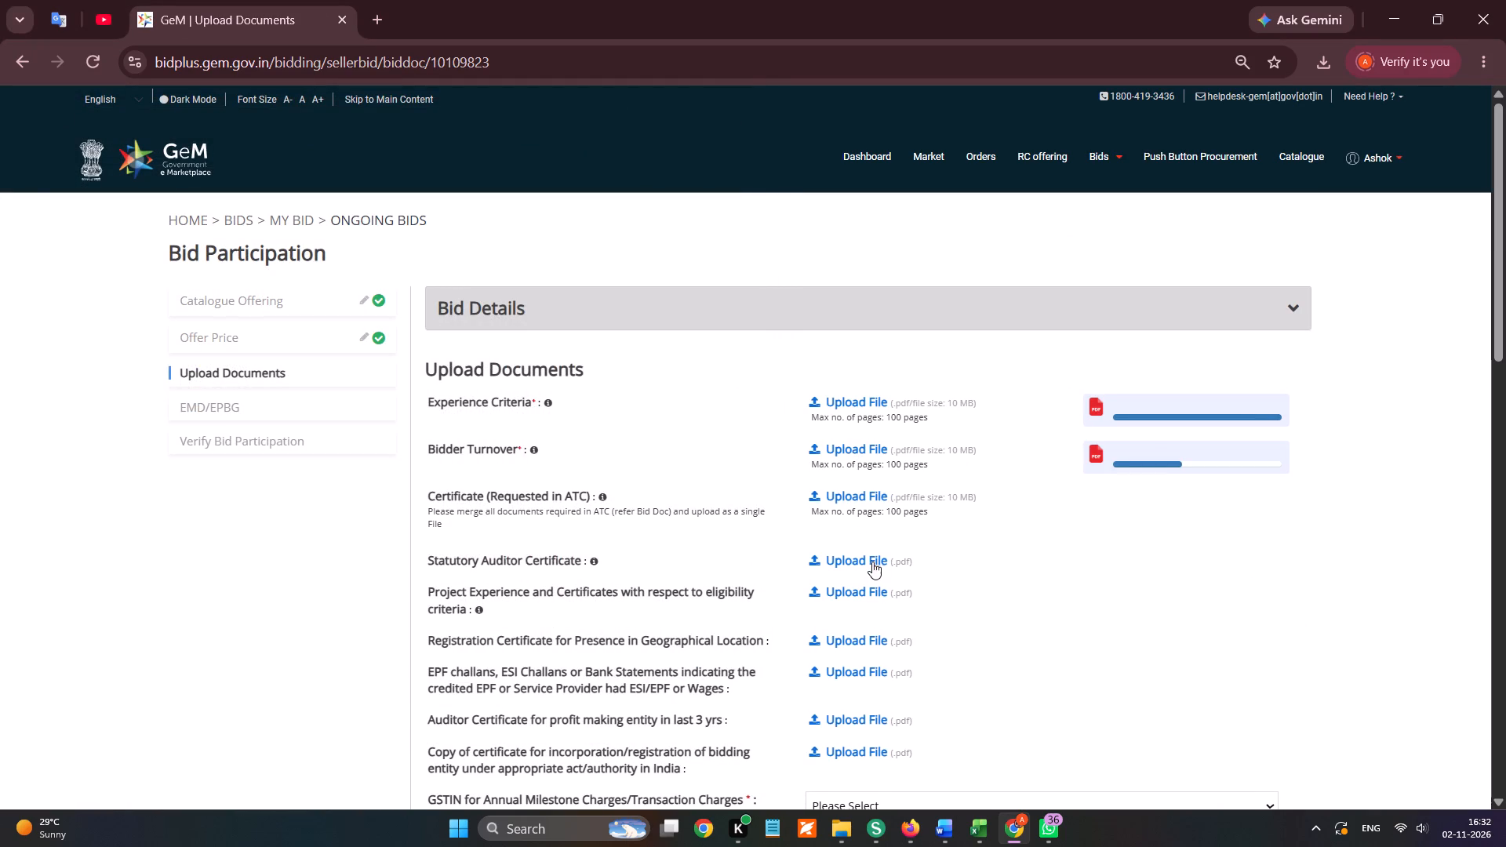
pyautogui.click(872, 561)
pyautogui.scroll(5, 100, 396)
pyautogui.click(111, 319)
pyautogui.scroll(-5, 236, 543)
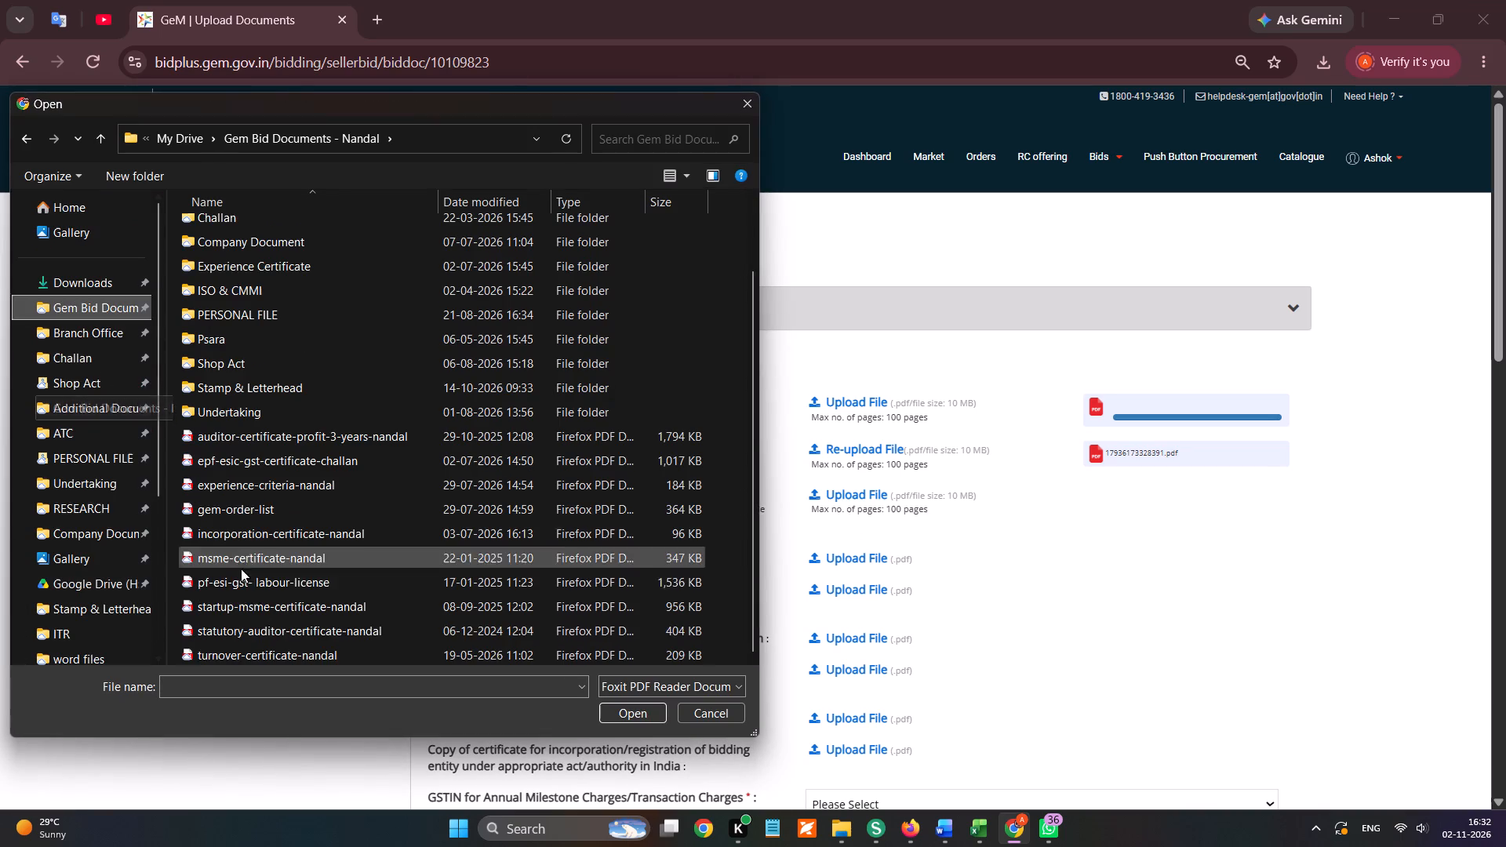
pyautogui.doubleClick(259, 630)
# Upload gem-order-list as the Project Experience and Certificates document for the eligibility criteria.
pyautogui.click(855, 598)
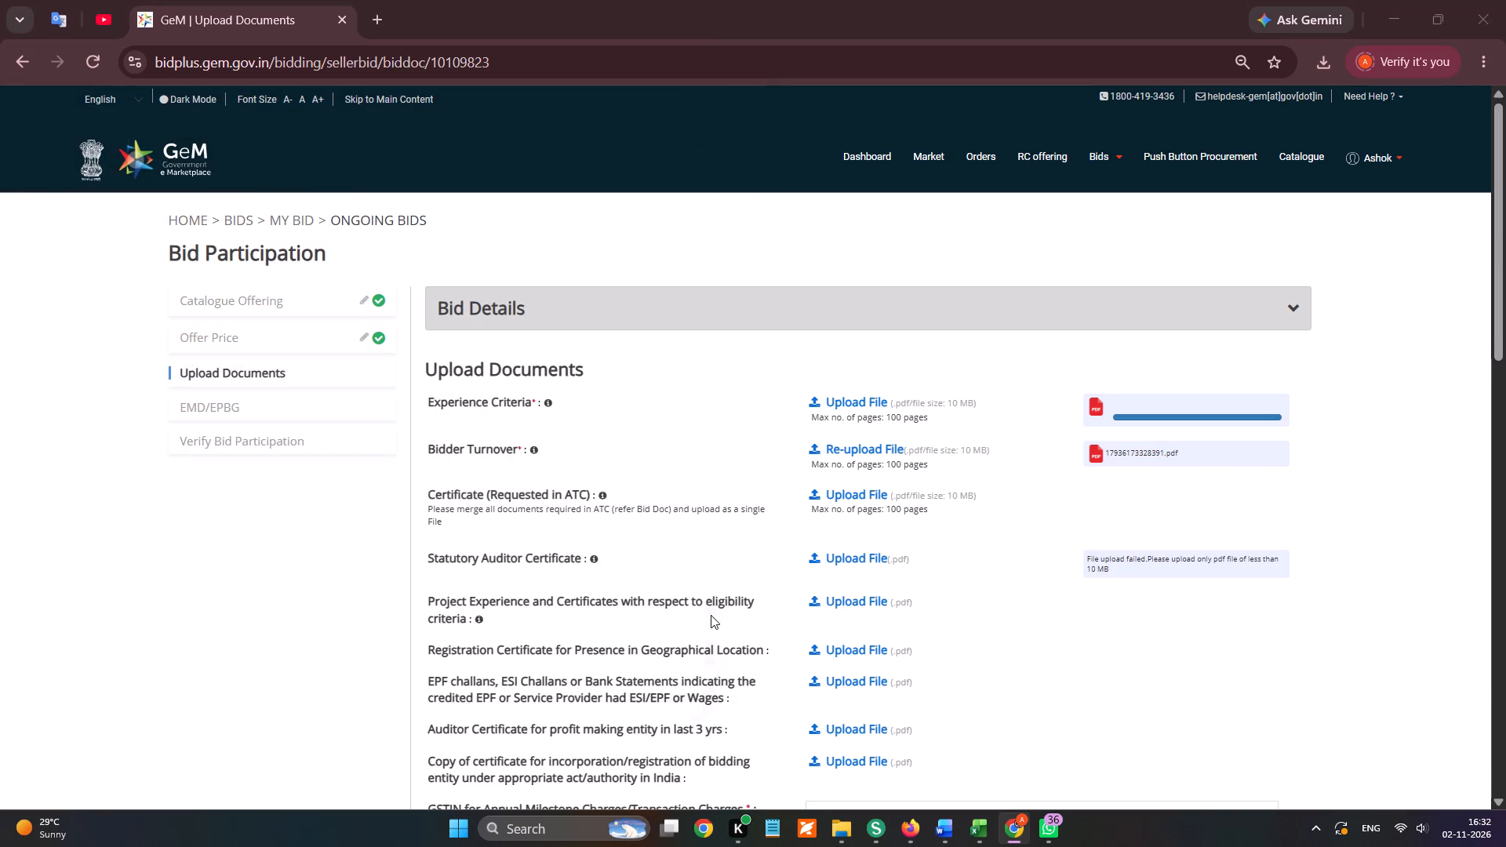
pyautogui.scroll(-6, 231, 582)
pyautogui.doubleClick(253, 511)
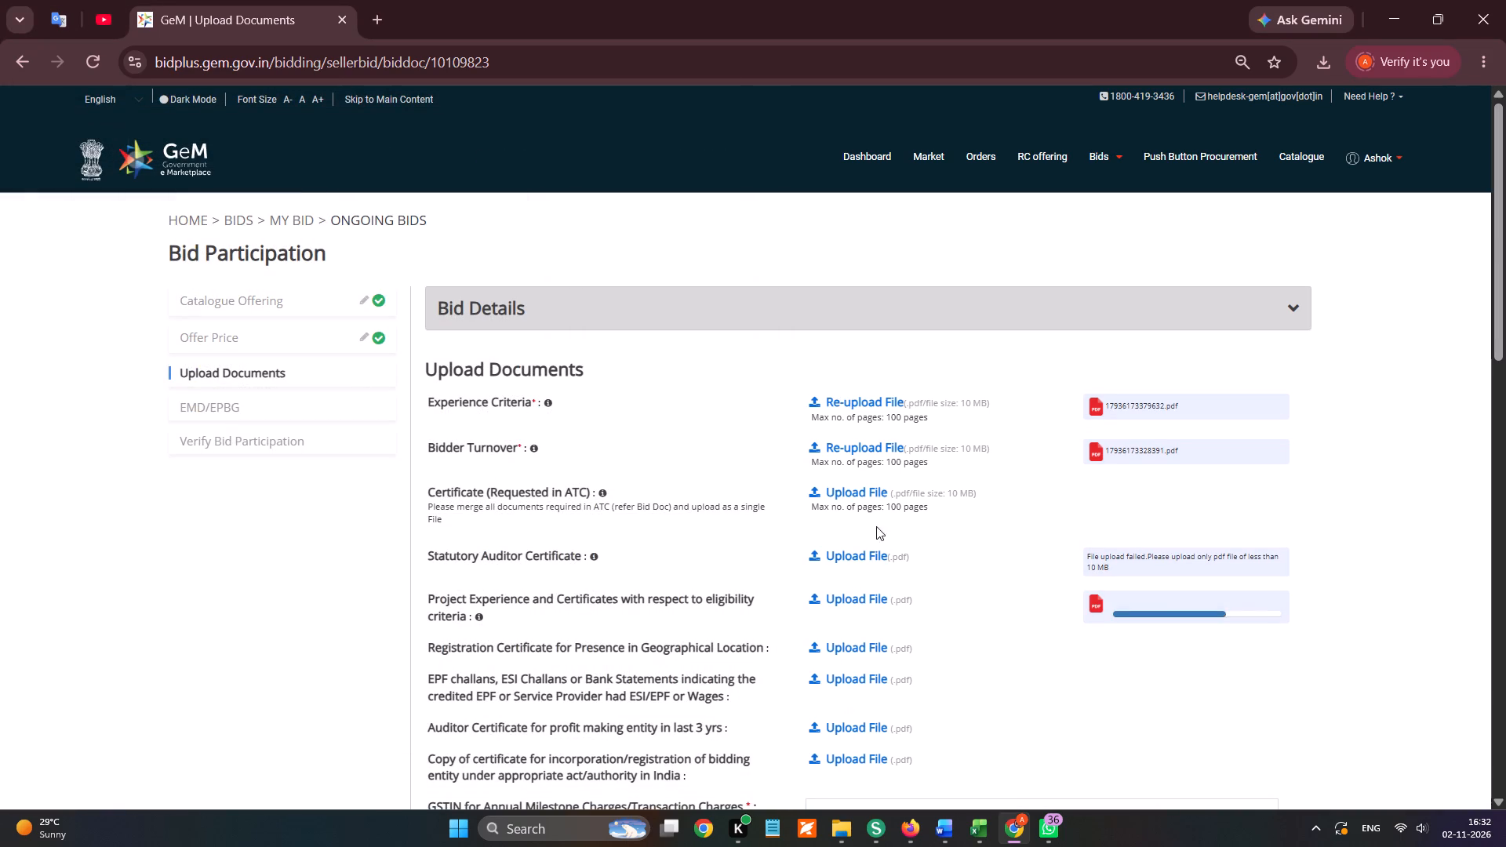
# Upload statutory-auditor-certificate-nandal again as the Statutory Auditor Certificate.
pyautogui.click(877, 551)
pyautogui.scroll(-6, 341, 594)
pyautogui.doubleClick(265, 623)
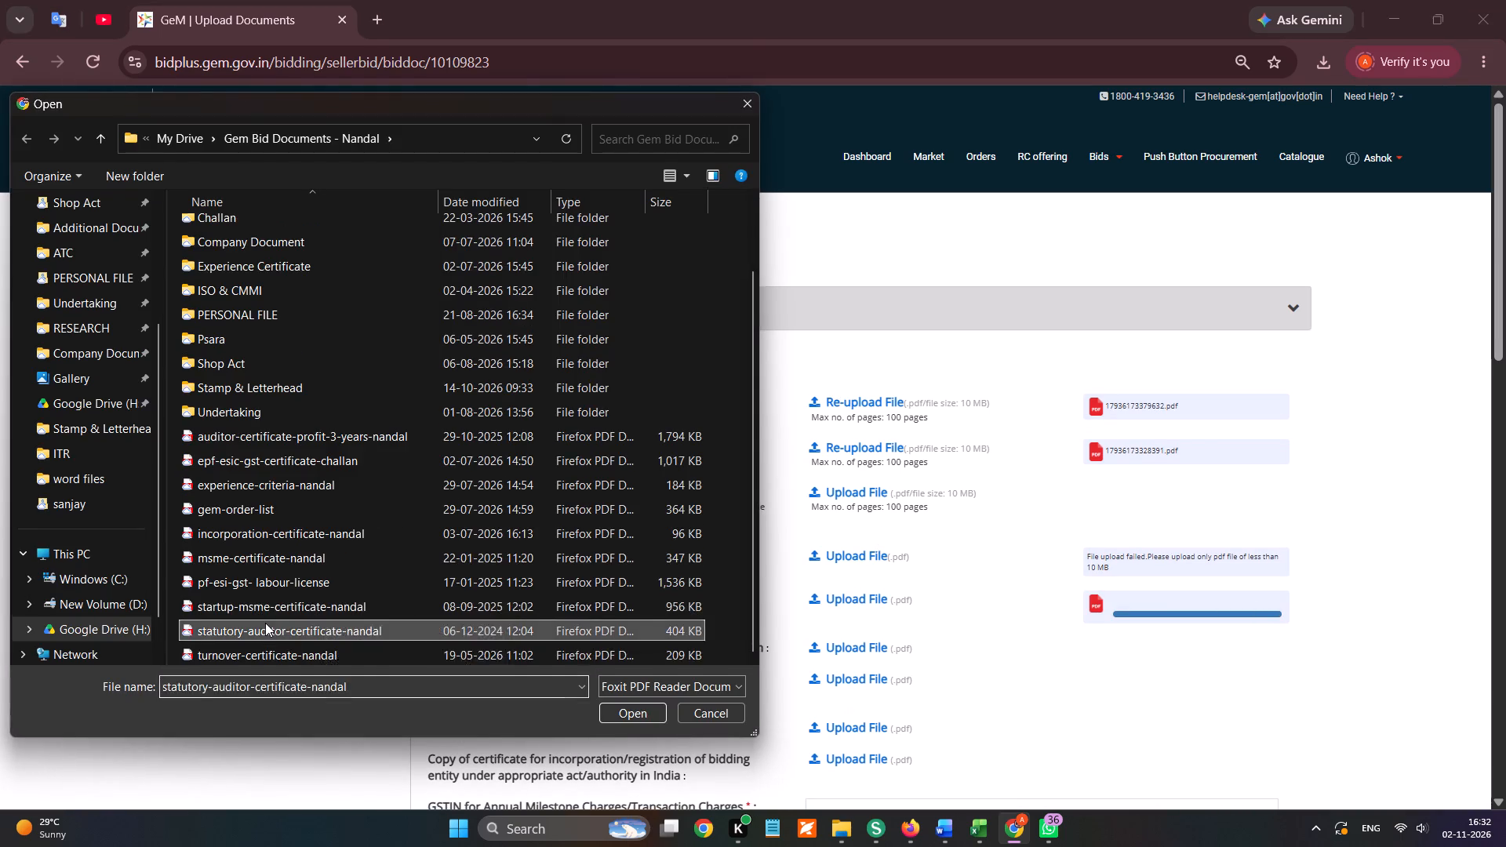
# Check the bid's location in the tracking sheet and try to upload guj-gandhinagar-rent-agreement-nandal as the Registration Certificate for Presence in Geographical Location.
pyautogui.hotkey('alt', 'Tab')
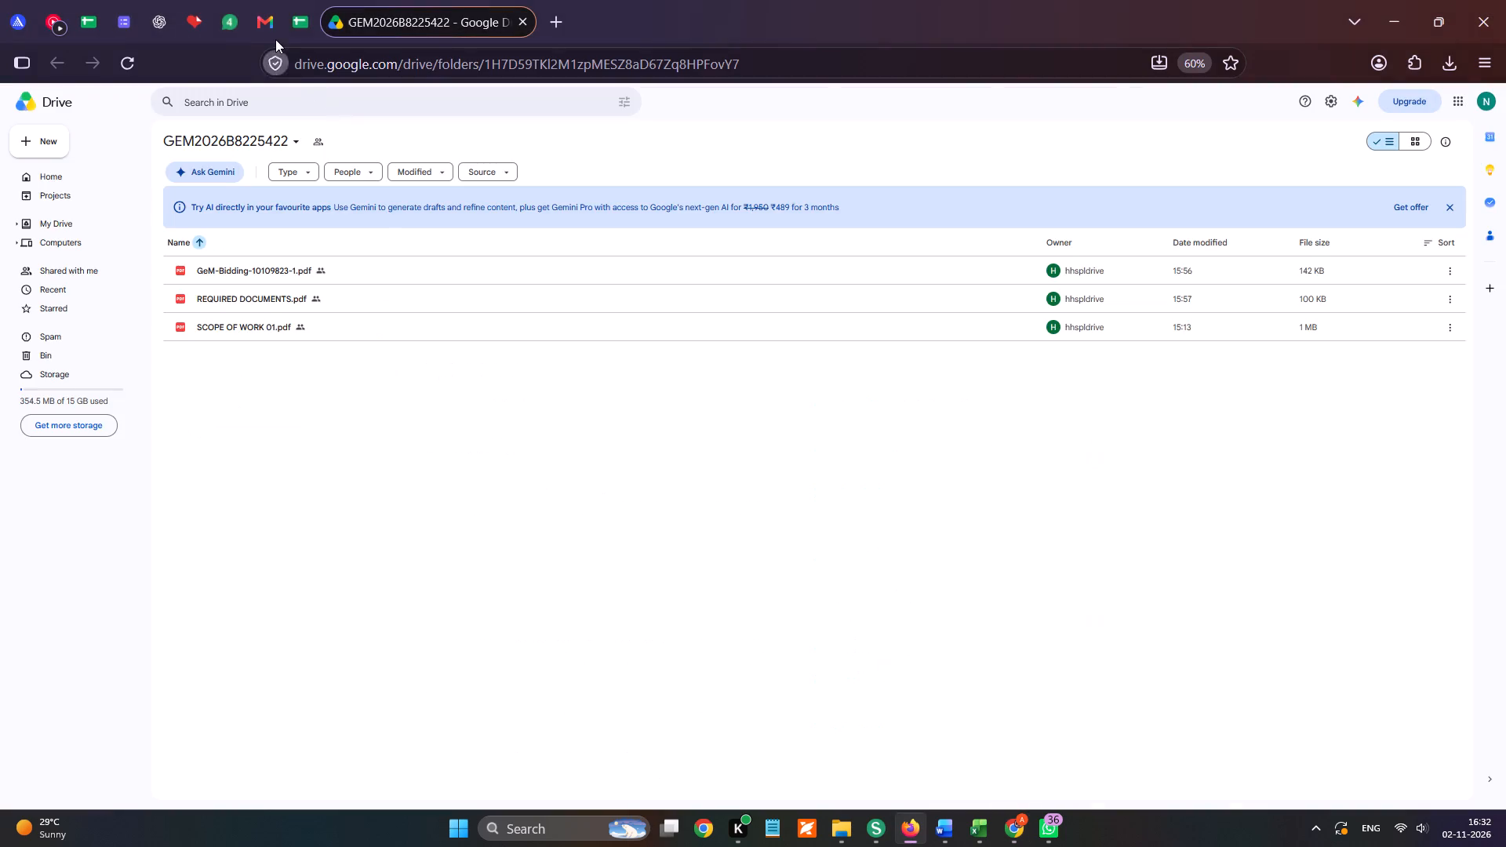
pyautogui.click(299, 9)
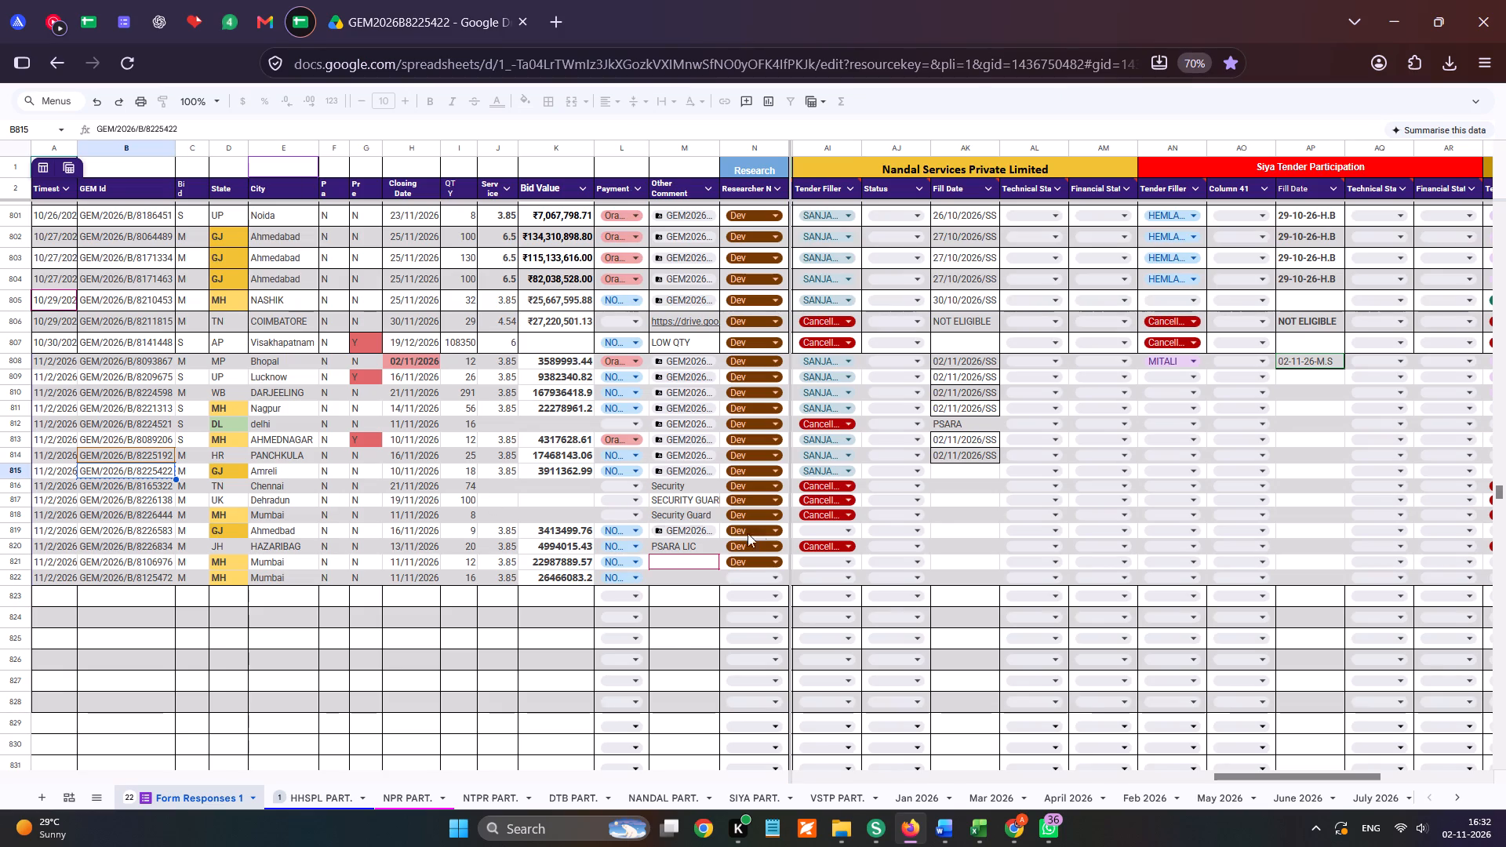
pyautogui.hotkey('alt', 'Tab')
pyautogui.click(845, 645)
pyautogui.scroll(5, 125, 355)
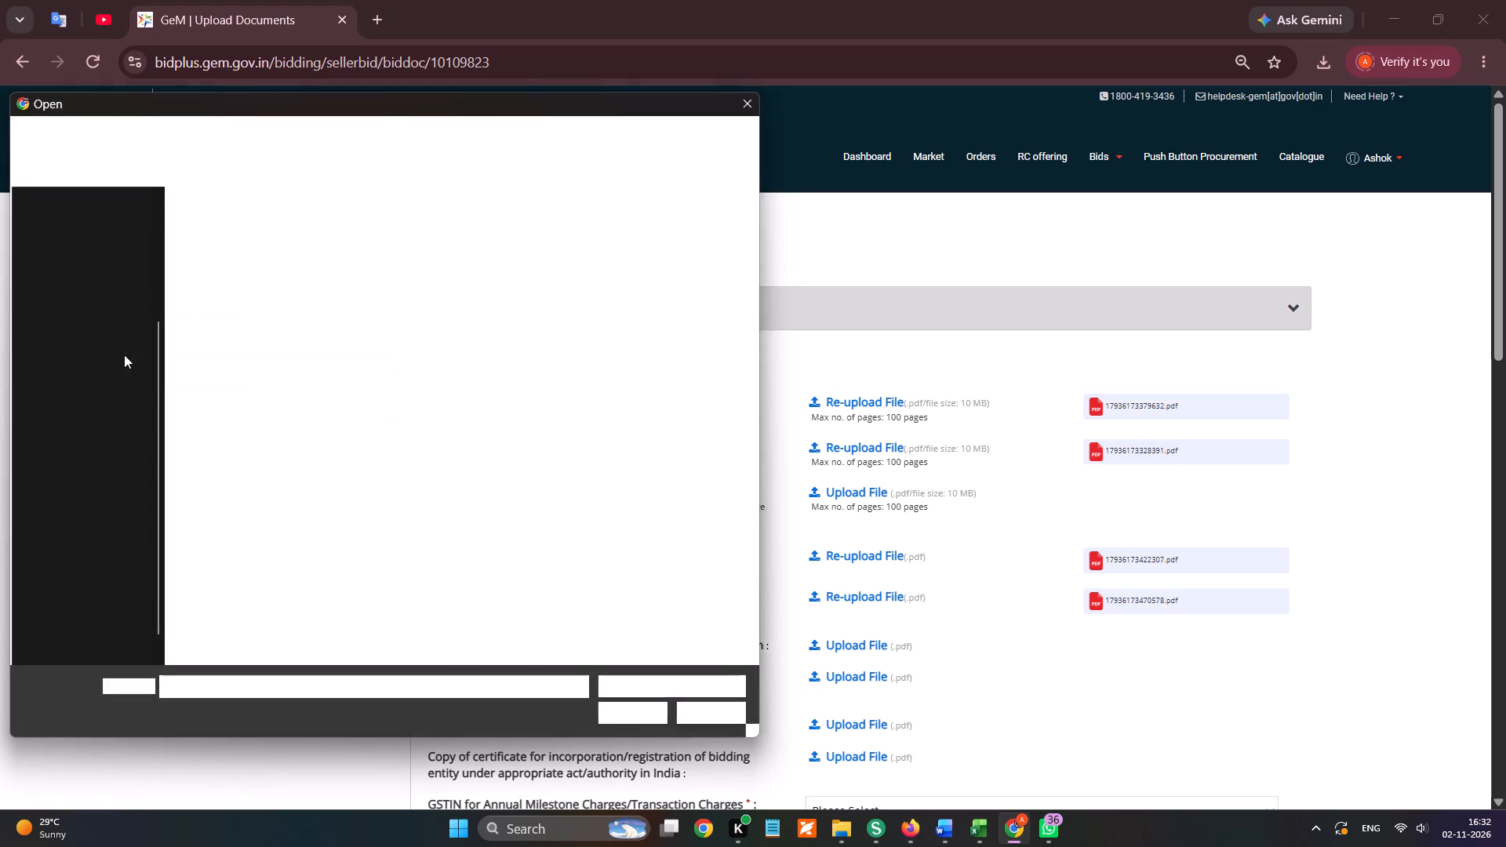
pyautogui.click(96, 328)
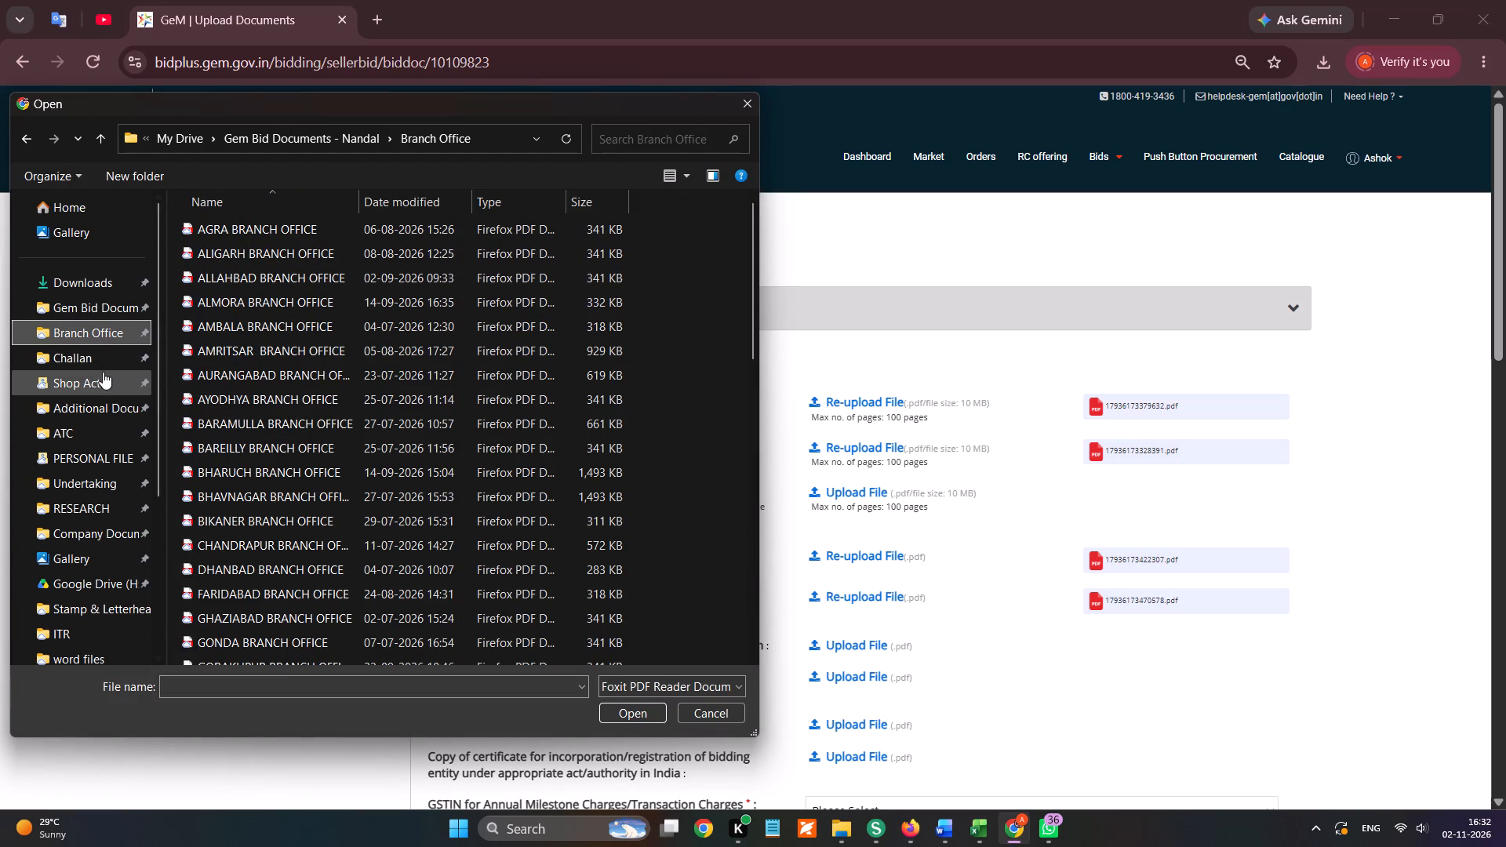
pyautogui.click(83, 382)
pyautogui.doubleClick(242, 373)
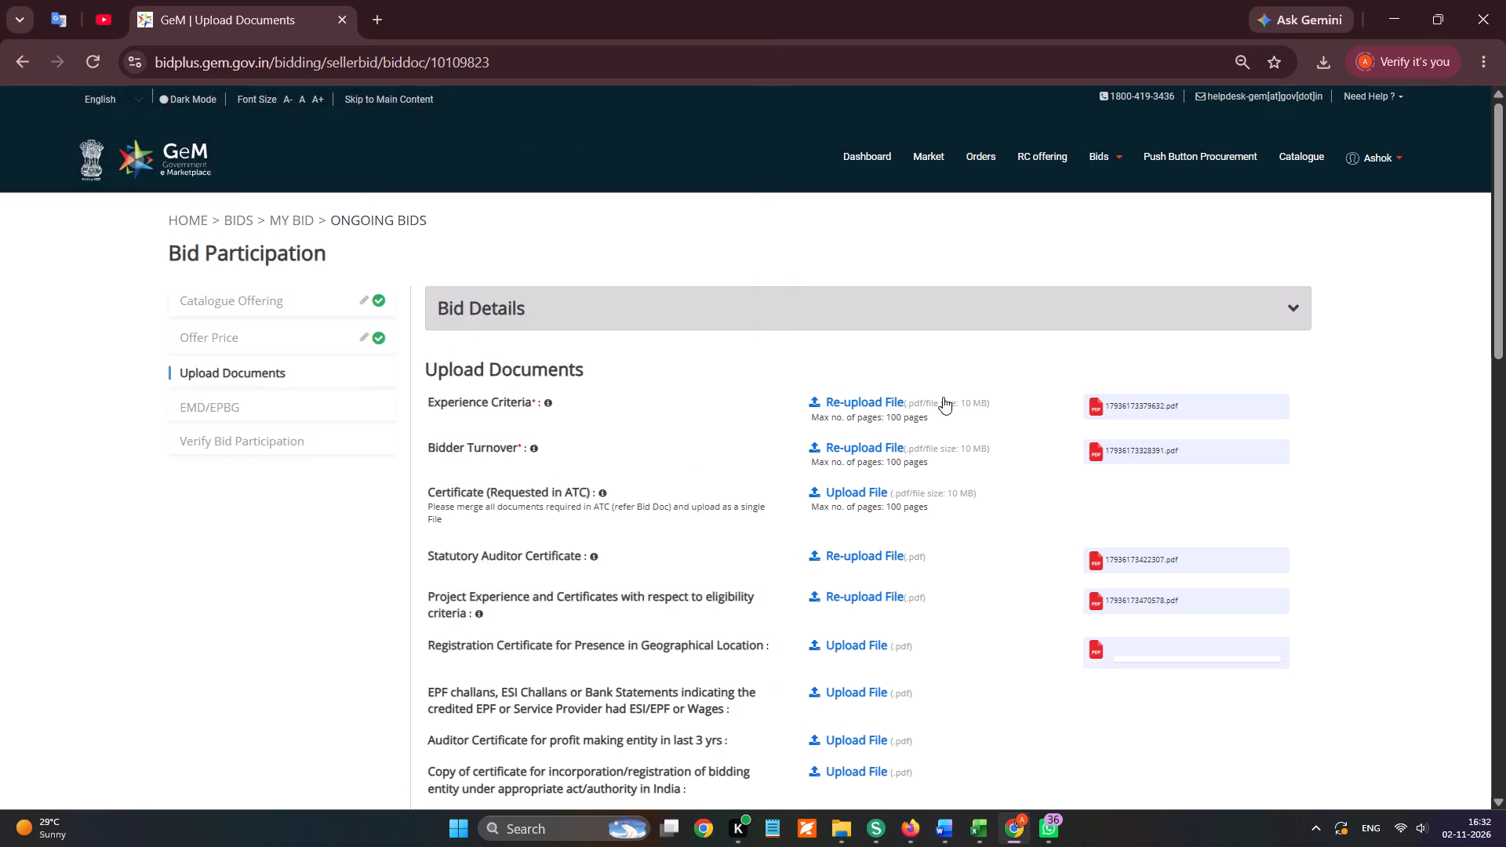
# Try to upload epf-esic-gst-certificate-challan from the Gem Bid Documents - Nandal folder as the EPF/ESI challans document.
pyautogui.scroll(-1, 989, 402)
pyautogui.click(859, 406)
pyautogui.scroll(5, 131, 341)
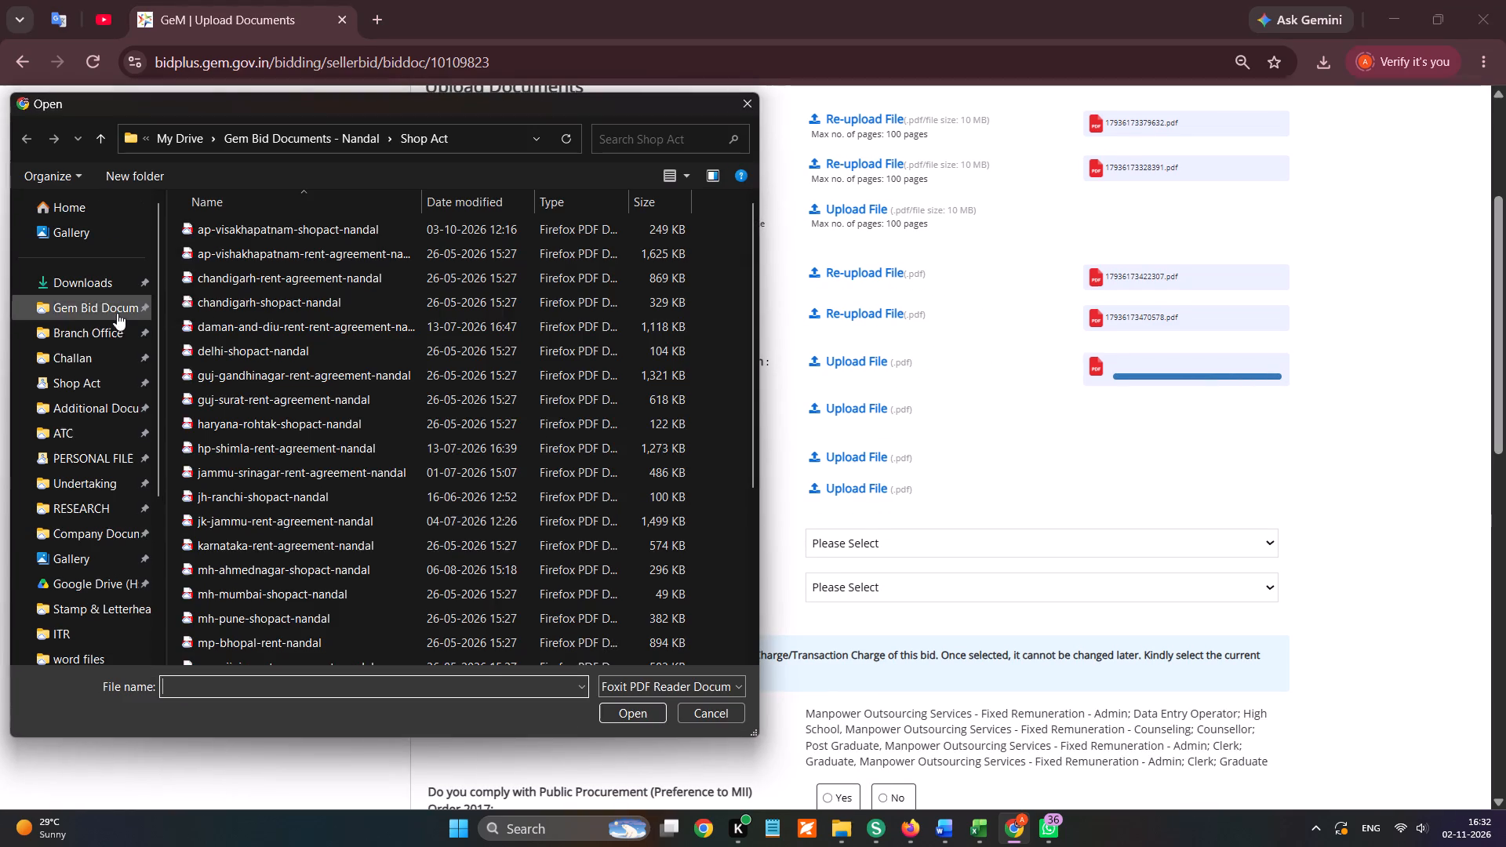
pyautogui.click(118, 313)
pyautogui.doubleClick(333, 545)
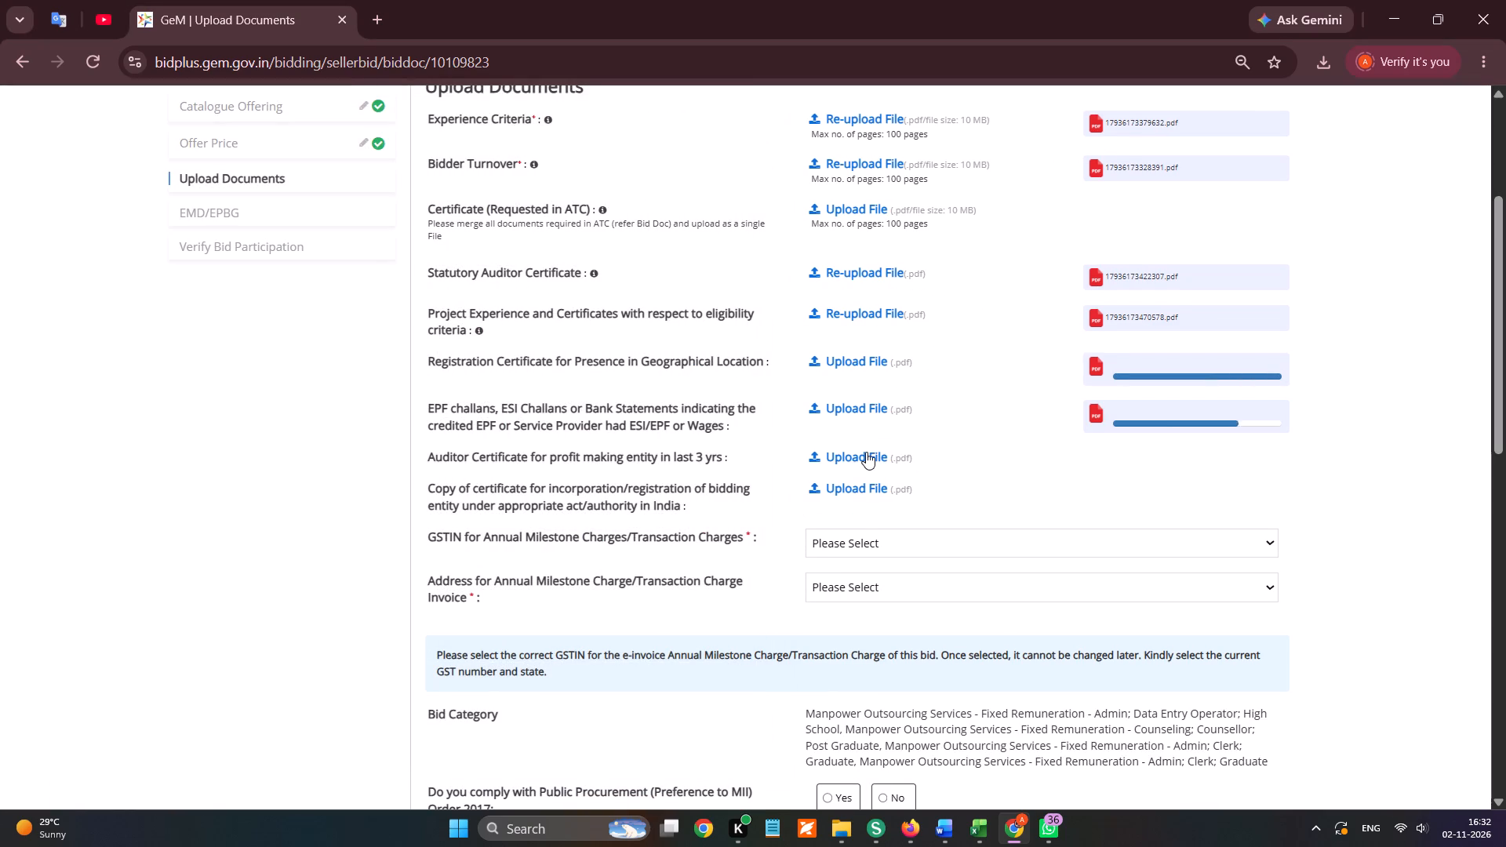
# Upload auditor-certificate-profit-3-years-nandal as the Auditor Certificate for profit making entity in last 3 years.
pyautogui.click(865, 452)
pyautogui.doubleClick(381, 518)
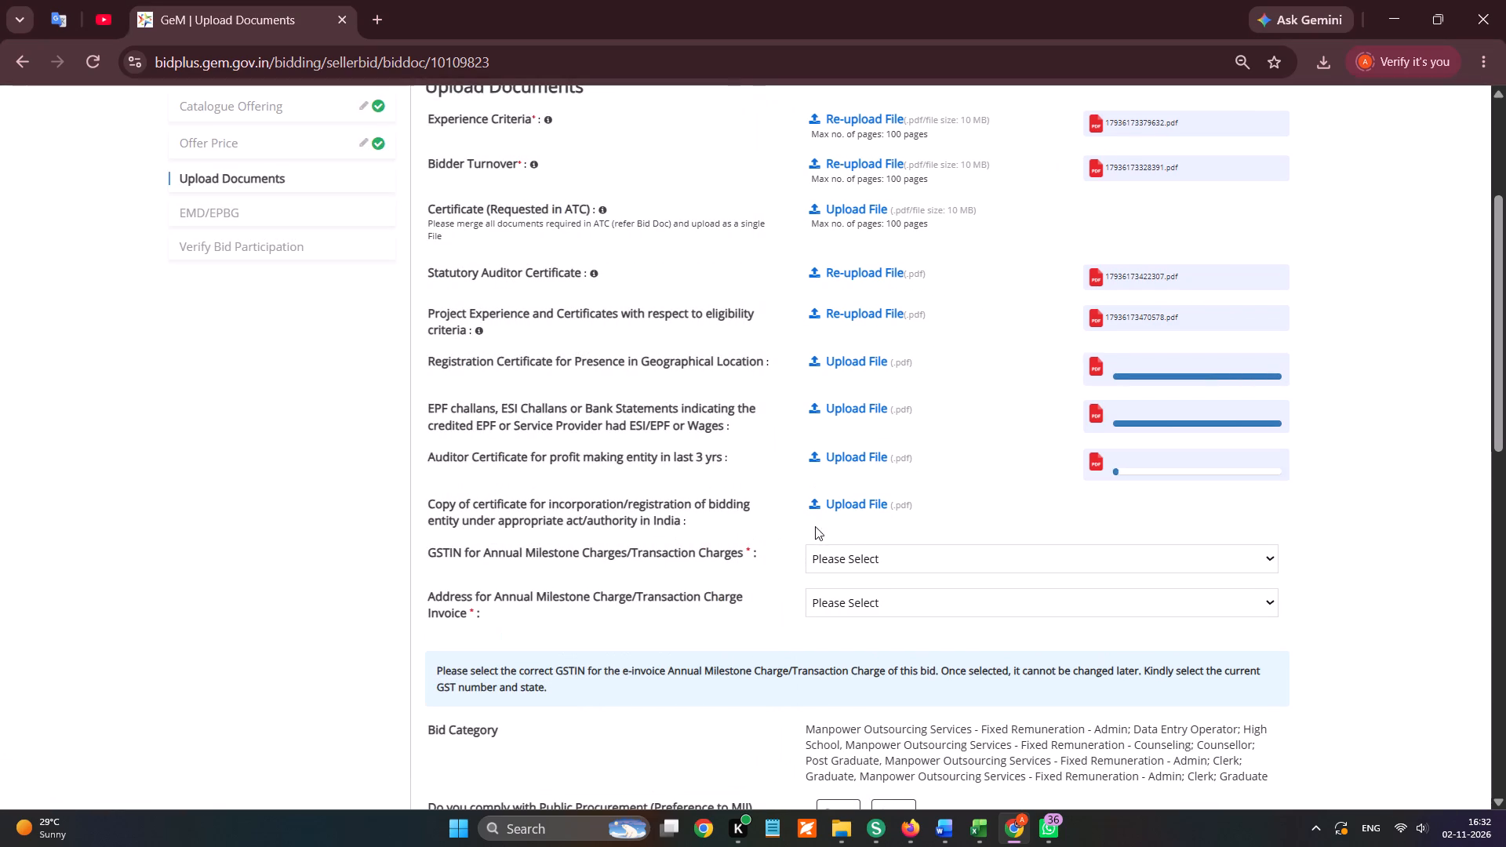
# Upload incorporation-certificate-nandal as the copy of the bidding entity's incorporation or registration certificate.
pyautogui.click(844, 517)
pyautogui.click(848, 509)
pyautogui.click(851, 495)
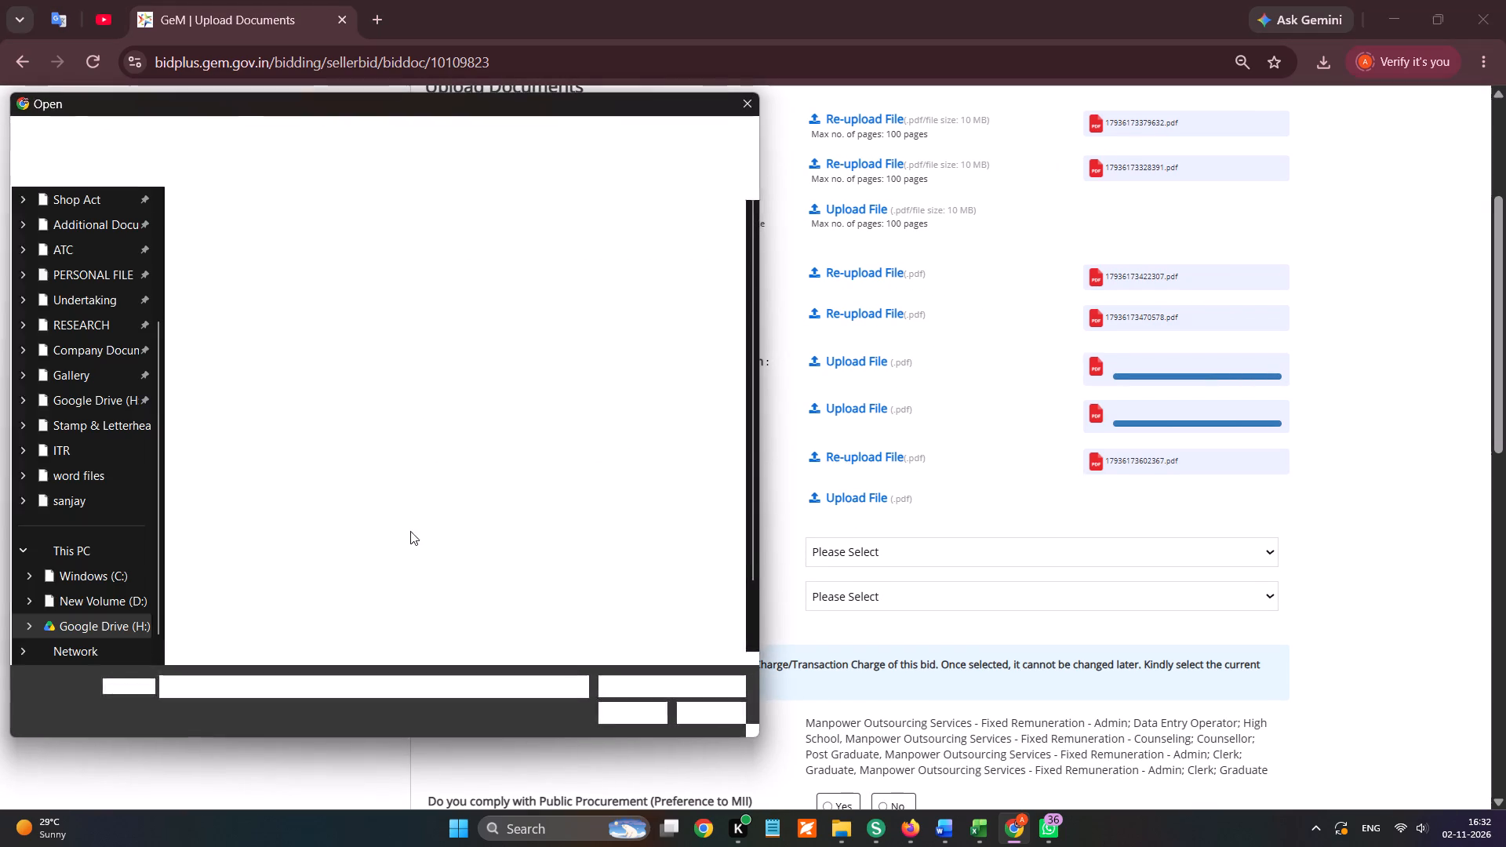
pyautogui.doubleClick(278, 612)
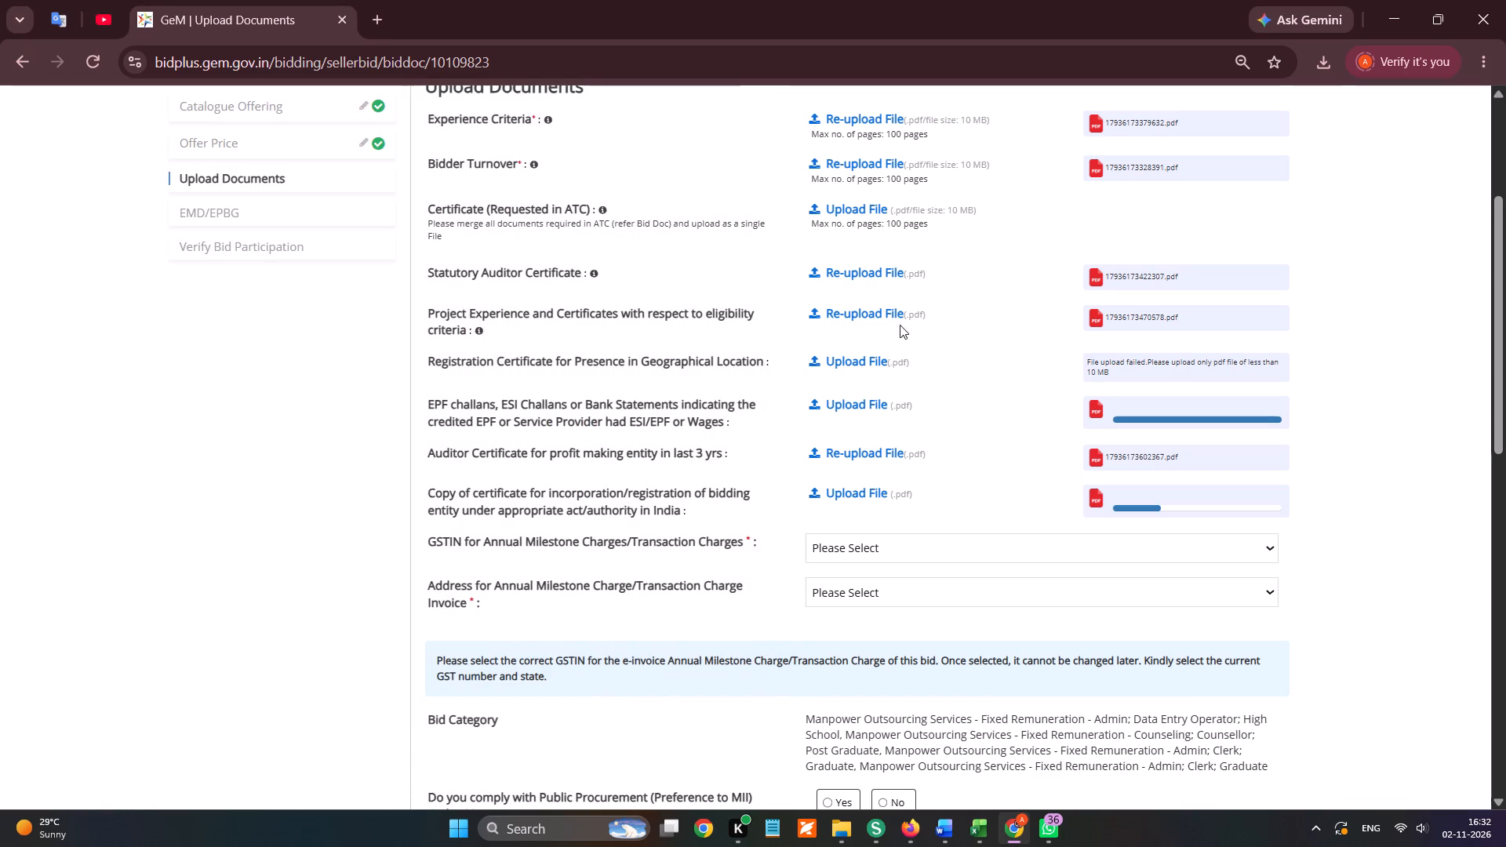
pyautogui.click(847, 353)
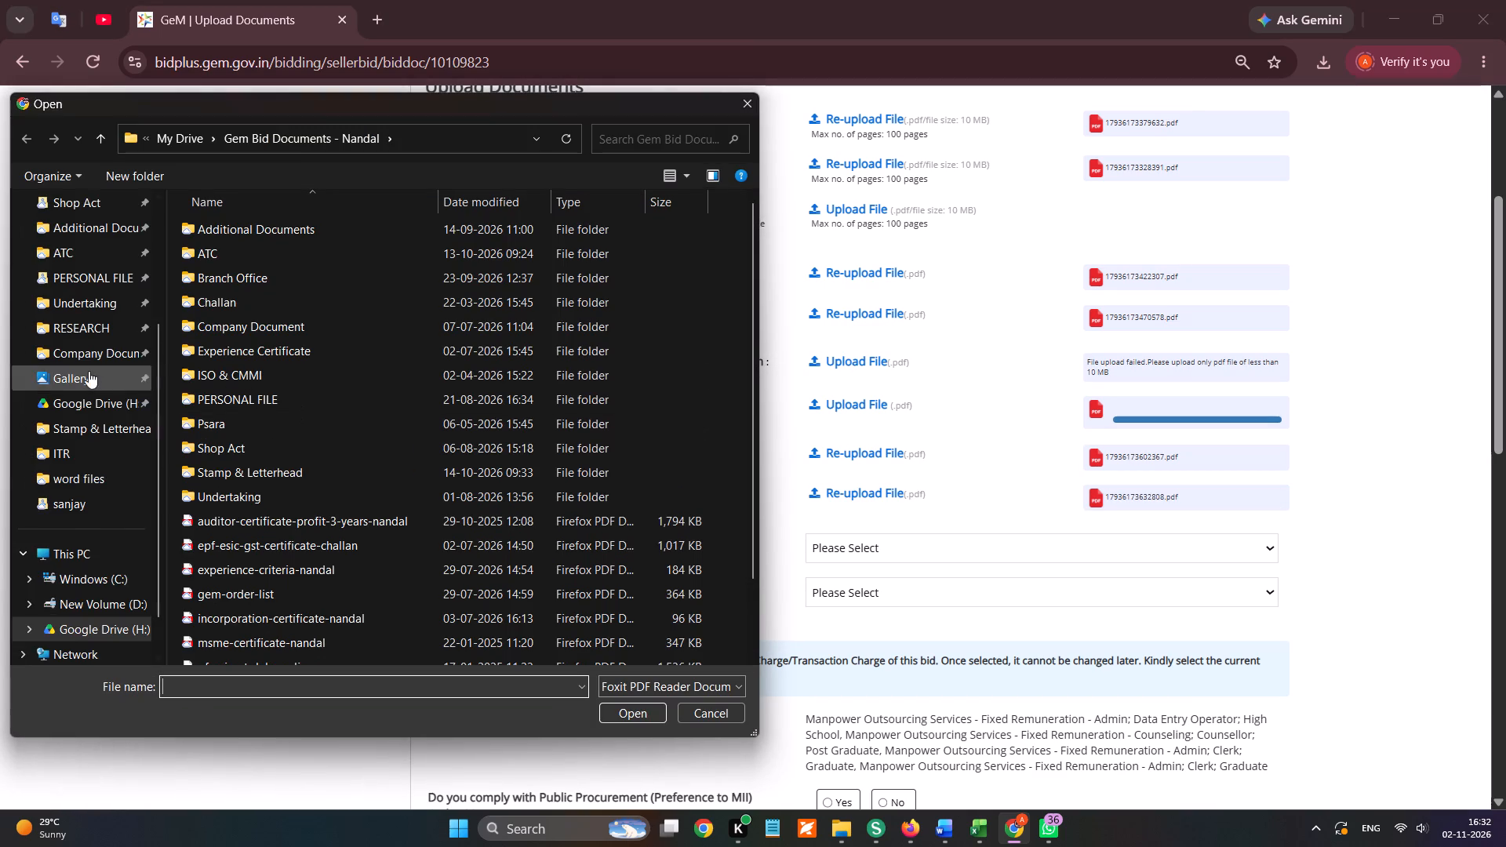
pyautogui.scroll(5, 88, 366)
pyautogui.click(108, 354)
pyautogui.click(96, 386)
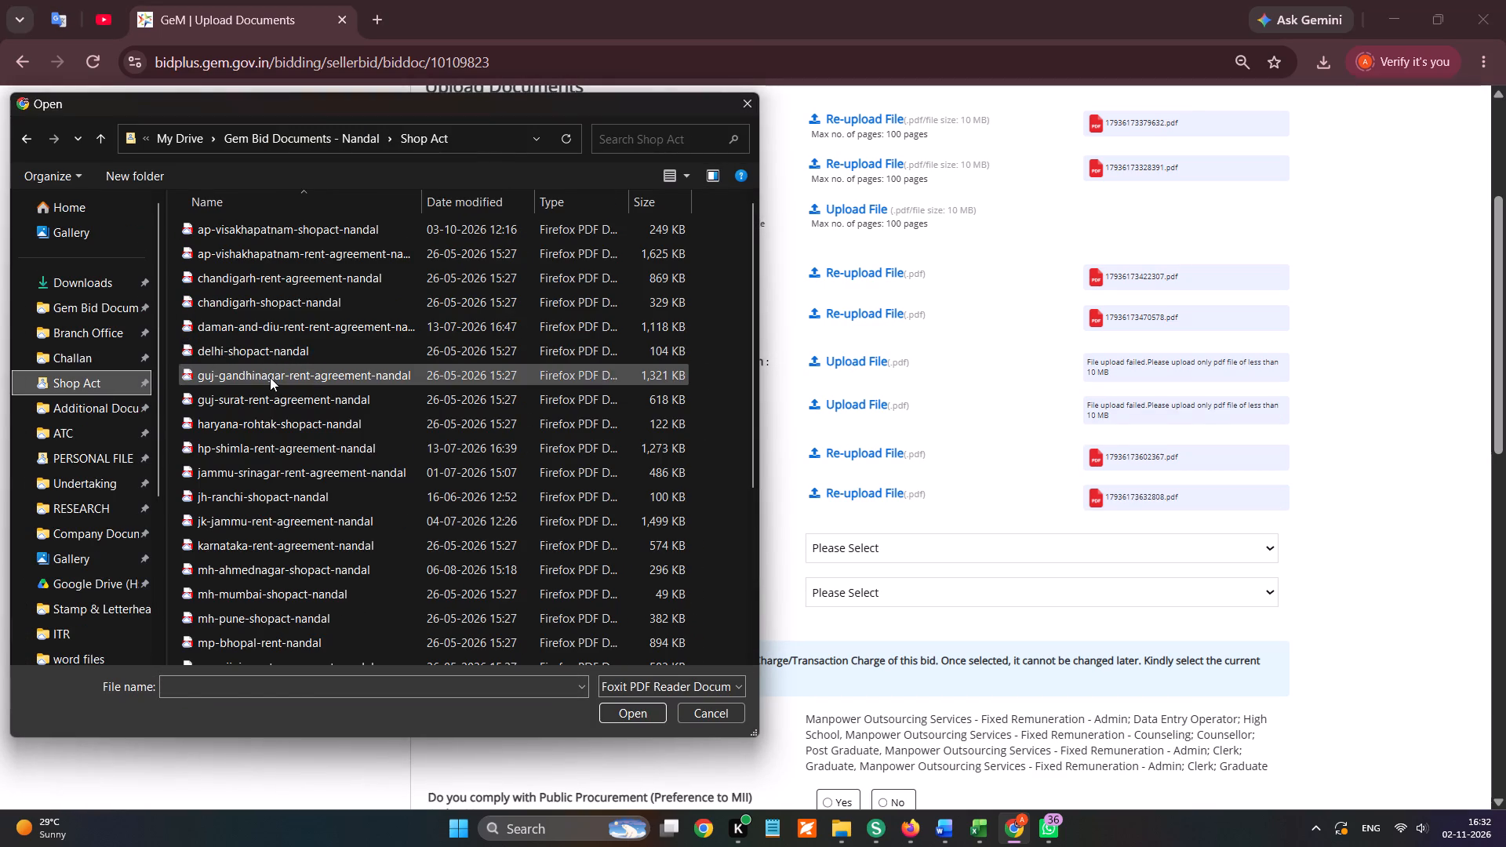
pyautogui.doubleClick(270, 377)
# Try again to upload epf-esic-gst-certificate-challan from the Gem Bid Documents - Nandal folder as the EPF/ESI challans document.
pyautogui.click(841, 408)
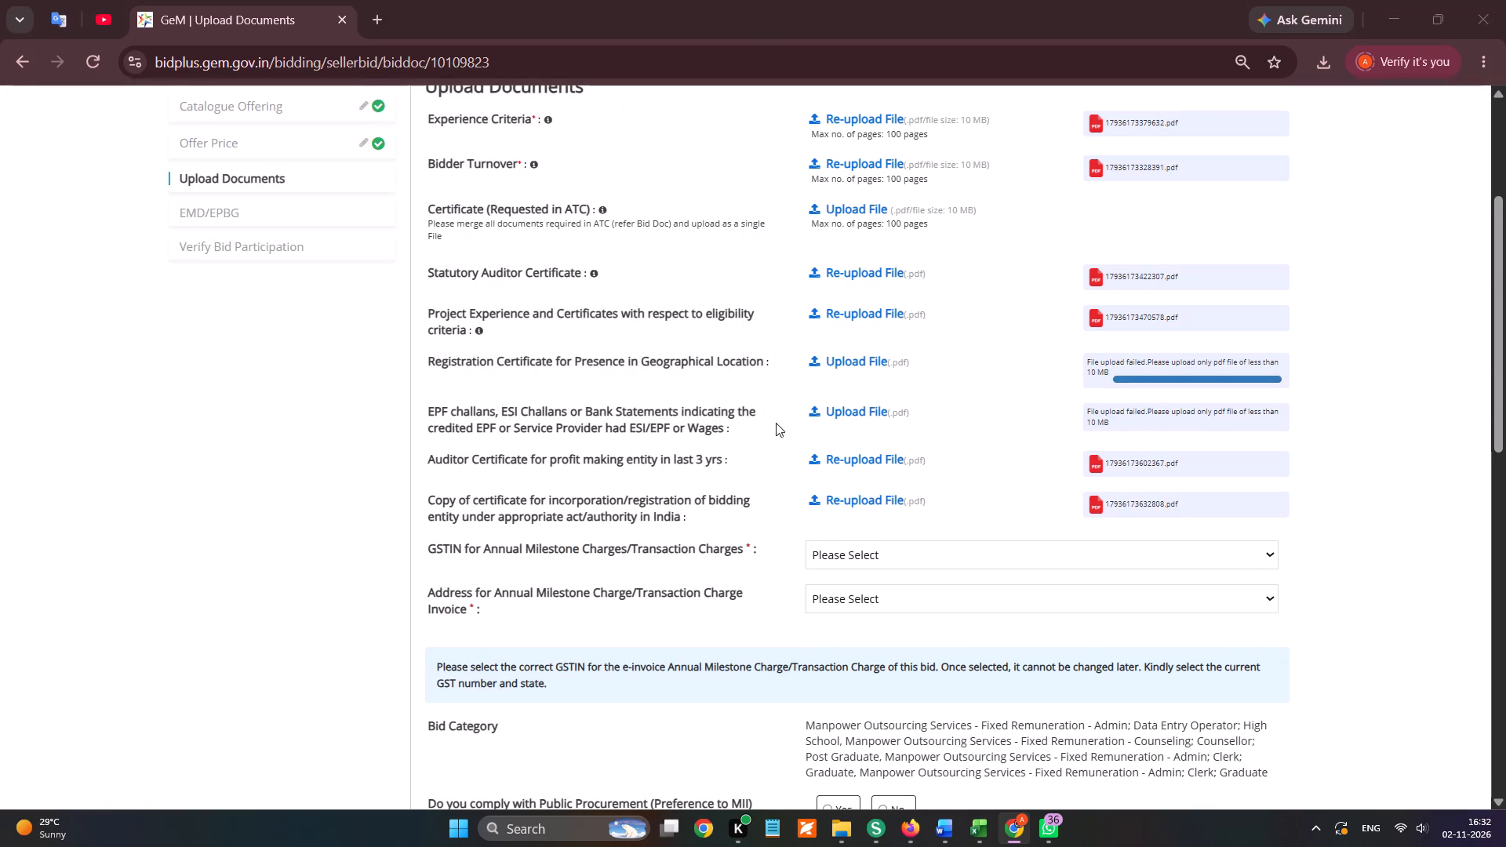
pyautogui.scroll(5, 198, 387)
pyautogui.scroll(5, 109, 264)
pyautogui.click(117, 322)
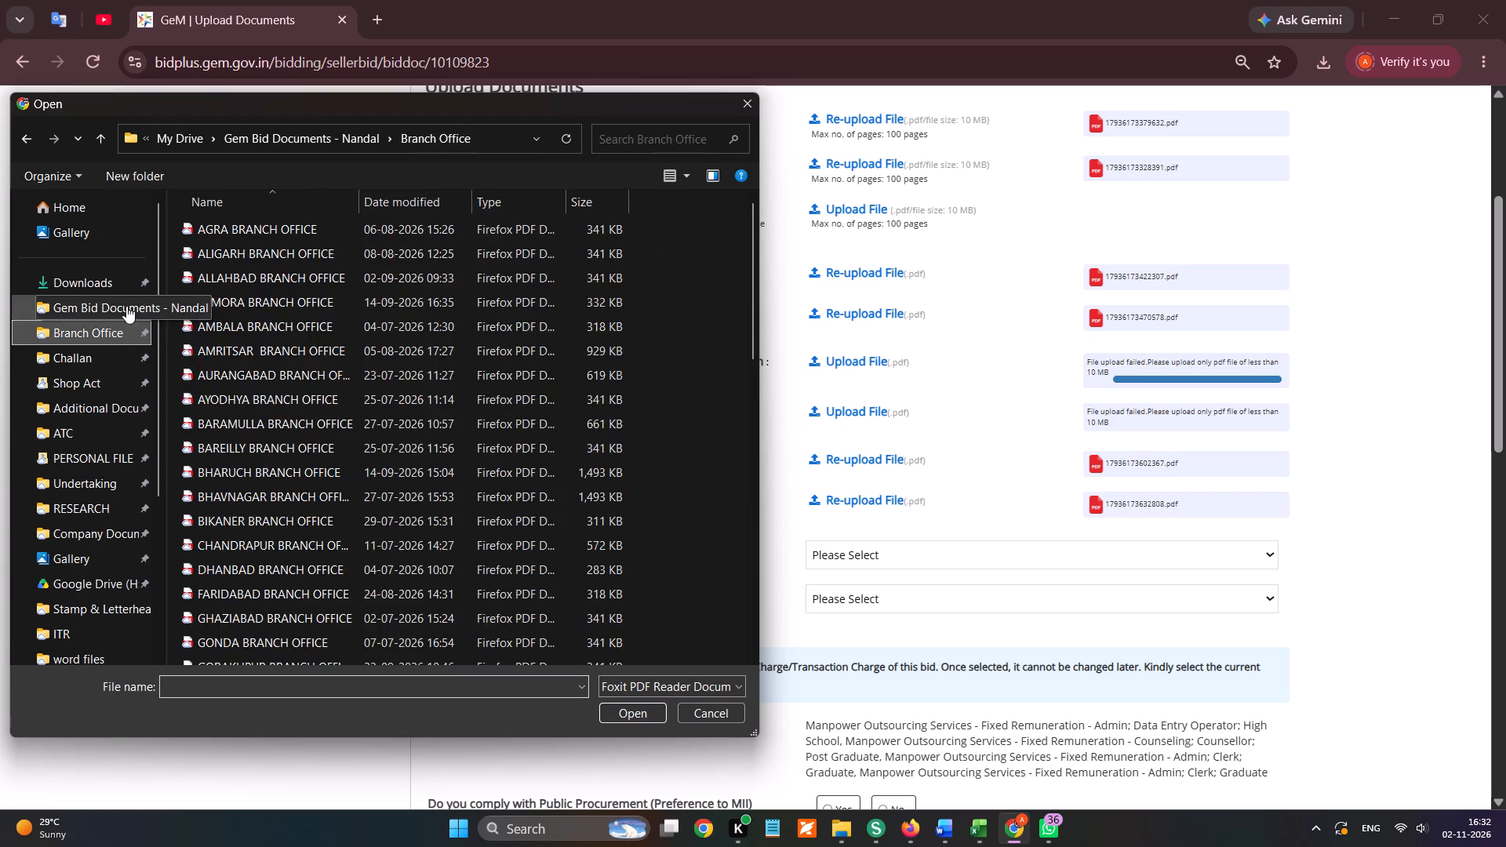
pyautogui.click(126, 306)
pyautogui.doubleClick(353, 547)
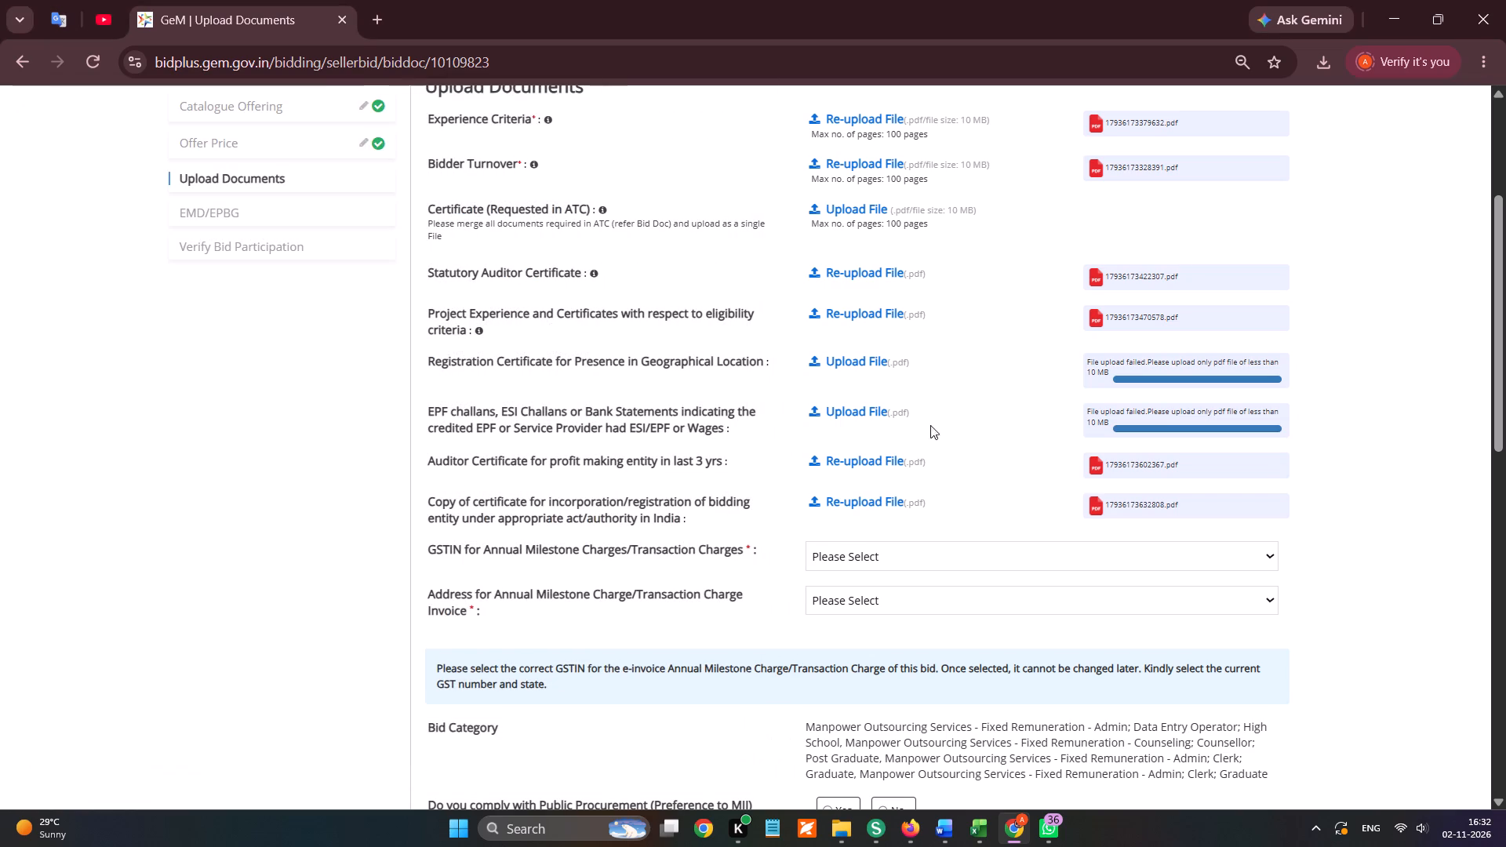
# Switch to the GEM2026B8225422 folder in Google Drive and download SCOPE OF WORK 01.pdf.
pyautogui.scroll(1, 939, 404)
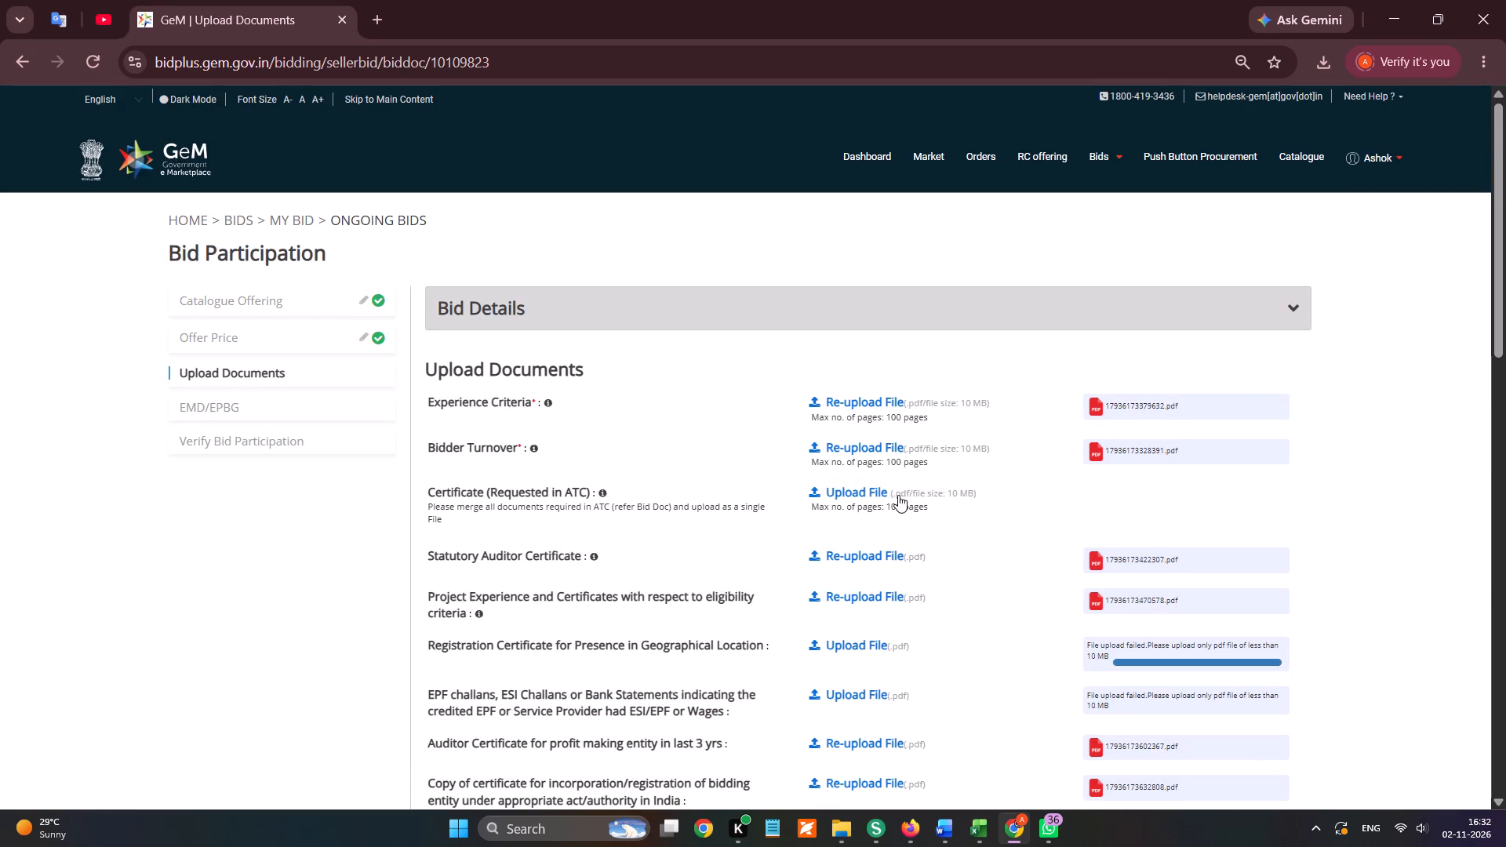
pyautogui.hotkey('alt', 'Tab')
pyautogui.click(406, 9)
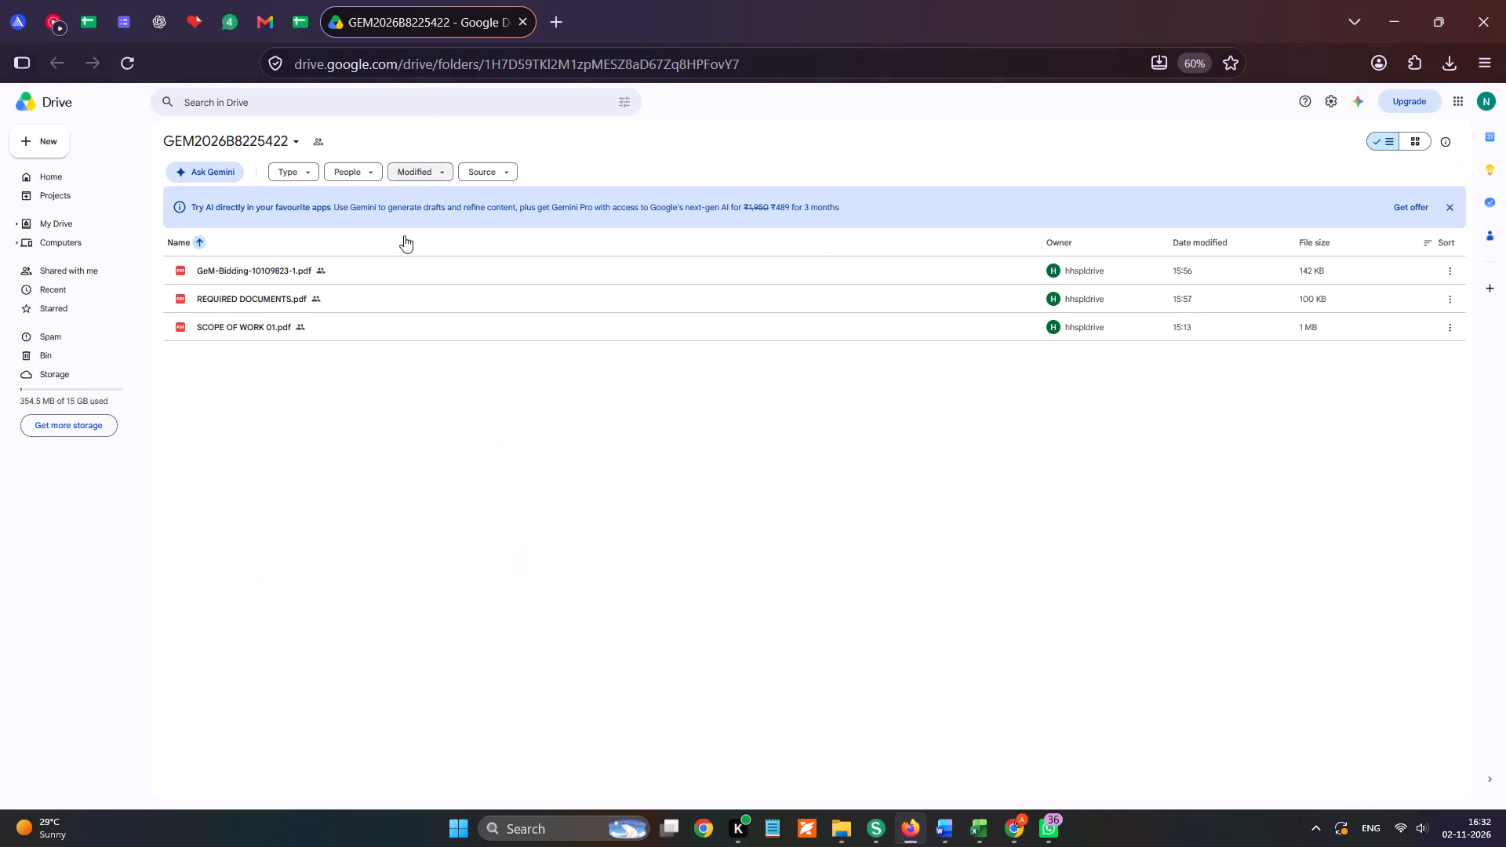
pyautogui.click(1388, 329)
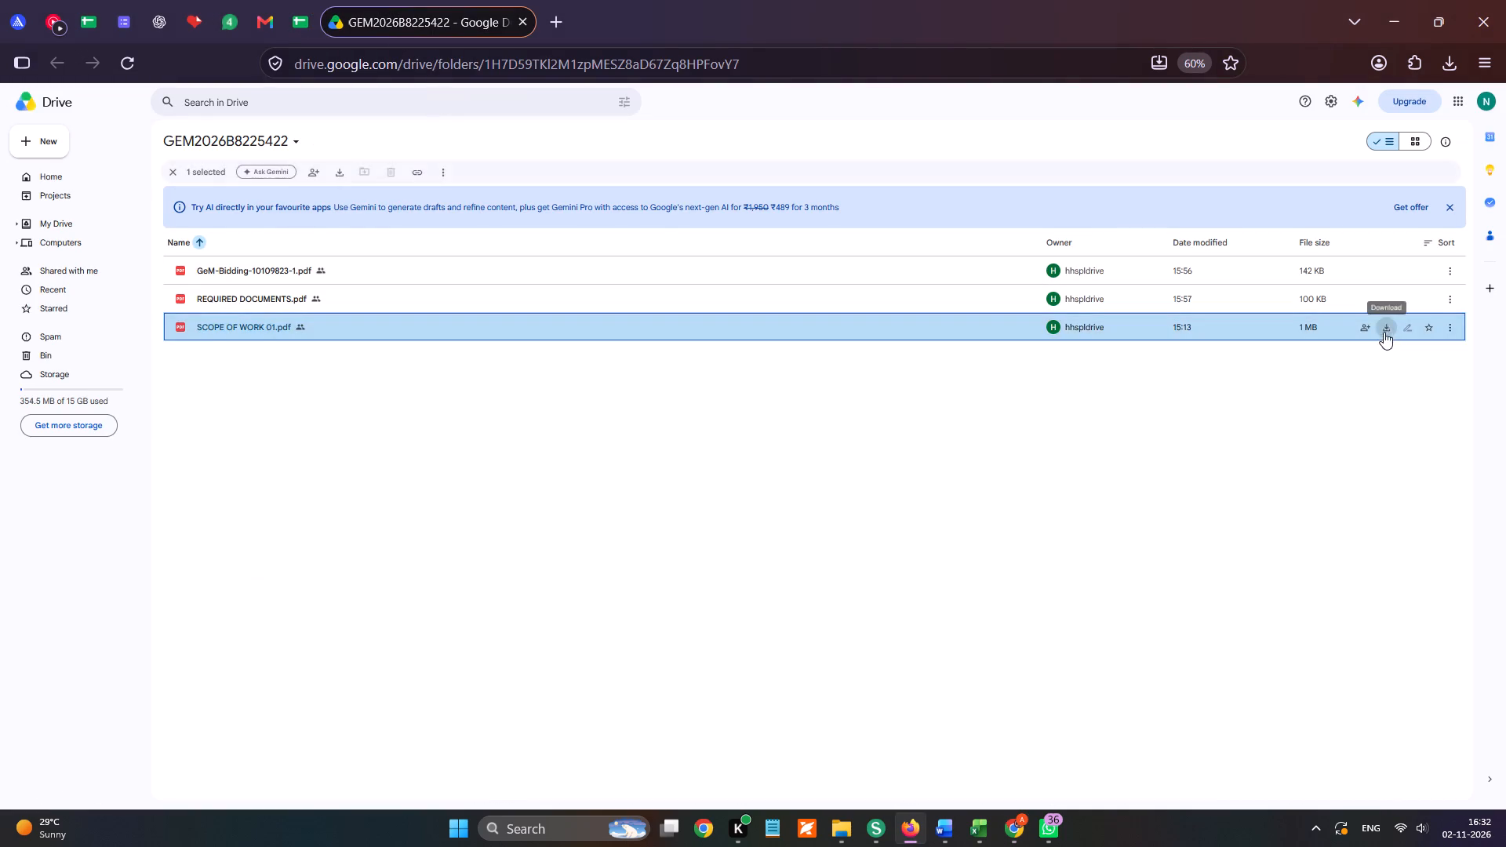
# Return to the GeM bid page and upload epf-esic-gst-certificate-challan once more as the EPF/ESI challans document.
pyautogui.hotkey('alt', 'Tab')
pyautogui.scroll(-1, 1042, 499)
pyautogui.click(857, 398)
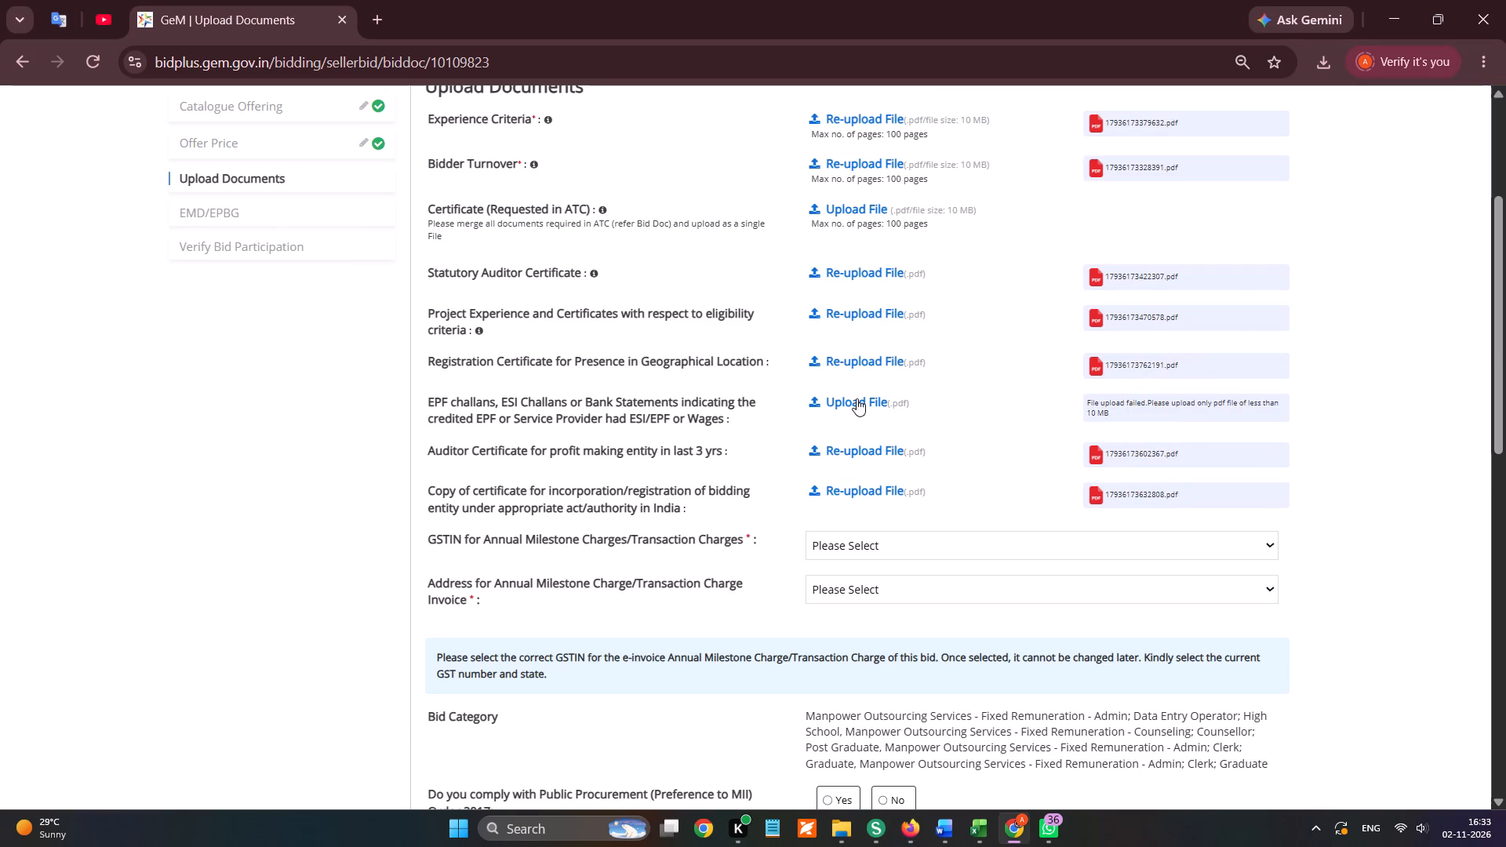
pyautogui.scroll(-1, 419, 524)
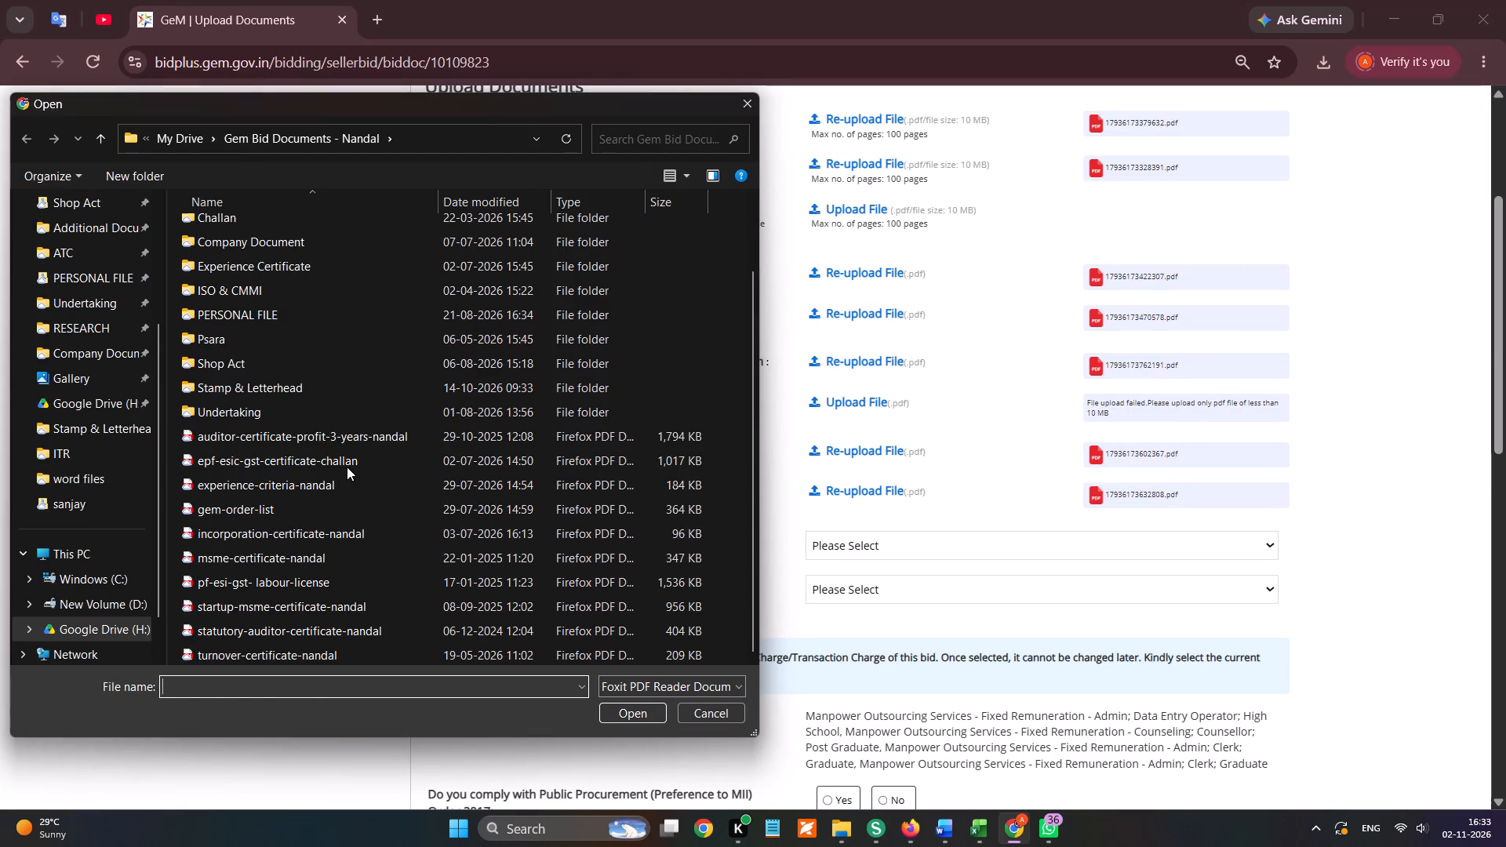
pyautogui.doubleClick(351, 460)
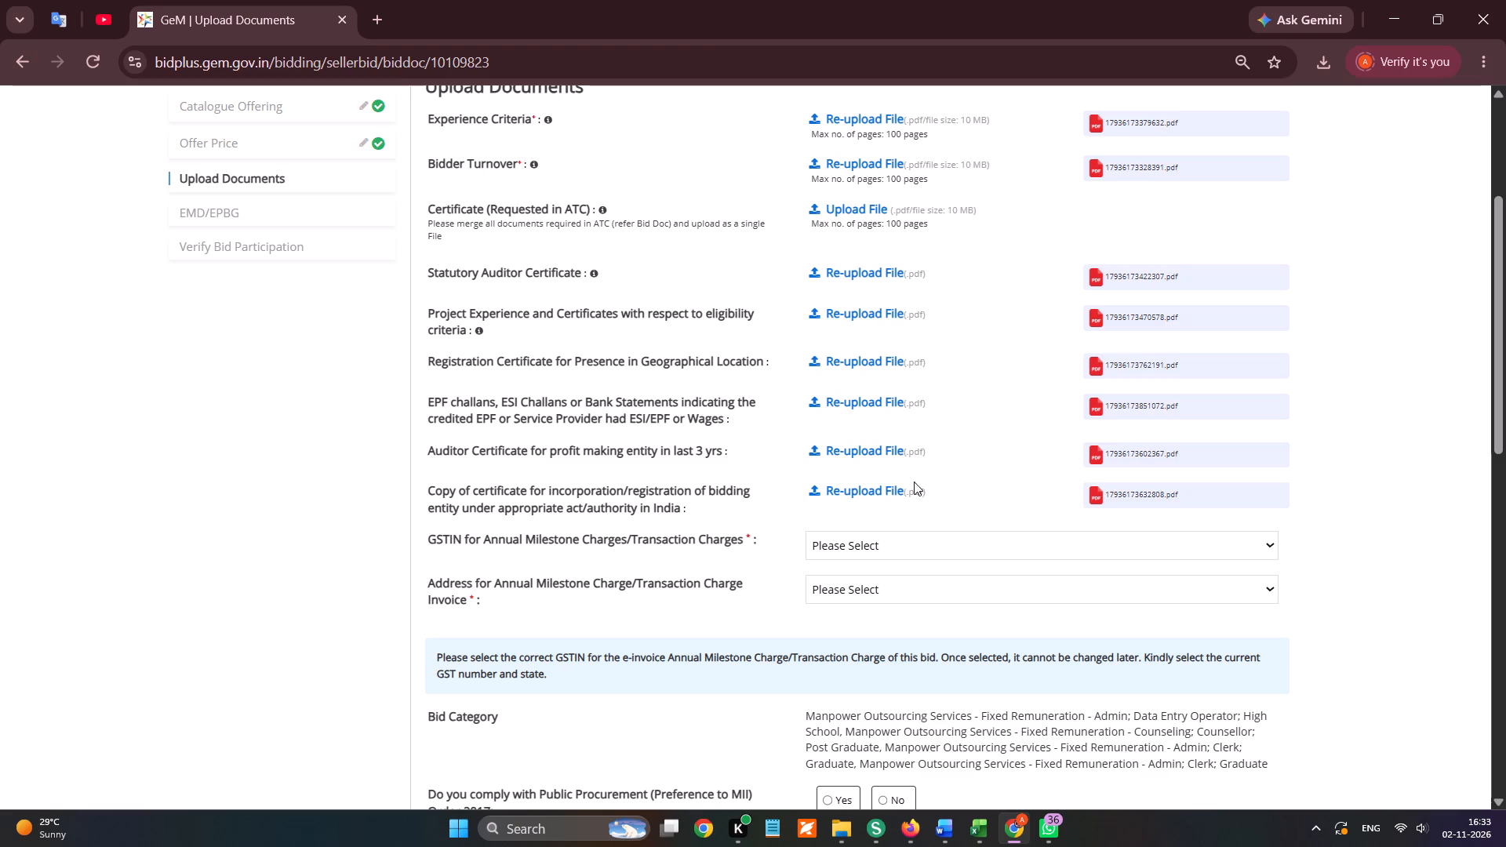
# Select and confirm the registered GSTIN and the Delhi invoice address for the Annual Milestone/Transaction Charges.
pyautogui.click(884, 558)
pyautogui.click(882, 595)
pyautogui.click(937, 198)
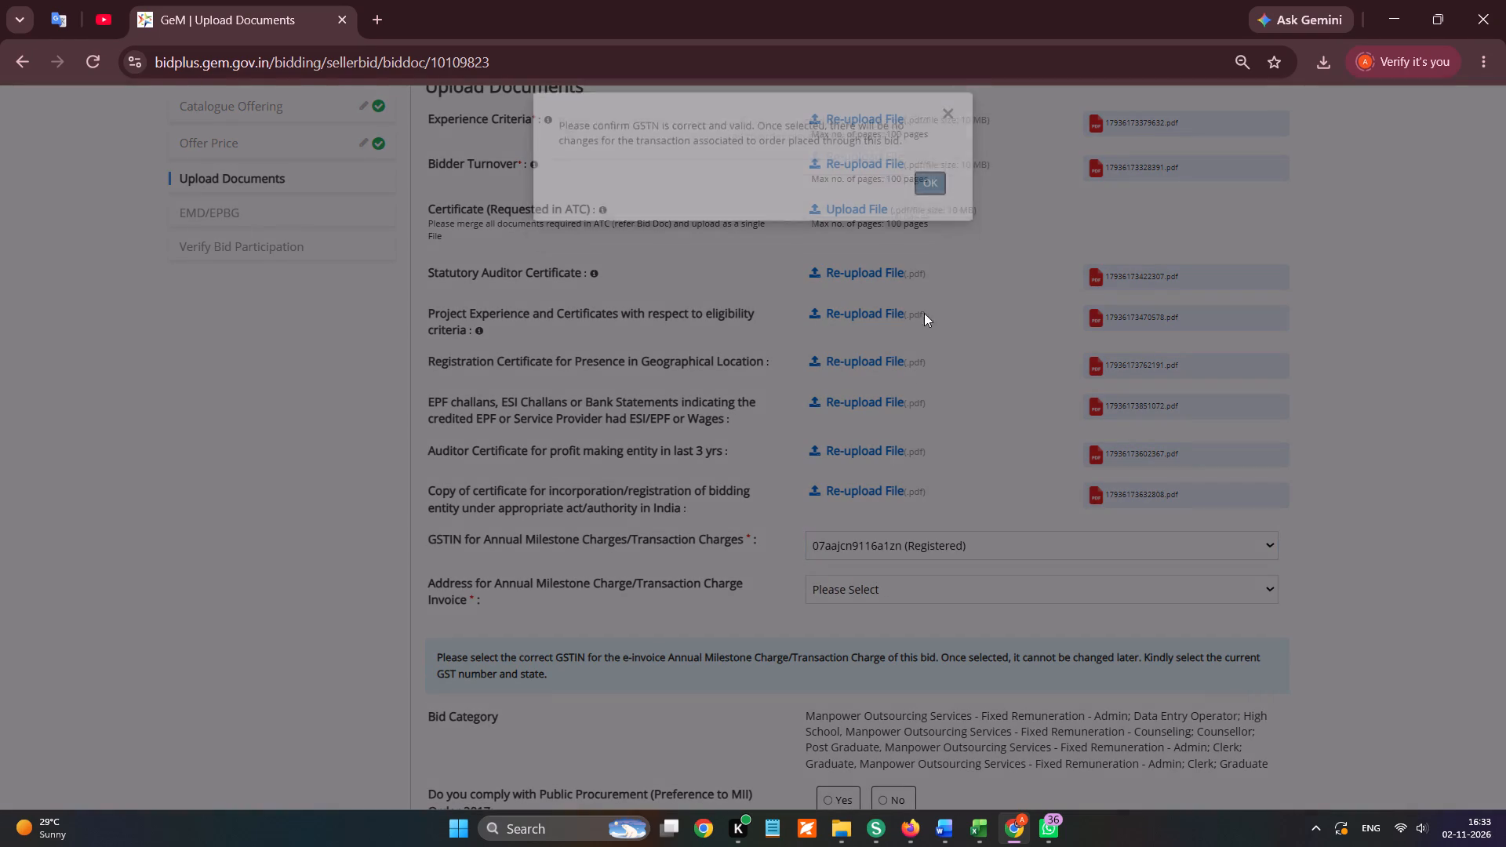
pyautogui.click(884, 602)
pyautogui.click(877, 635)
pyautogui.click(932, 191)
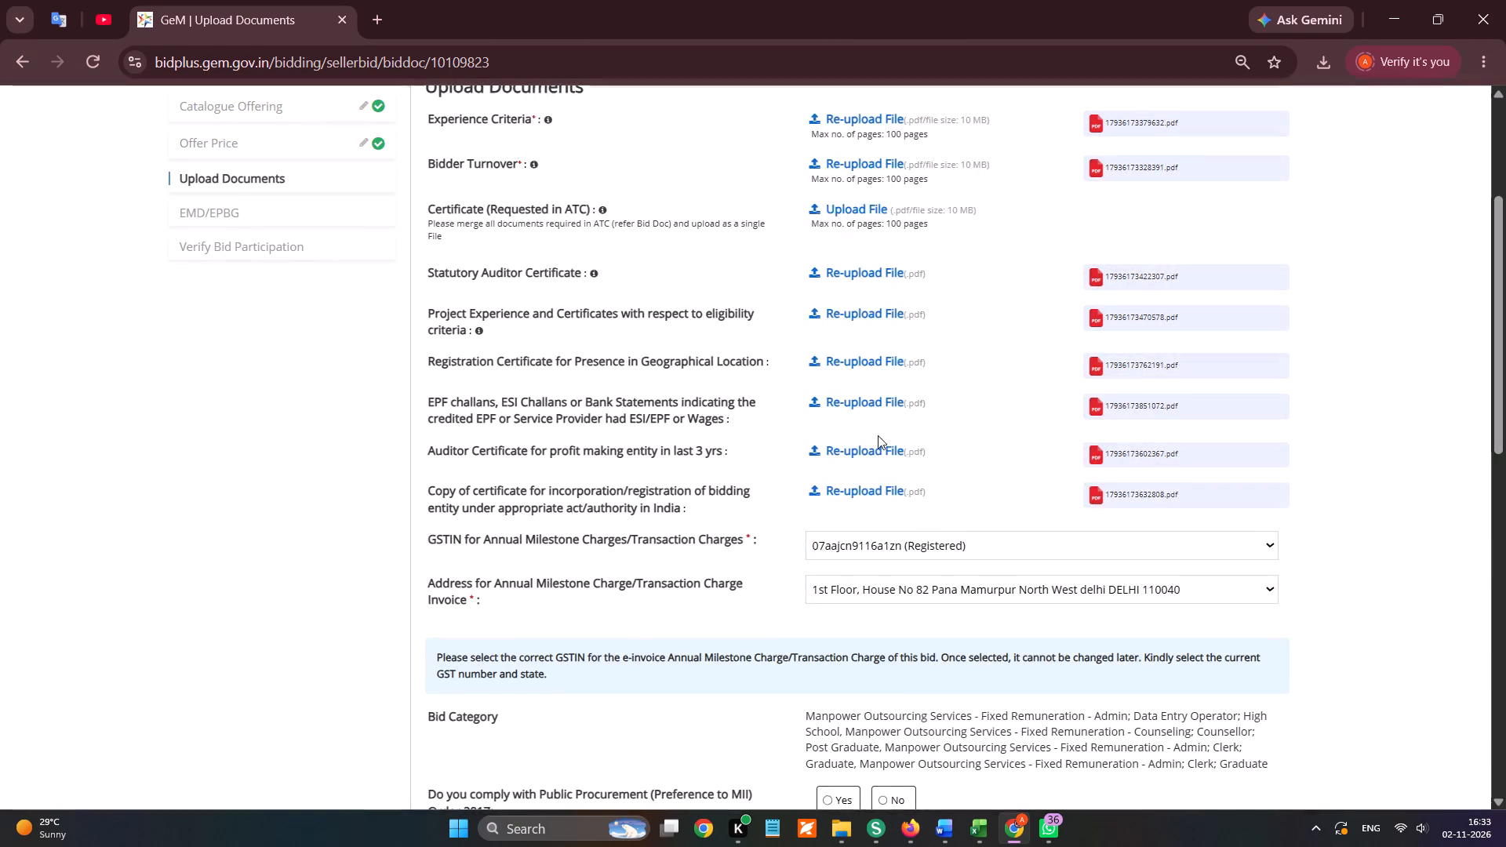
# Declare compliance with the Public Procurement (Preference to MII) Order 2017 as Yes.
pyautogui.scroll(-1, 866, 484)
pyautogui.click(831, 536)
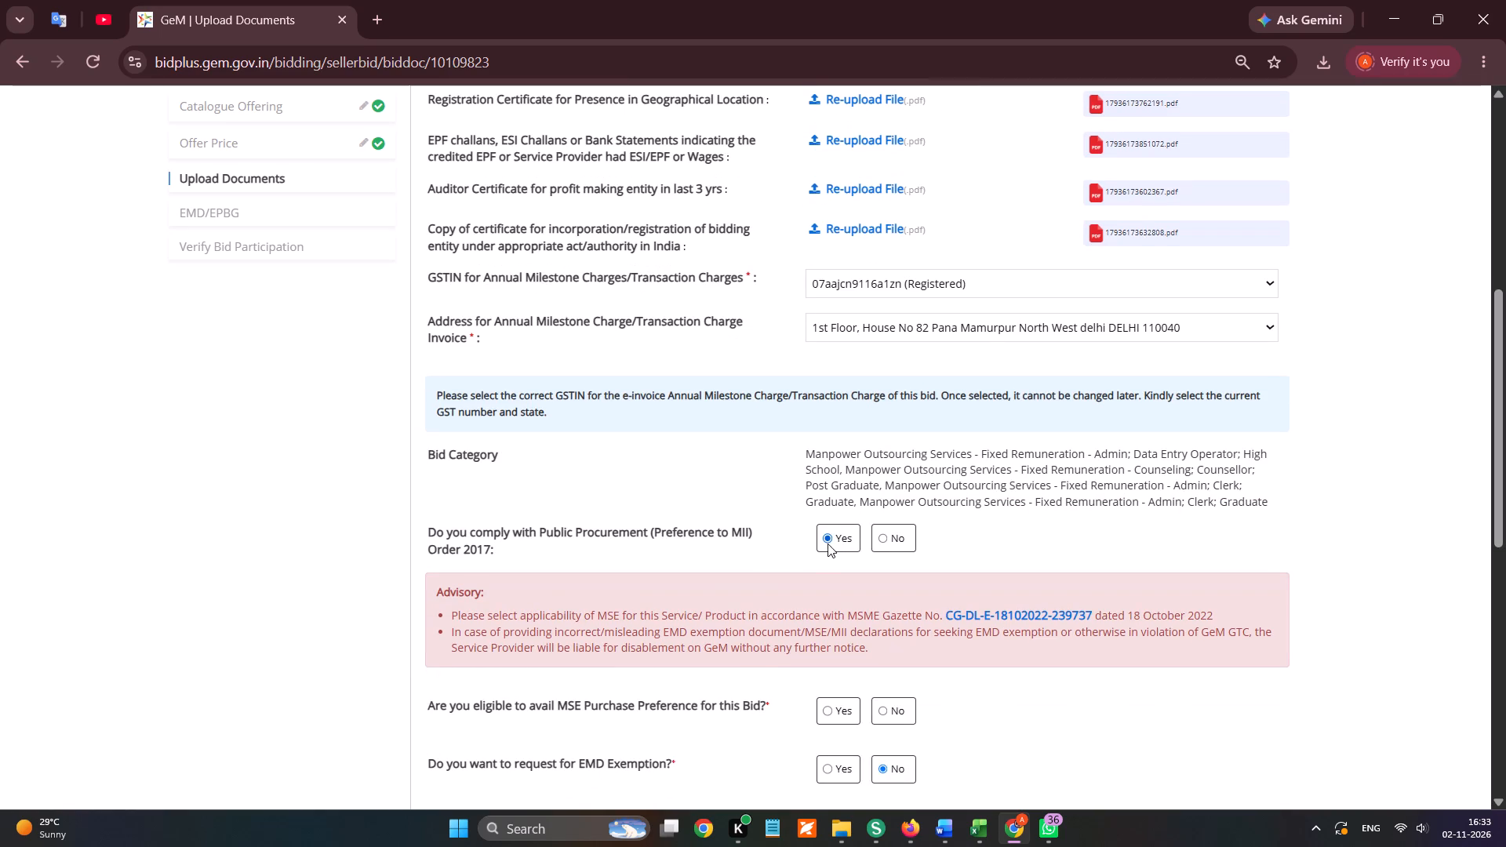
pyautogui.scroll(-1, 828, 543)
pyautogui.click(830, 449)
pyautogui.click(846, 496)
pyautogui.click(849, 490)
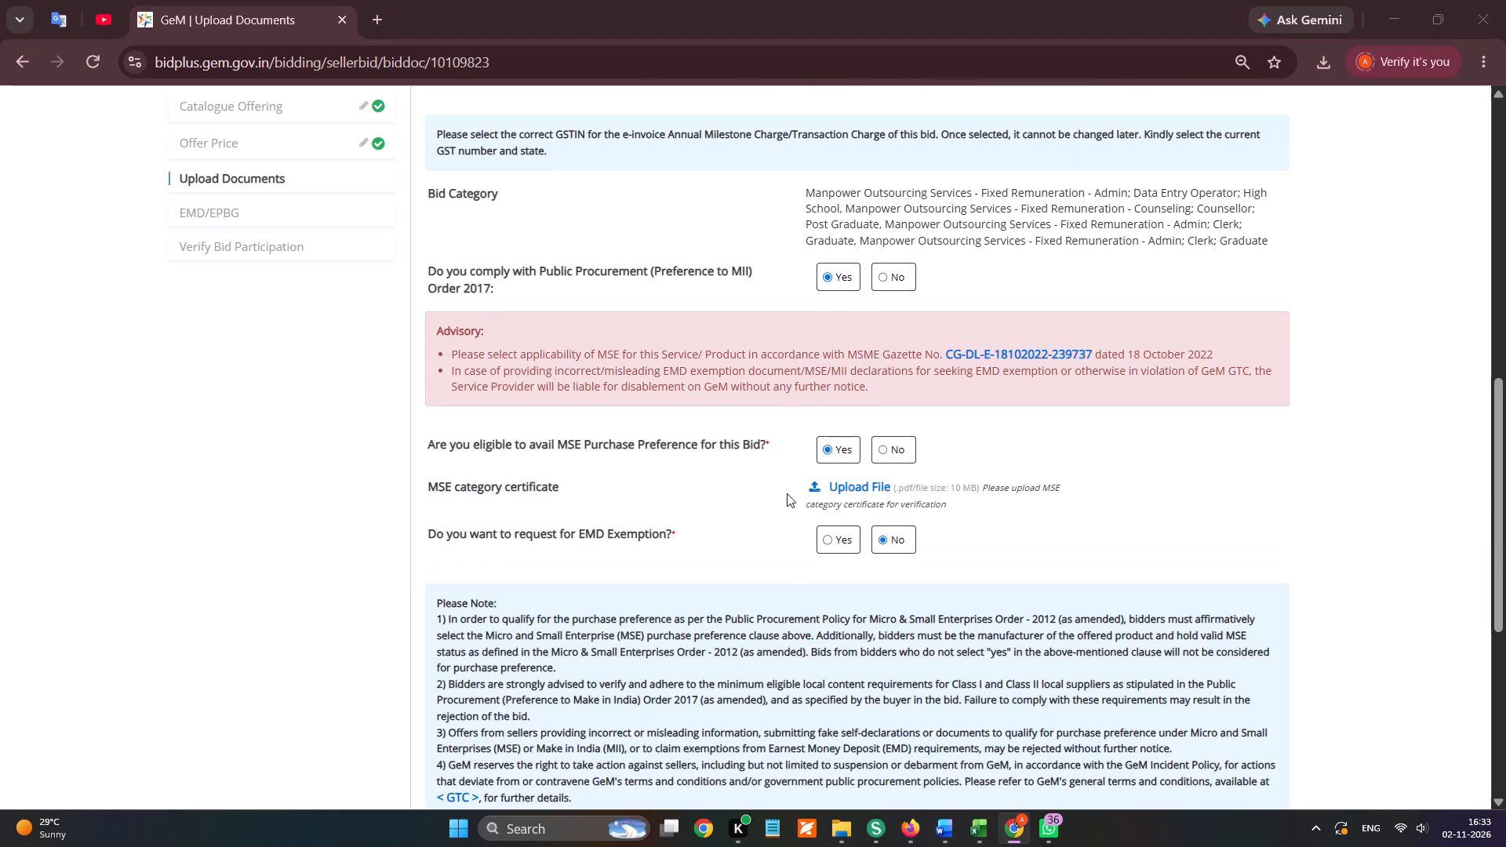
pyautogui.scroll(5, 175, 354)
pyautogui.click(115, 314)
pyautogui.scroll(-5, 225, 478)
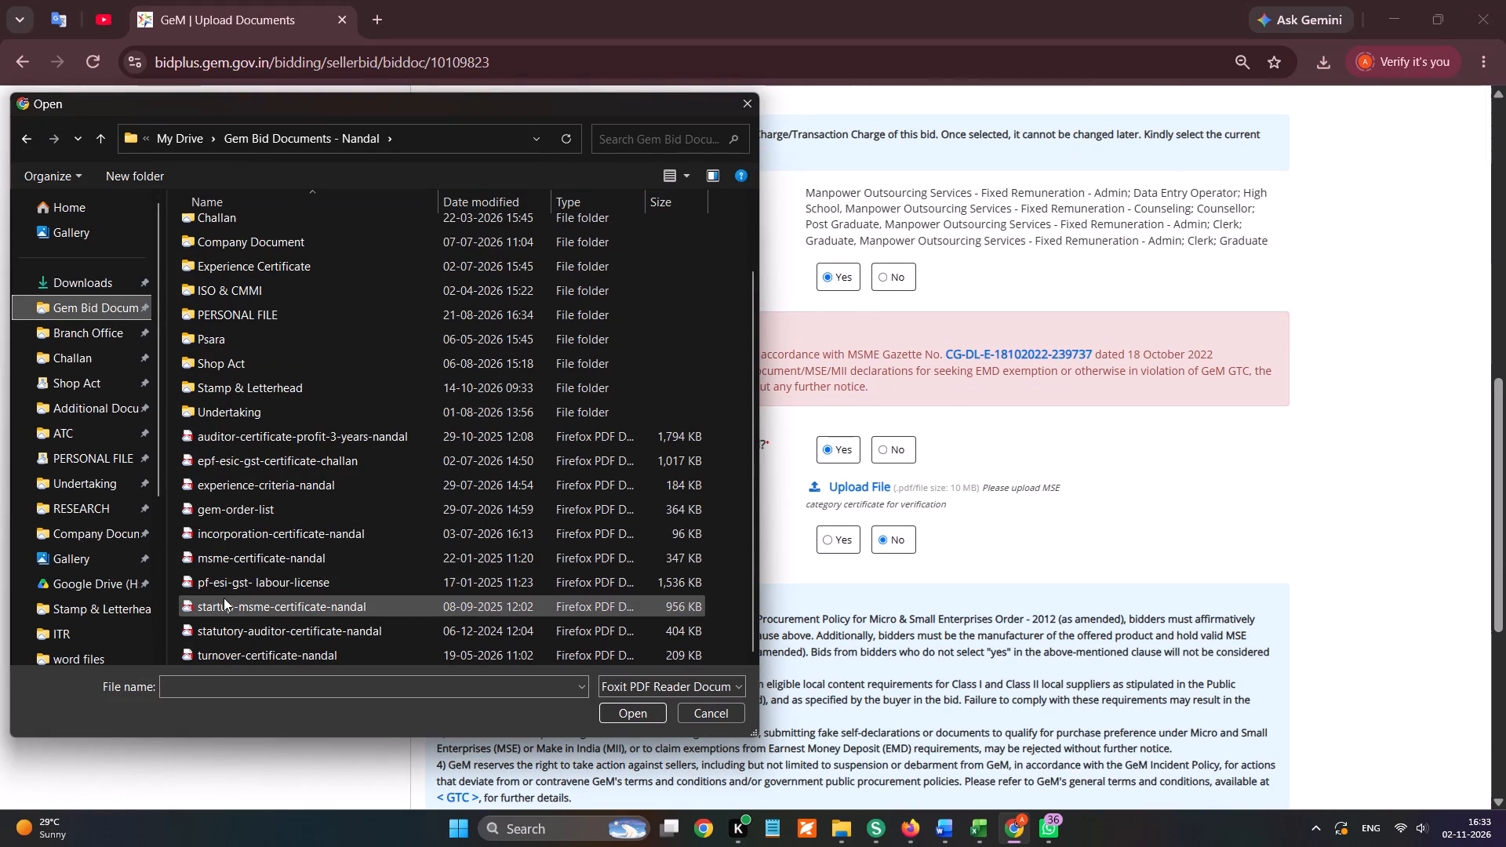
pyautogui.doubleClick(228, 564)
# Request EMD exemption under the Start-up category and upload startup-msme-certificate-nandal as the supporting document.
pyautogui.click(828, 540)
pyautogui.click(837, 571)
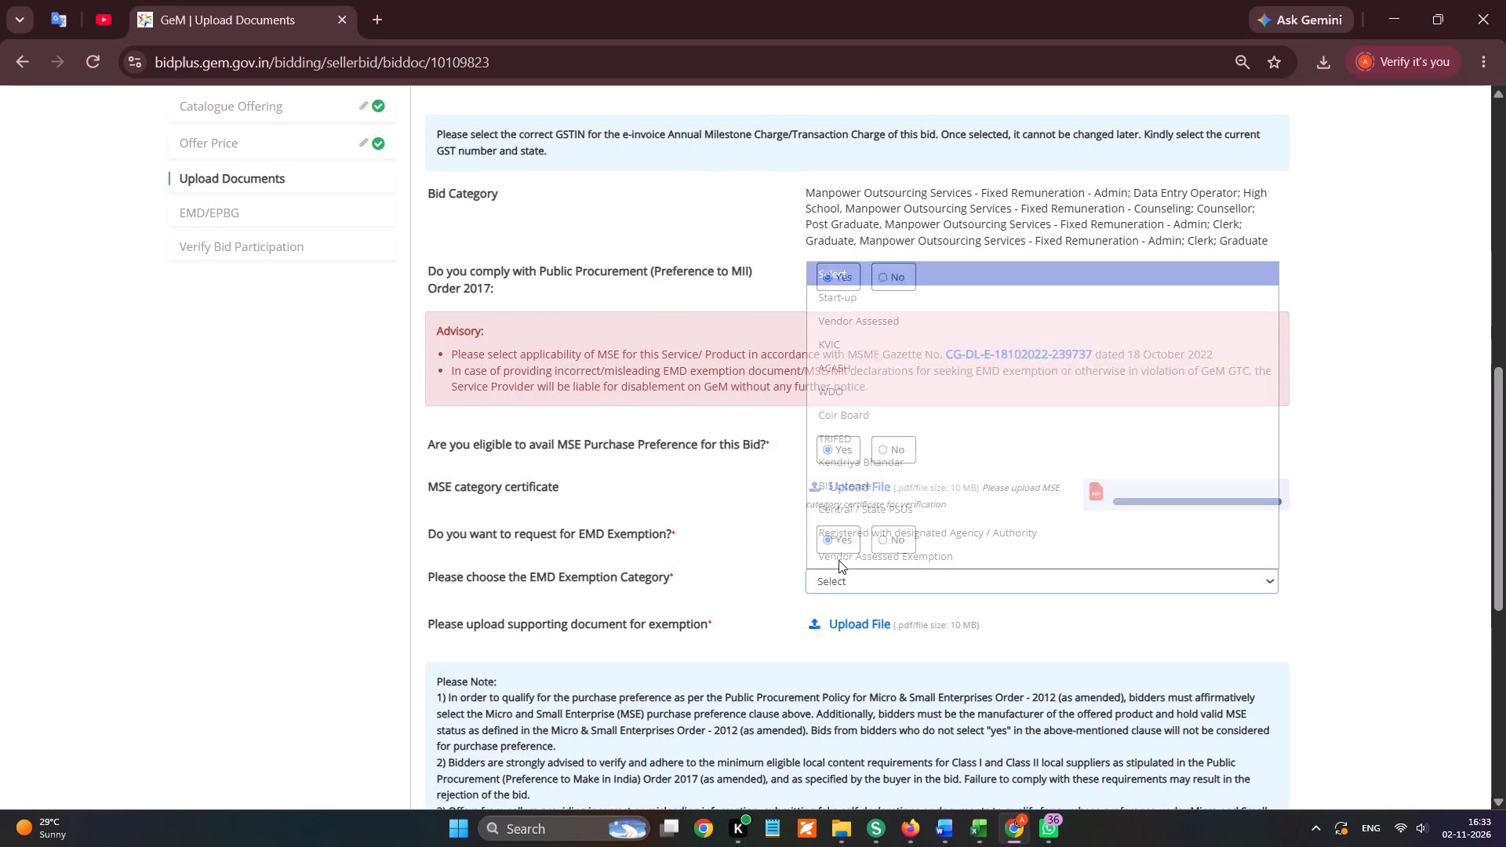
pyautogui.click(845, 294)
pyautogui.click(857, 645)
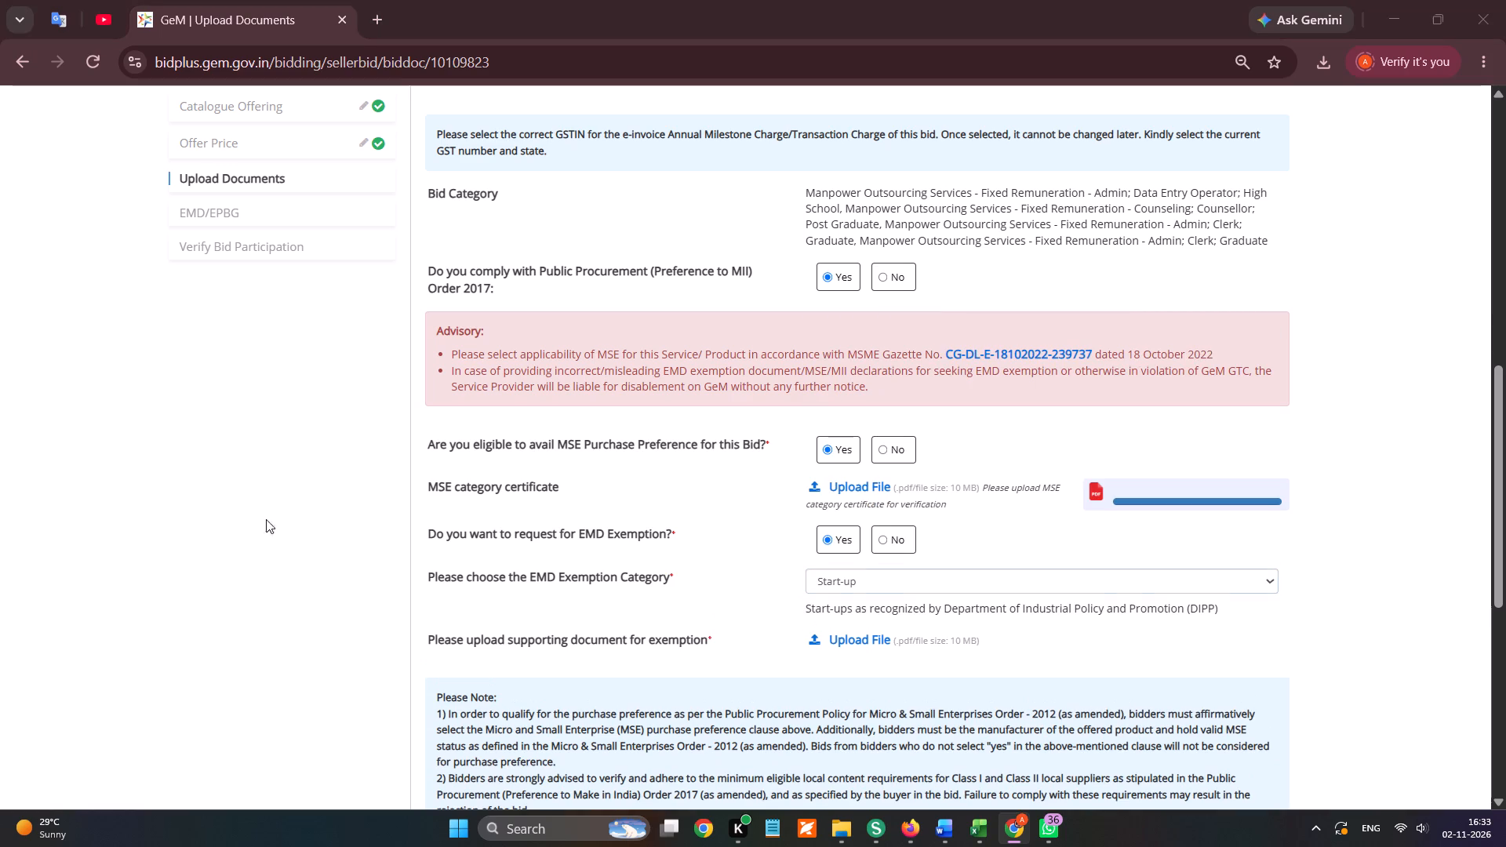
pyautogui.scroll(5, 129, 367)
pyautogui.click(101, 292)
pyautogui.click(105, 313)
pyautogui.scroll(-5, 206, 493)
pyautogui.doubleClick(239, 606)
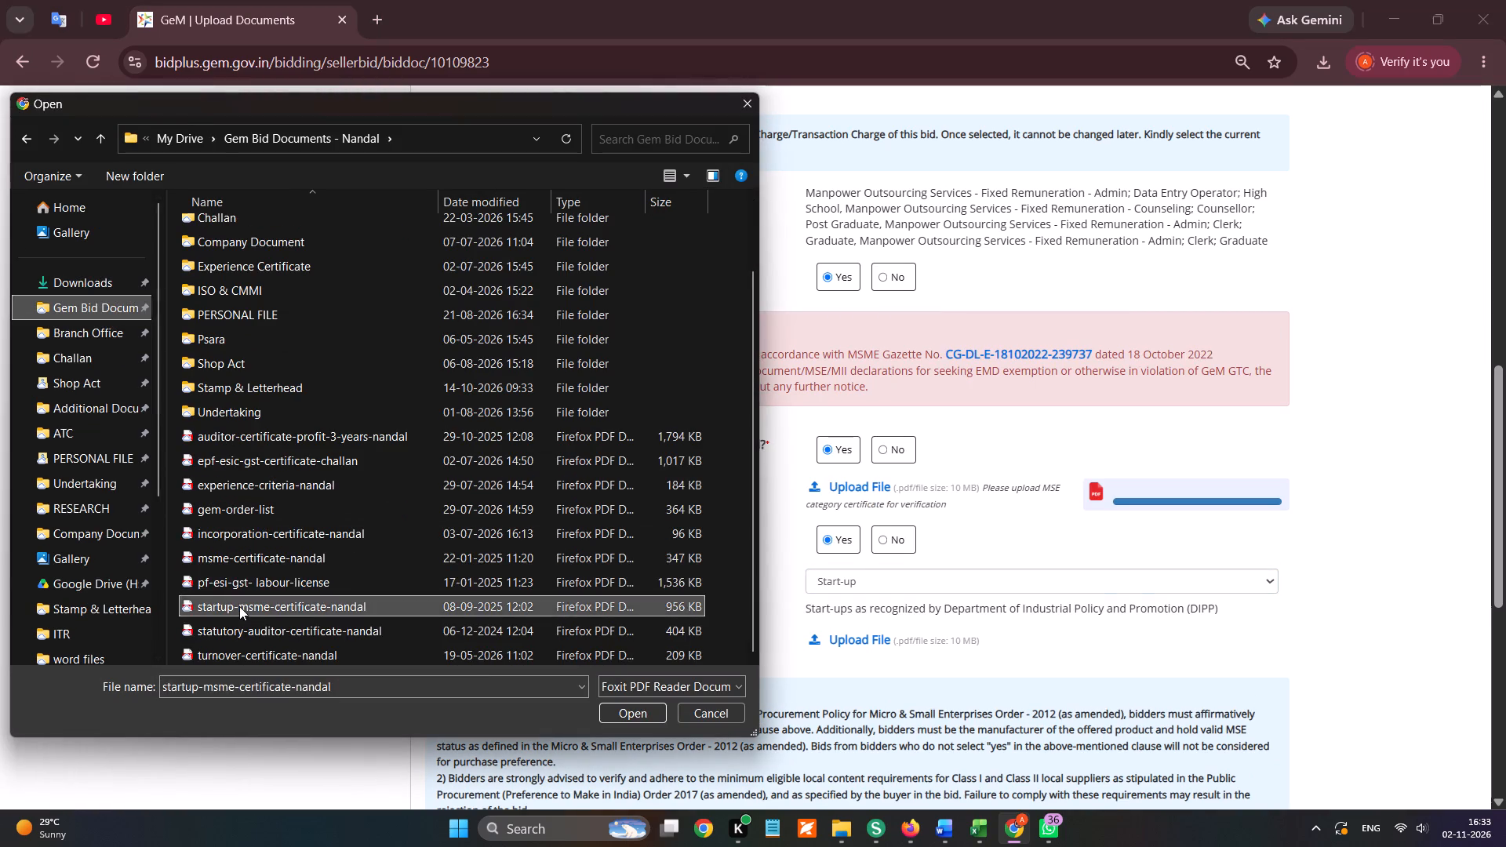
# Switch to Sejda PDF Desktop and open SCOPE OF WORK 01-283 from Downloads in the PDF editor.
pyautogui.scroll(1, 975, 490)
pyautogui.scroll(1, 969, 427)
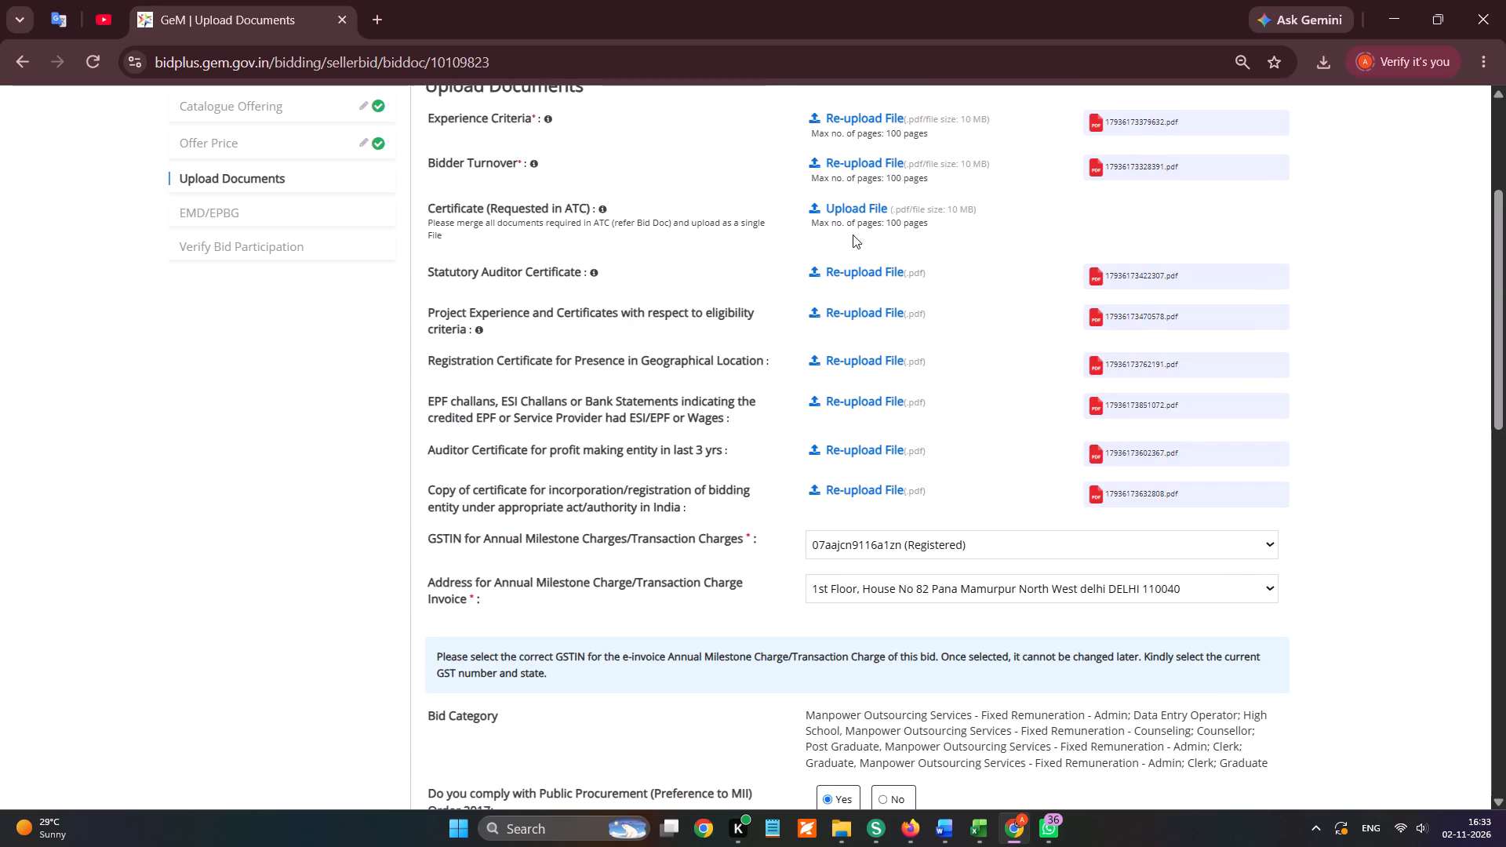
pyautogui.hotkey('alt', 'Tab')
pyautogui.click(873, 831)
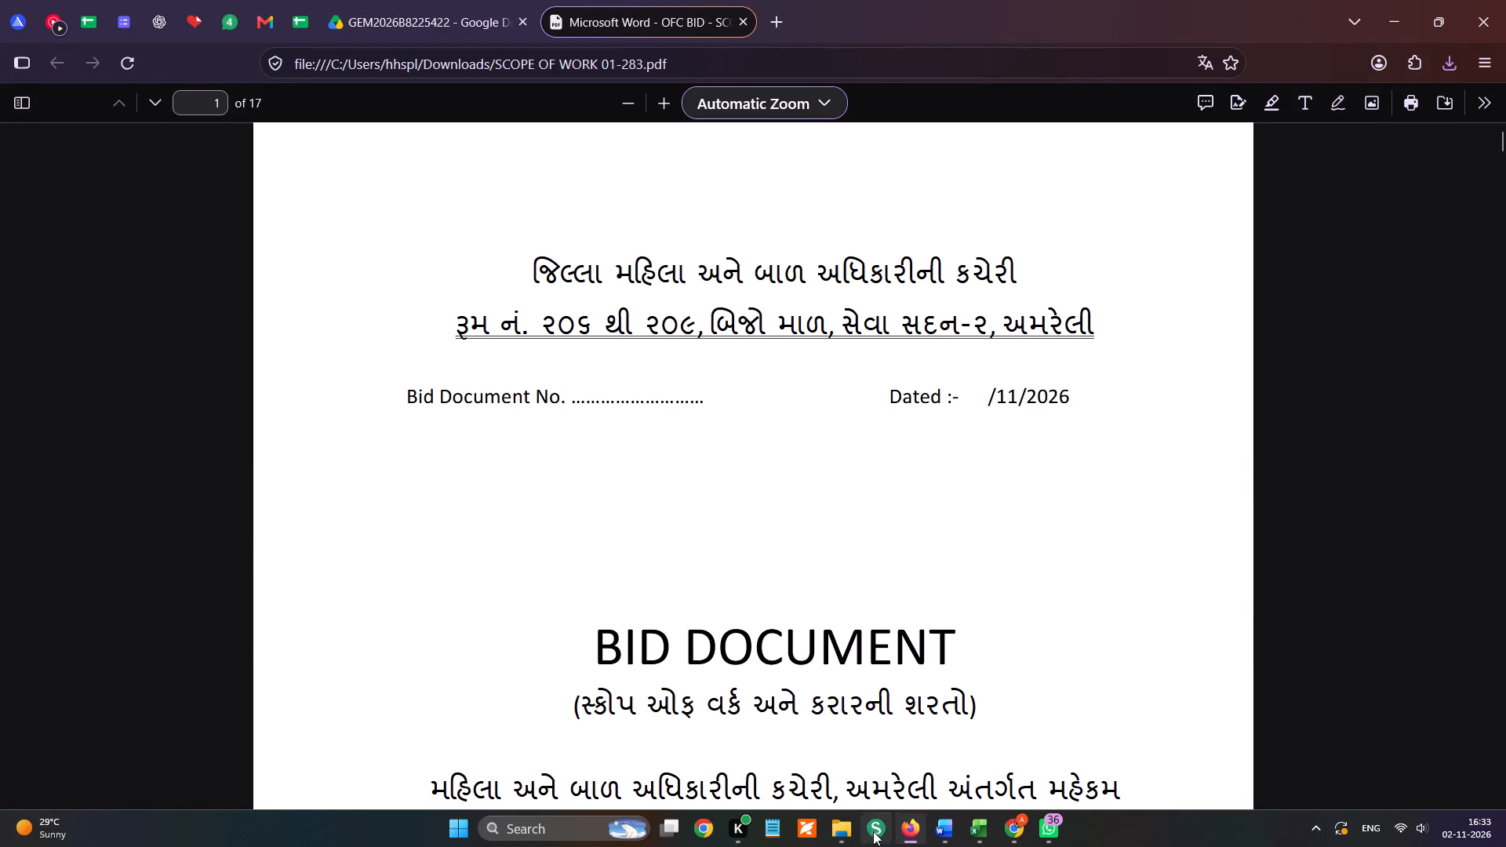
pyautogui.click(773, 338)
pyautogui.scroll(5, 145, 296)
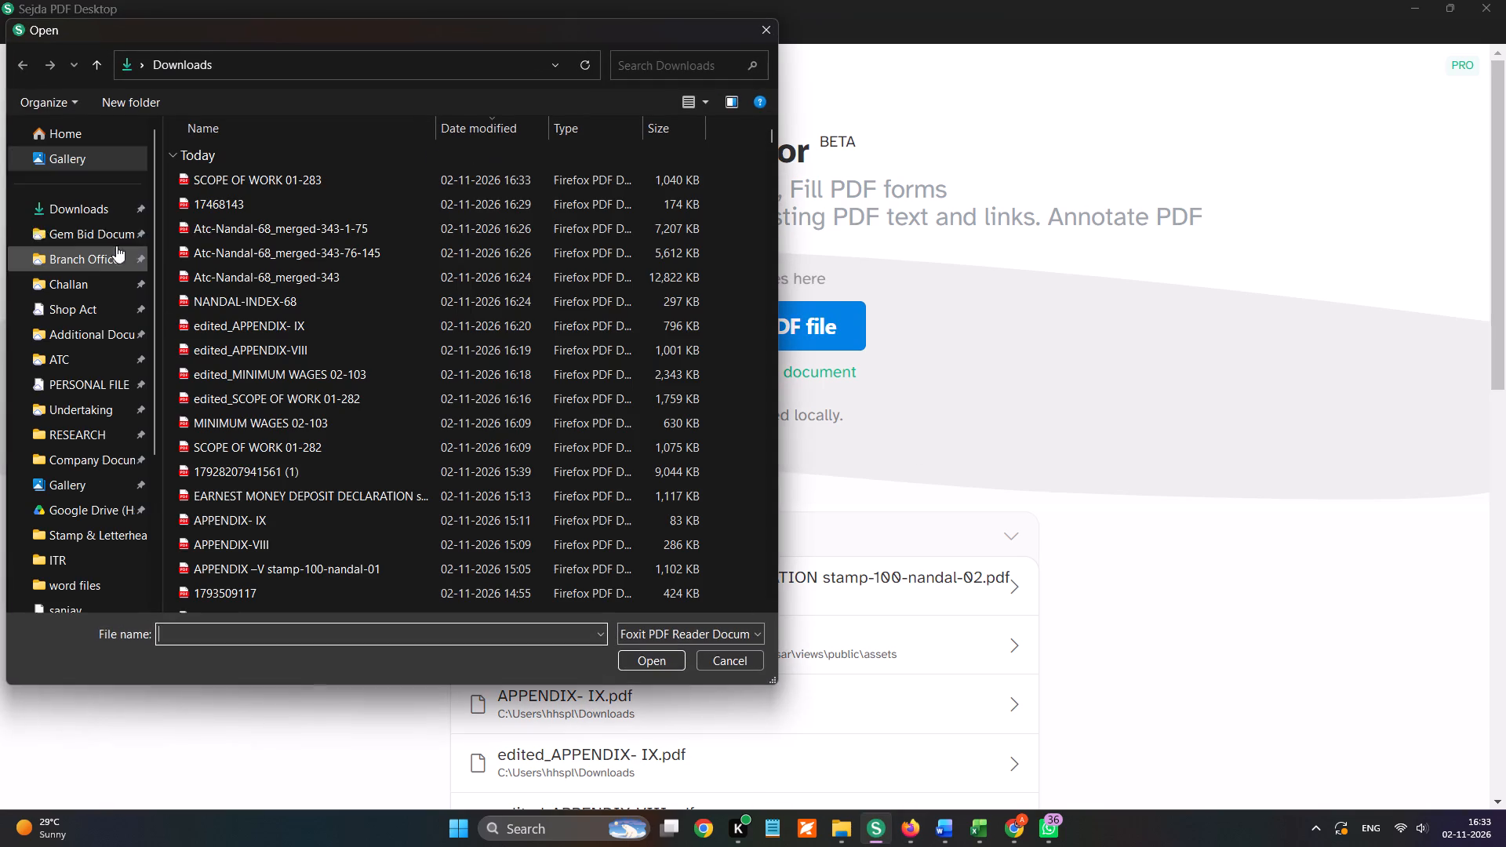
pyautogui.click(107, 213)
pyautogui.doubleClick(266, 183)
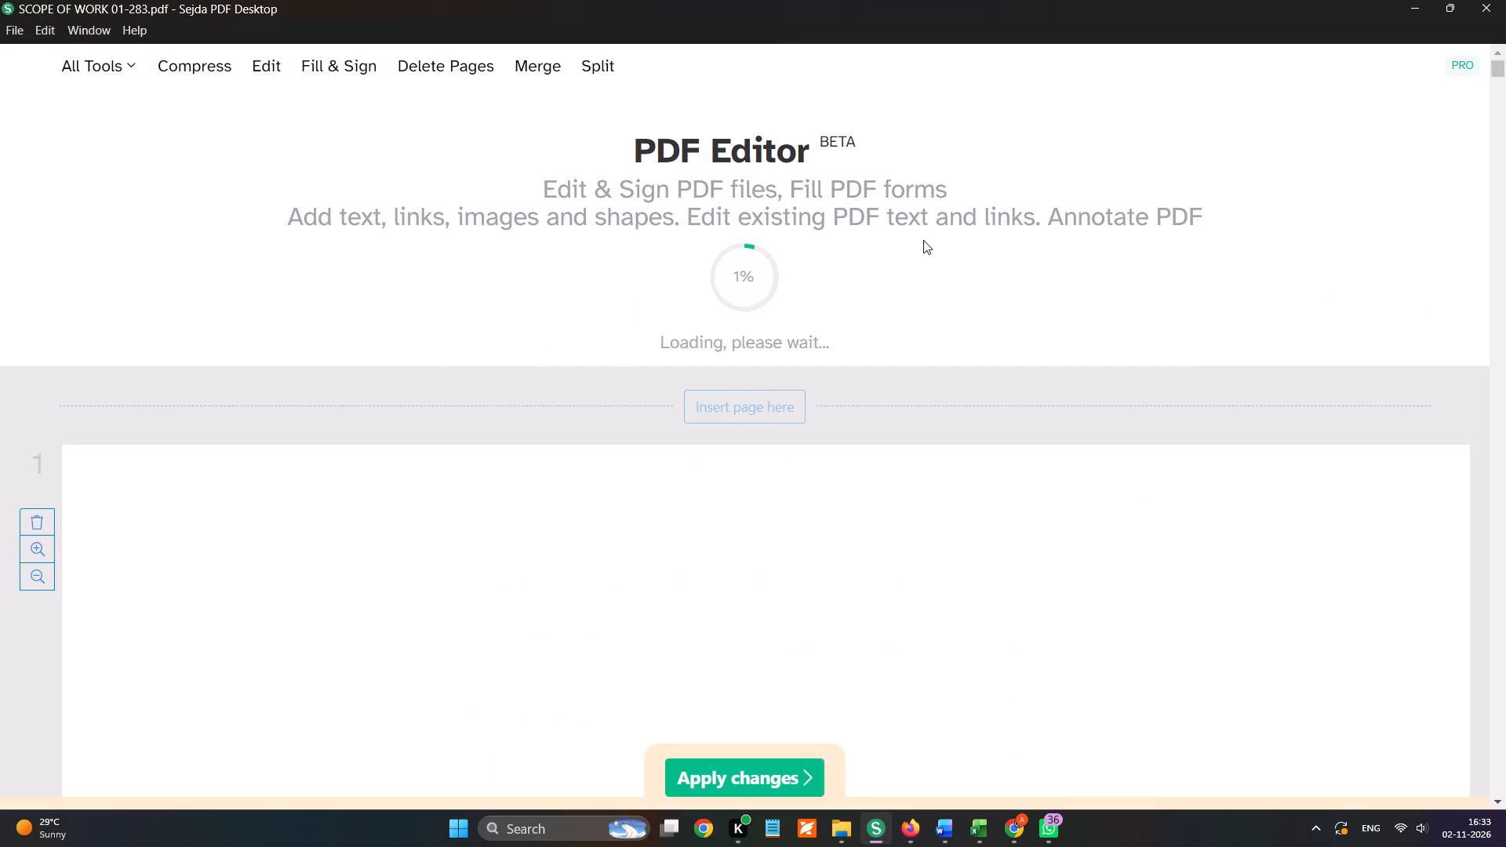
# Place the Nandal Services director signature and round company stamp at the bottom of page 1, repeating both on all pages.
pyautogui.click(704, 274)
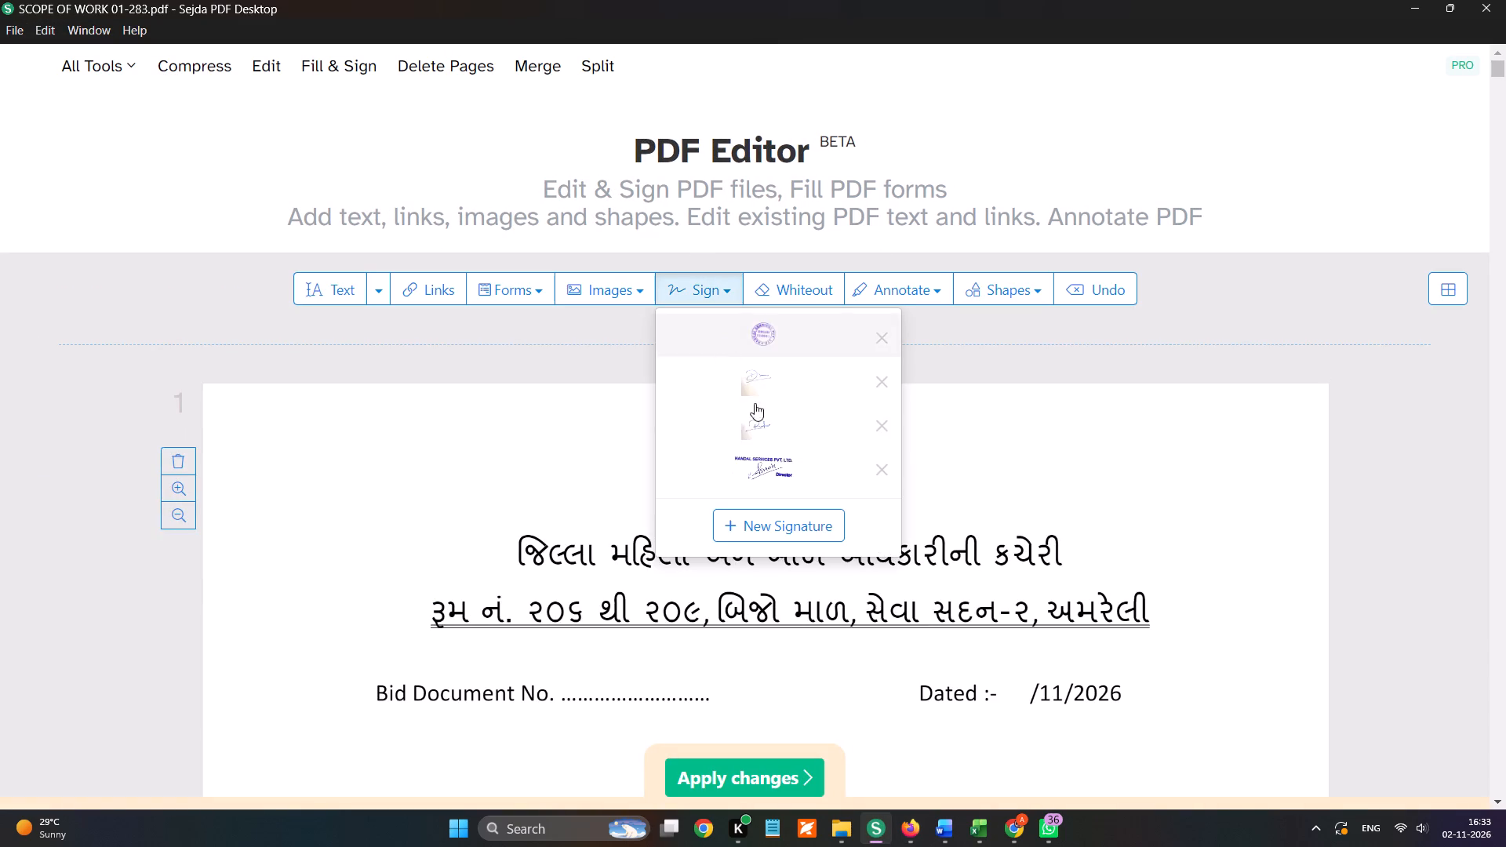
pyautogui.click(789, 466)
pyautogui.scroll(-5, 797, 445)
pyautogui.click(763, 411)
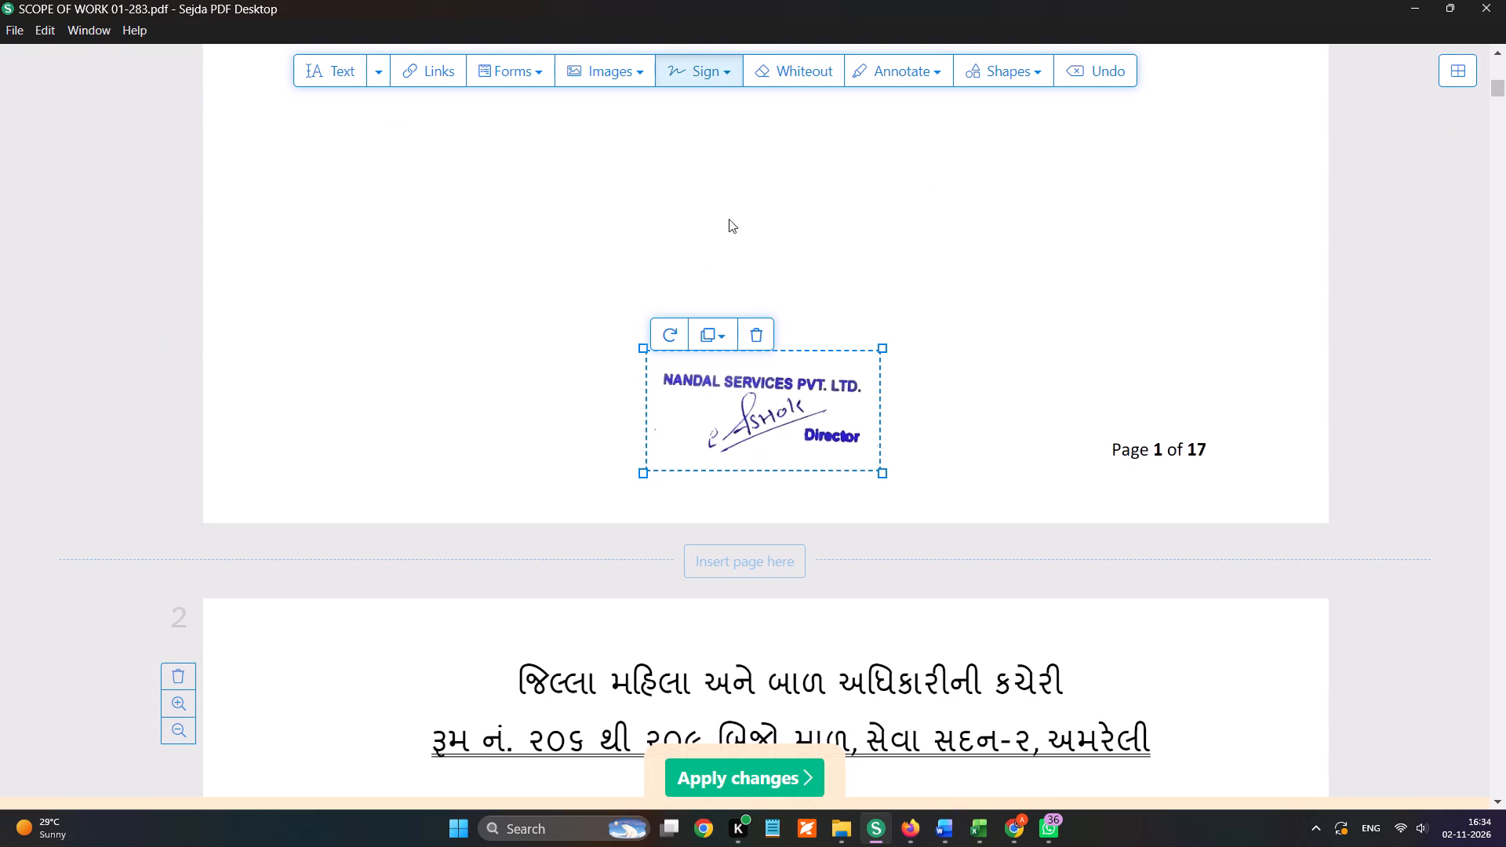
pyautogui.click(703, 64)
pyautogui.click(765, 131)
pyautogui.click(957, 413)
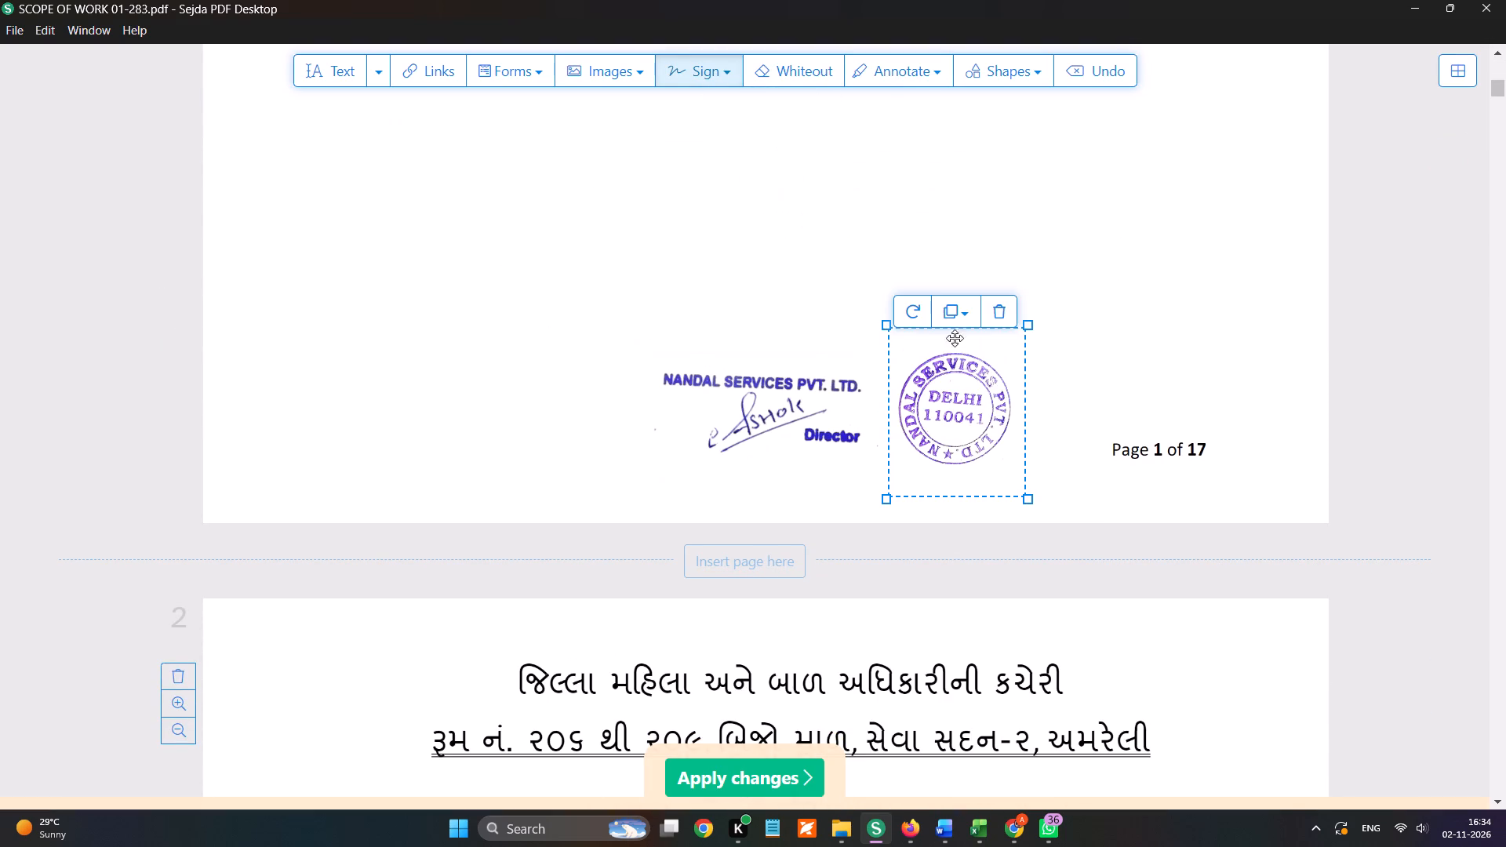
pyautogui.click(958, 316)
pyautogui.click(956, 356)
pyautogui.click(710, 337)
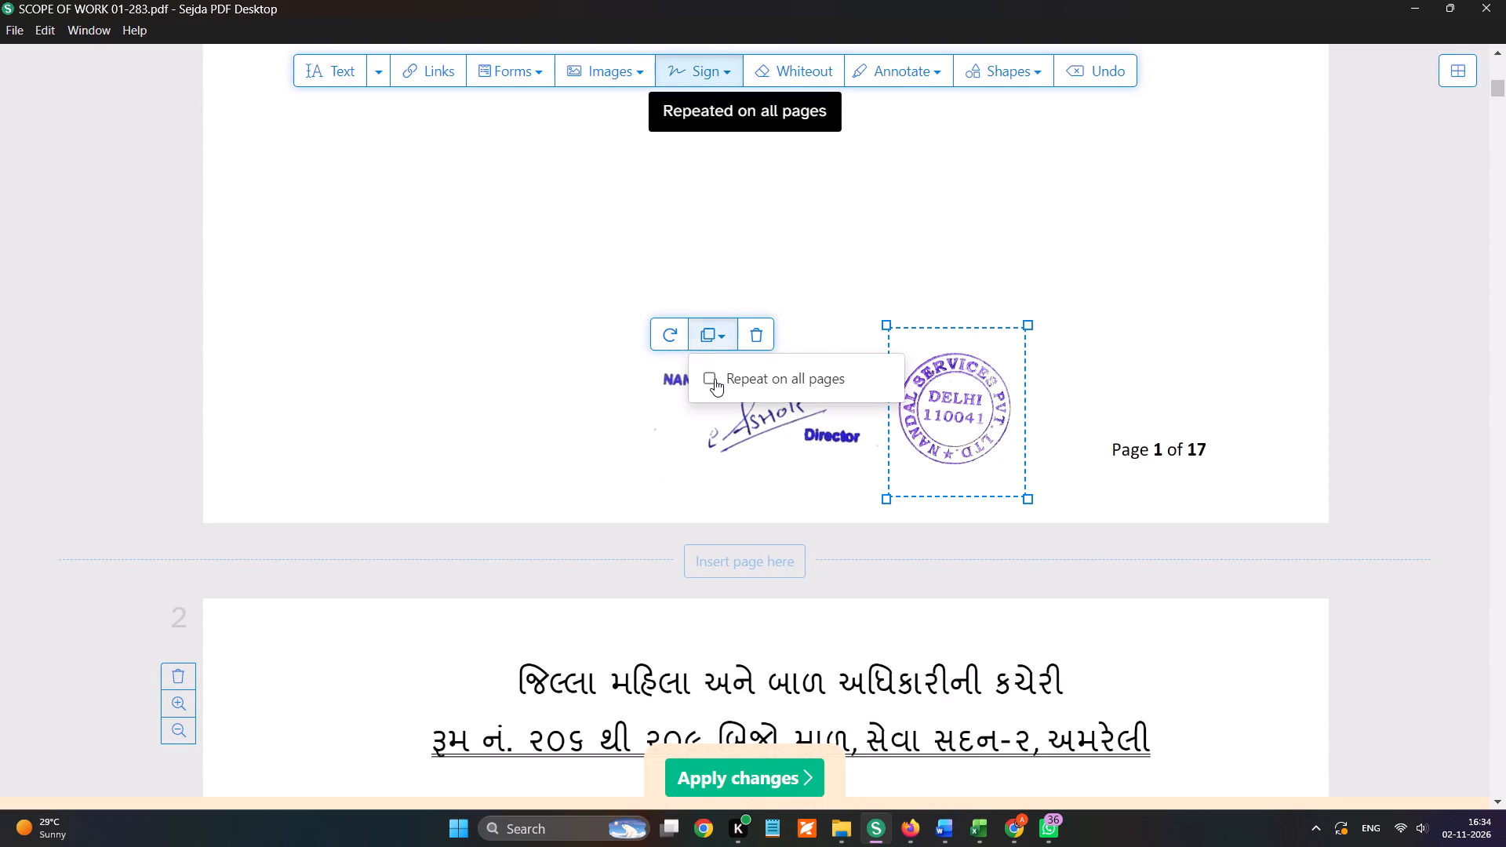
pyautogui.click(715, 380)
# Check the following pages for missing marks and add the director signature and round stamp below the note on page 8.
pyautogui.scroll(-12, 713, 380)
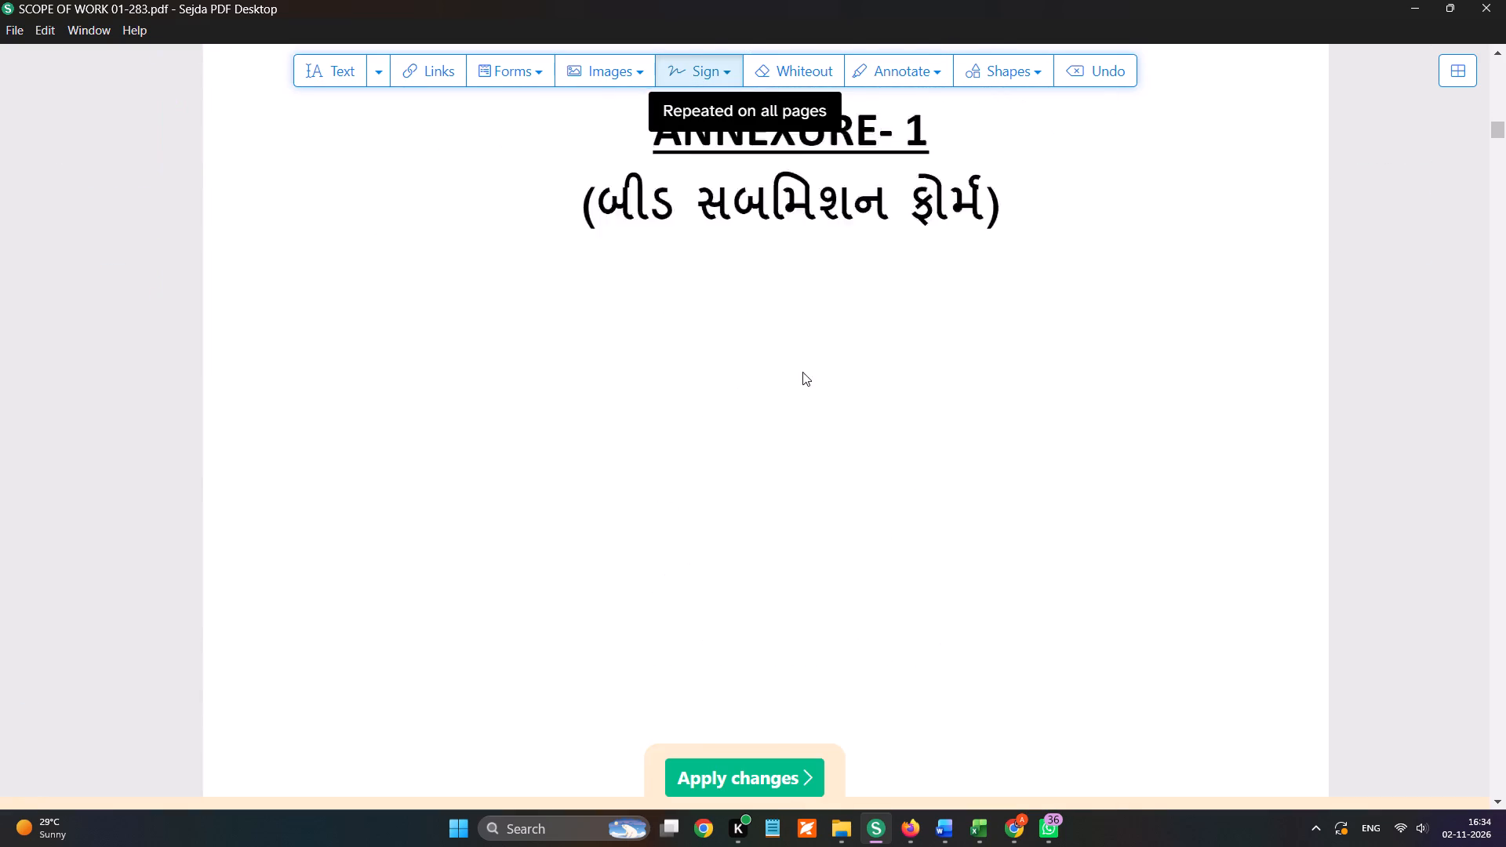
pyautogui.scroll(-12, 802, 372)
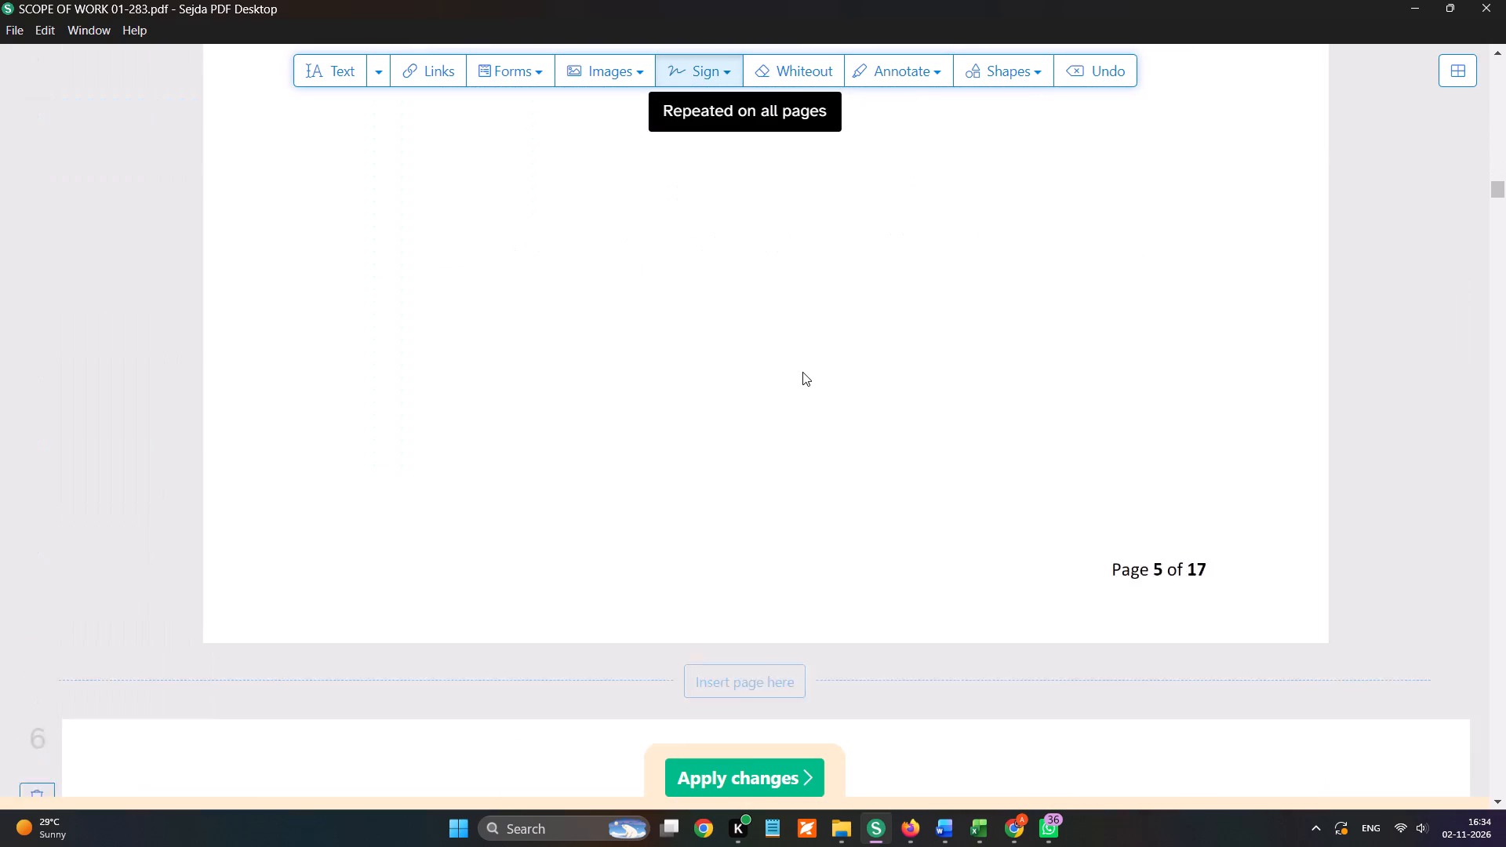
pyautogui.scroll(-14, 804, 372)
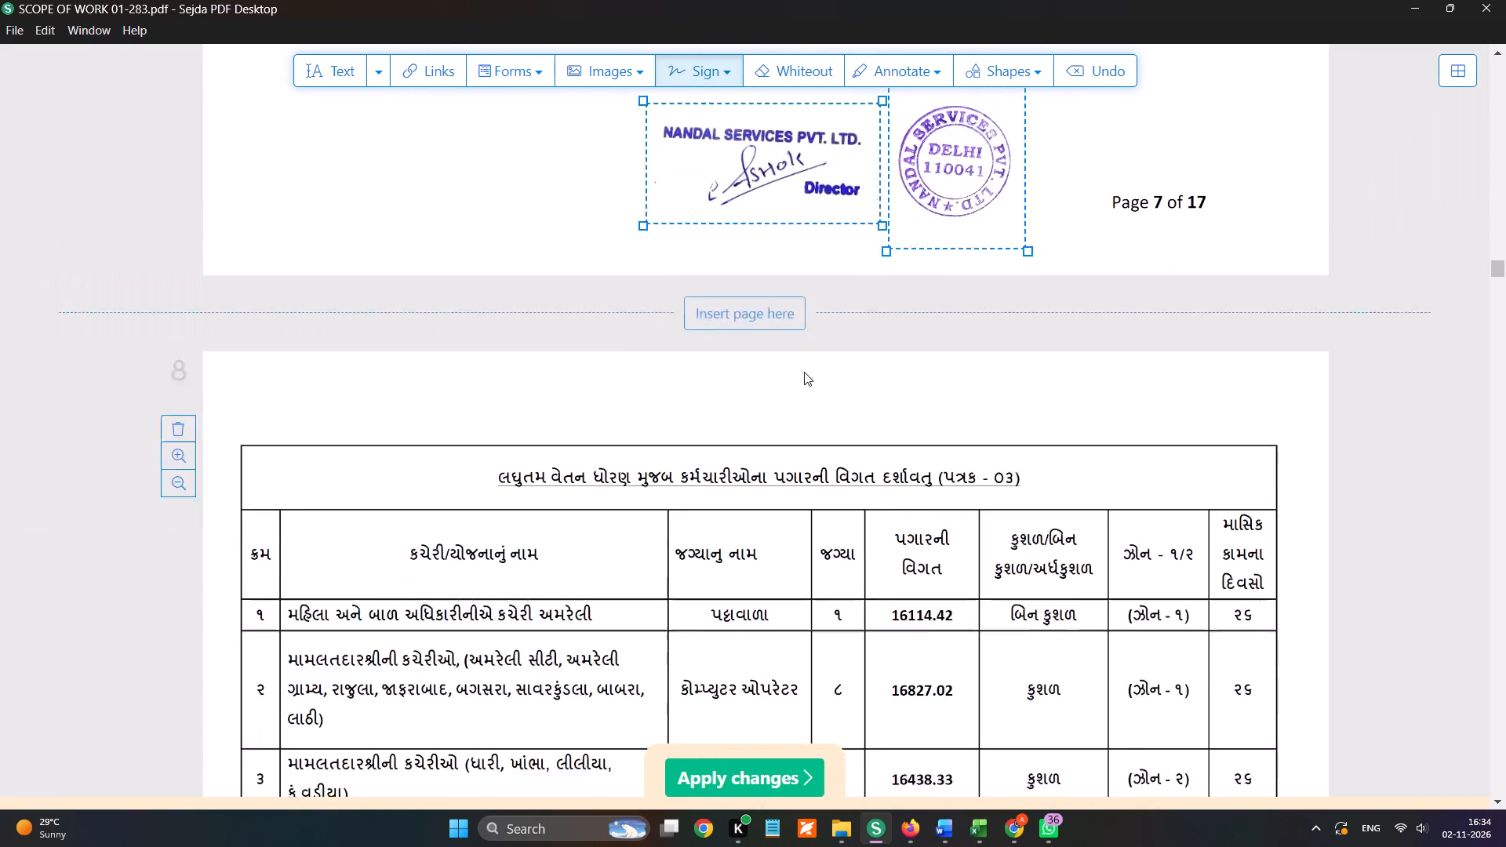
pyautogui.scroll(-6, 804, 372)
pyautogui.scroll(4, 805, 373)
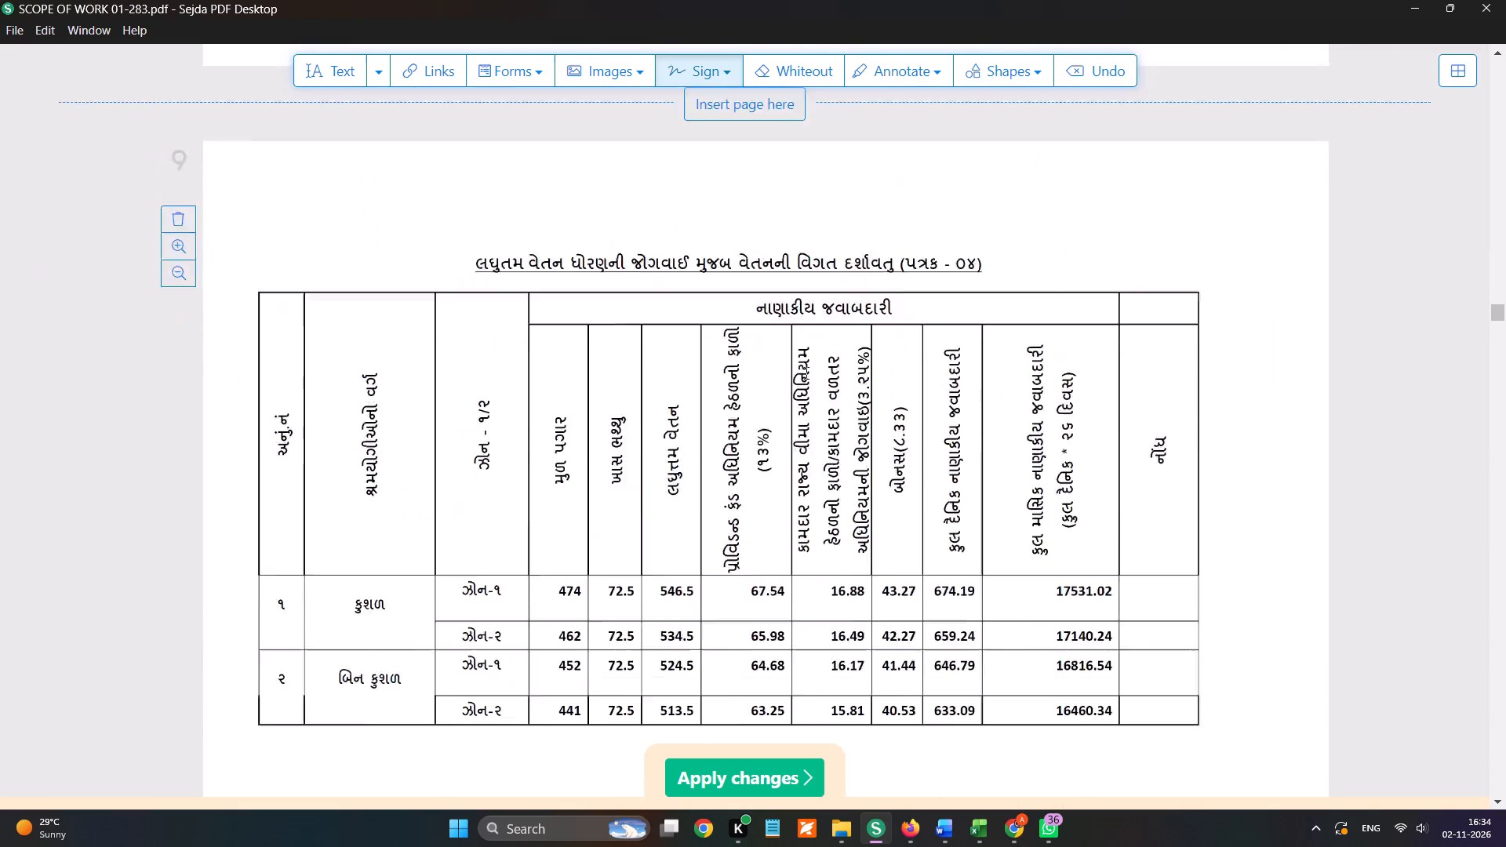
pyautogui.scroll(5, 805, 373)
pyautogui.scroll(-3, 805, 373)
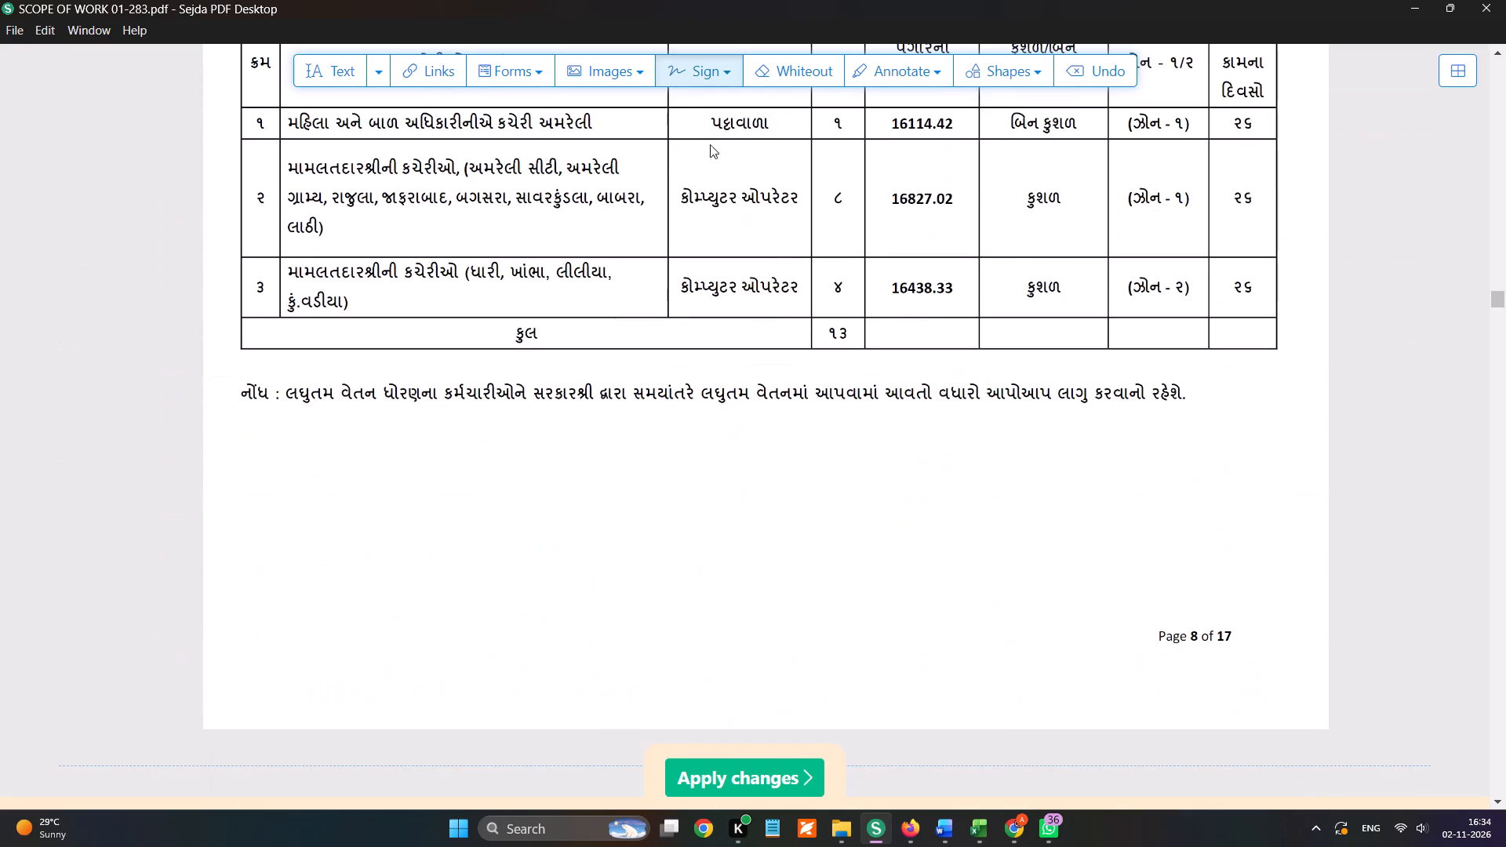
pyautogui.click(688, 80)
pyautogui.click(769, 233)
pyautogui.click(766, 424)
pyautogui.click(771, 452)
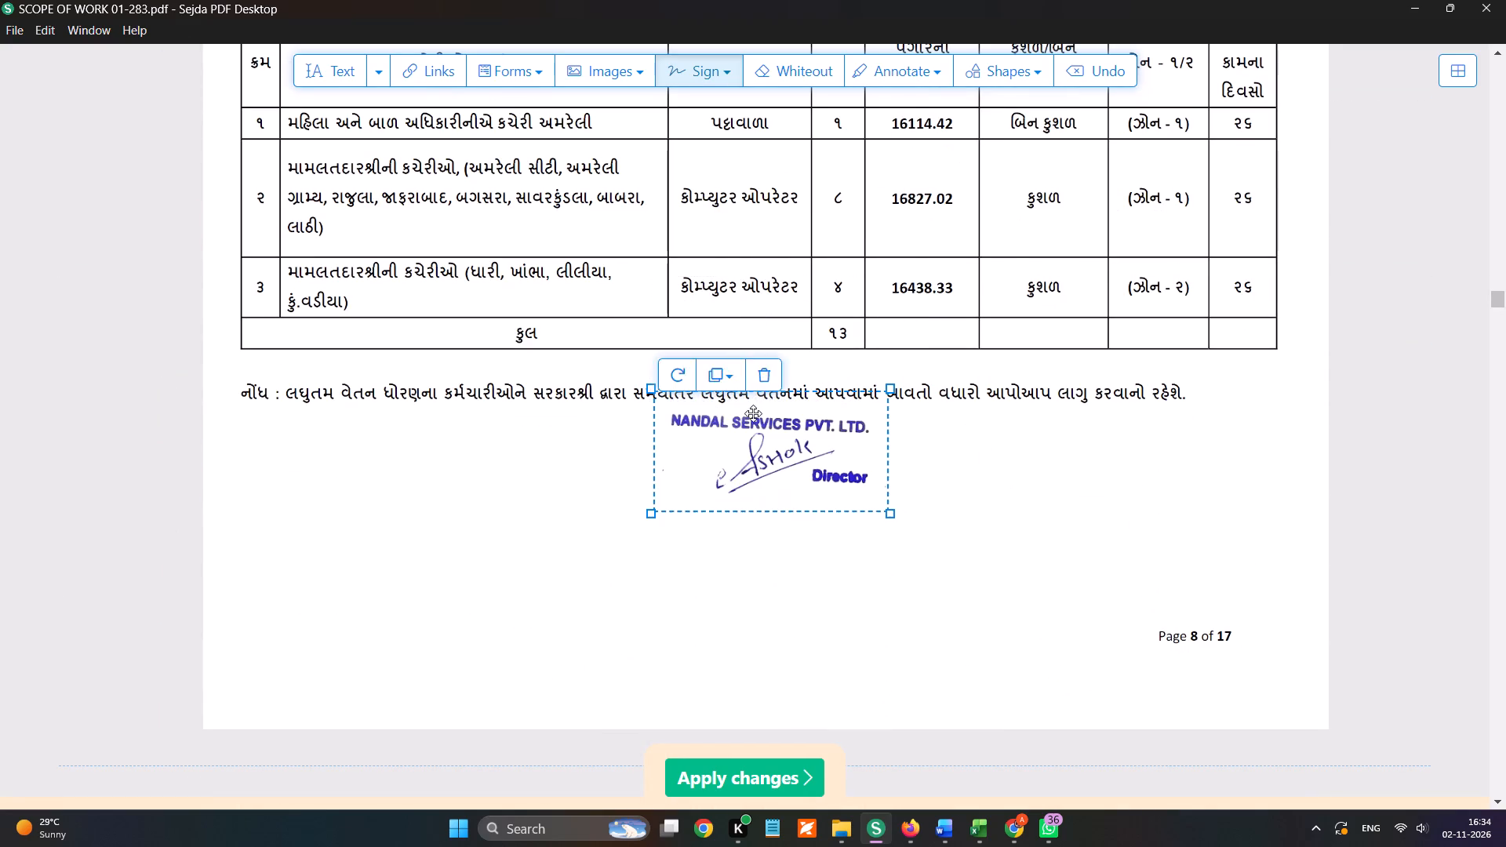
pyautogui.click(718, 57)
pyautogui.click(782, 122)
pyautogui.click(959, 456)
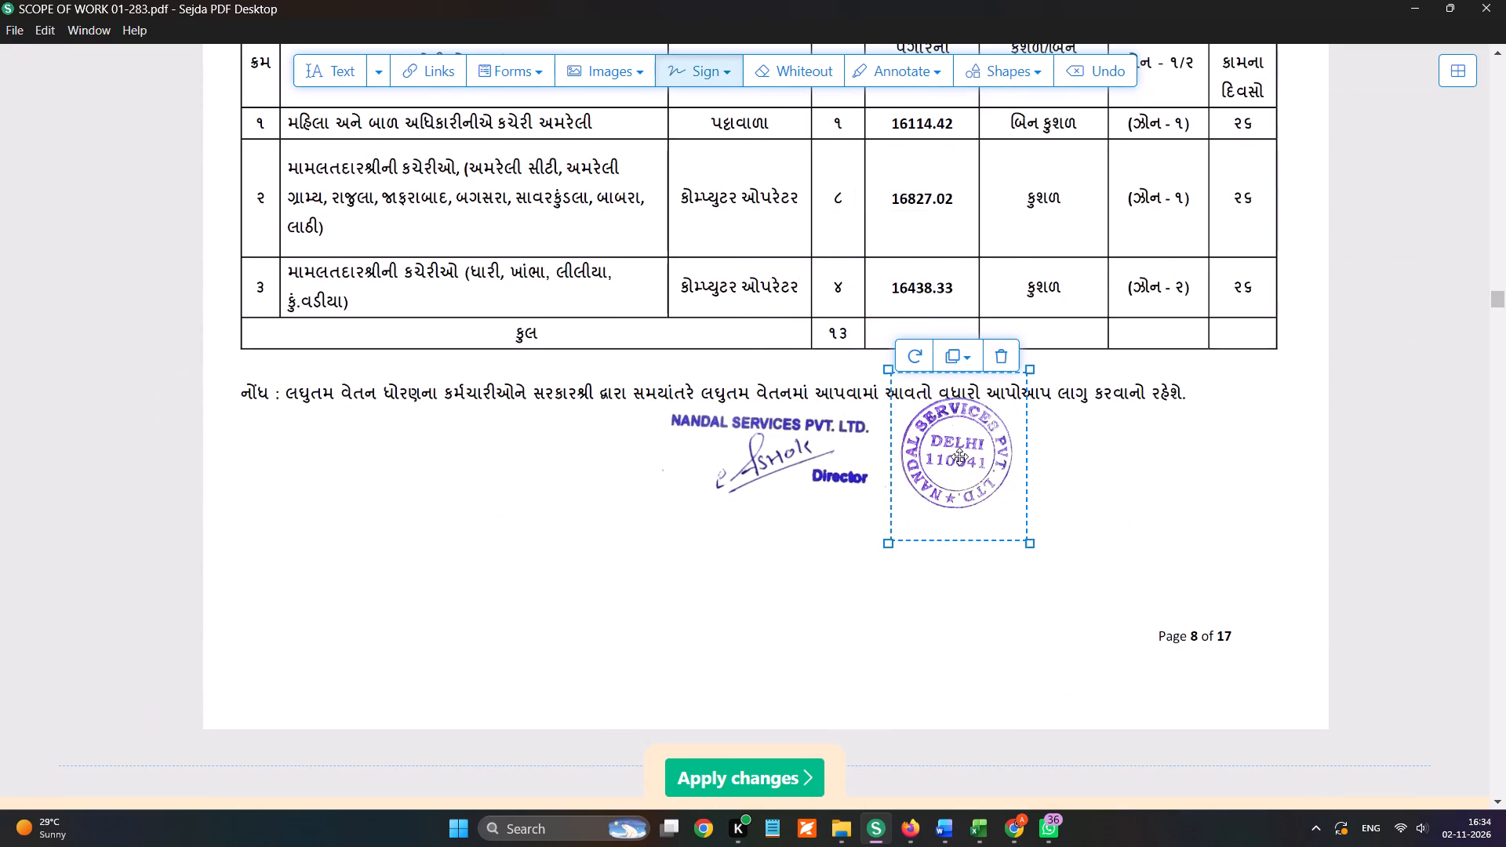
# Add the director signature and the round company stamp below the wage table on page 9.
pyautogui.scroll(-4, 959, 456)
pyautogui.scroll(-1, 897, 322)
pyautogui.click(722, 64)
pyautogui.click(779, 245)
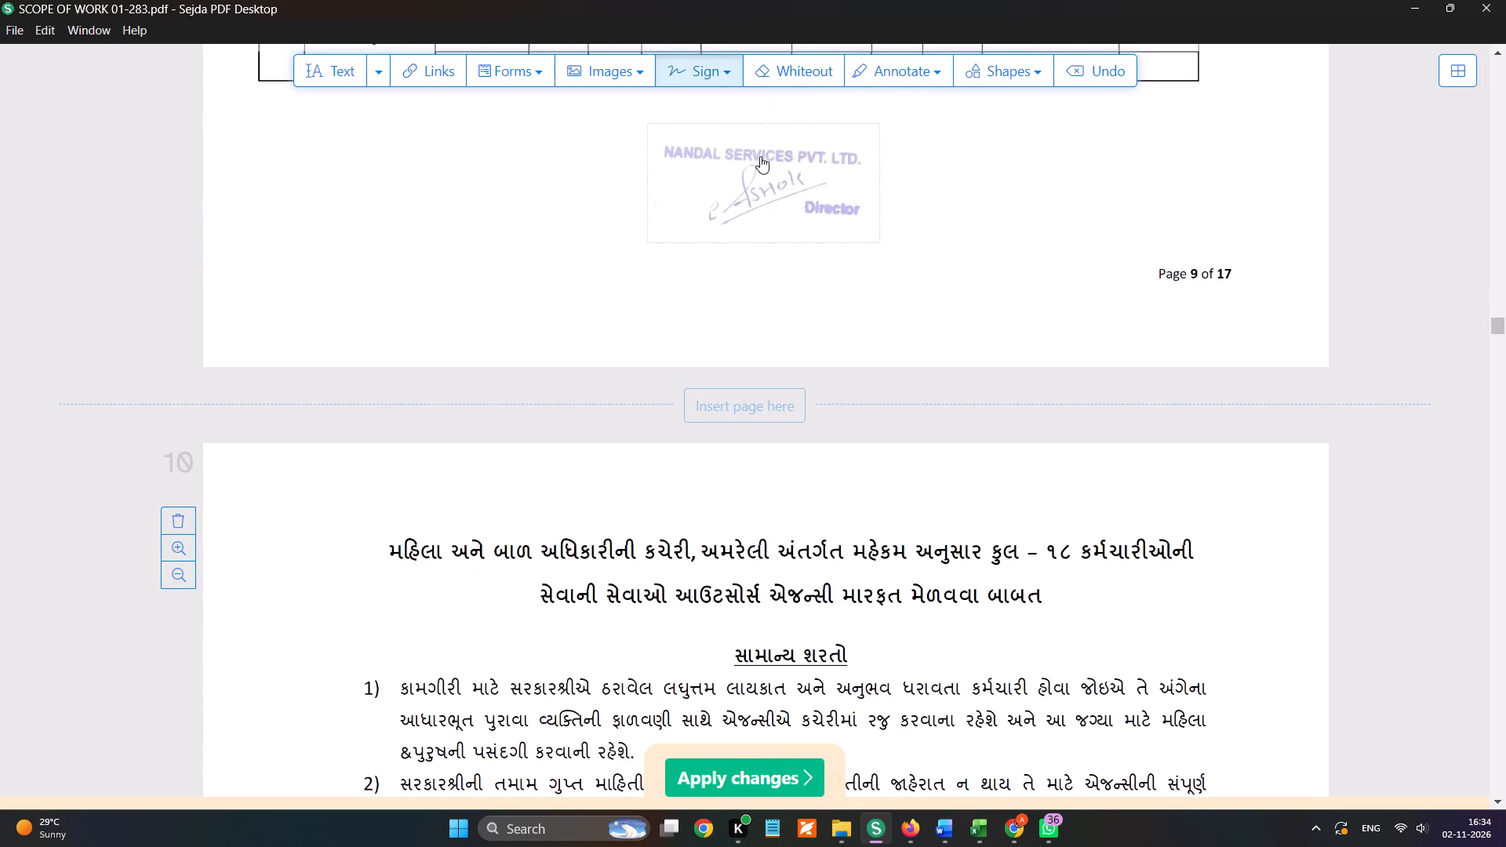
pyautogui.click(760, 155)
pyautogui.click(705, 67)
pyautogui.click(787, 333)
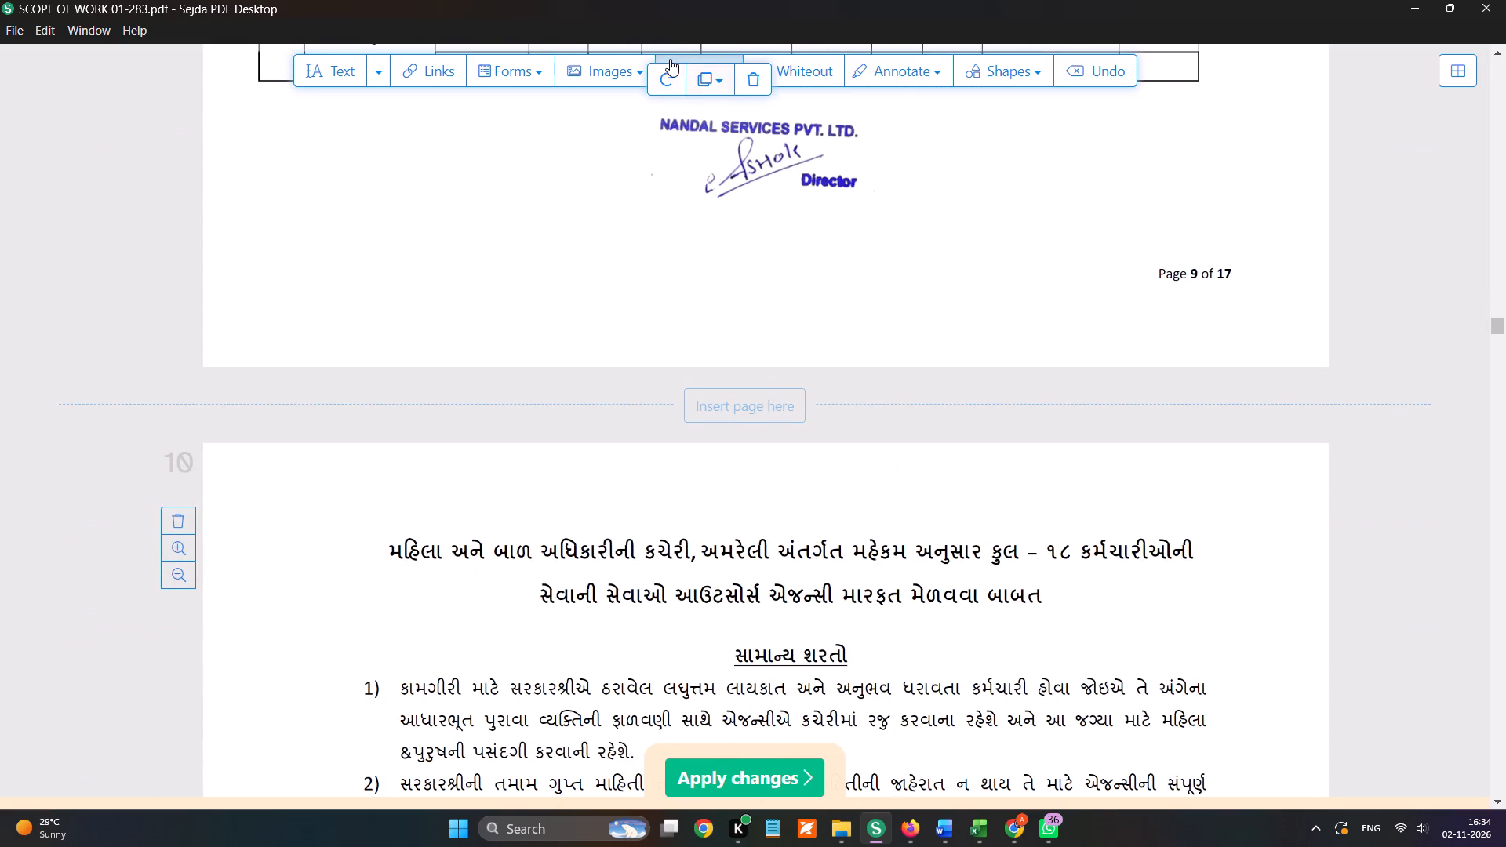
pyautogui.click(670, 57)
pyautogui.click(762, 113)
pyautogui.click(937, 184)
# Replace the director signature overlapping the text on page 12 with one placed lower, below the last text line.
pyautogui.scroll(-5, 940, 199)
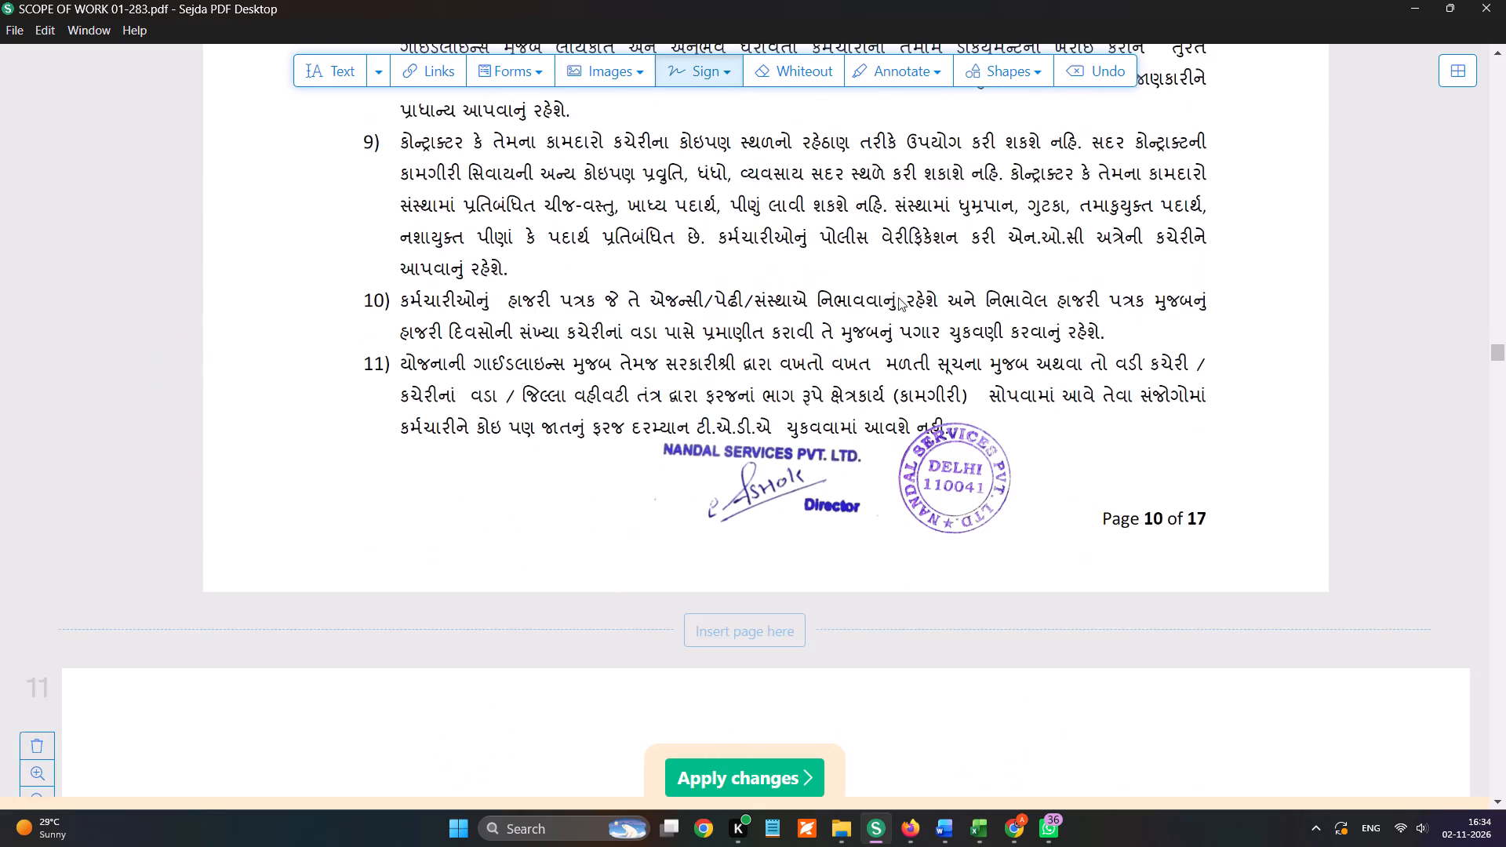
pyautogui.scroll(-12, 868, 336)
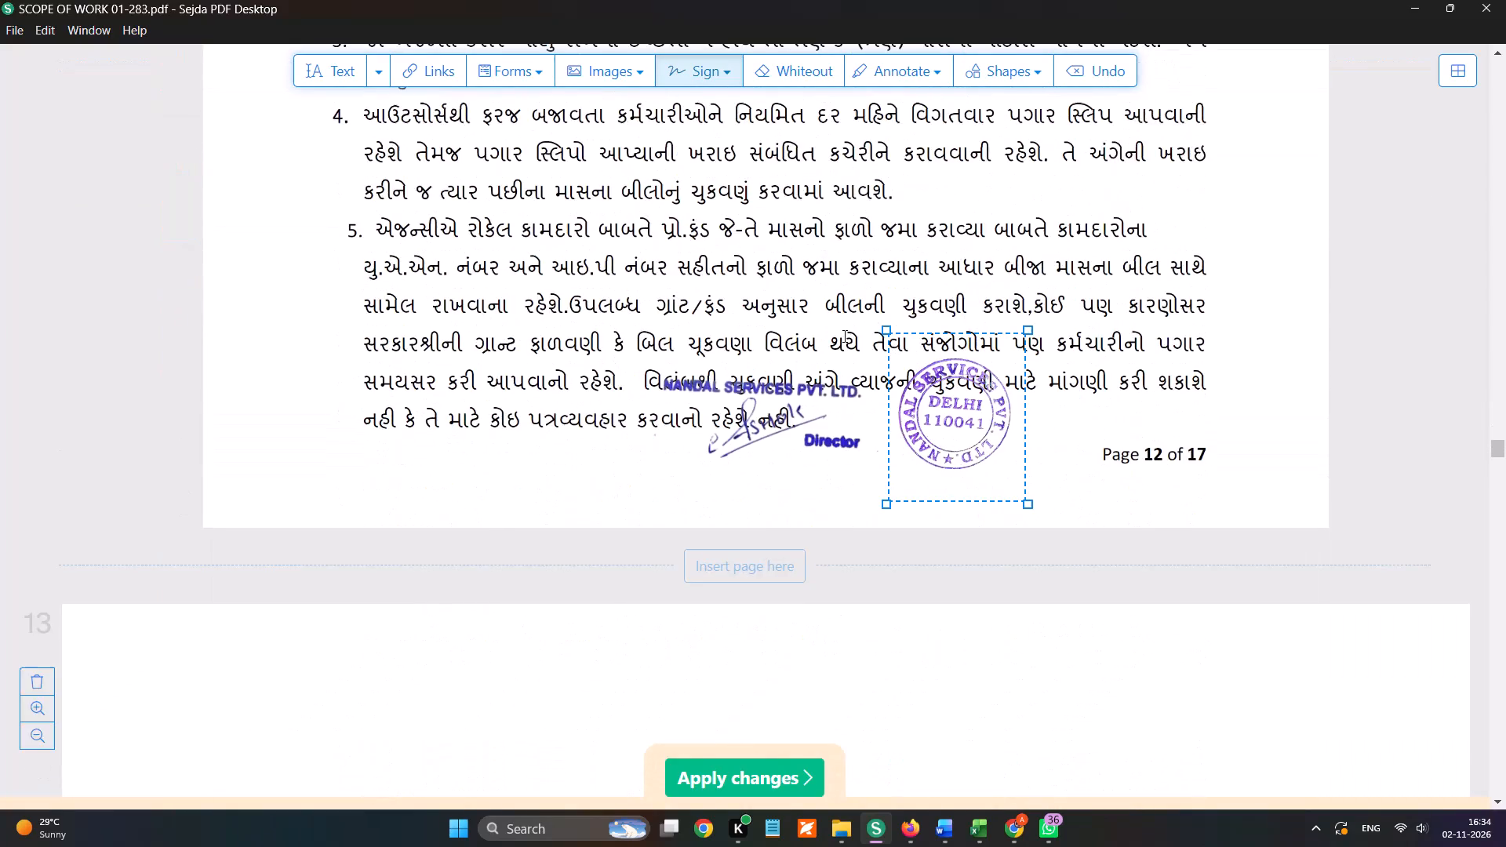
pyautogui.scroll(-4, 843, 336)
pyautogui.scroll(3, 843, 336)
pyautogui.scroll(1, 813, 239)
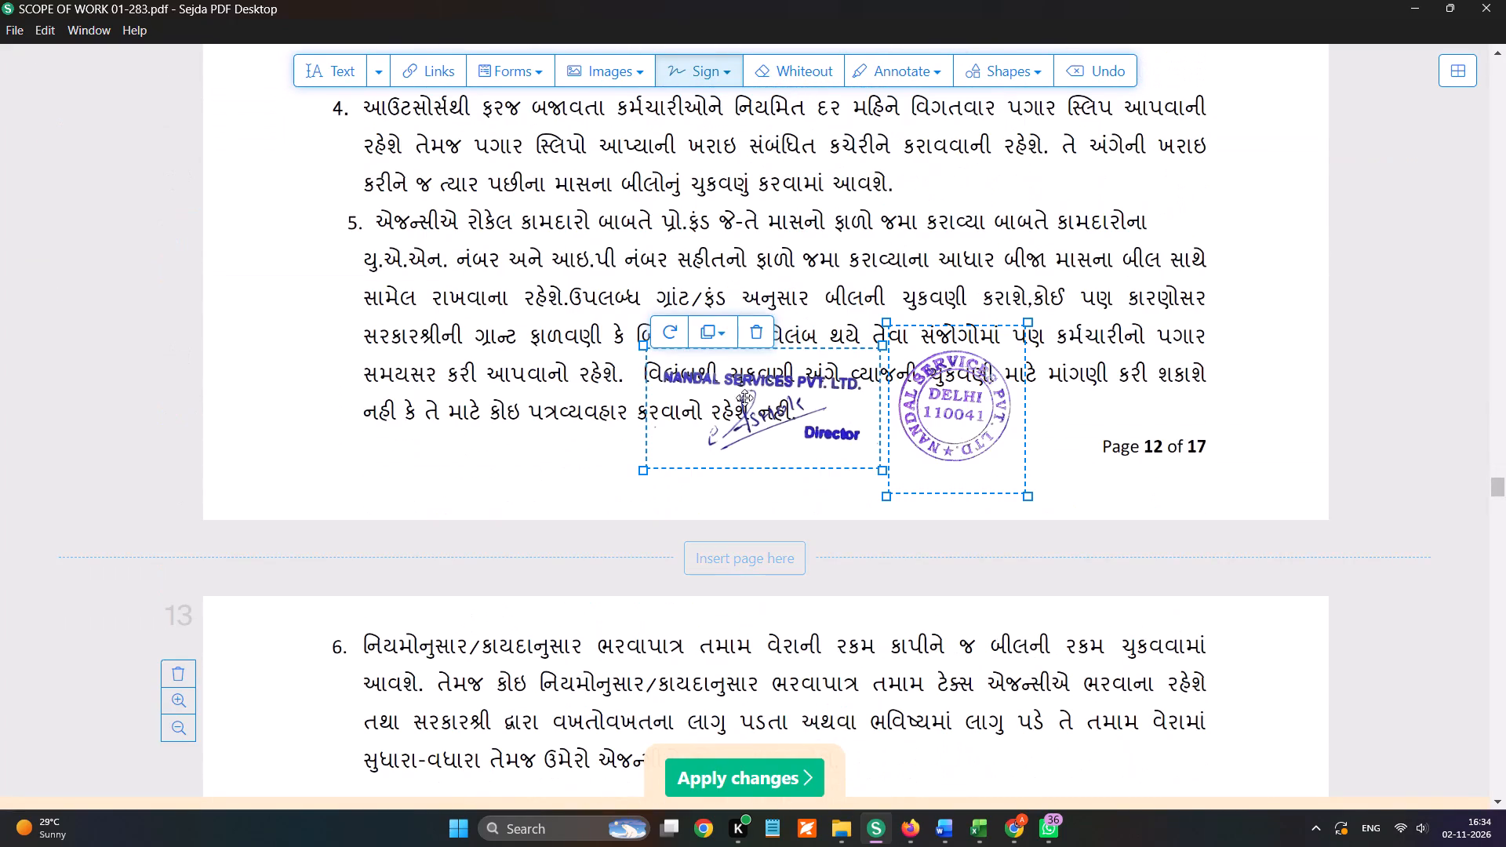
pyautogui.click(760, 344)
pyautogui.click(711, 60)
pyautogui.click(769, 246)
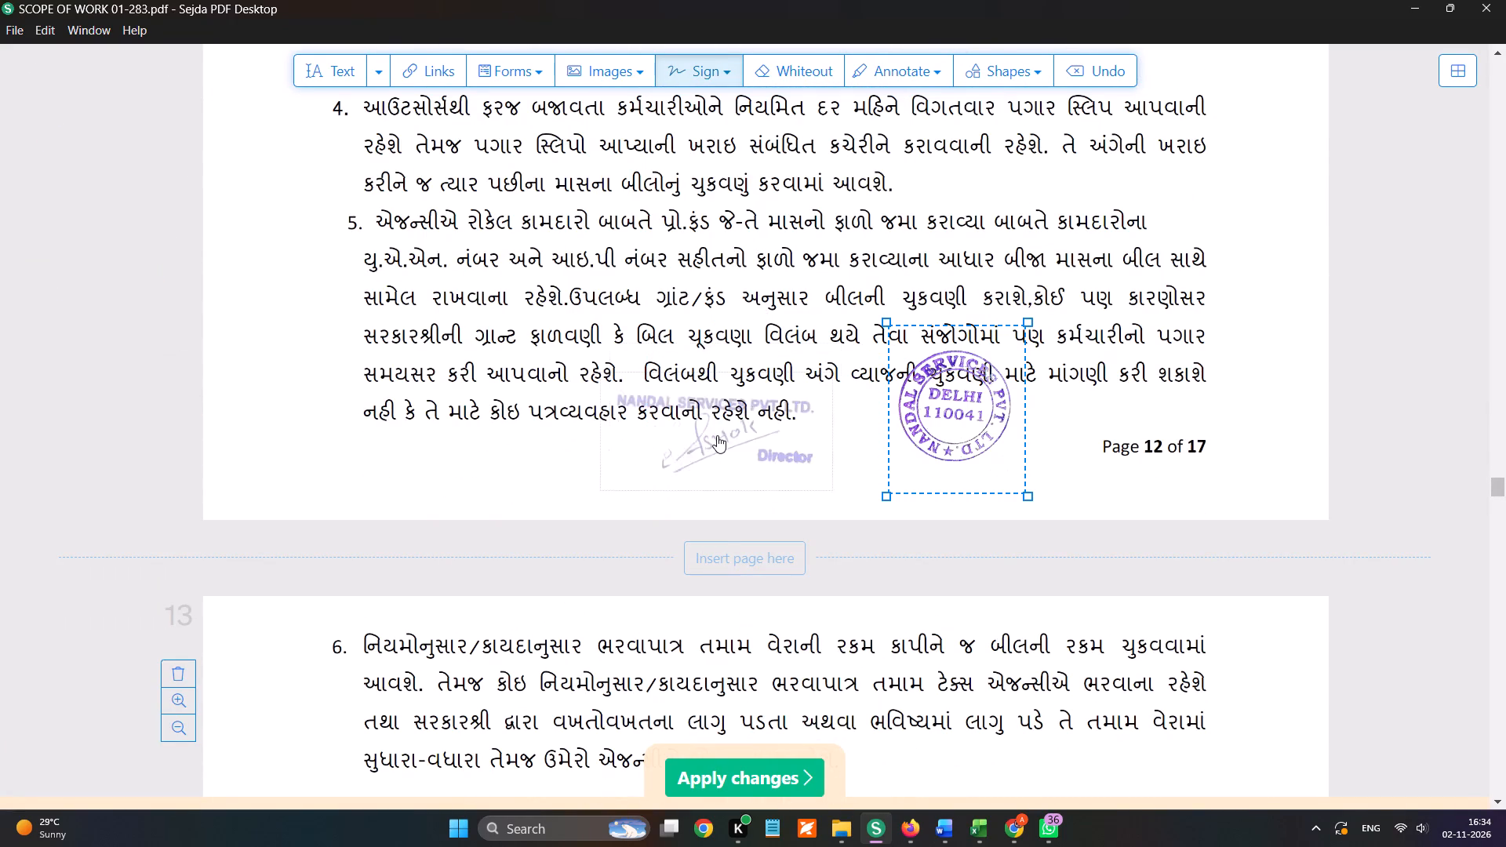
pyautogui.click(714, 460)
# Replace the director signature overlapping the text on page 13 with one placed lower, below the last paragraph.
pyautogui.scroll(-6, 713, 460)
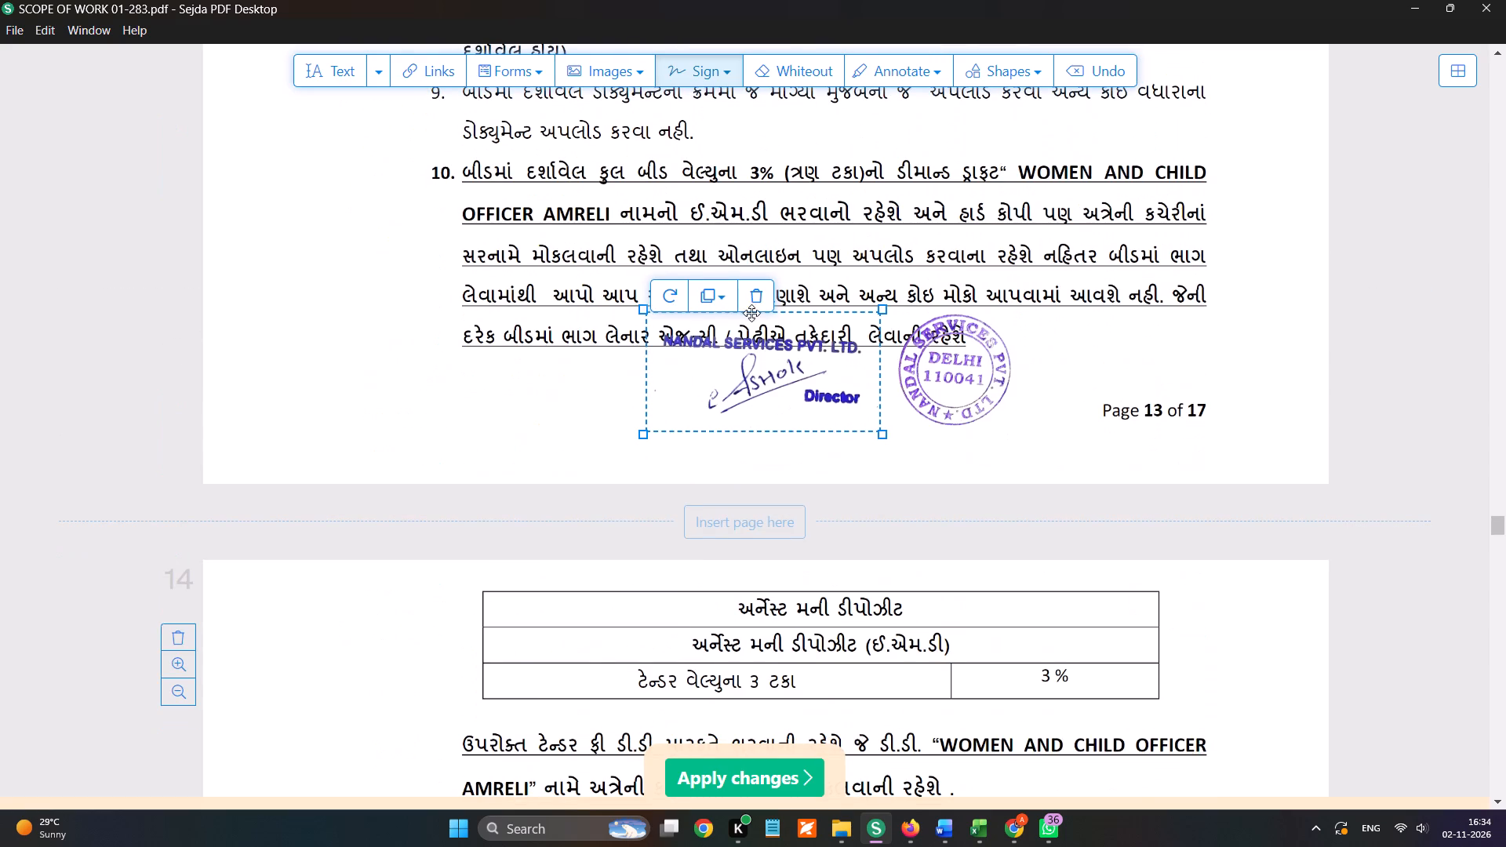
pyautogui.click(751, 313)
pyautogui.click(769, 303)
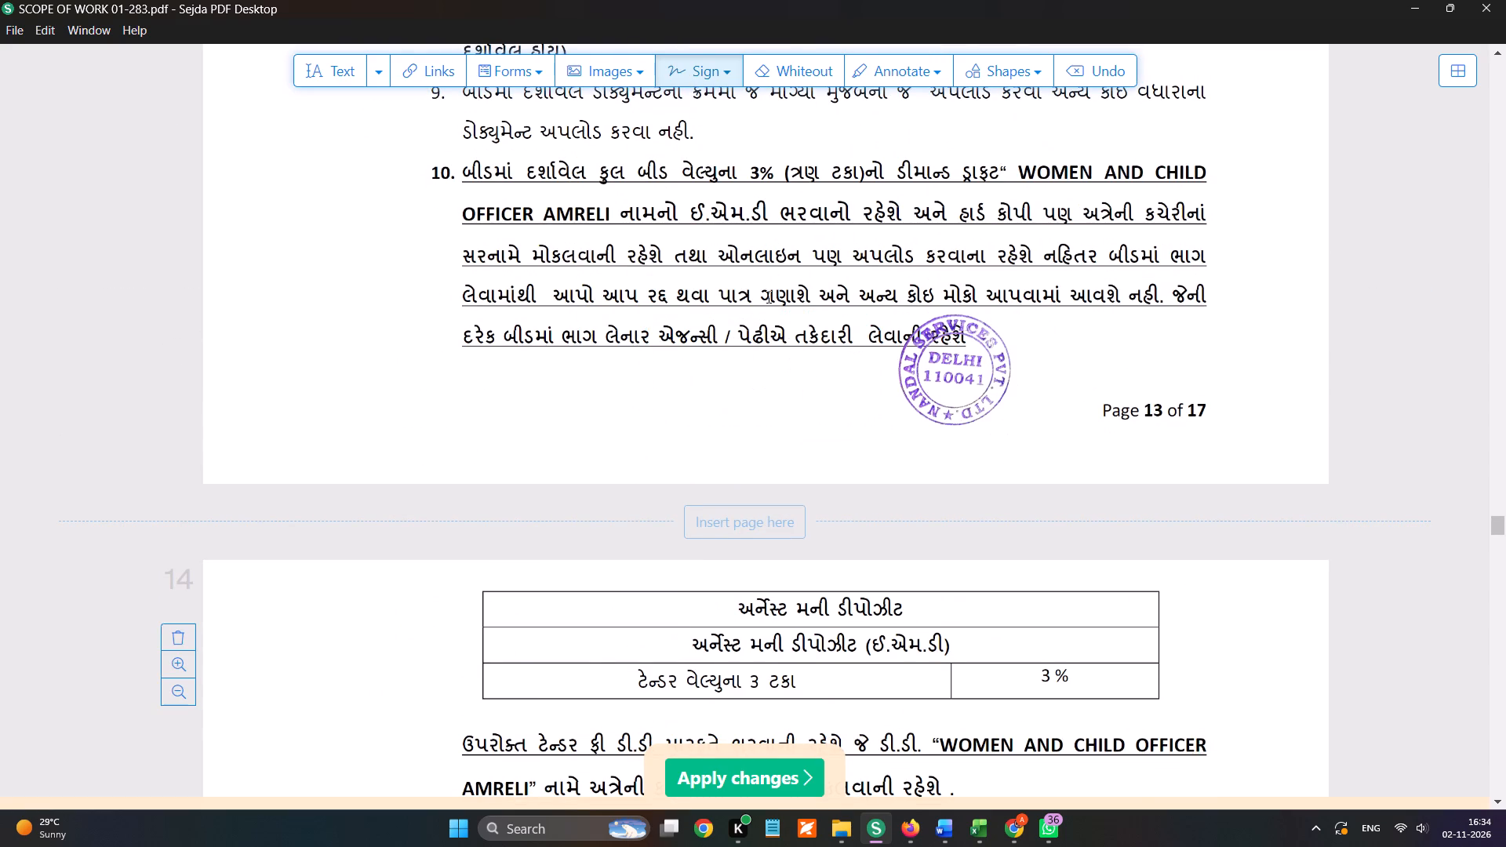
pyautogui.click(715, 74)
pyautogui.click(769, 260)
pyautogui.click(737, 413)
# Check the signature and stamp placement on the remaining pages through page 17.
pyautogui.scroll(-14, 763, 410)
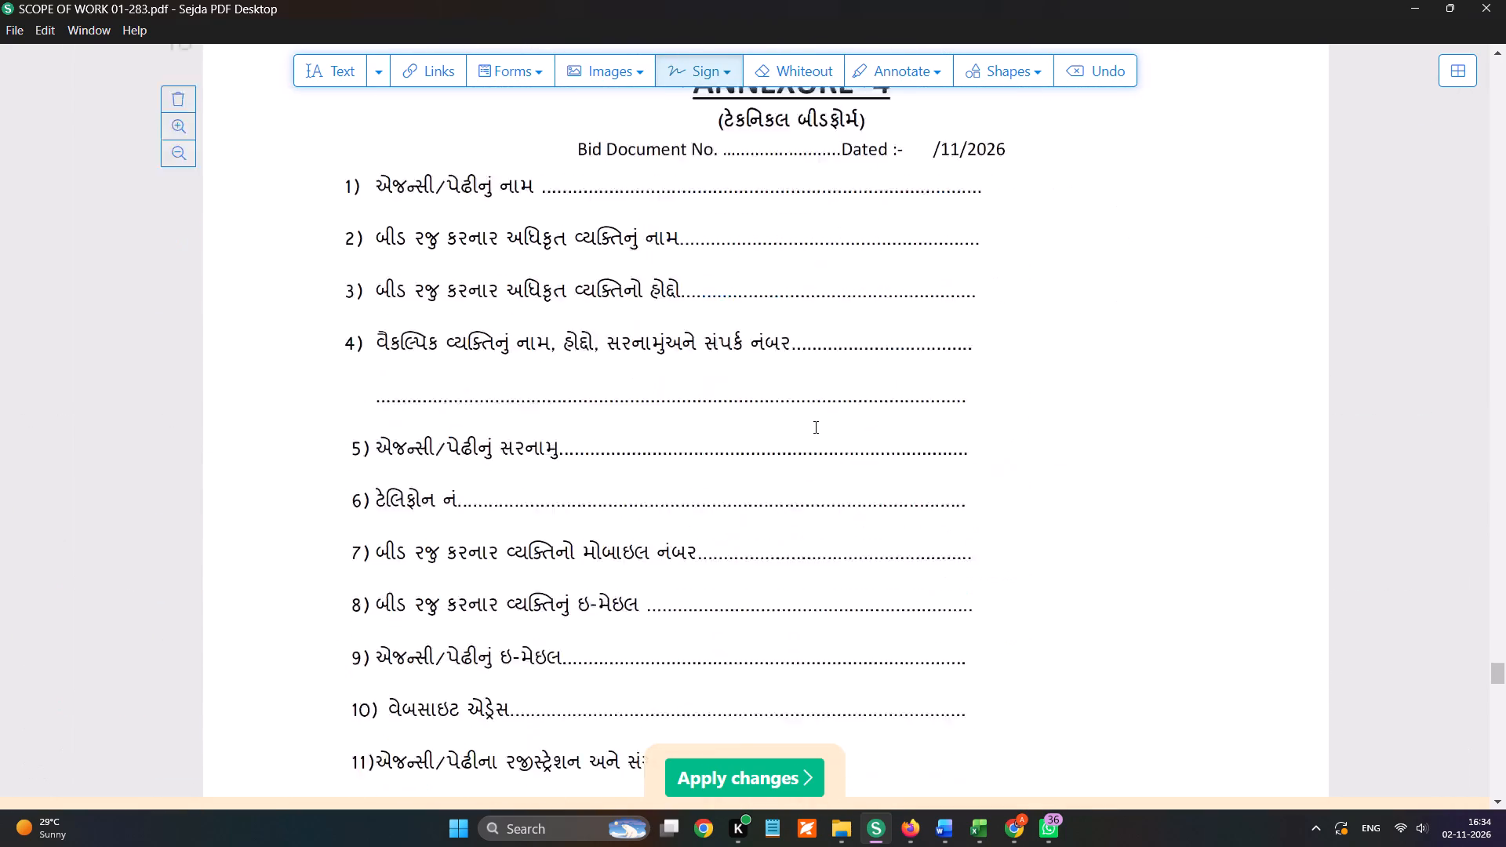
pyautogui.scroll(-12, 859, 459)
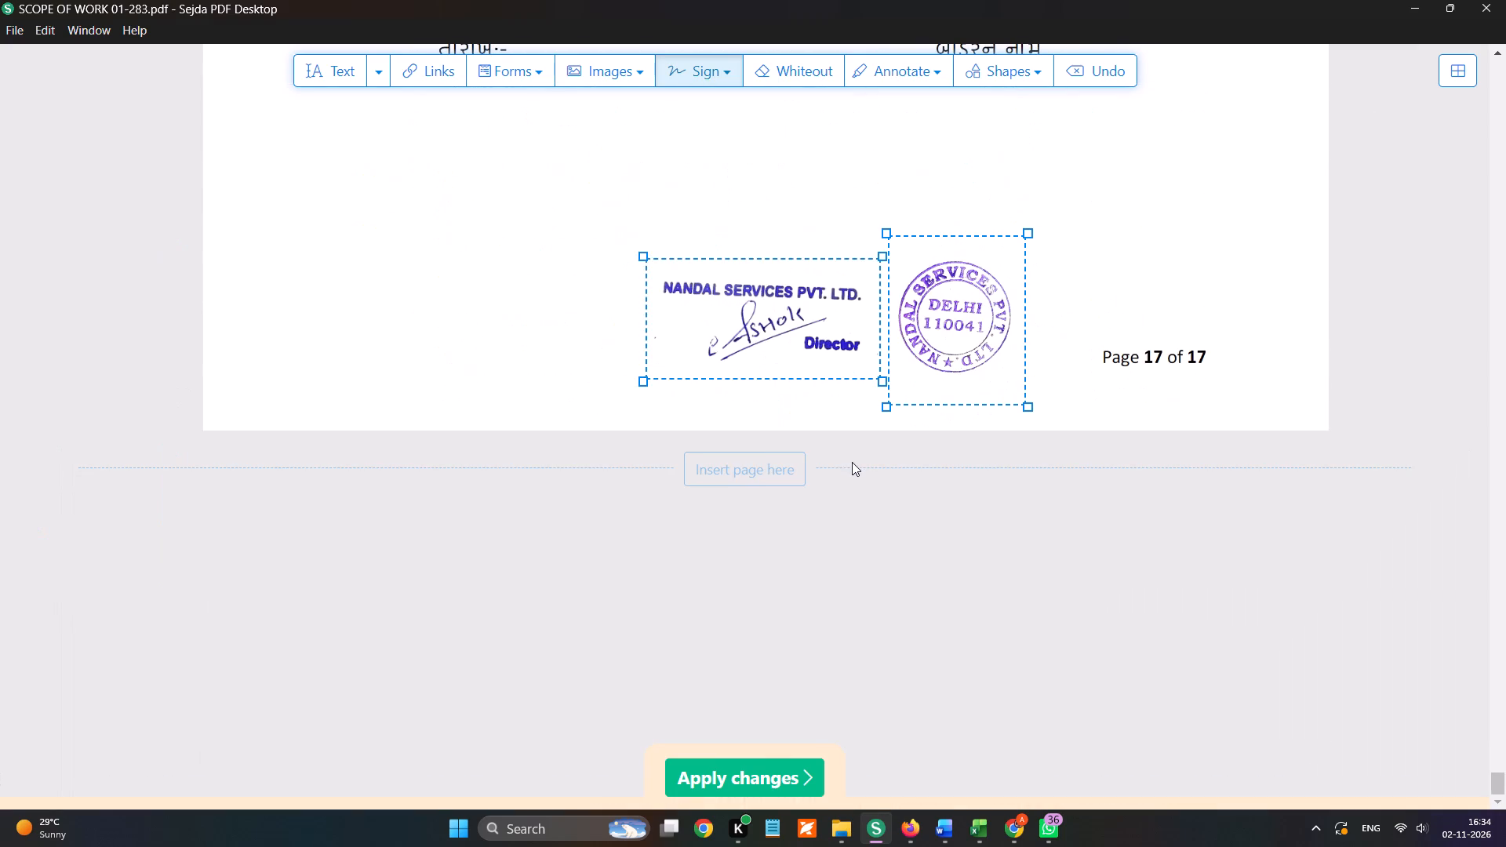
pyautogui.scroll(-1, 852, 462)
# Apply the changes and save the signed PDF in Downloads as edited_SCOPE OF WORK 01-283.
pyautogui.click(737, 765)
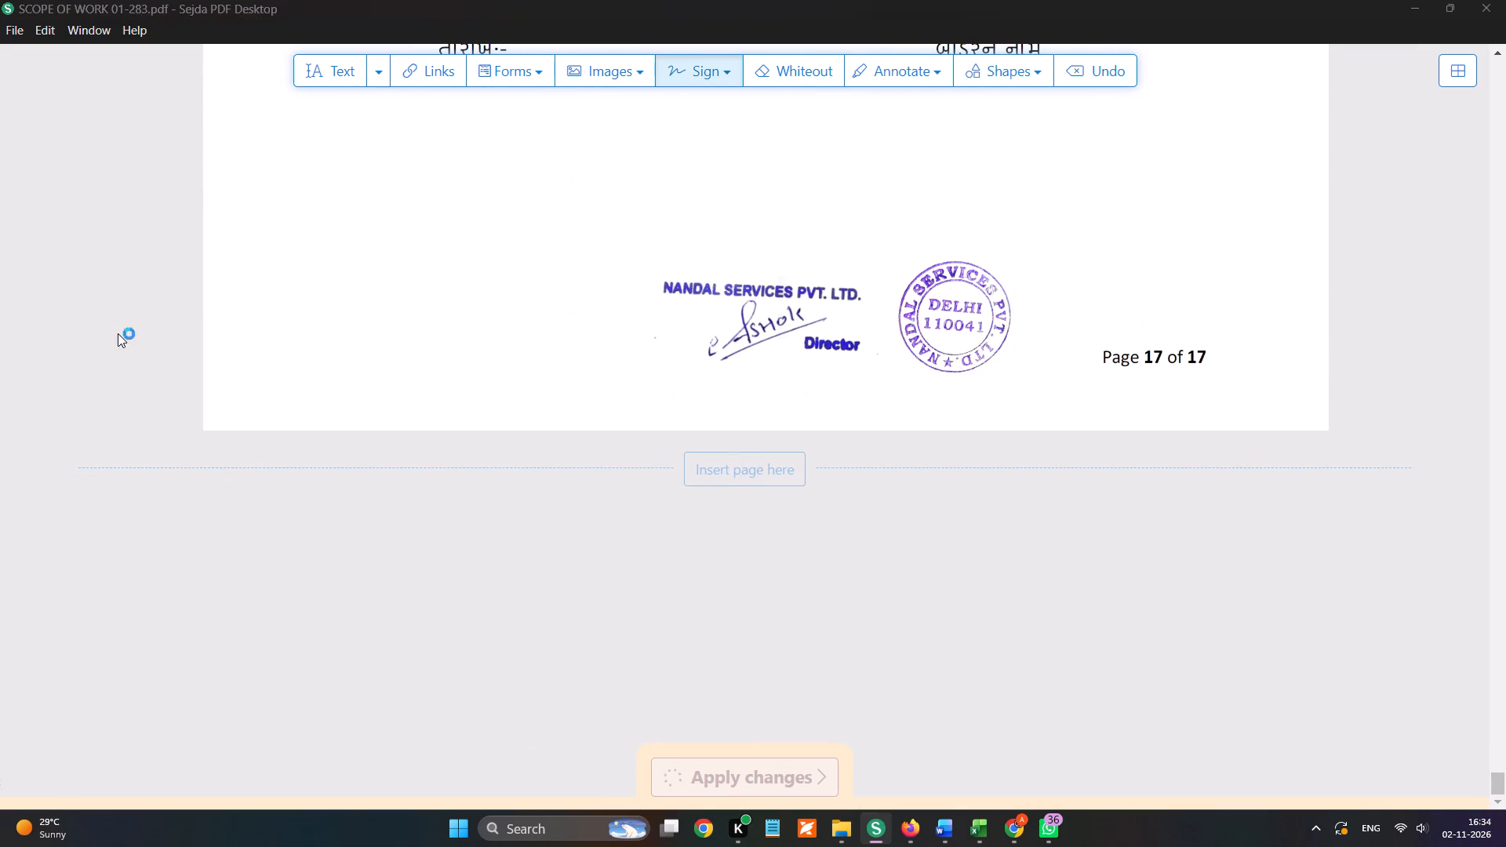
pyautogui.scroll(5, 110, 318)
pyautogui.click(97, 194)
pyautogui.click(111, 170)
pyautogui.click(673, 674)
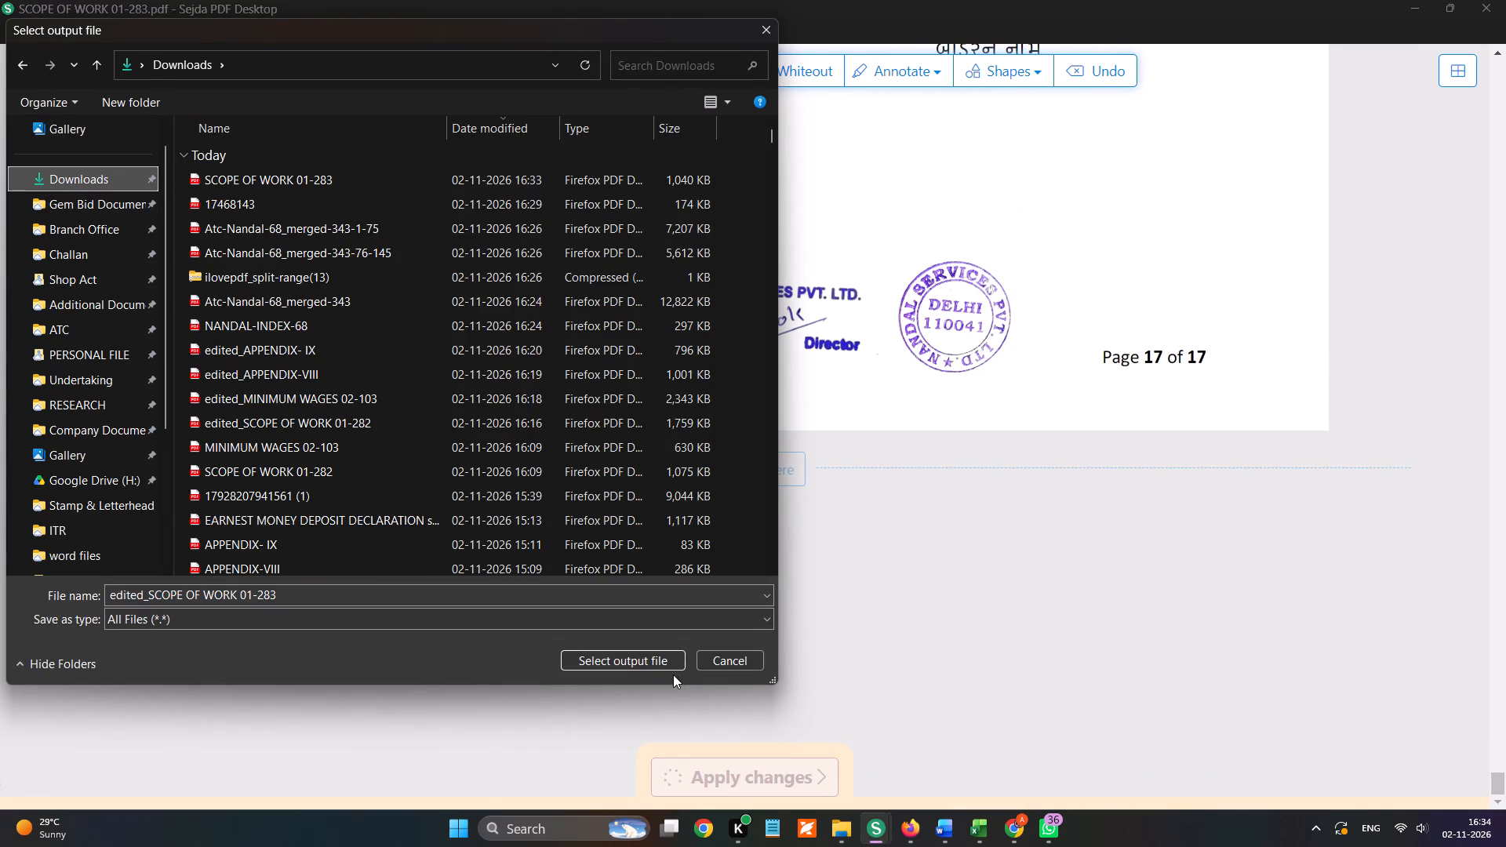
pyautogui.click(666, 656)
# Switch to Firefox, open iLovePDF's Merge PDF tool and add edited_SCOPE OF WORK 01-283 from Downloads.
pyautogui.click(899, 830)
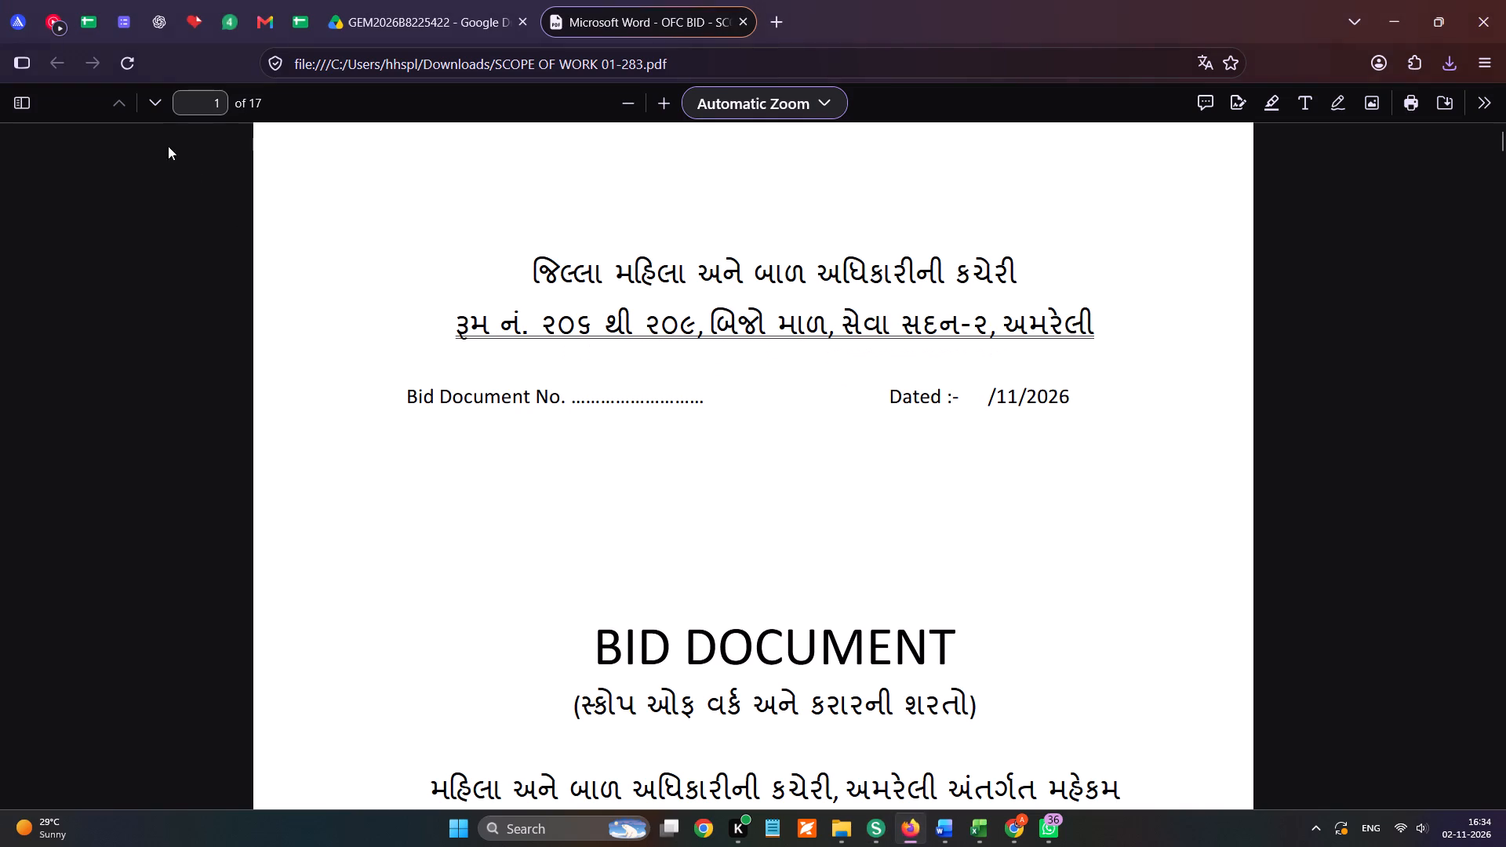
pyautogui.click(191, 10)
pyautogui.click(190, 112)
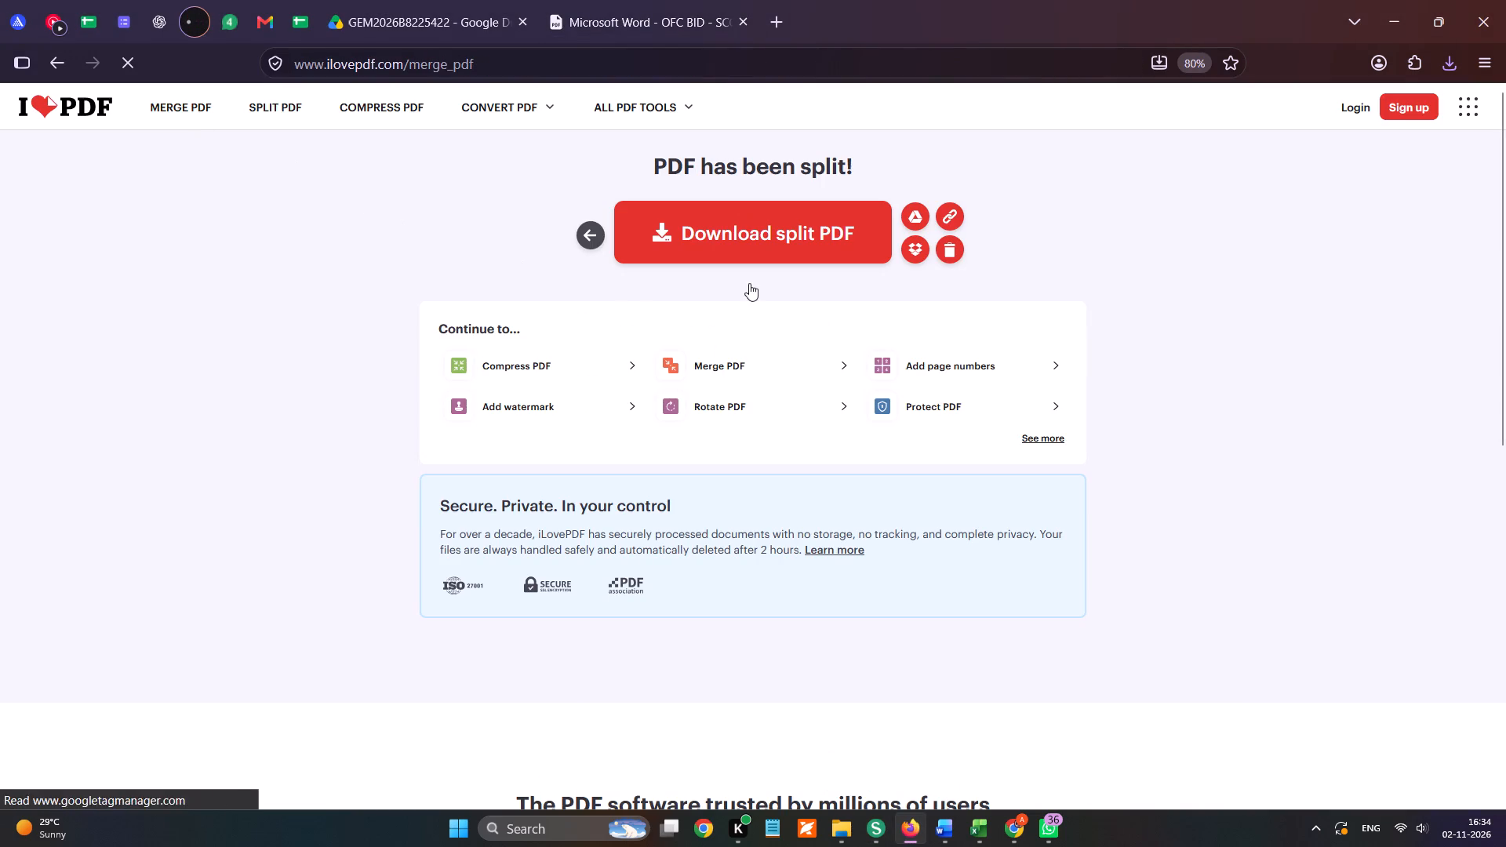
pyautogui.click(771, 281)
pyautogui.click(765, 285)
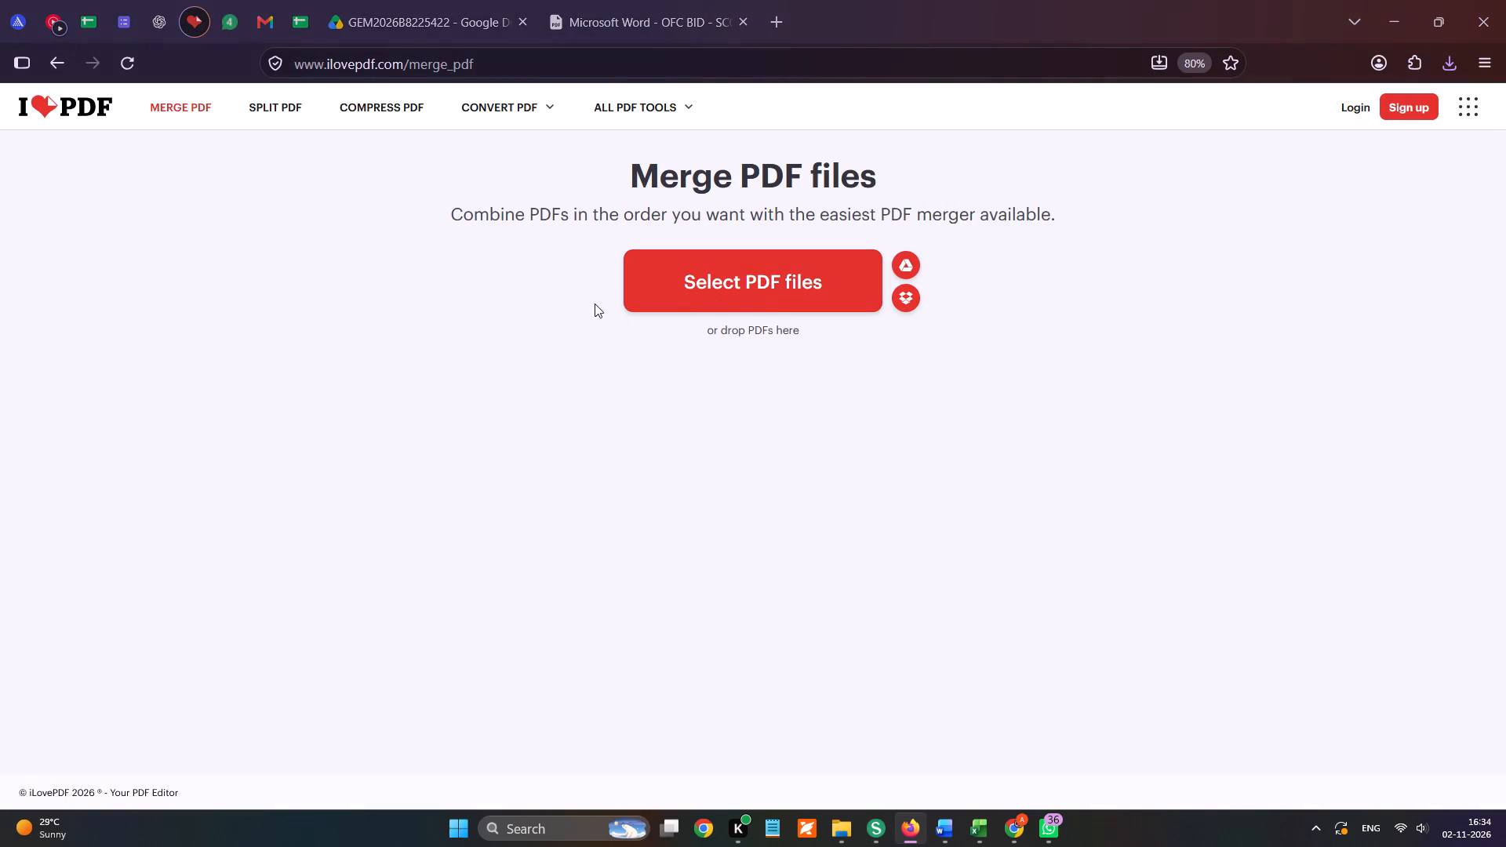
pyautogui.scroll(4, 96, 260)
pyautogui.click(99, 186)
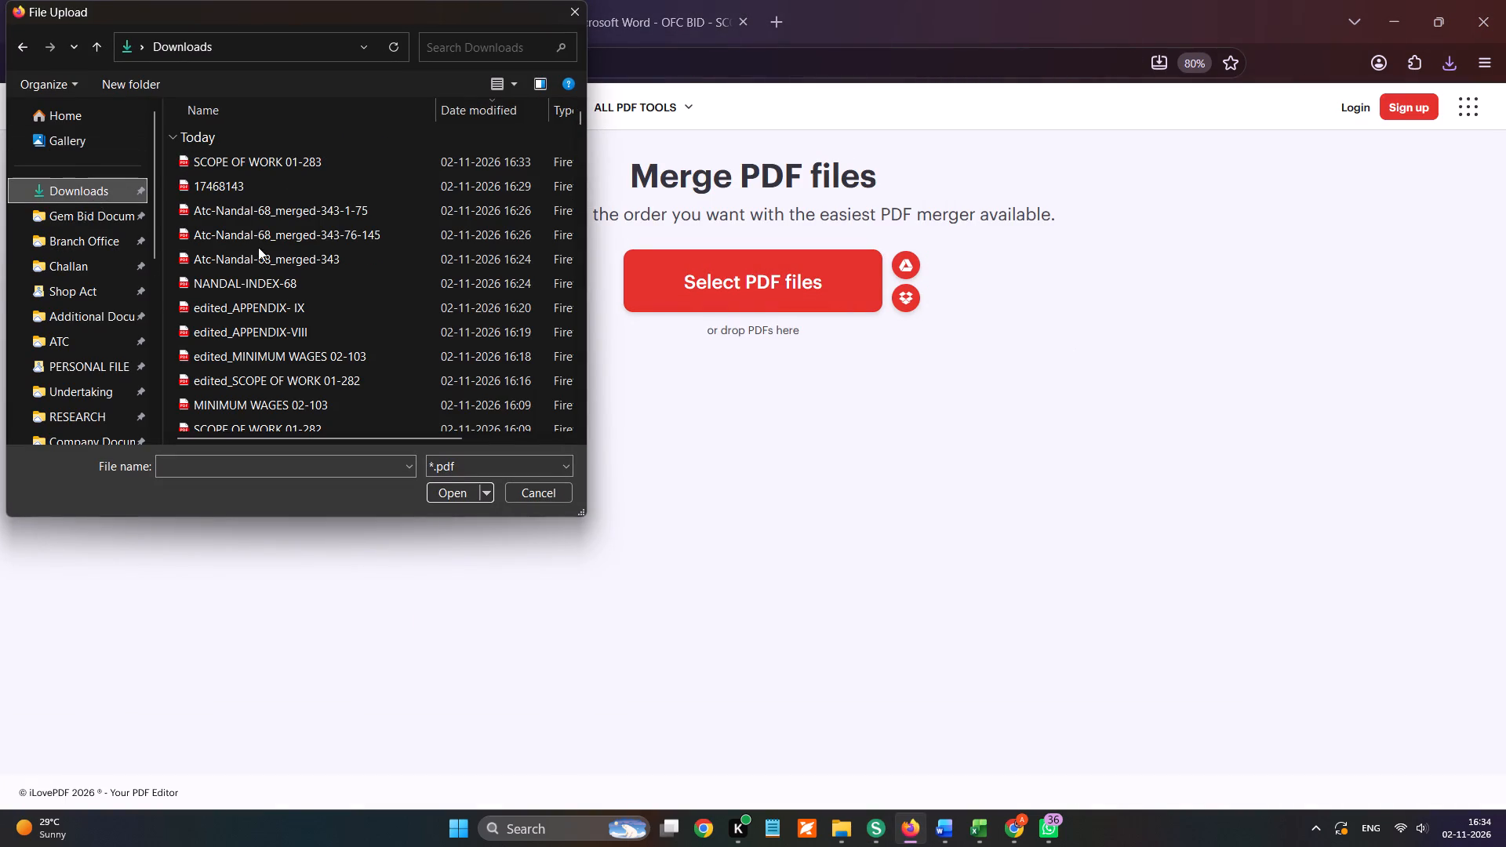
pyautogui.click(67, 277)
pyautogui.click(109, 185)
pyautogui.doubleClick(276, 167)
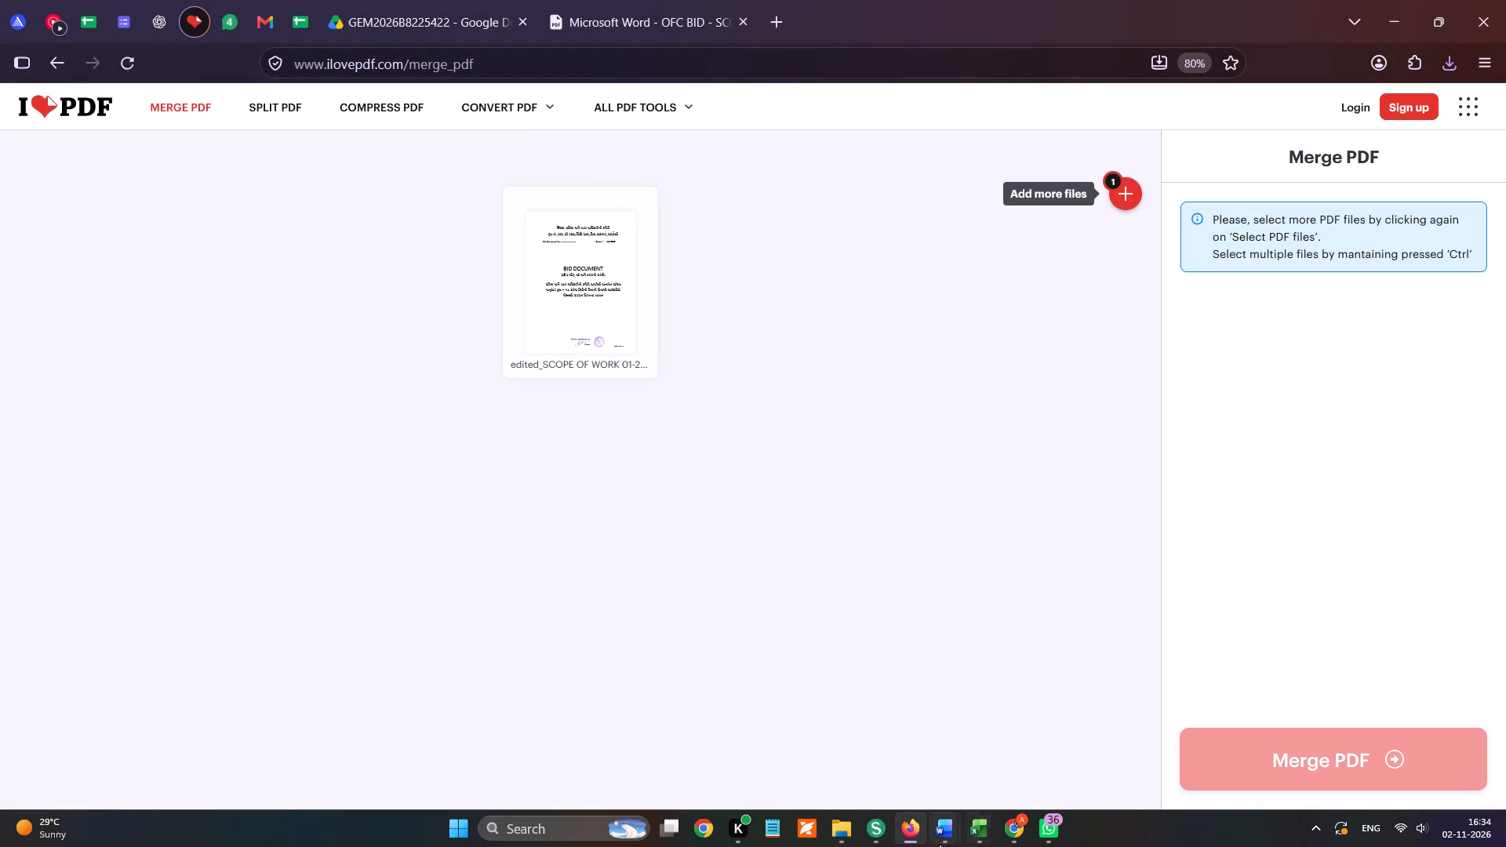
# In the Word document NANDAL-INDEX-68, set the Scope of Work page range to A1-A17.
pyautogui.click(941, 827)
pyautogui.click(241, 756)
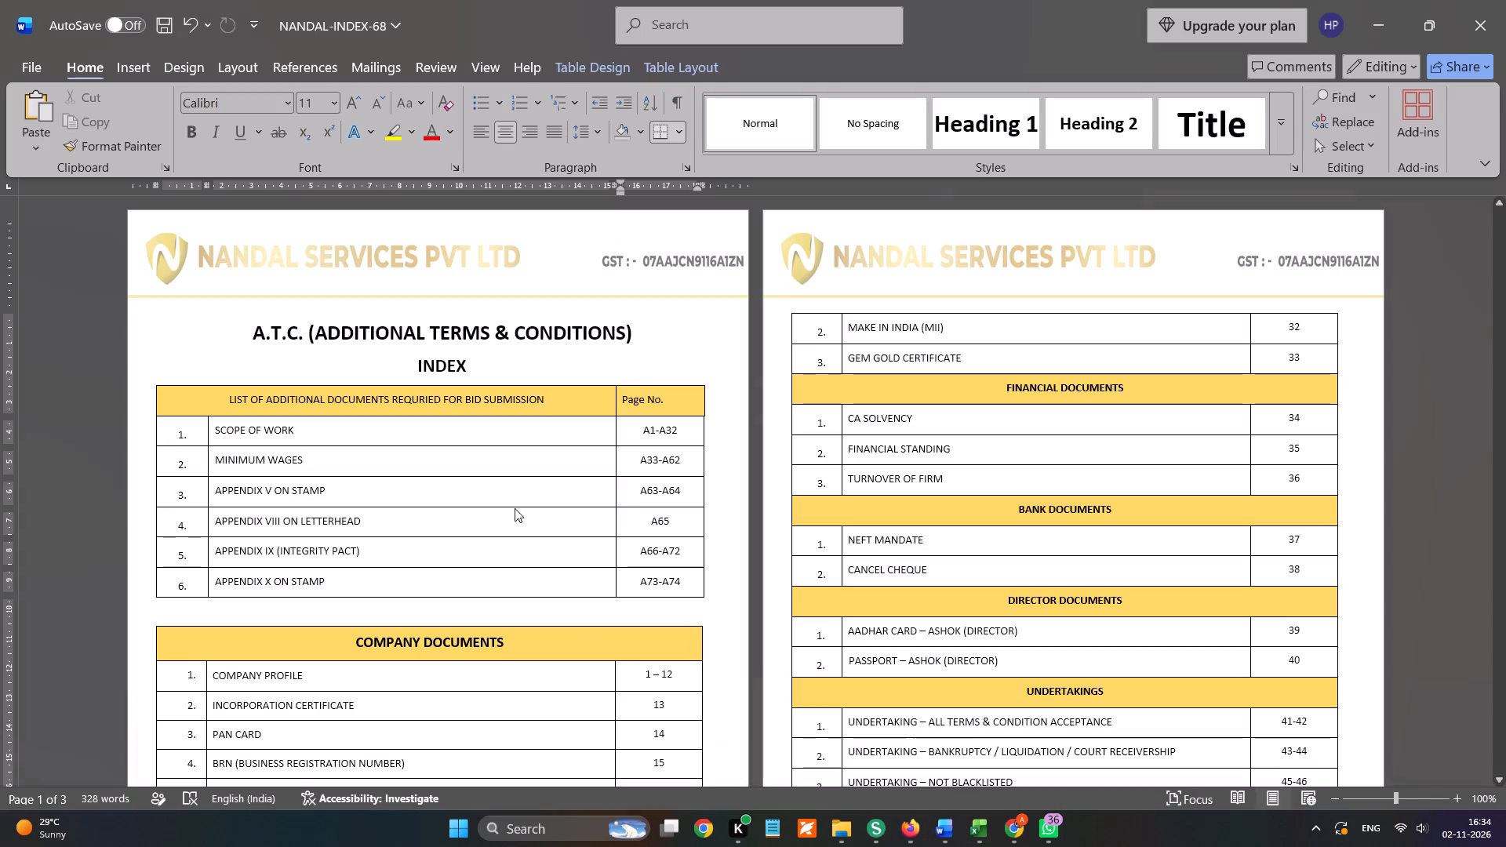
pyautogui.click(682, 427)
pyautogui.press('BackSpace')
pyautogui.press('BackSpace')
pyautogui.write('17')
# Delete index rows 2 to 6, Minimum Wages through Appendix X on Stamp, from the additional documents table.
pyautogui.moveTo(172, 460); pyautogui.dragTo(353, 463)
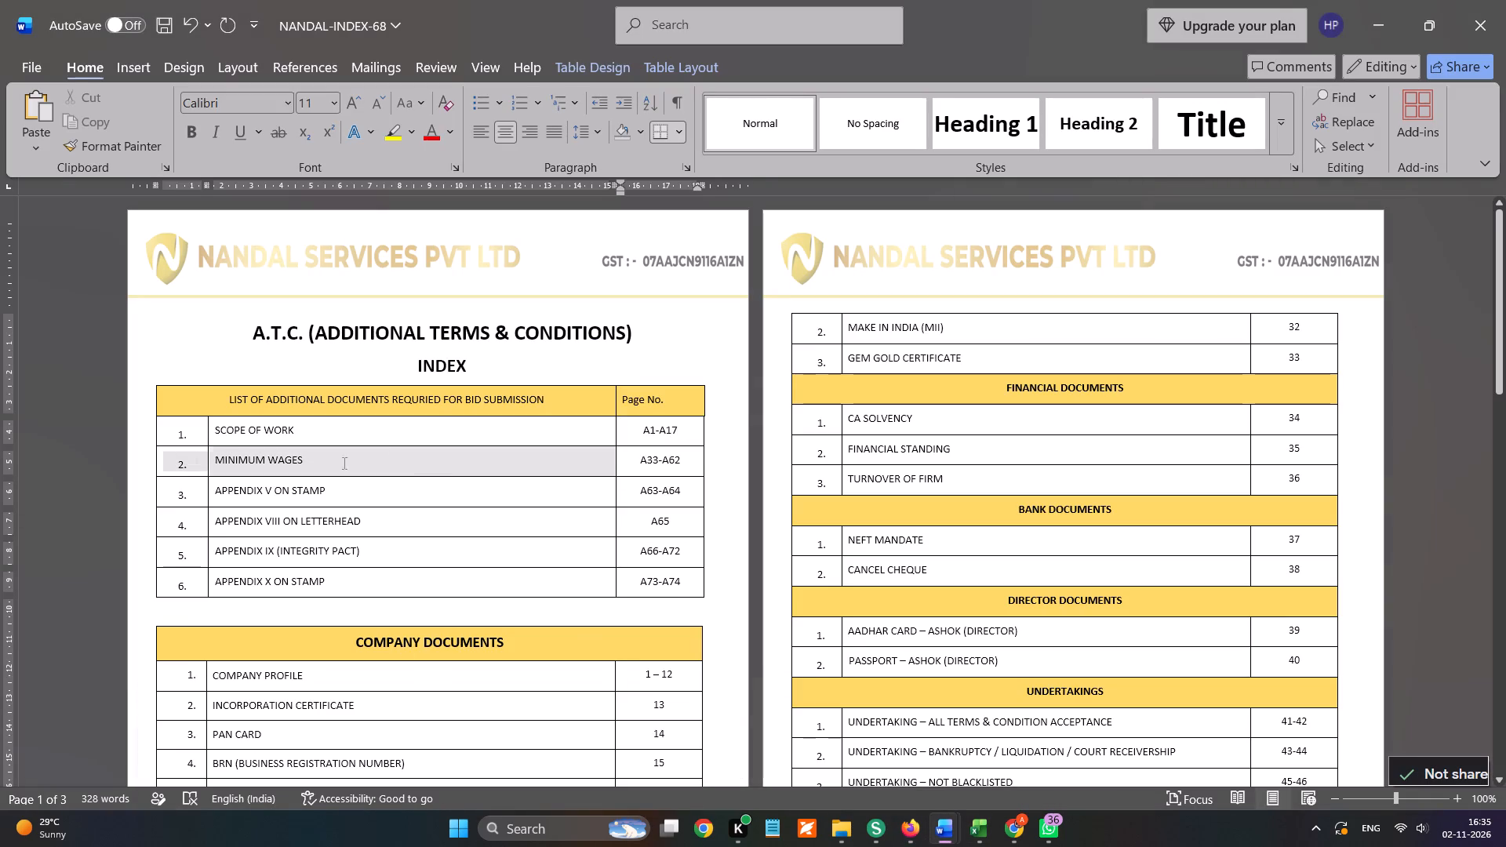
pyautogui.moveTo(353, 463); pyautogui.dragTo(721, 579)
pyautogui.press('BackSpace')
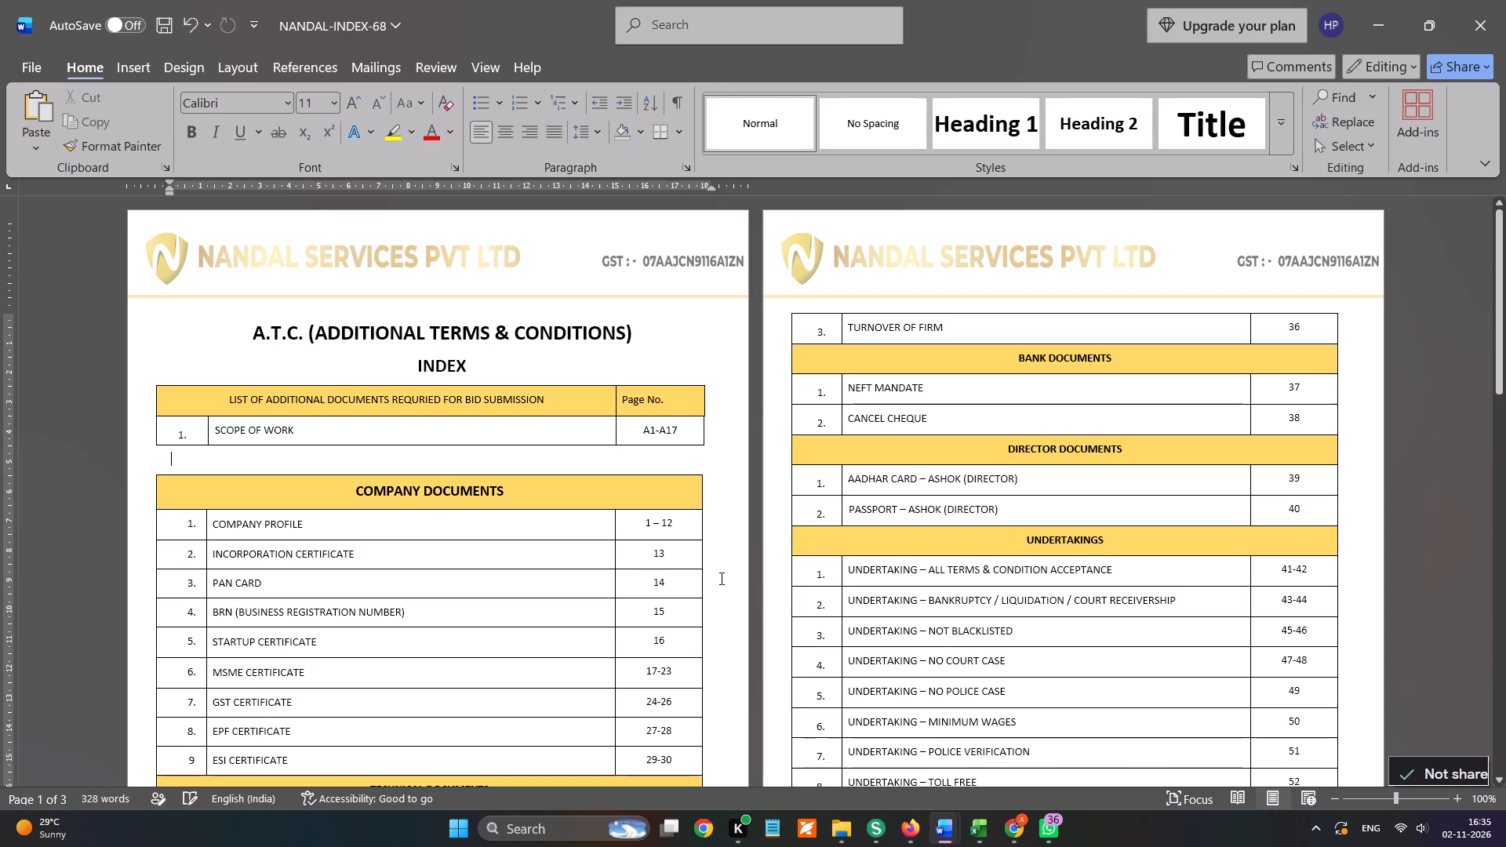
# Export the index as the PDF NANDAL-INDEX-68 in Downloads, replacing the existing file.
pyautogui.hotkey('alt', 'f')
pyautogui.press('e')
pyautogui.press('a')
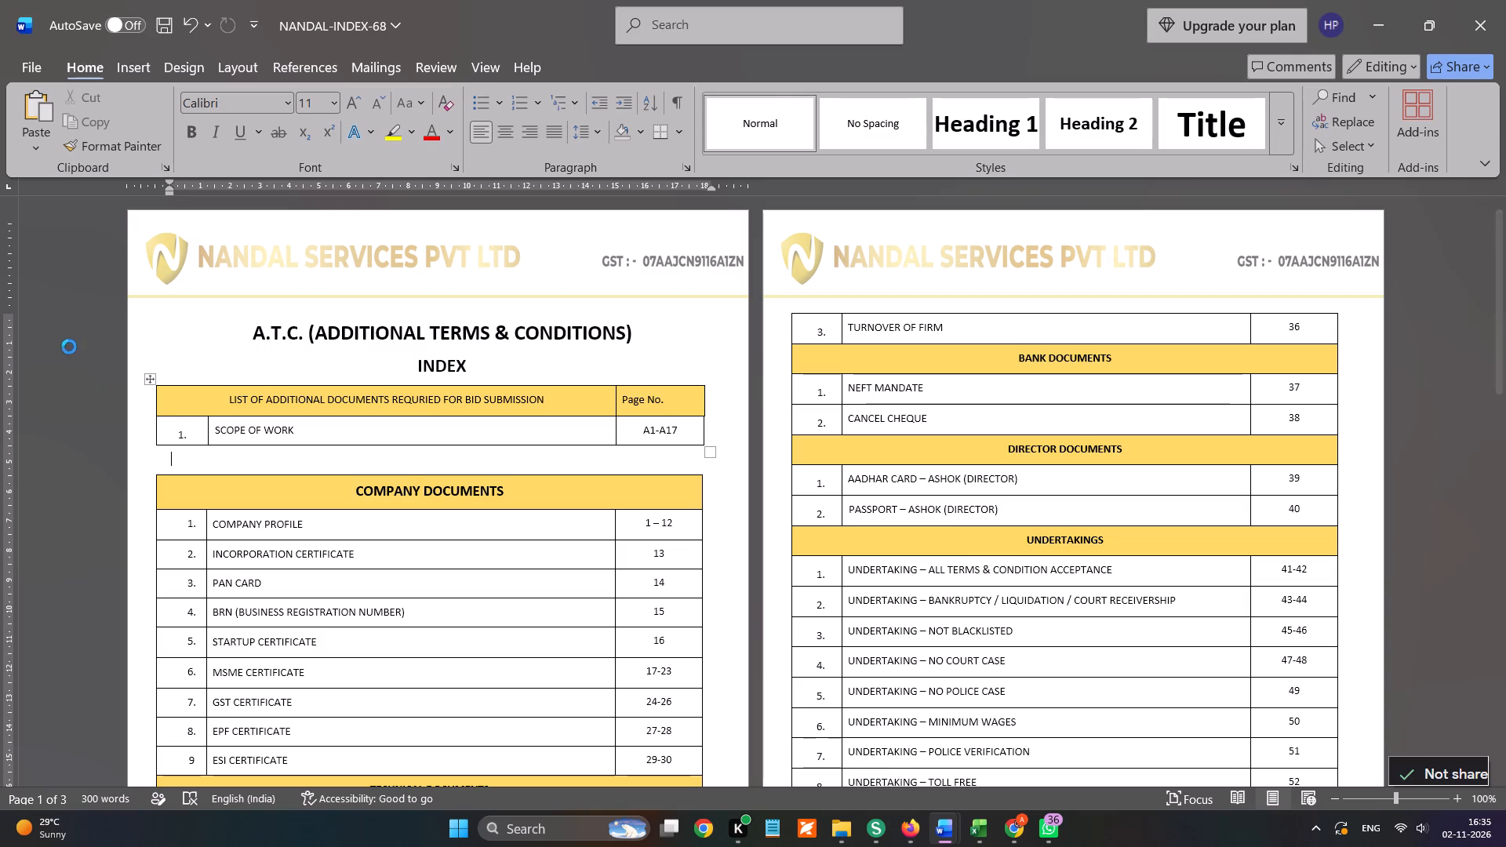
pyautogui.scroll(7, 78, 282)
pyautogui.scroll(5, 84, 216)
pyautogui.click(100, 194)
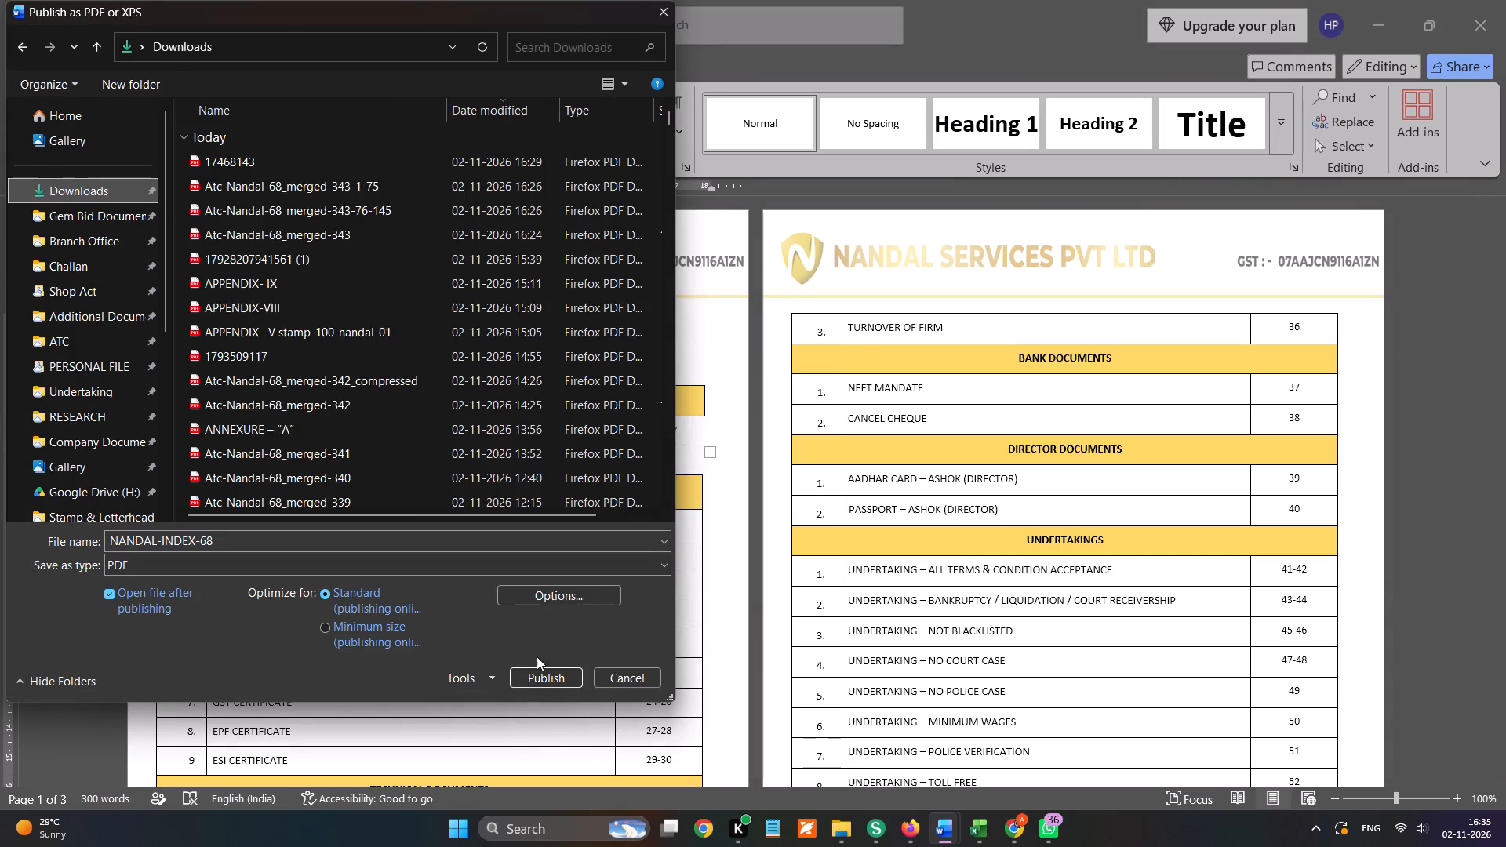
pyautogui.click(548, 667)
pyautogui.click(794, 415)
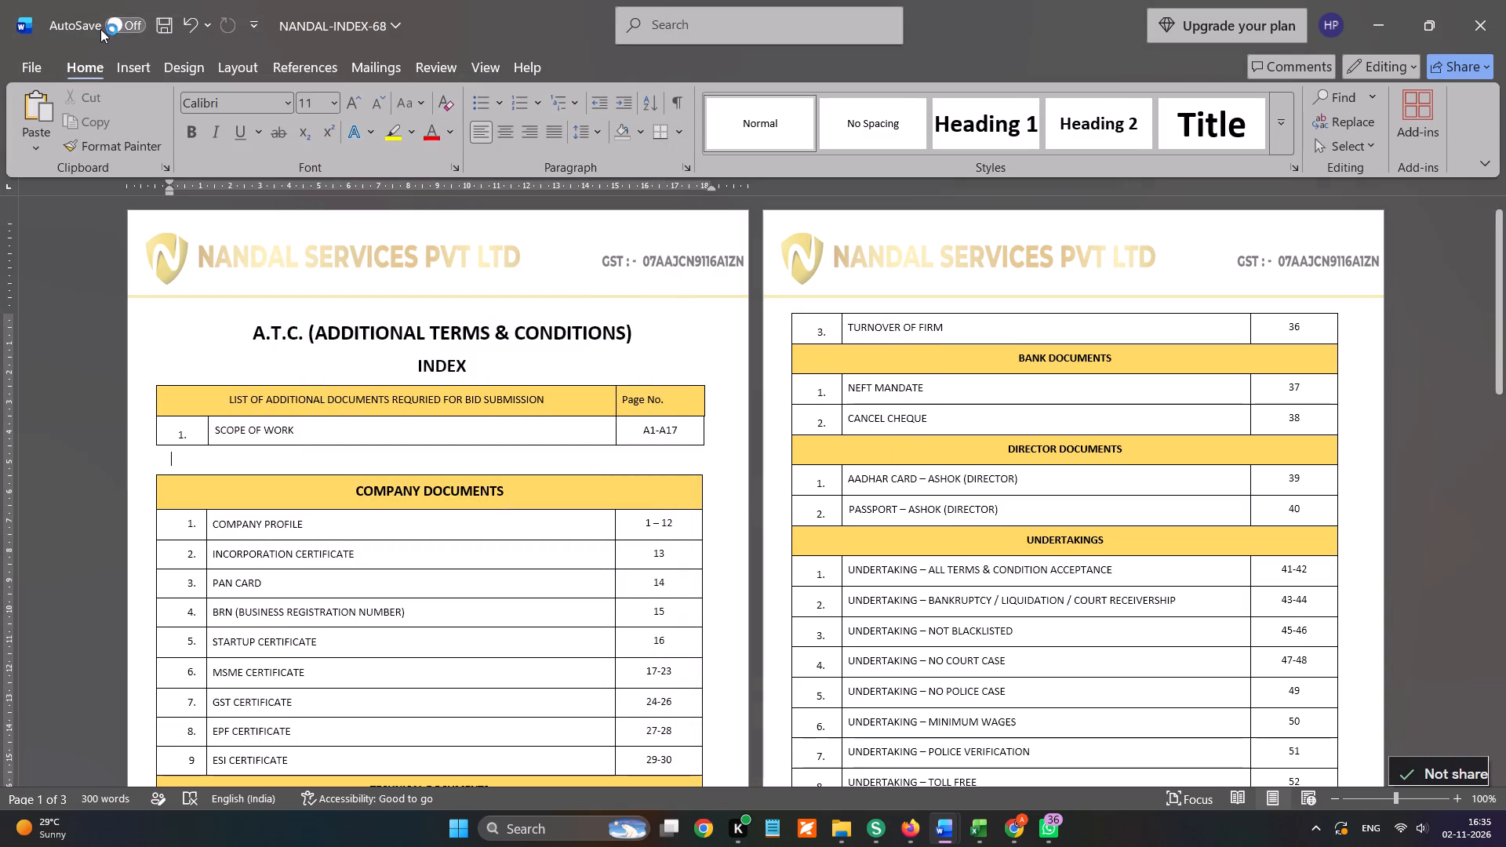
# Add NANDAL-INDEX-68.pdf from Downloads to the iLovePDF merge and place it before the scope of work file.
pyautogui.click(195, 18)
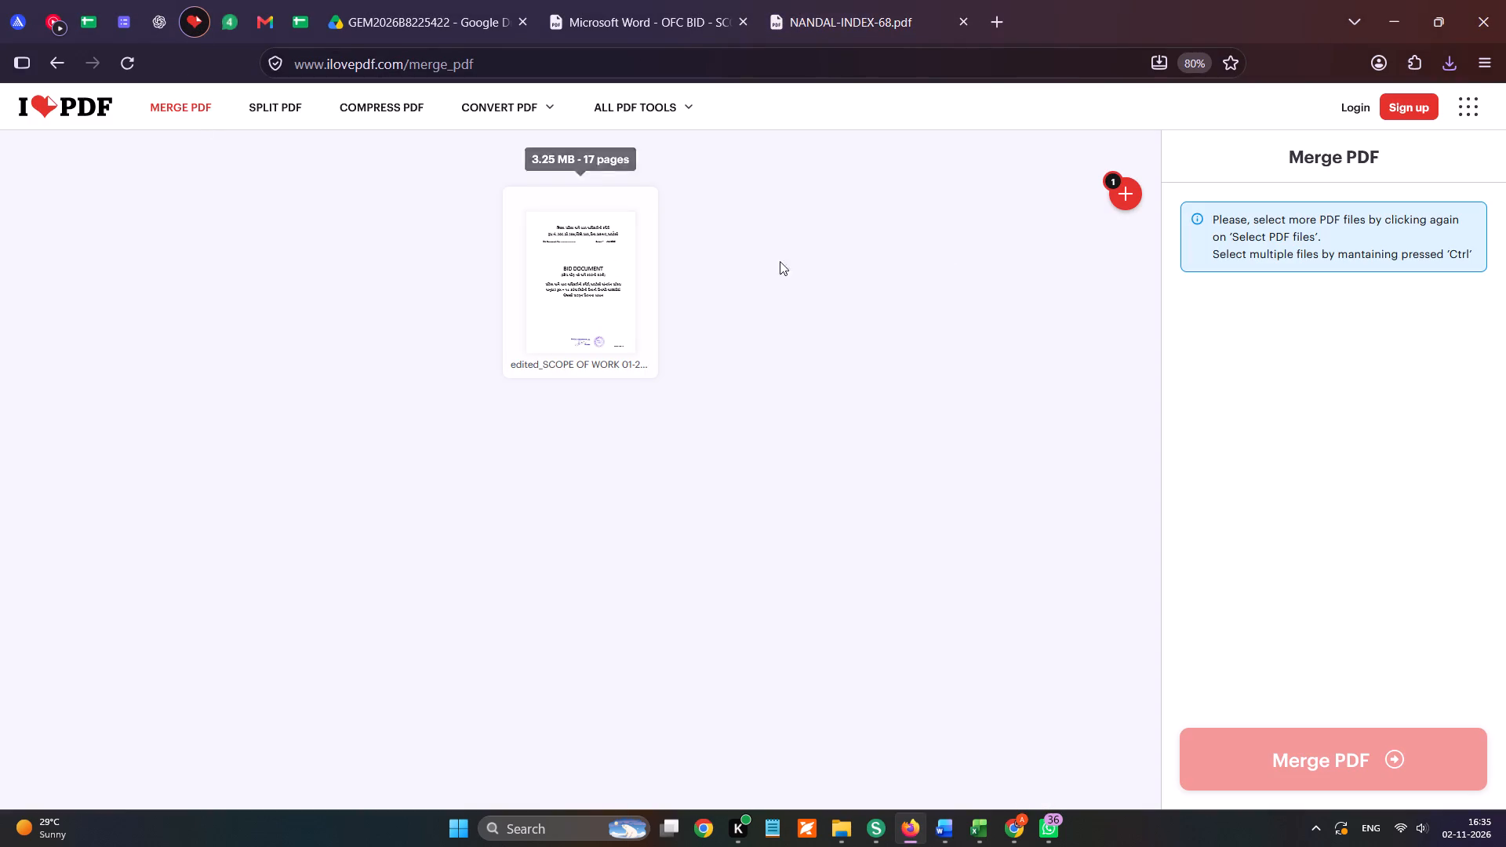
pyautogui.click(1118, 189)
pyautogui.click(1133, 191)
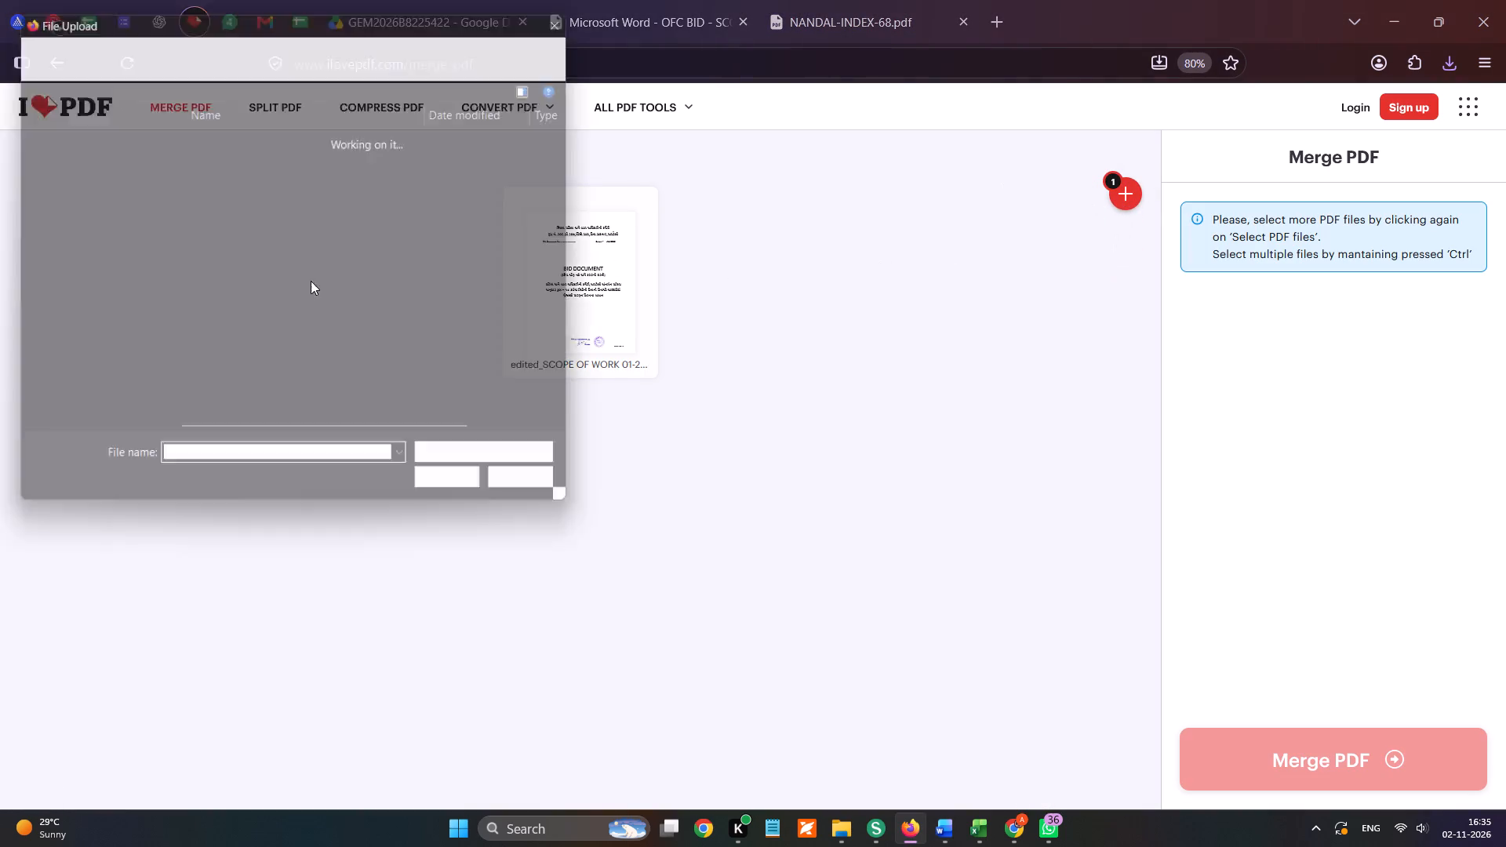
pyautogui.scroll(5, 197, 234)
pyautogui.click(90, 163)
pyautogui.doubleClick(261, 158)
pyautogui.moveTo(647, 268); pyautogui.dragTo(328, 227)
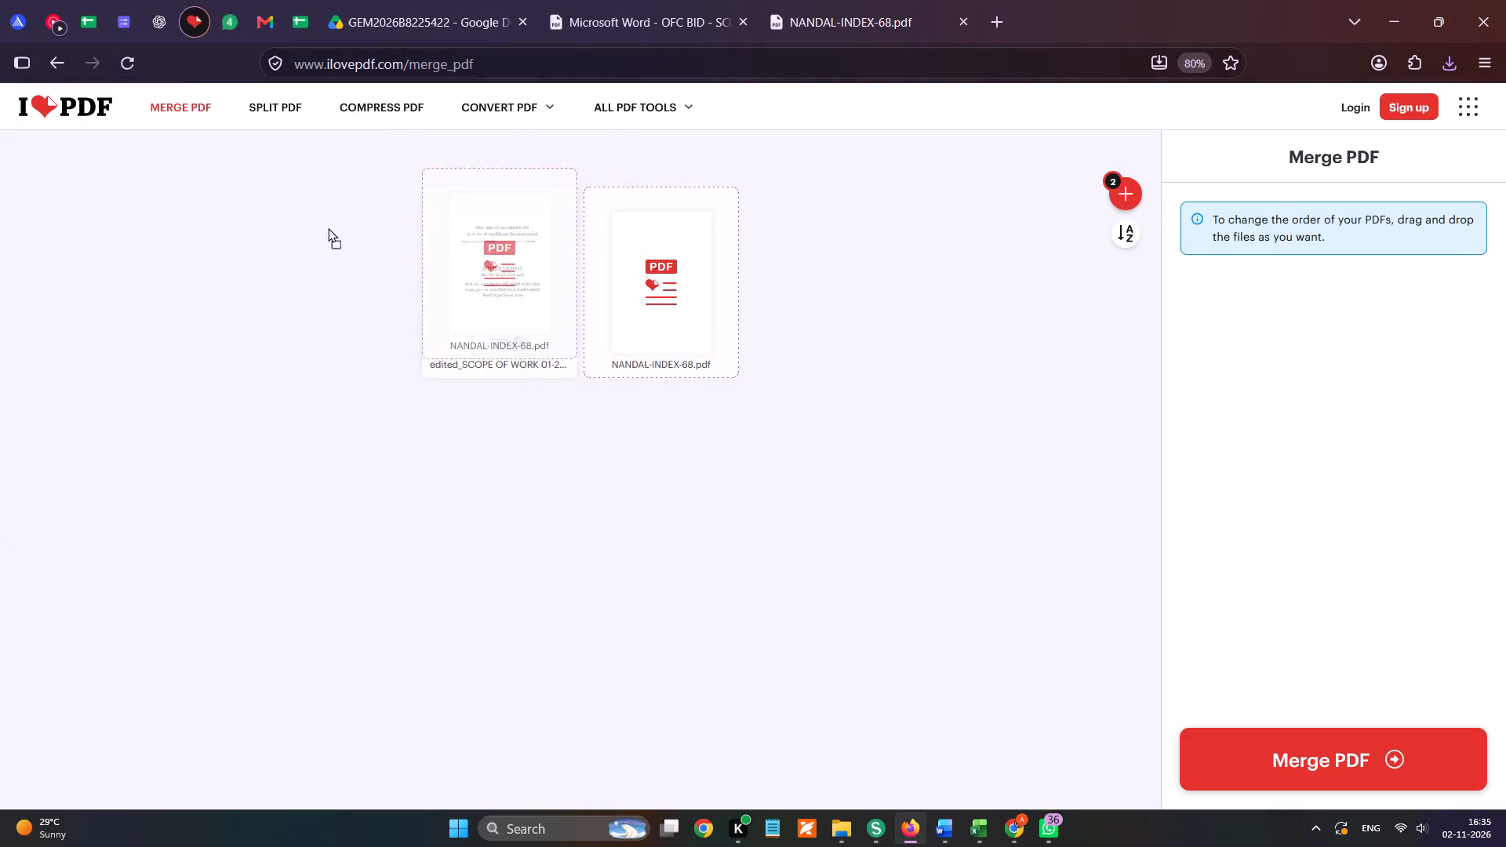
pyautogui.moveTo(328, 227); pyautogui.dragTo(321, 224)
# Add Atc-Nandal-68.pdf from the ATC folder in Gem Bid Documents - Nandal as the last file to merge.
pyautogui.click(1136, 198)
pyautogui.scroll(6, 267, 267)
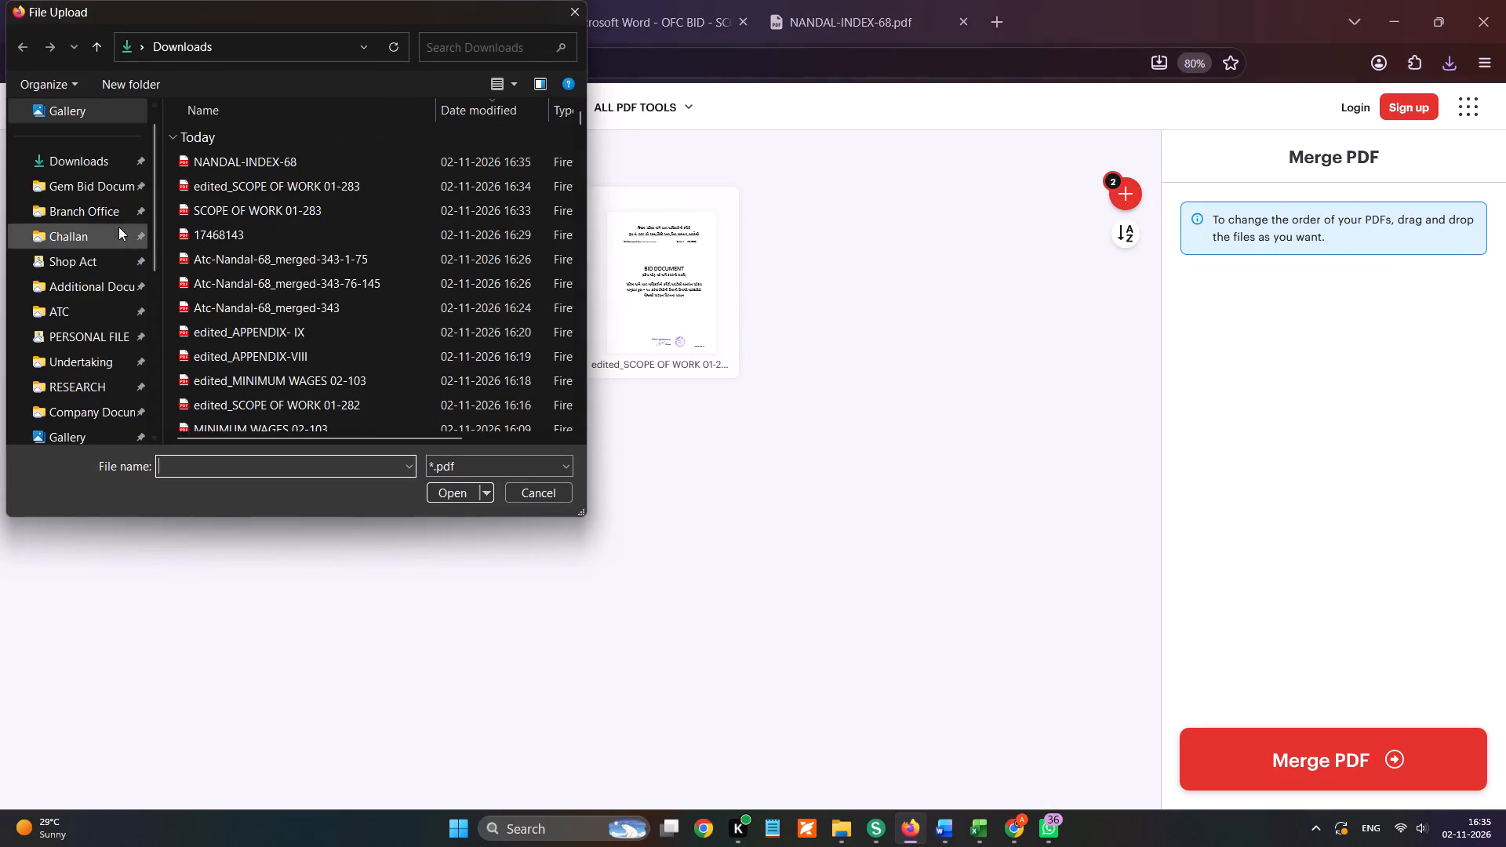
pyautogui.click(115, 184)
pyautogui.doubleClick(267, 149)
pyautogui.click(271, 161)
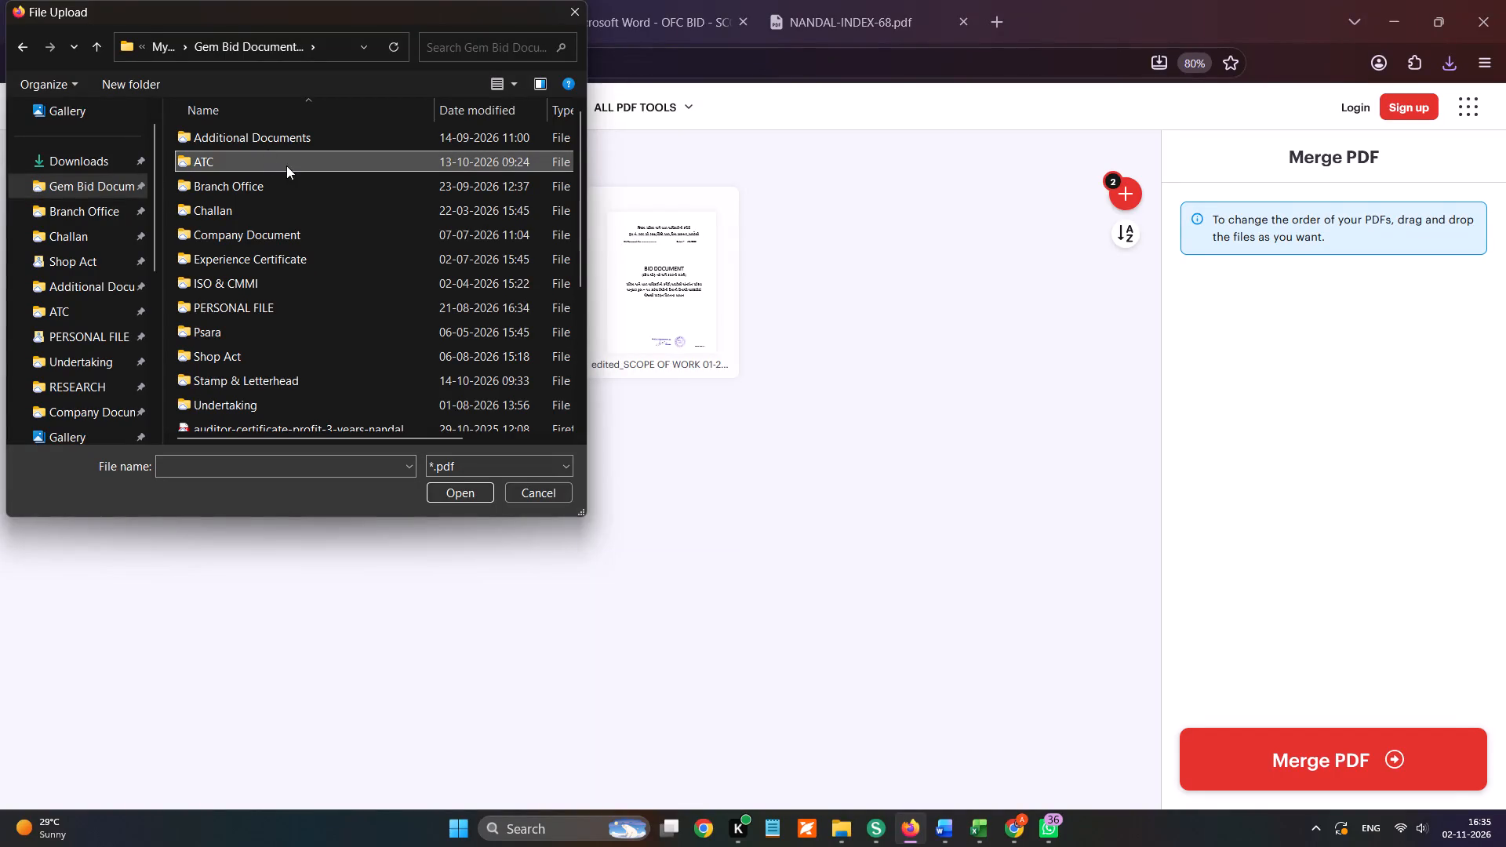
pyautogui.doubleClick(286, 165)
pyautogui.doubleClick(284, 256)
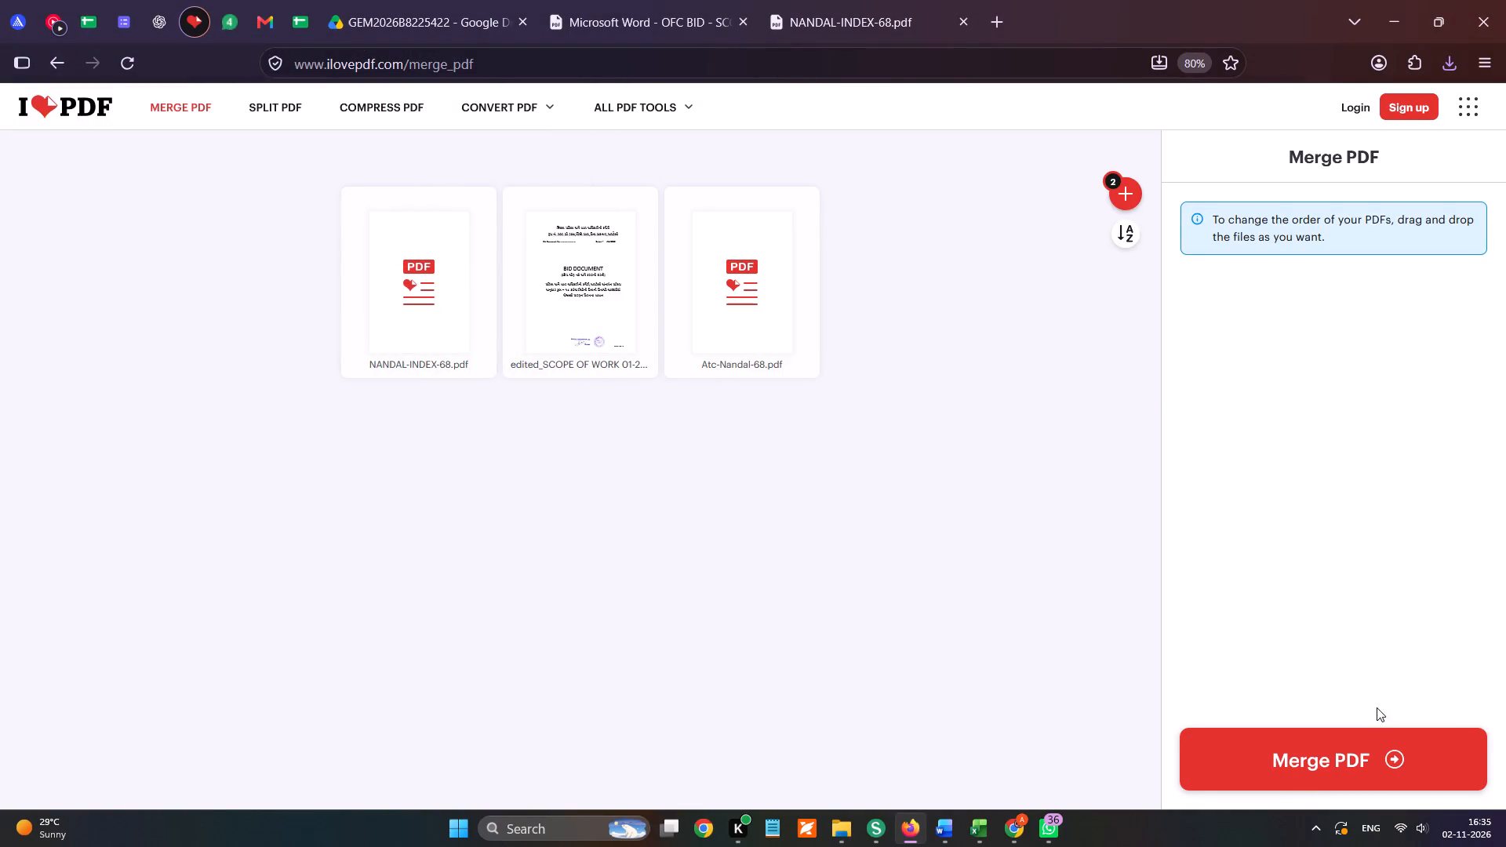
# Merge the three PDFs, look over the GeM upload page in Chrome meanwhile, and download the merged file.
pyautogui.click(1391, 776)
pyautogui.click(1024, 830)
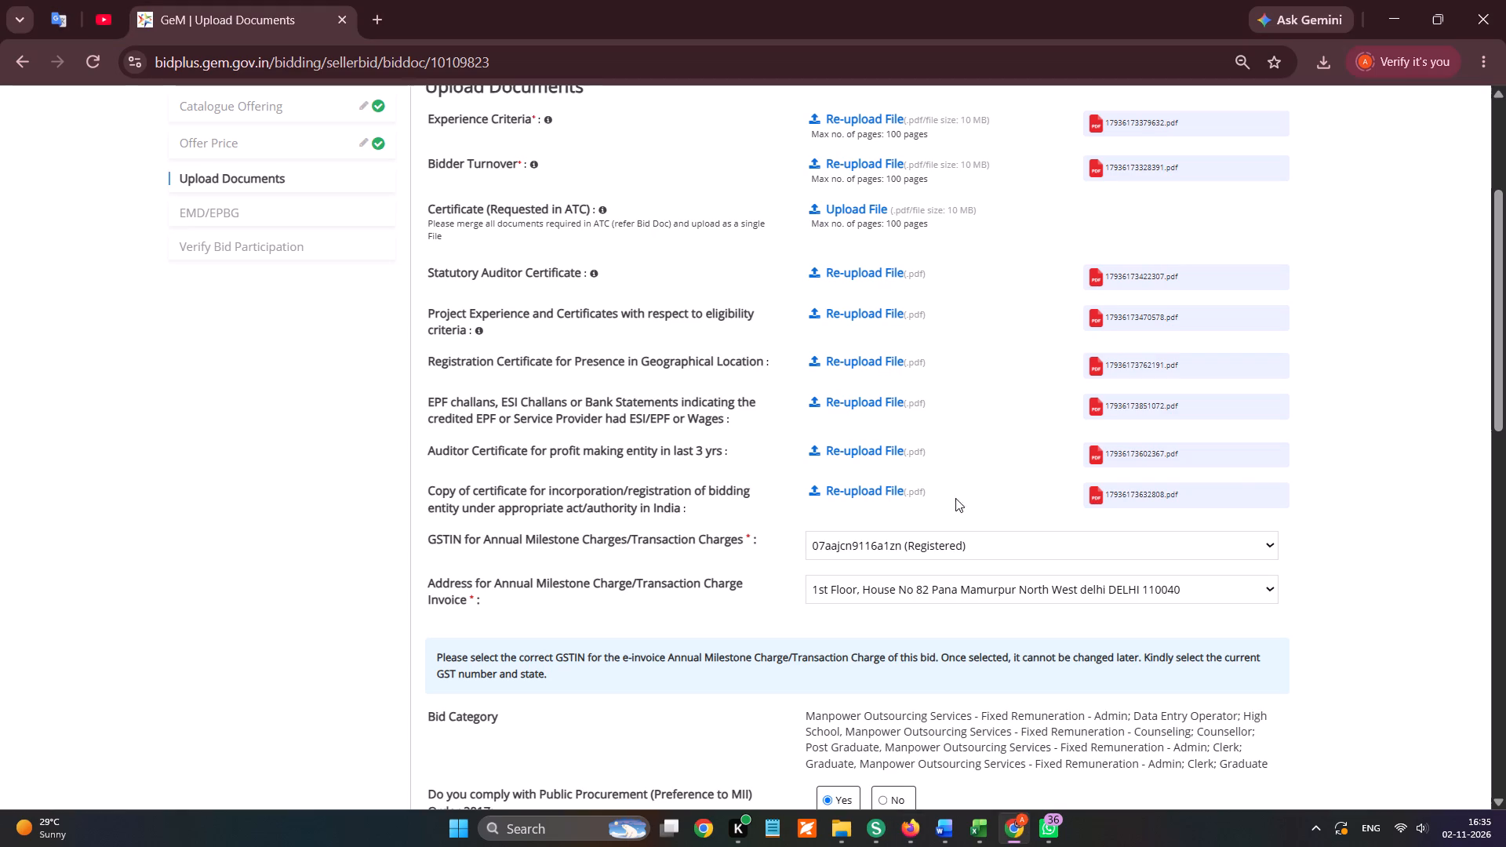
pyautogui.scroll(-2, 914, 388)
pyautogui.scroll(-1, 933, 451)
pyautogui.scroll(4, 933, 450)
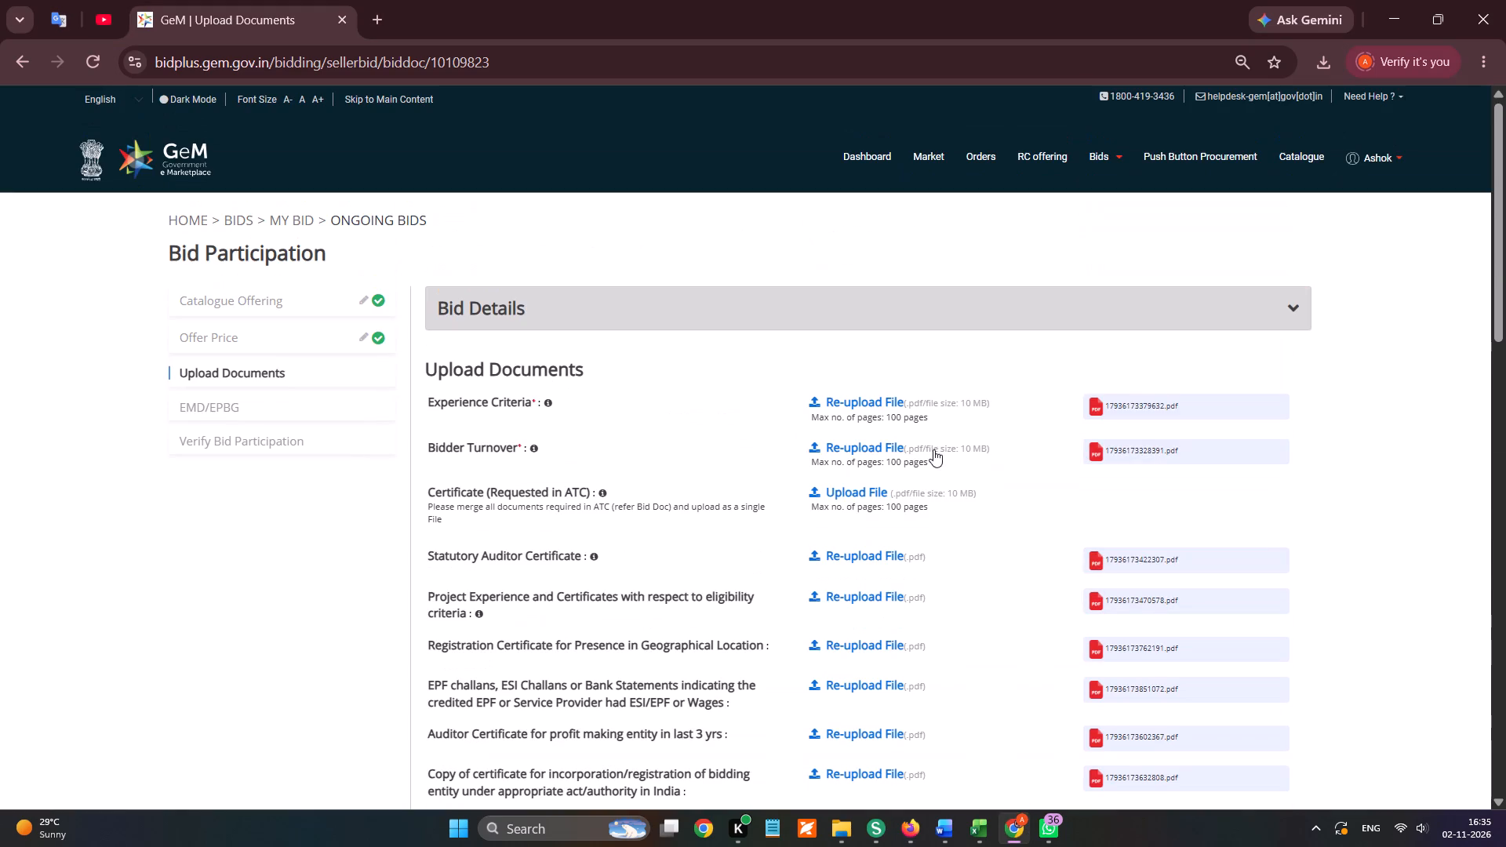
pyautogui.hotkey('alt', 'Tab')
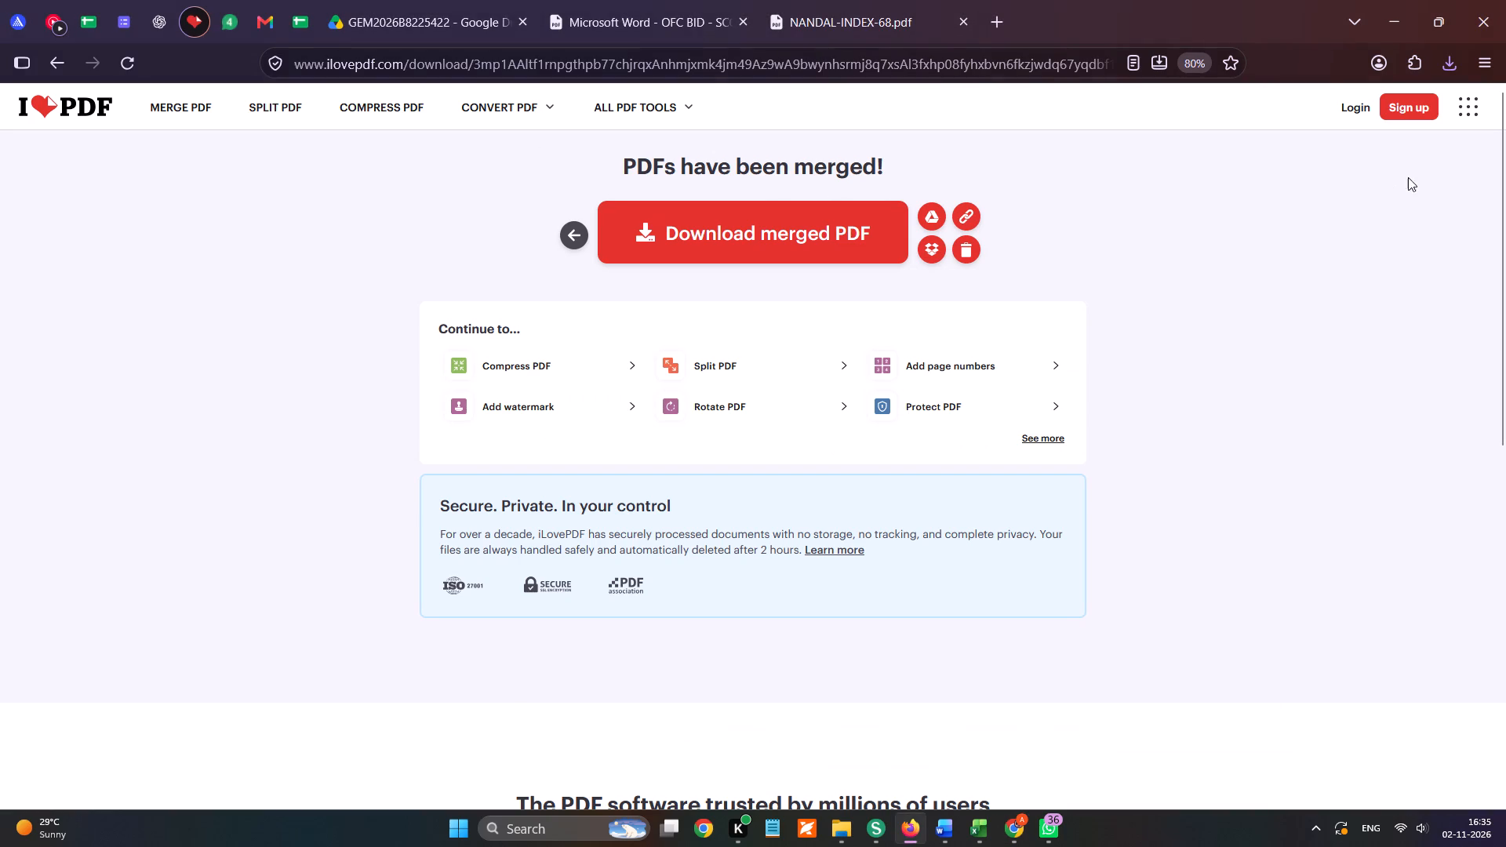
pyautogui.click(874, 235)
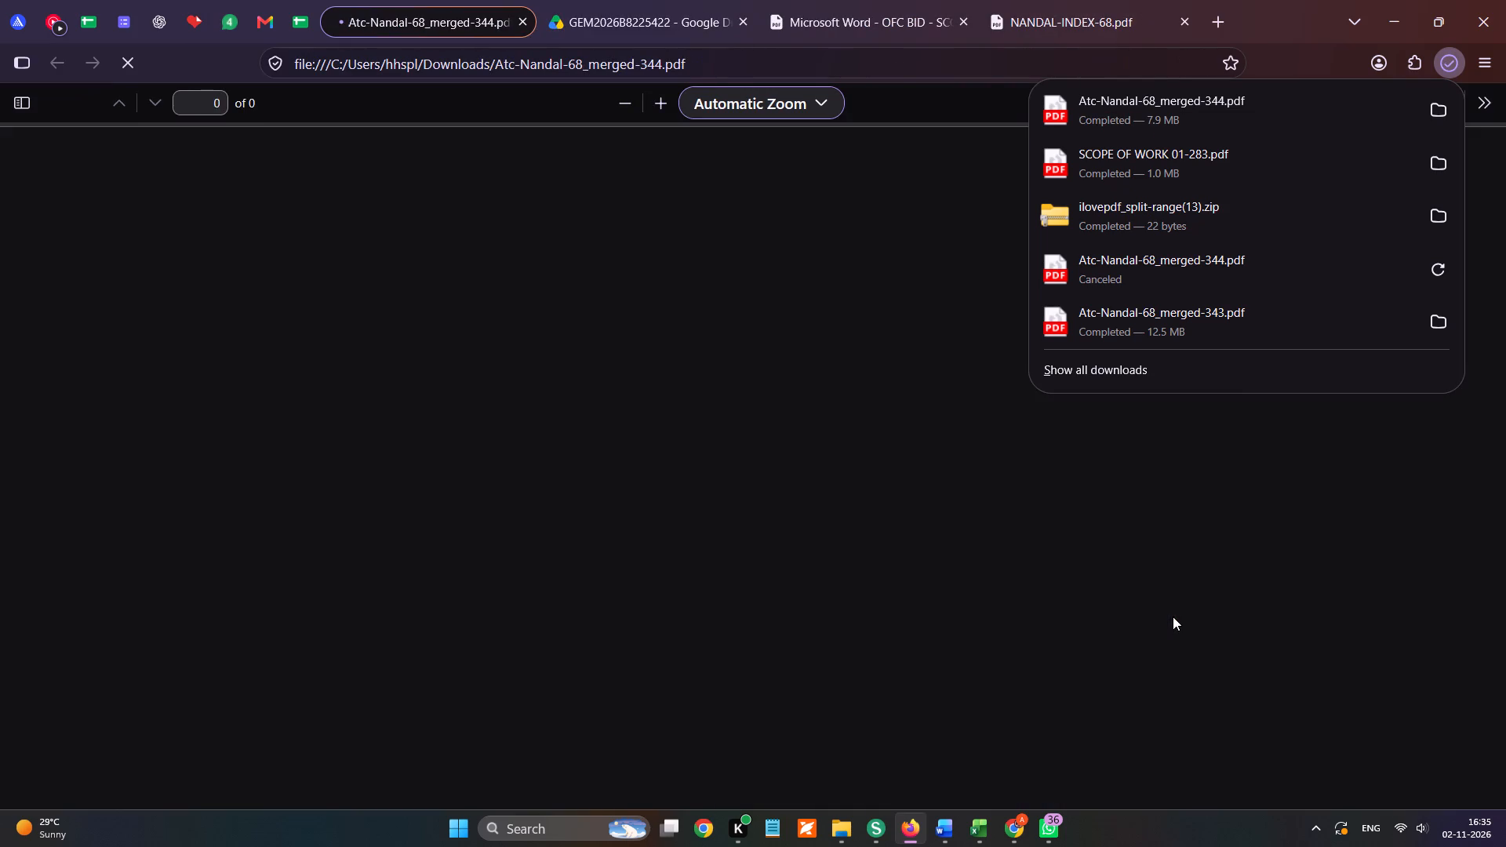
# In Chrome, upload the merged ATC PDF from Downloads as the bid's Certificate (Requested in ATC).
pyautogui.click(1022, 822)
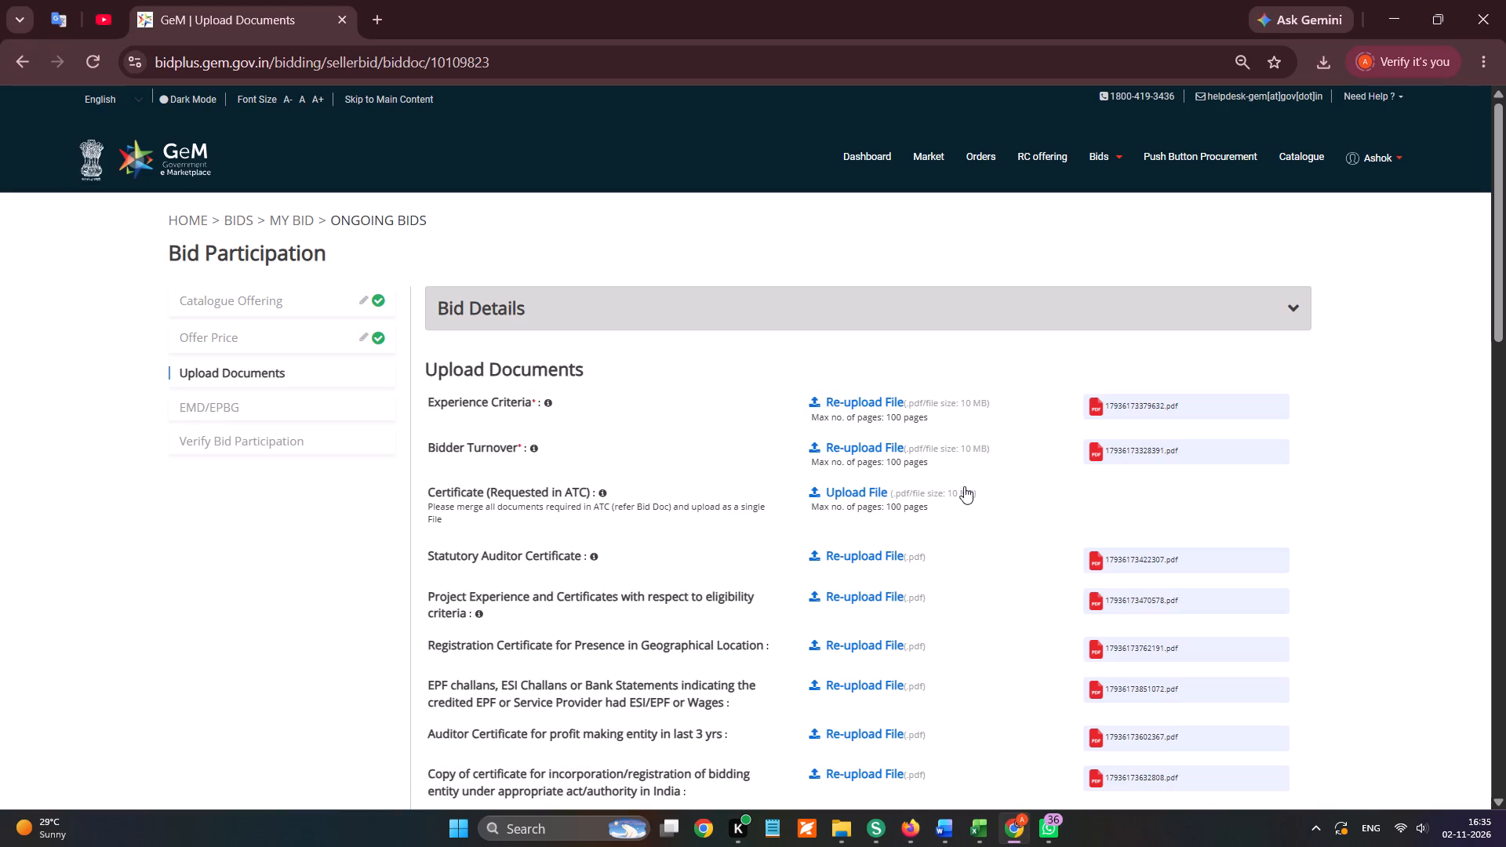
pyautogui.click(854, 497)
pyautogui.scroll(6, 74, 292)
pyautogui.click(98, 278)
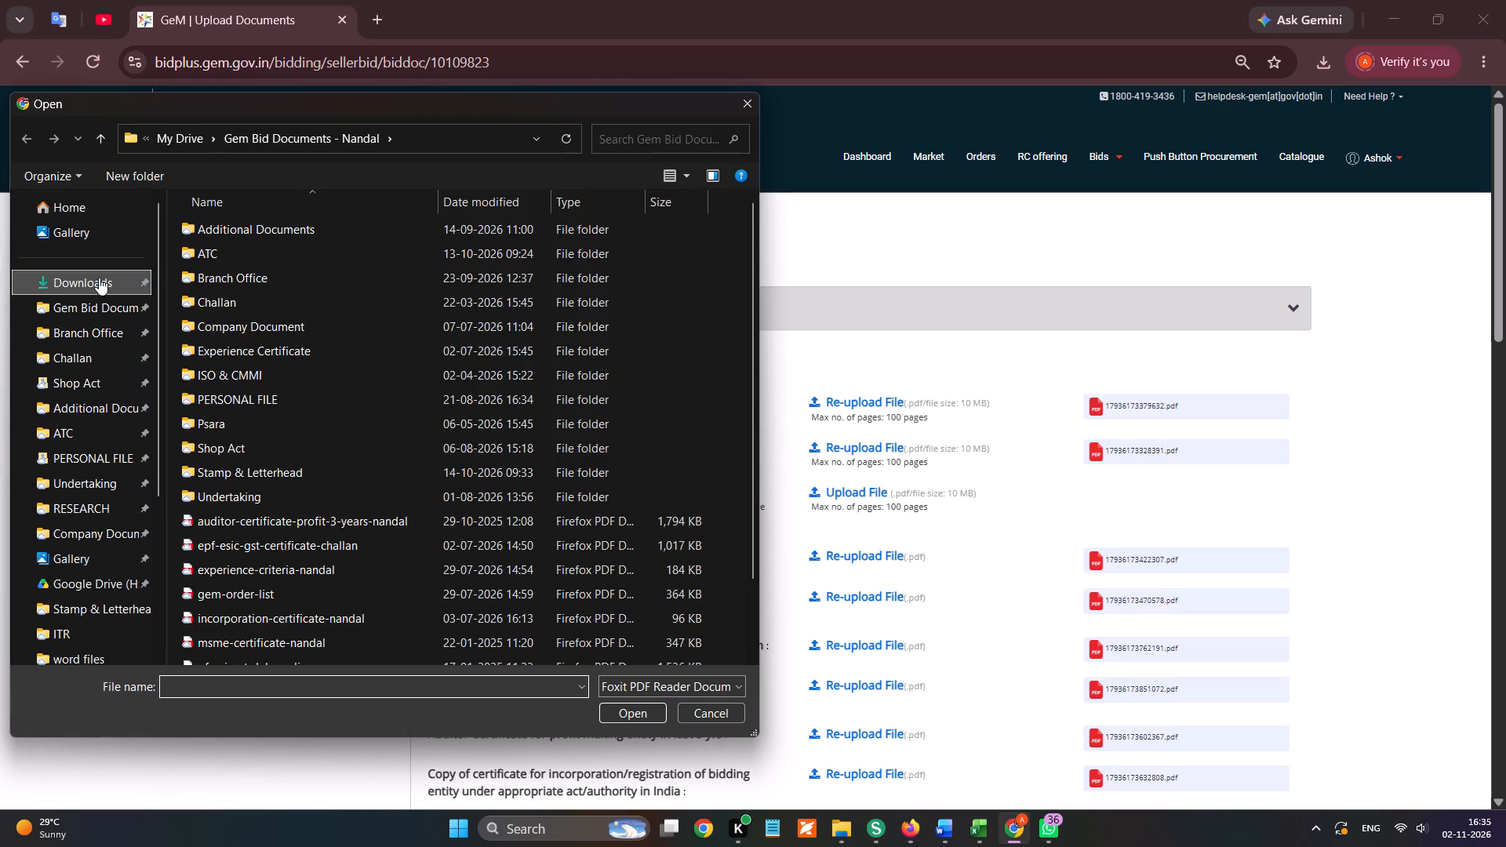
pyautogui.doubleClick(277, 255)
pyautogui.scroll(-1, 922, 443)
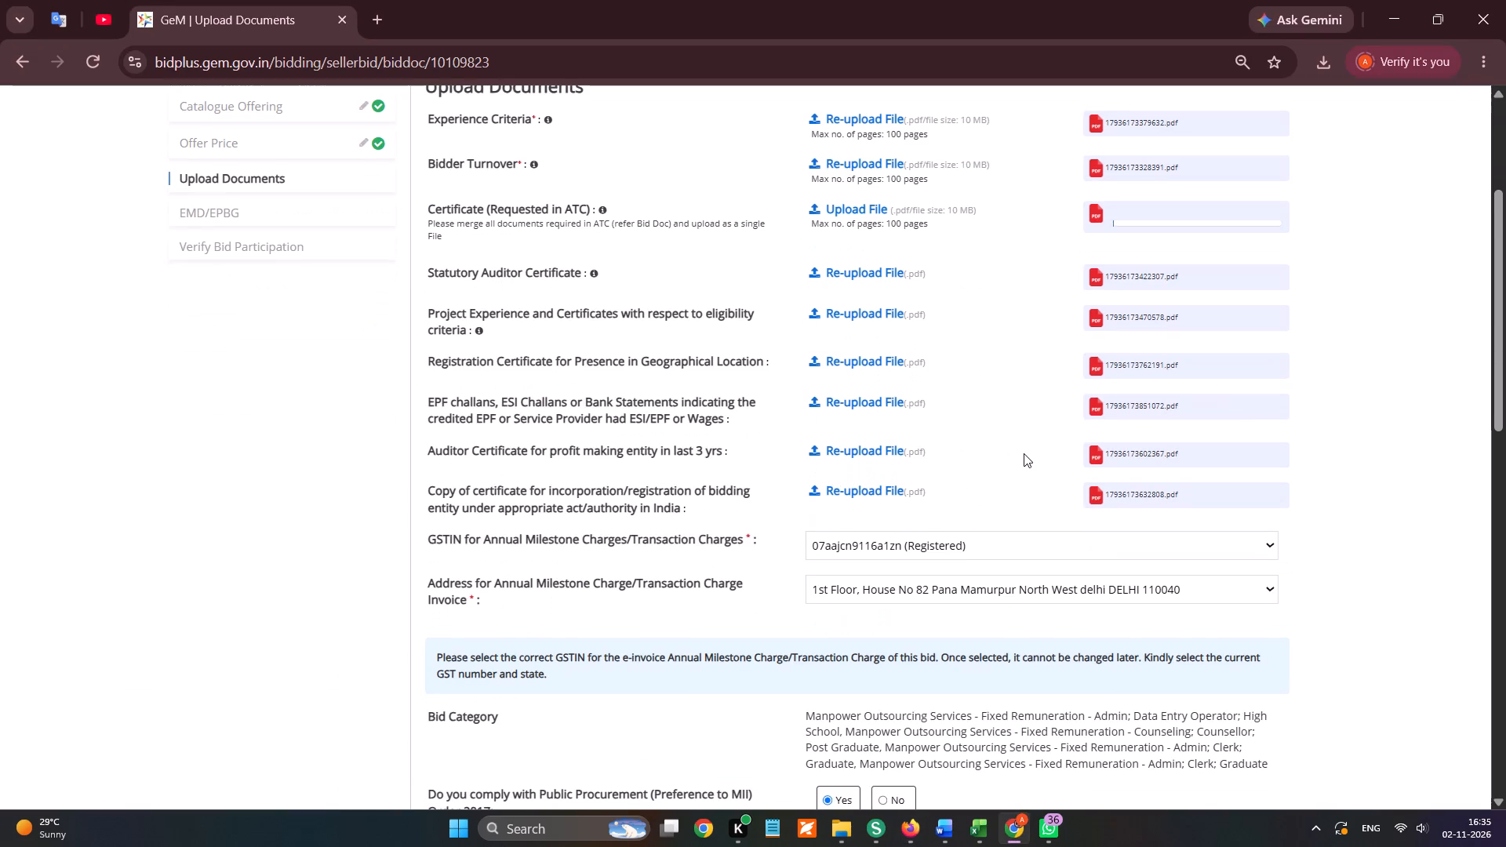
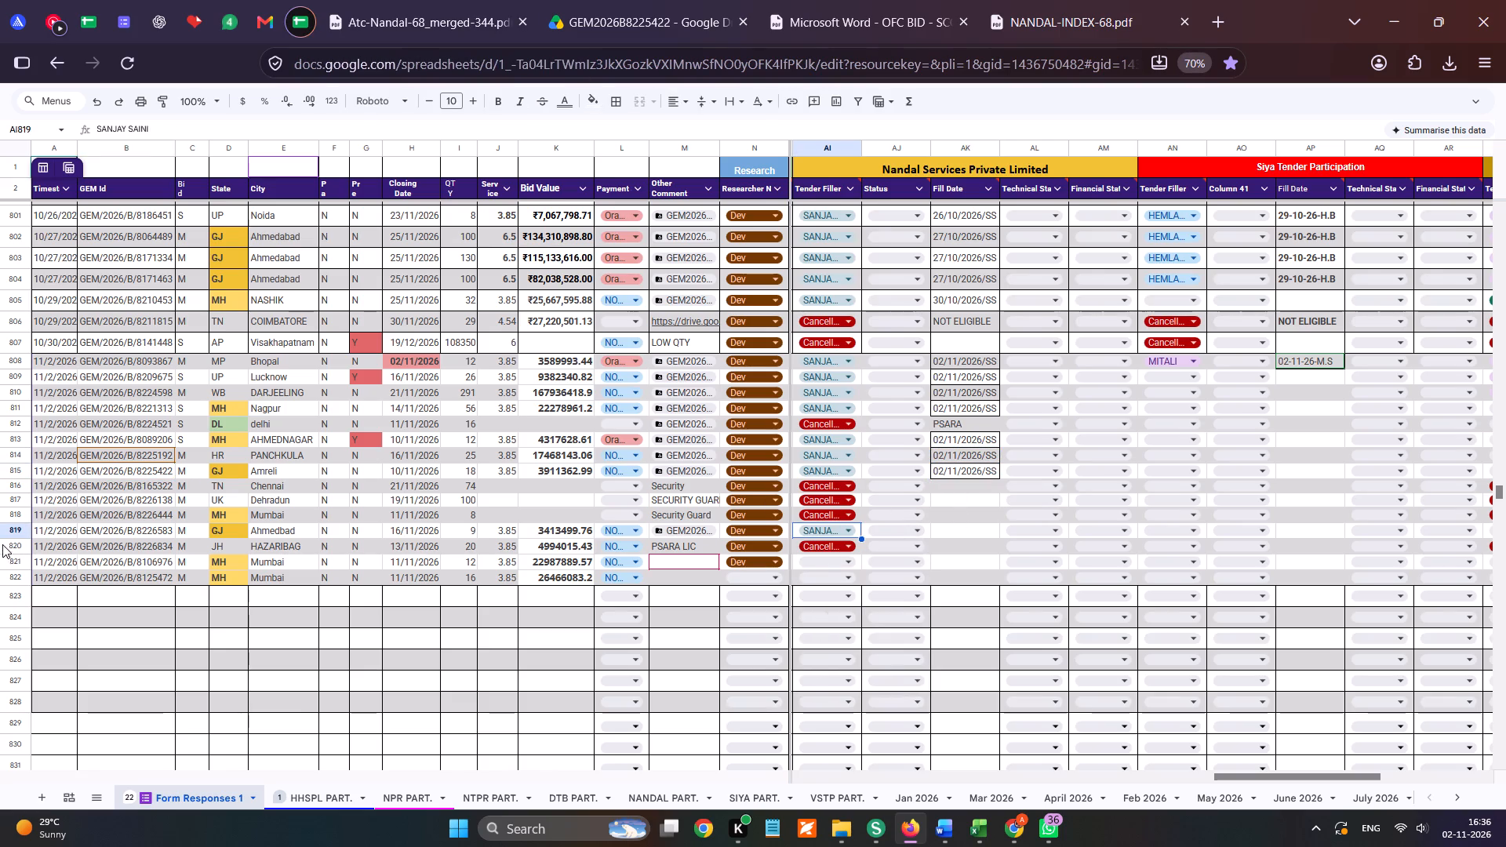
# Copy the GeM ID GEM/2026/B/8226583 of the Ahmedabad bid from the tracking sheet.
pyautogui.click(3, 533)
pyautogui.click(115, 538)
pyautogui.hotkey('ctrl', 'c')
pyautogui.hotkey('ctrl', 'c')
pyautogui.click(126, 536)
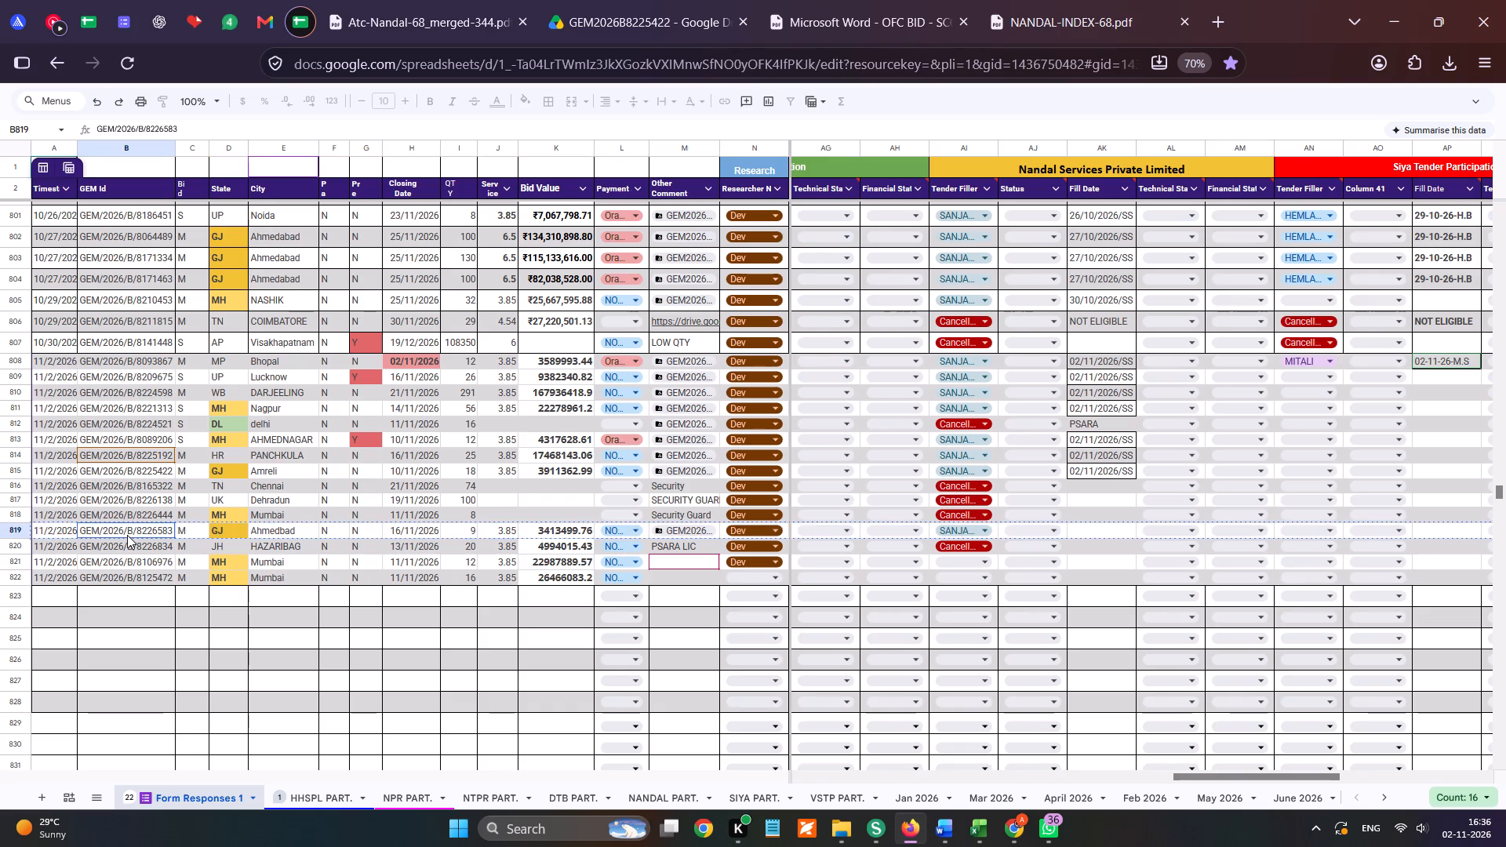
pyautogui.hotkey('ctrl', 'c')
pyautogui.hotkey('ctrl', 'c')
pyautogui.hotkey('ctrl', 'c')
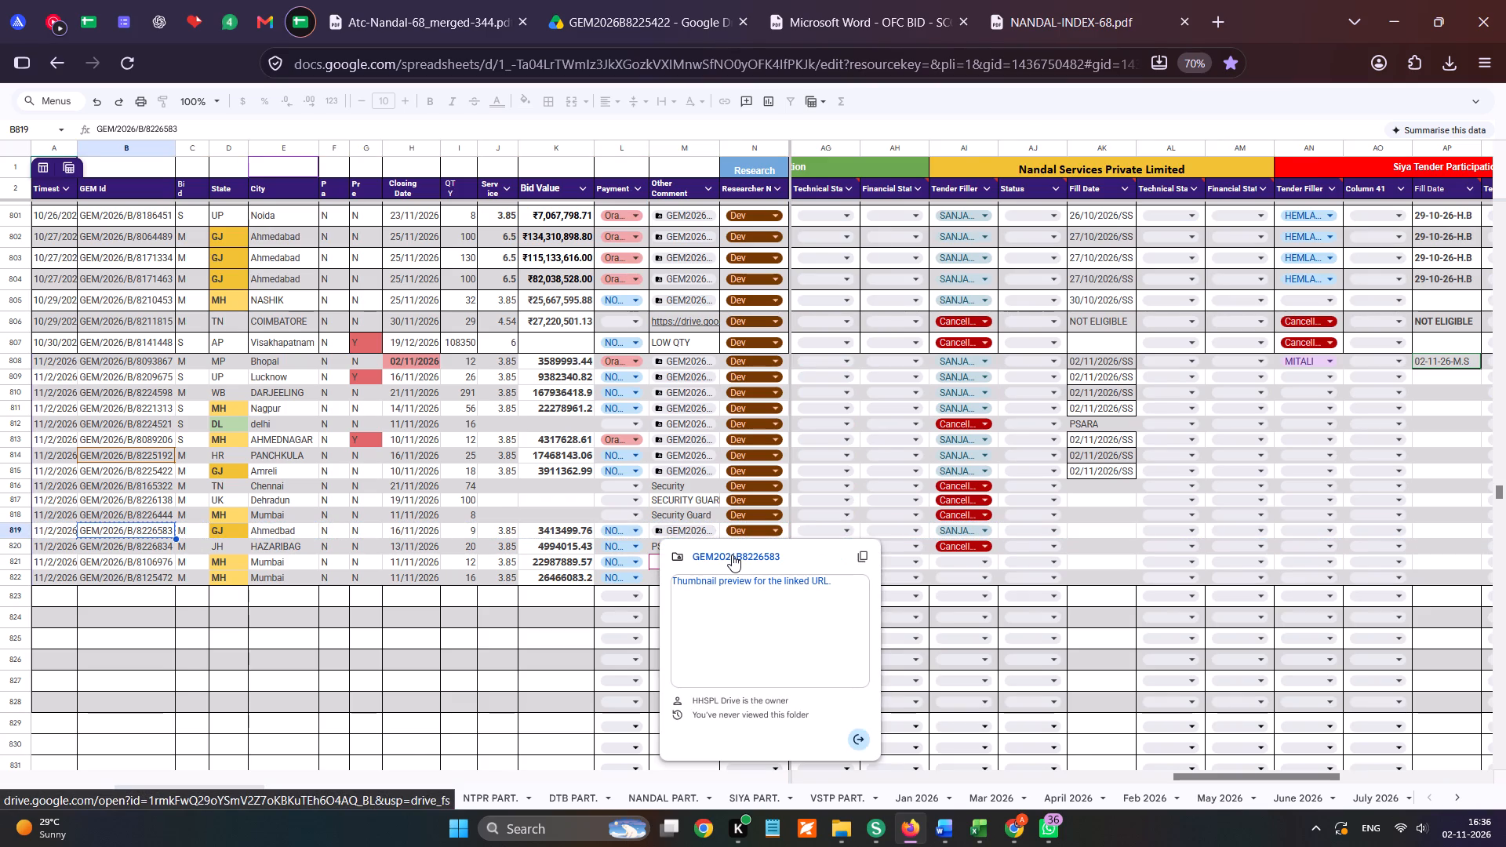
# Open the Drive folder linked to bid GEM/2026/B/8226583 and close the four leftover document tabs from the previous bid.
pyautogui.click(732, 554)
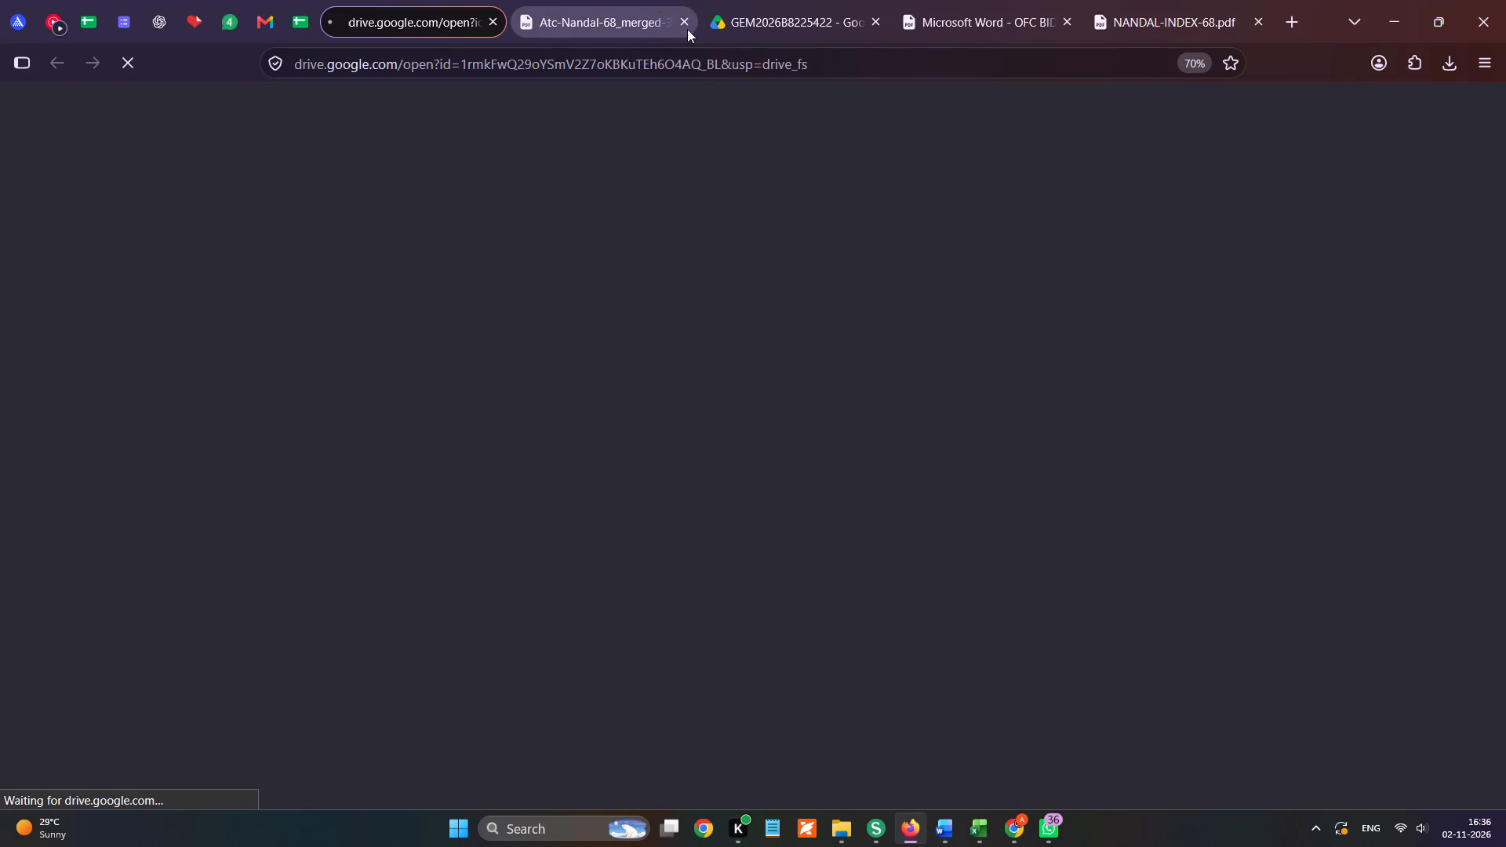
pyautogui.click(685, 26)
pyautogui.click(684, 24)
pyautogui.click(684, 24)
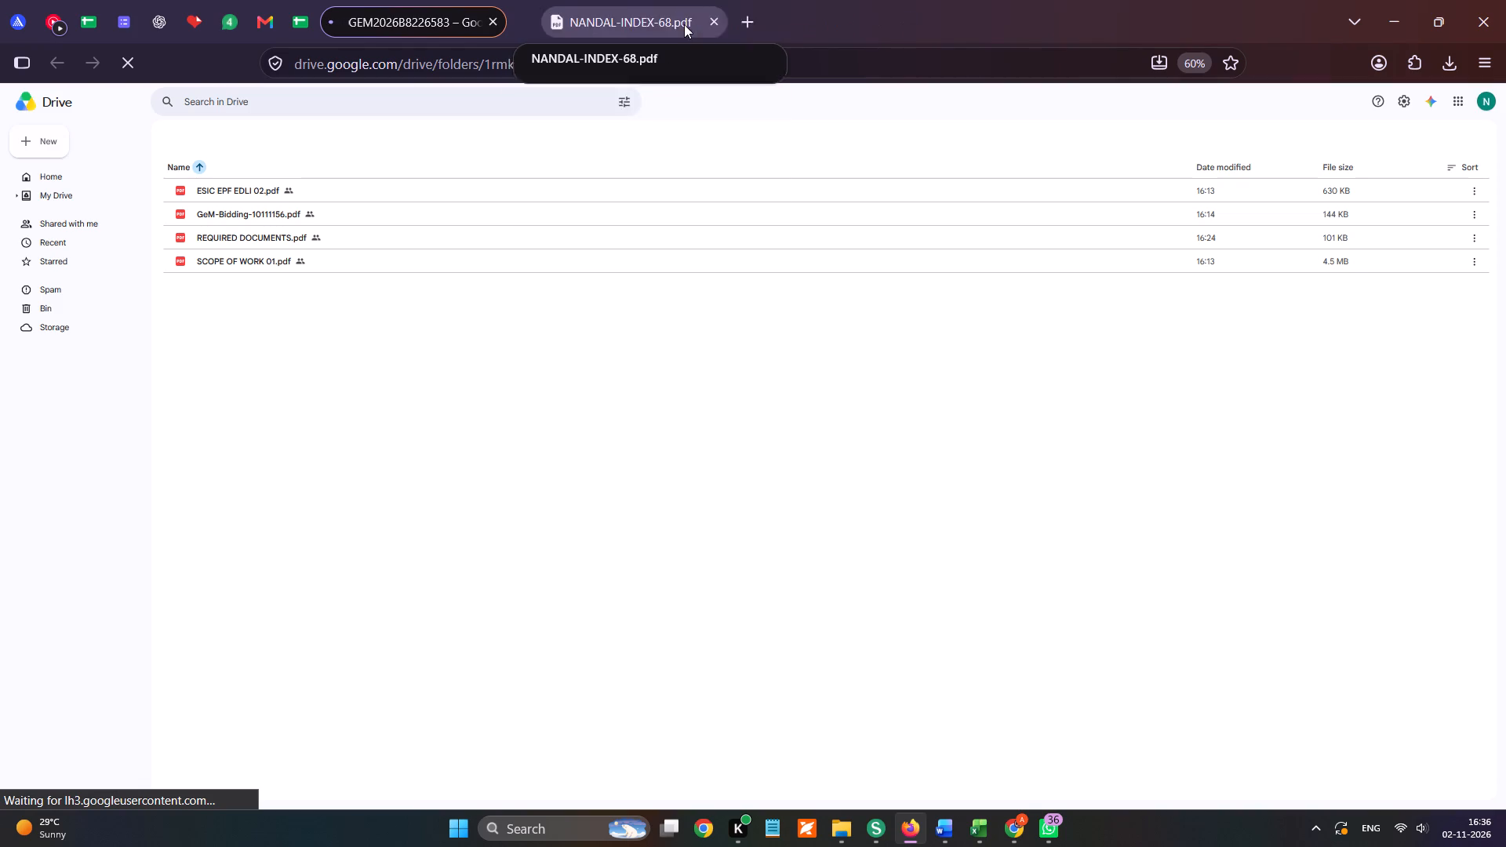
pyautogui.click(684, 24)
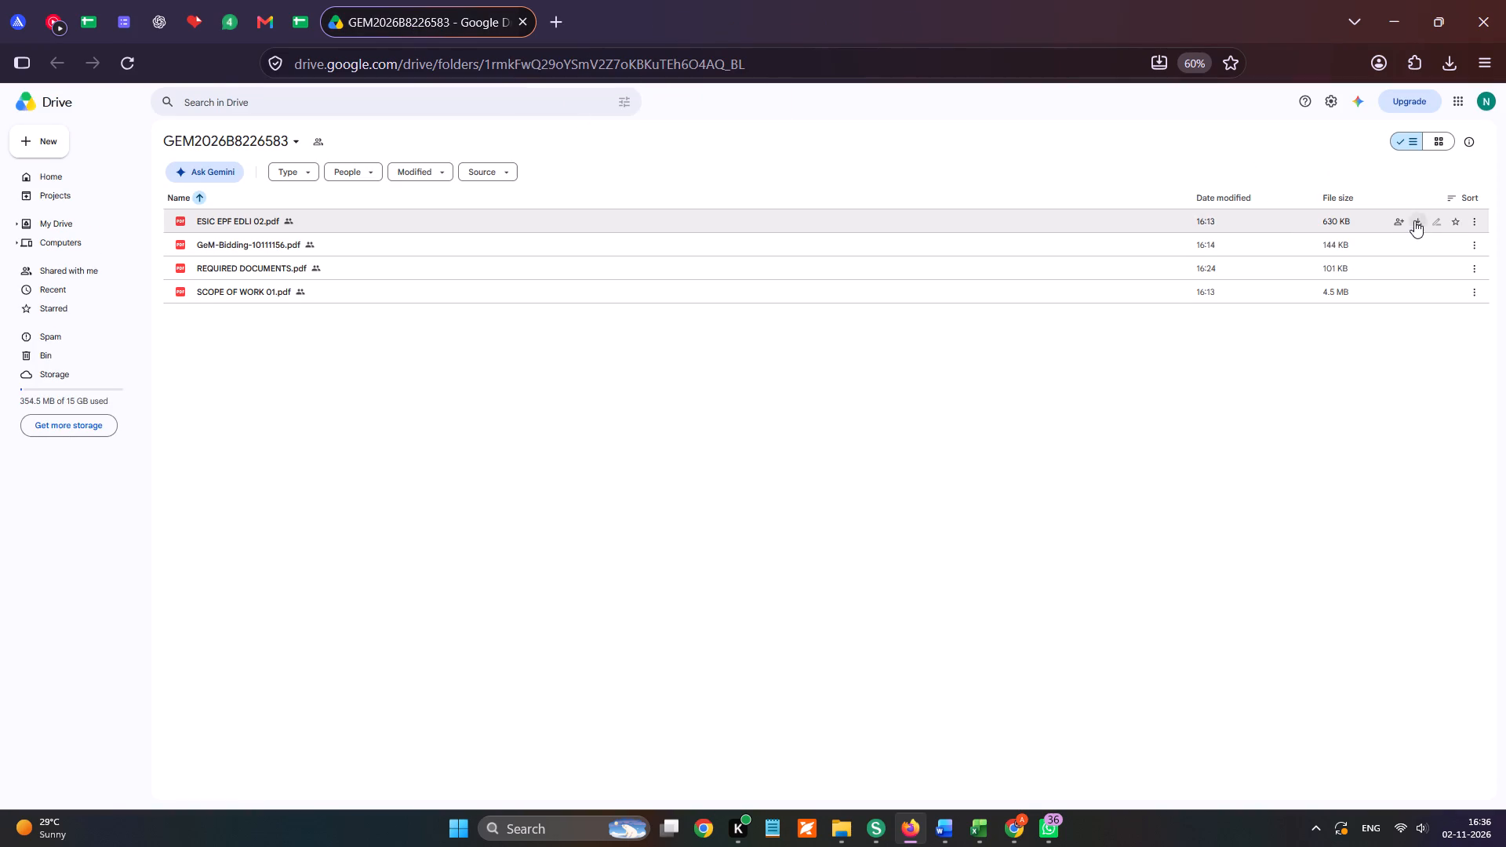
# Download SCOPE OF WORK 01.pdf from the GEM2026B8226583 folder, closing any promotional page opened by mistake.
pyautogui.click(1418, 220)
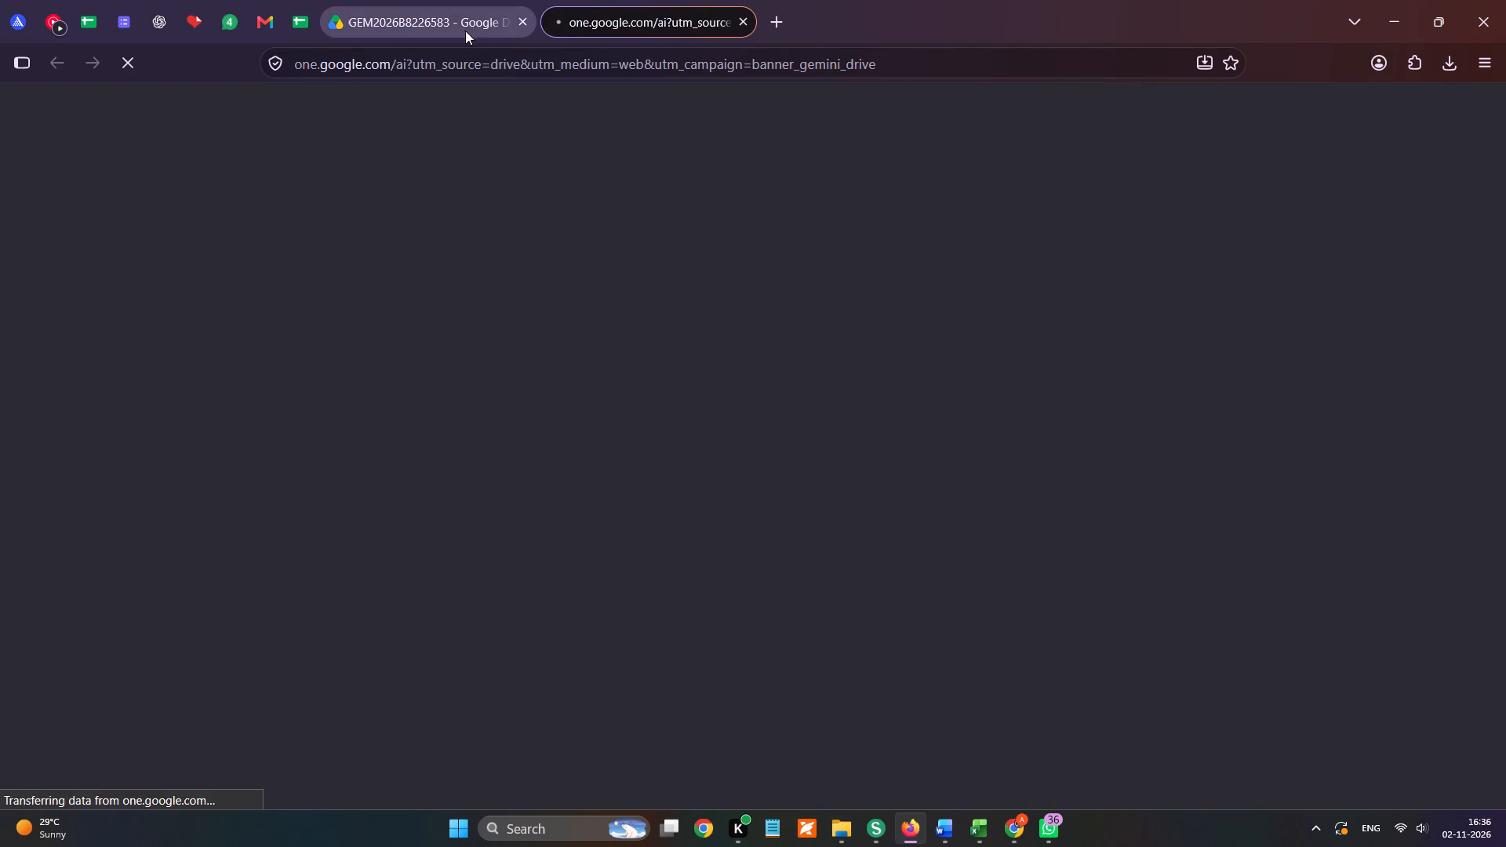
pyautogui.click(750, 24)
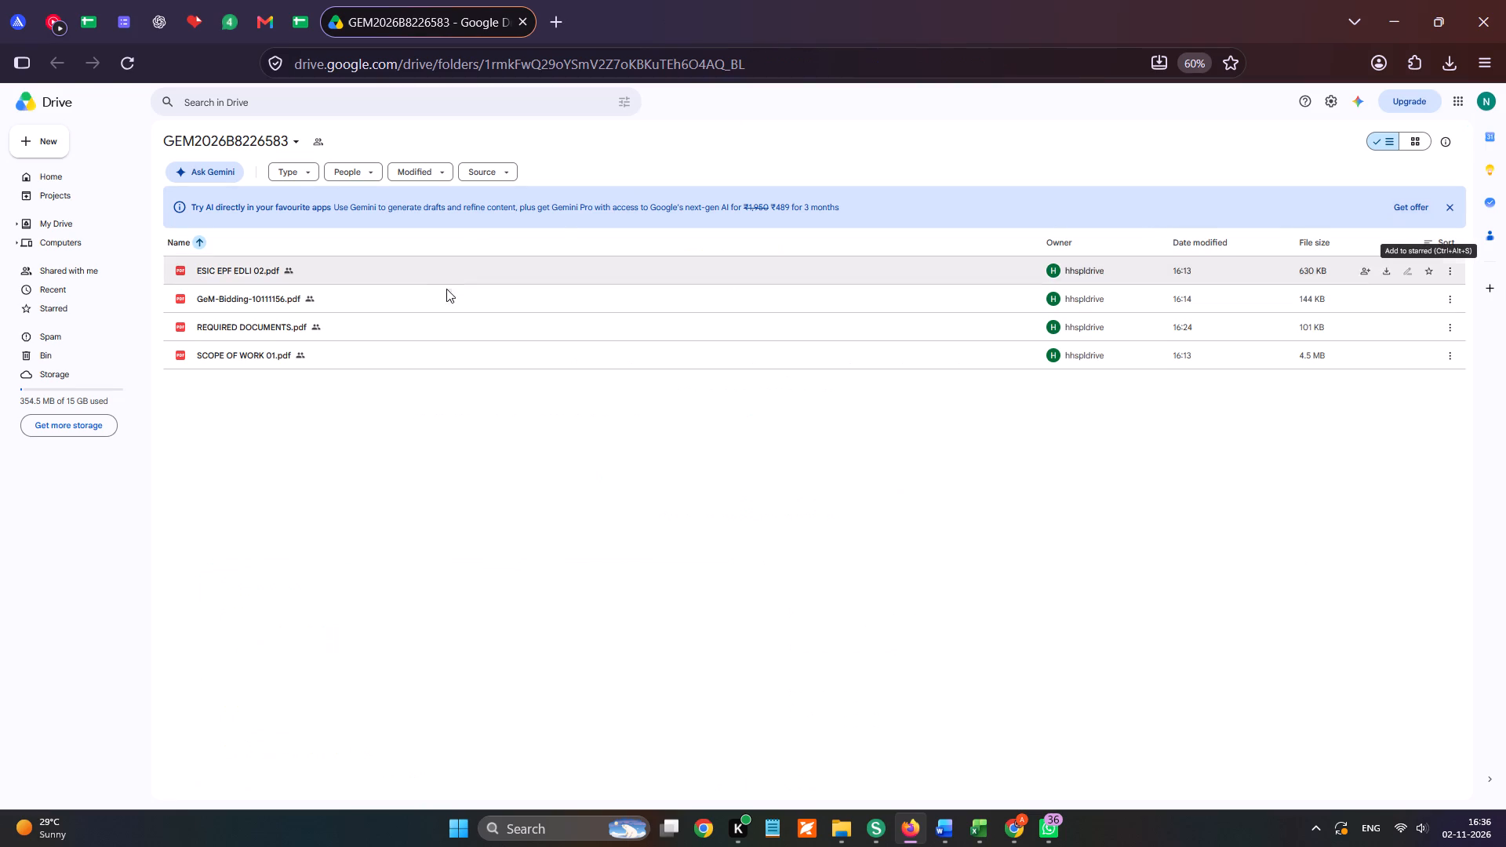
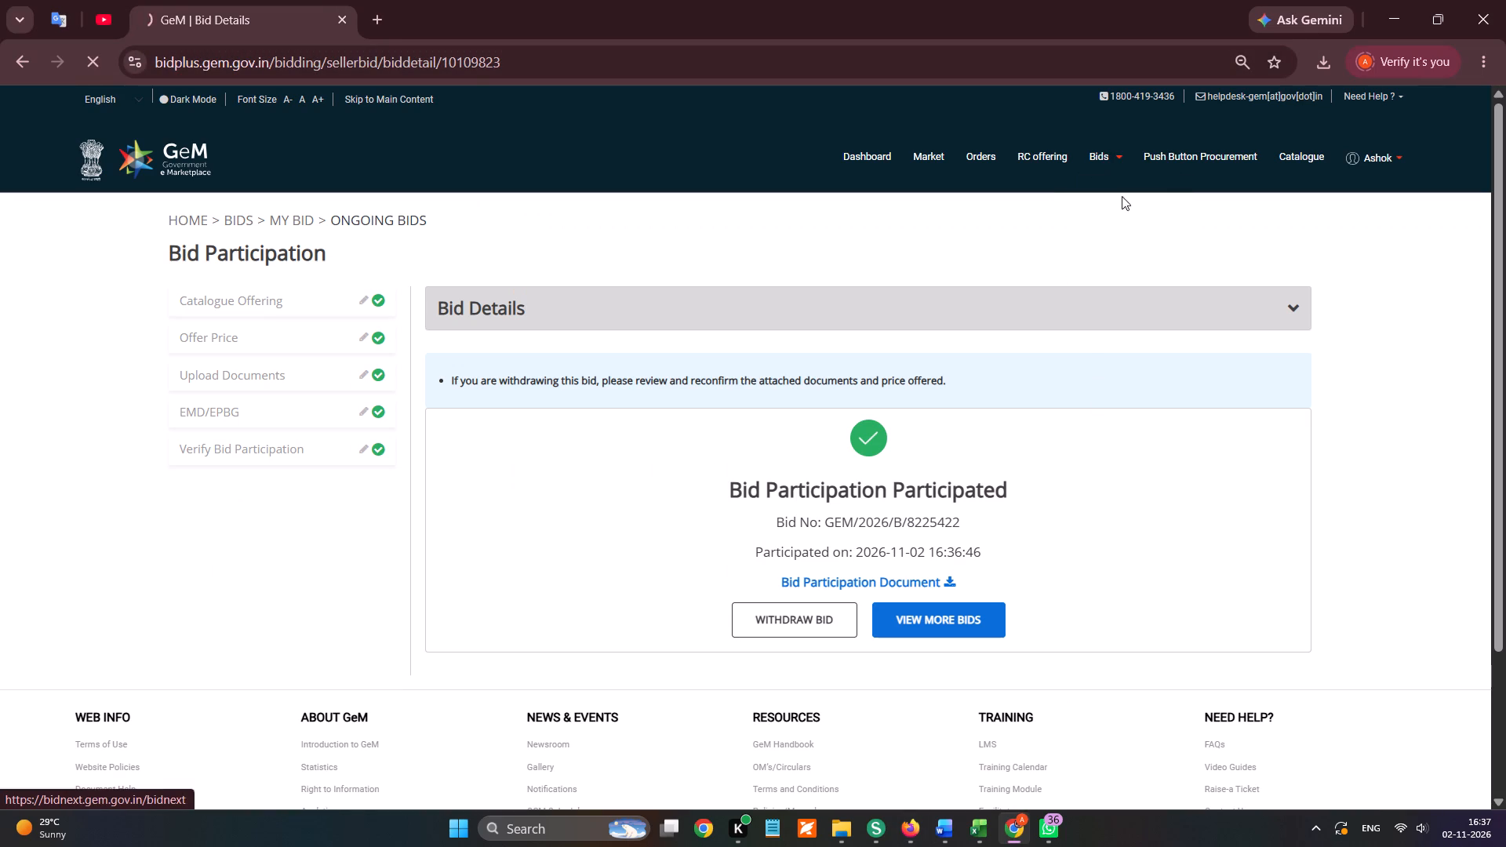
# Find bid GEM/2026/B/8226583 on GeM with an exact bid search and start participating in it.
pyautogui.keyDown('ctrl'); pyautogui.click(1057, 218); pyautogui.keyUp('ctrl')
pyautogui.hotkey('ctrl', 'v')
pyautogui.click(912, 229)
pyautogui.click(945, 321)
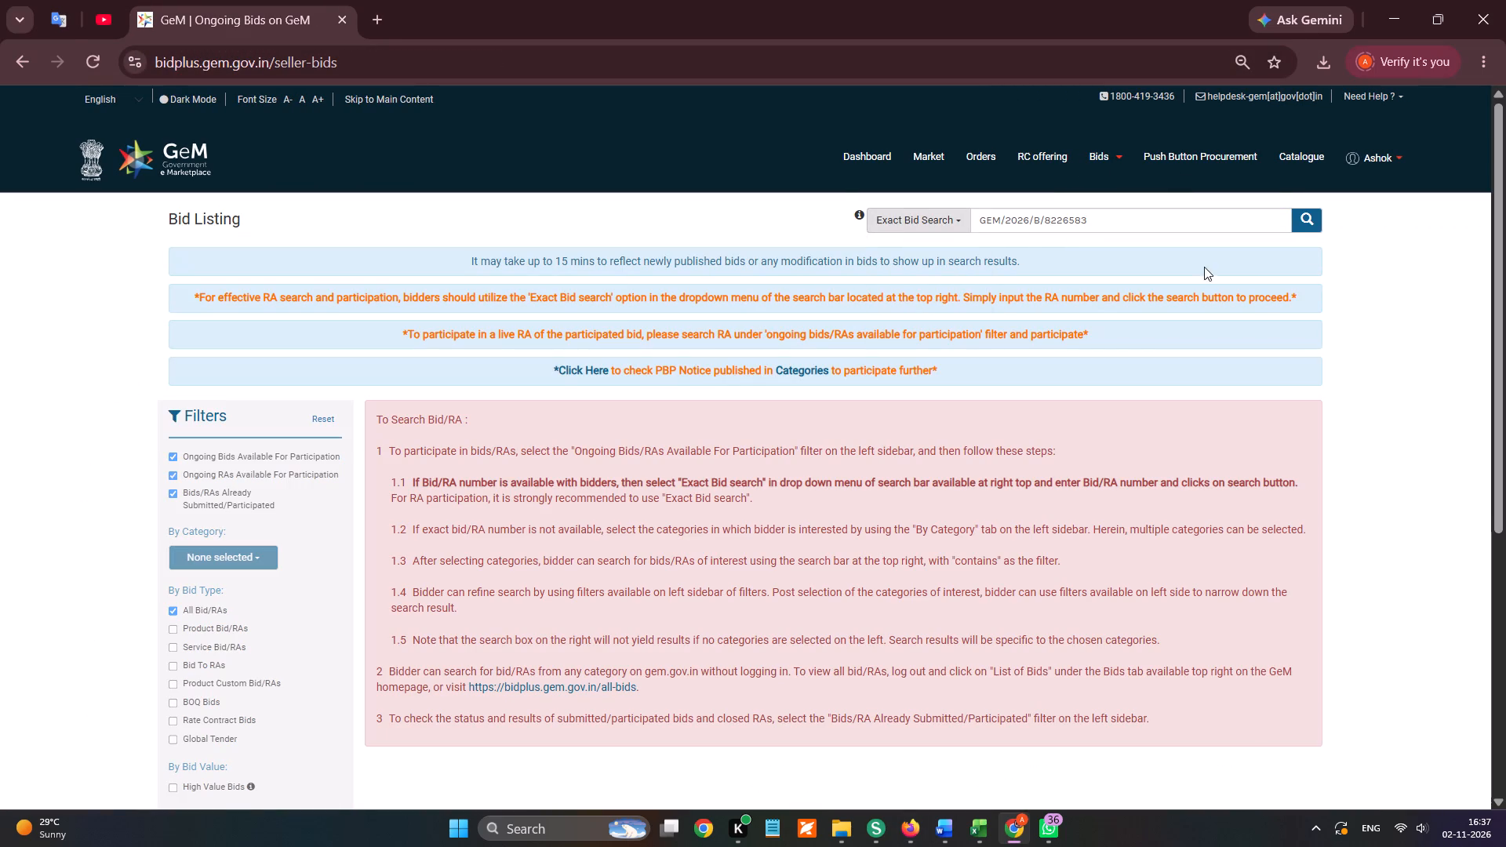
pyautogui.click(1317, 219)
pyautogui.click(1267, 560)
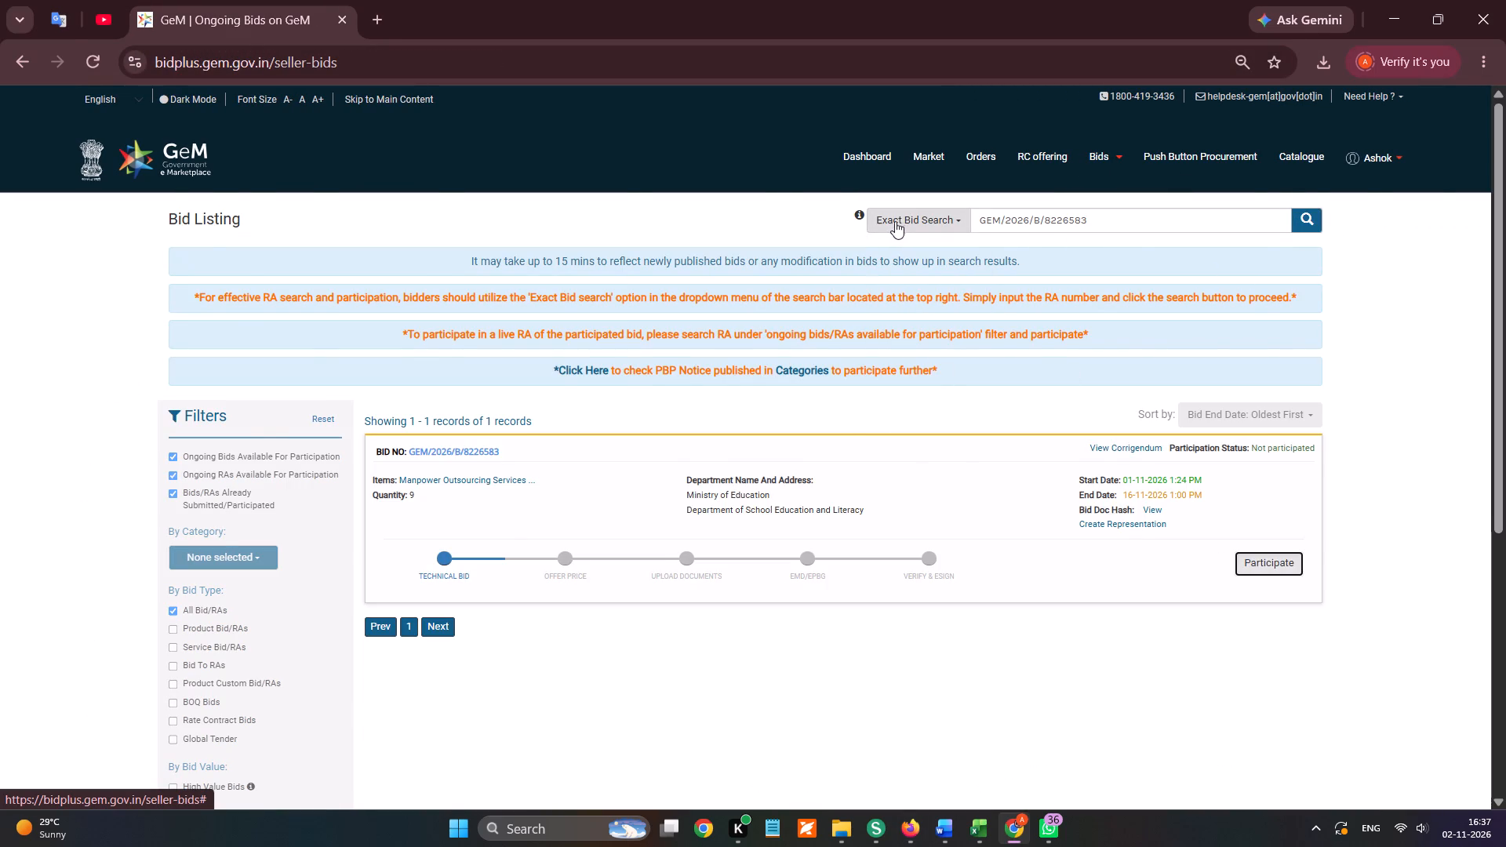
# Switch to Firefox, close the blank tab and reopen the GEM2026B8226583 Drive folder from the bid's tracking sheet row.
pyautogui.hotkey('alt', 'Tab')
pyautogui.click(334, 14)
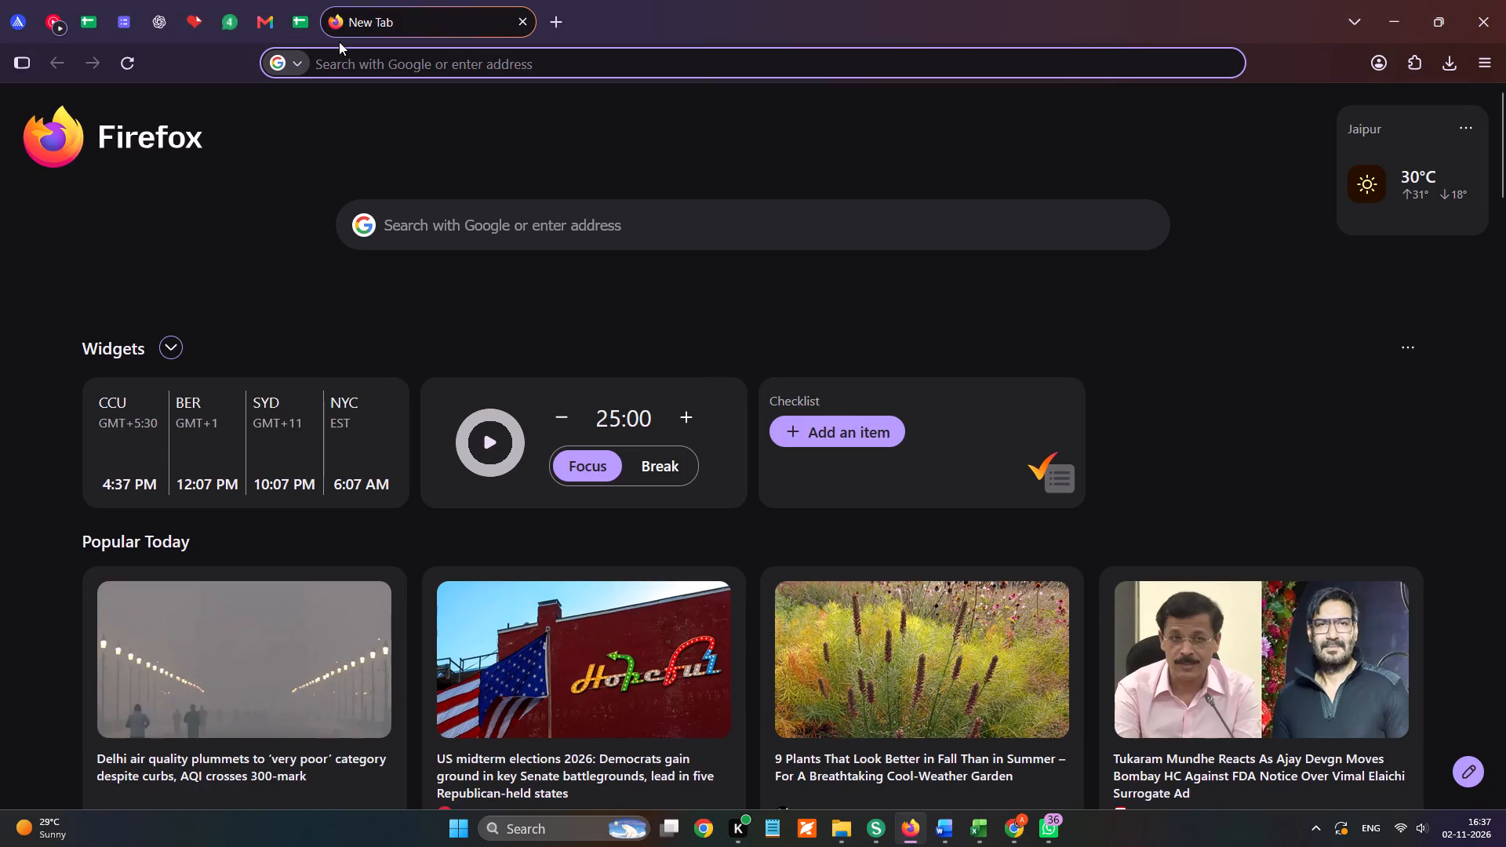
pyautogui.click(526, 24)
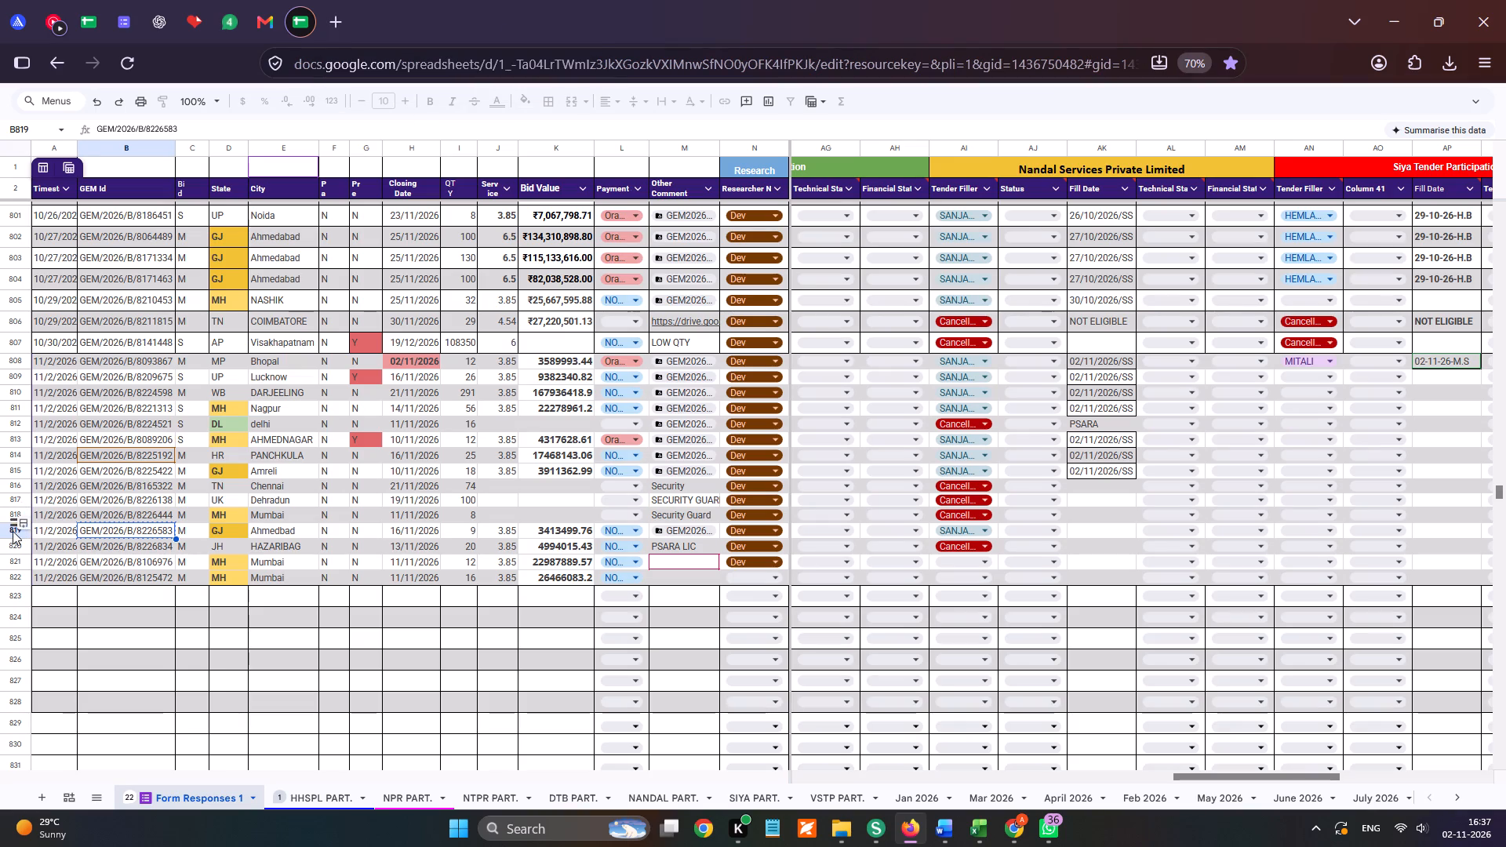
pyautogui.click(13, 531)
pyautogui.click(727, 547)
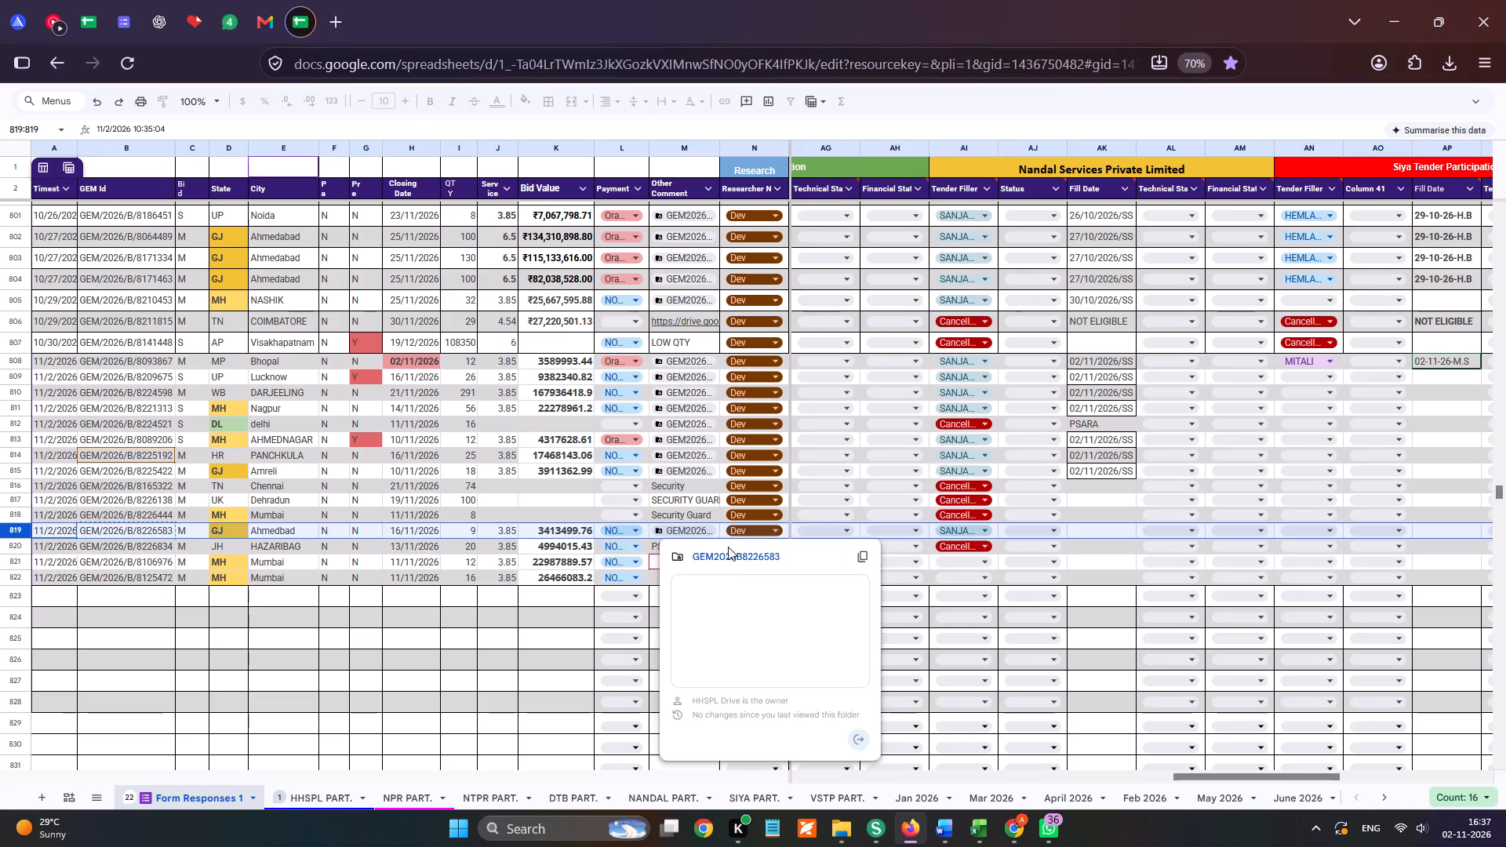
pyautogui.click(729, 558)
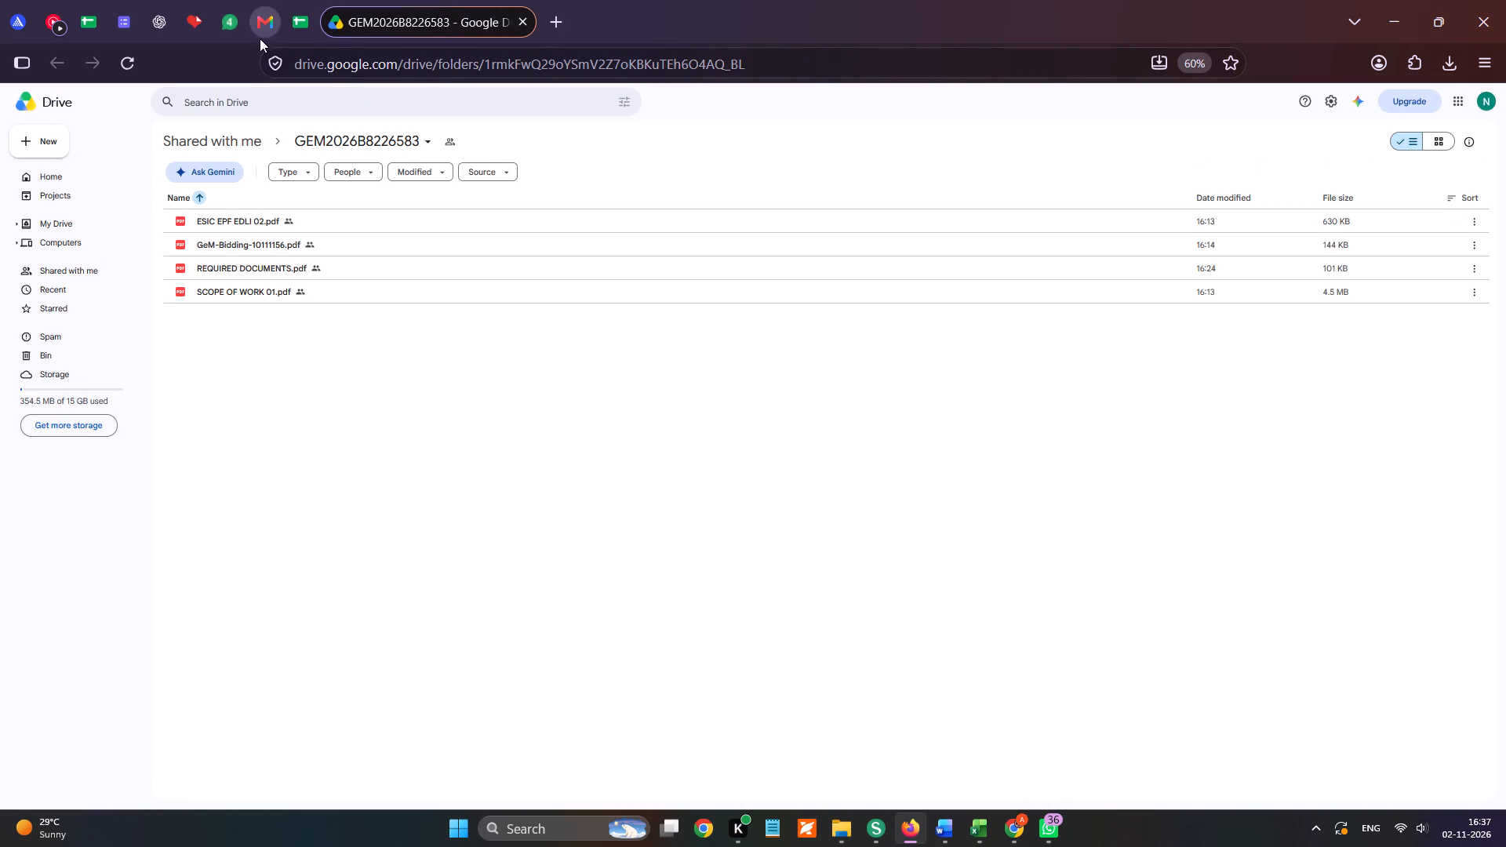
# Switch to Sejda PDF Desktop and open ESIC EPF EDLI 02-32 from Downloads in a new PDF Editor task.
pyautogui.click(886, 837)
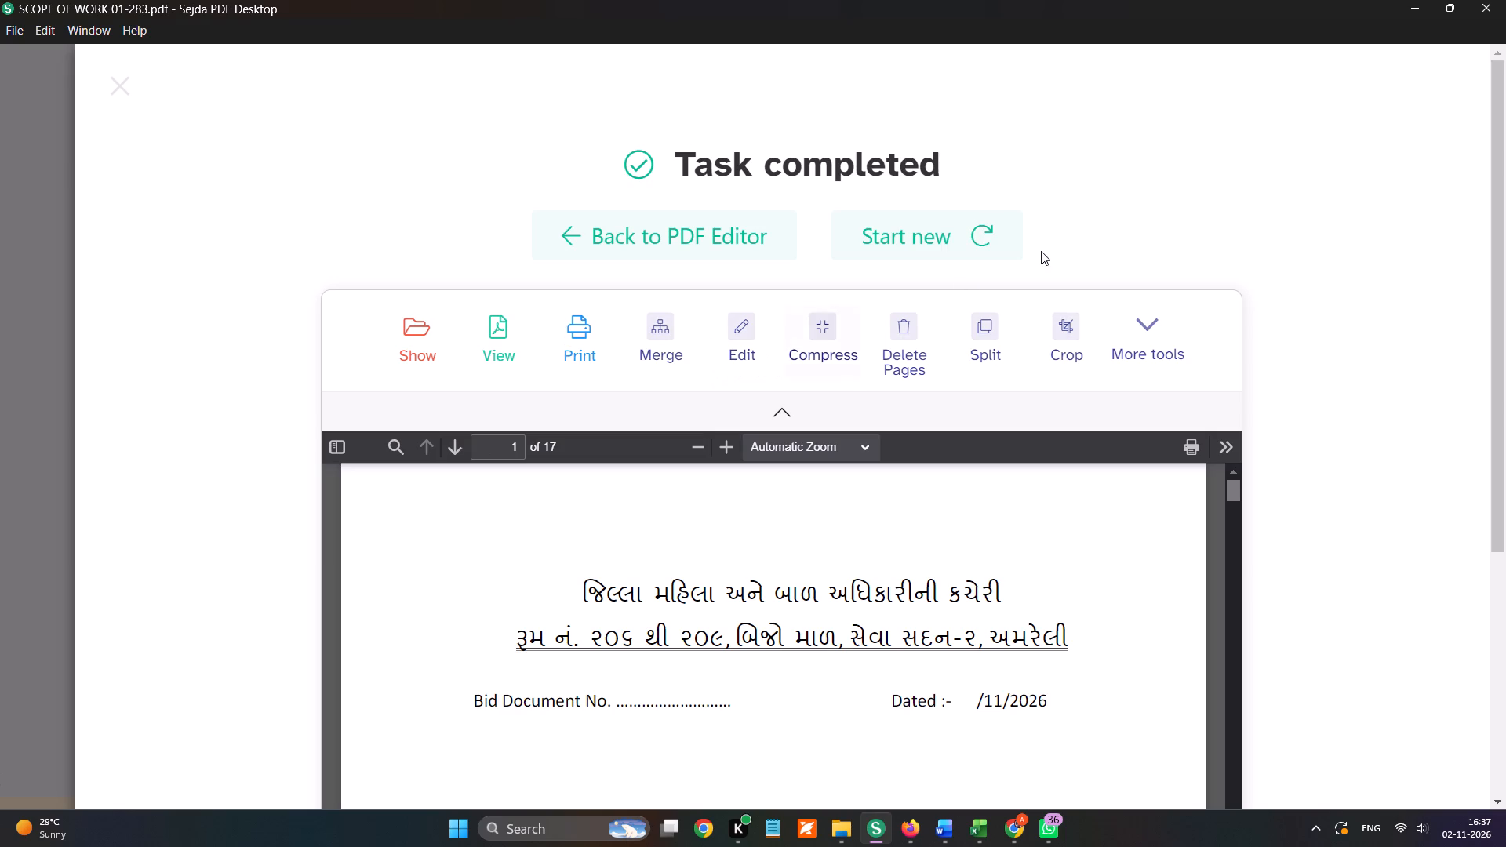
pyautogui.click(938, 243)
pyautogui.click(838, 316)
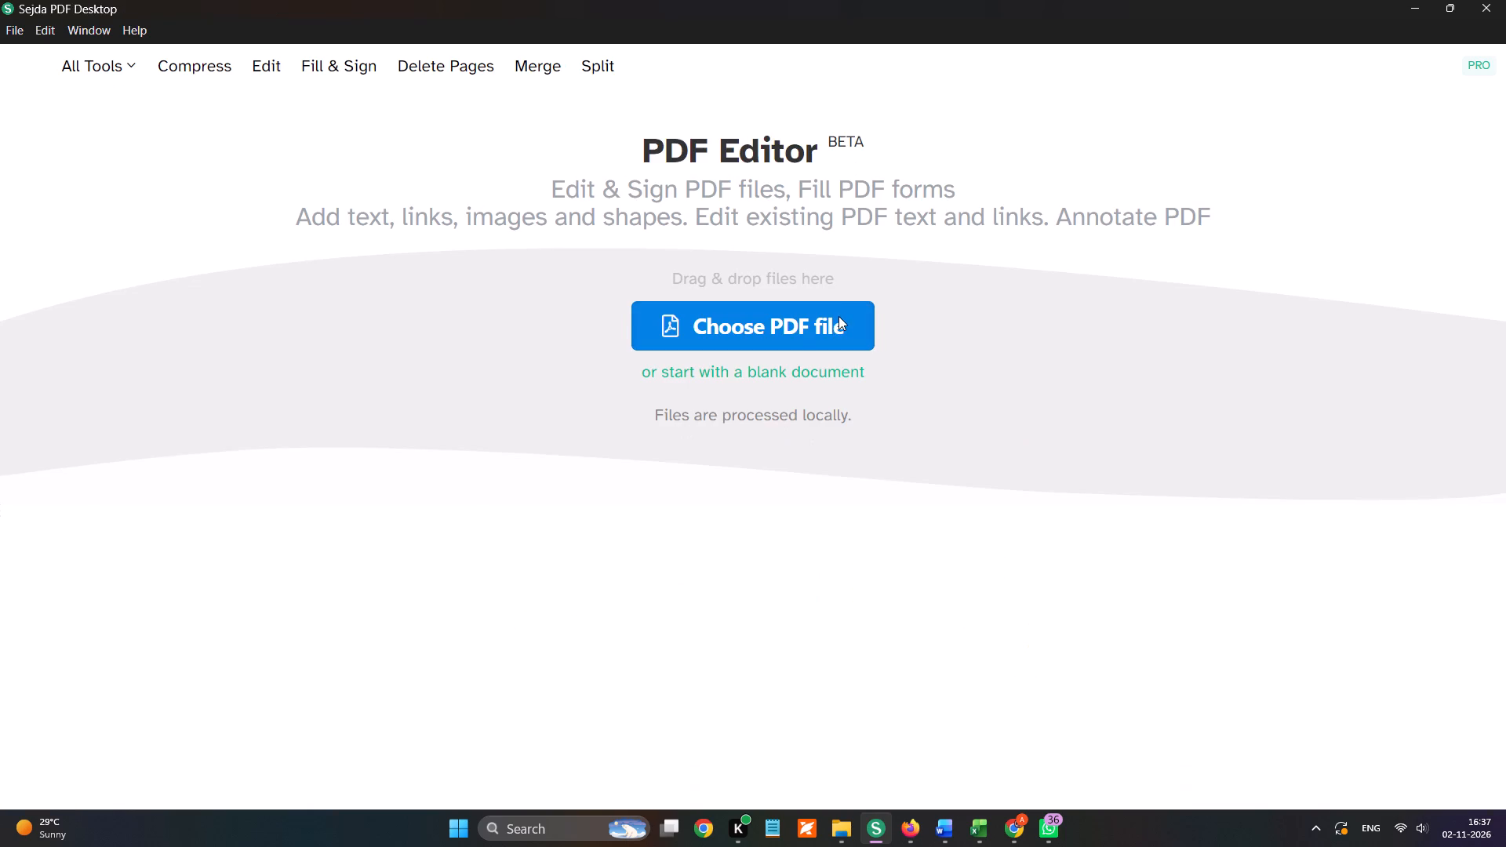
pyautogui.scroll(5, 81, 236)
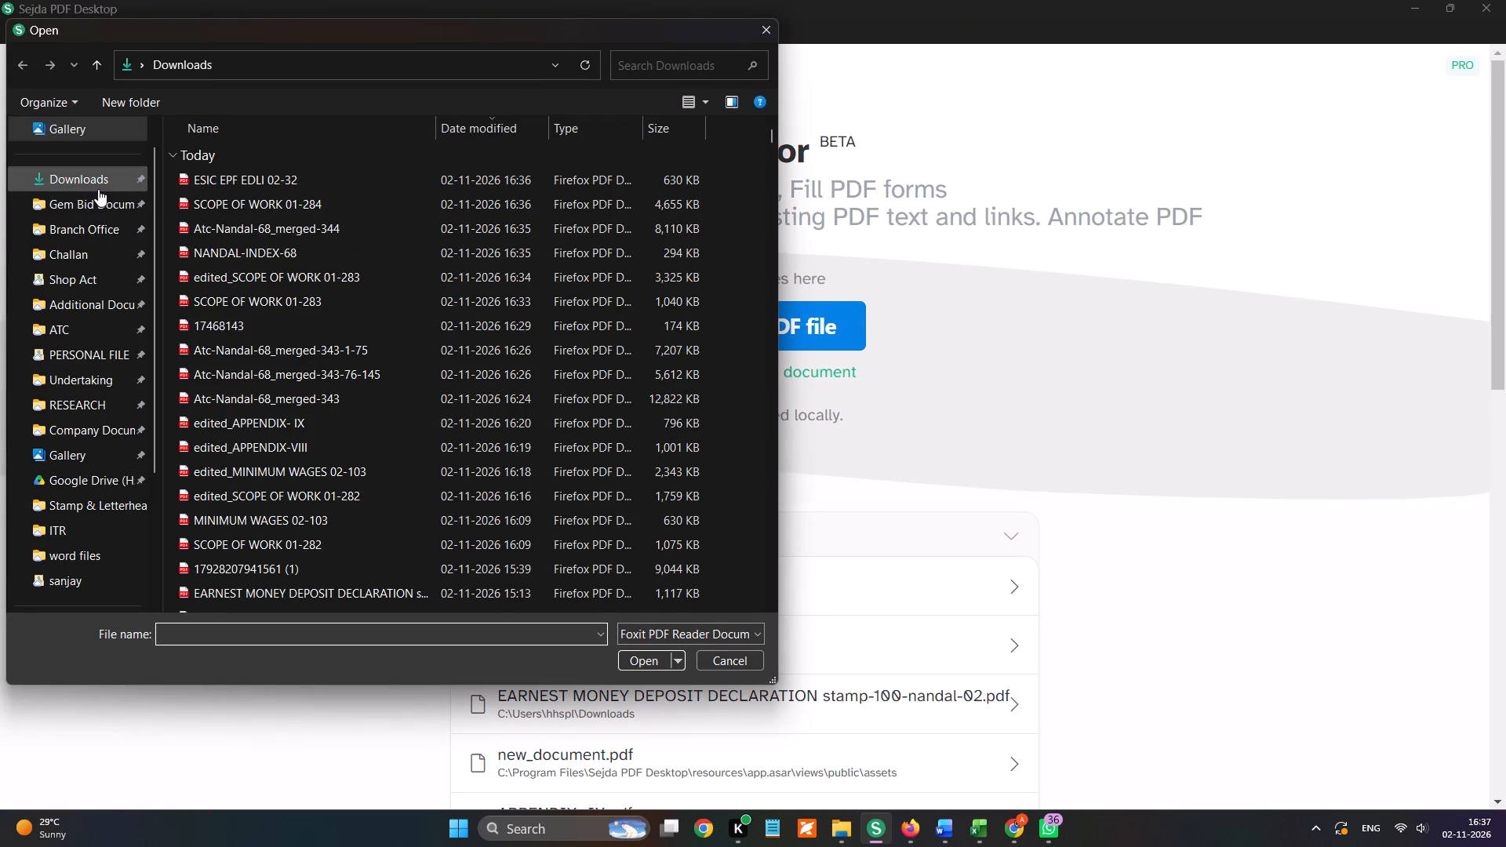
pyautogui.click(98, 188)
pyautogui.keyDown('ctrl'); pyautogui.click(231, 203); pyautogui.keyUp('ctrl')
pyautogui.keyDown('ctrl'); pyautogui.click(249, 184); pyautogui.keyUp('ctrl')
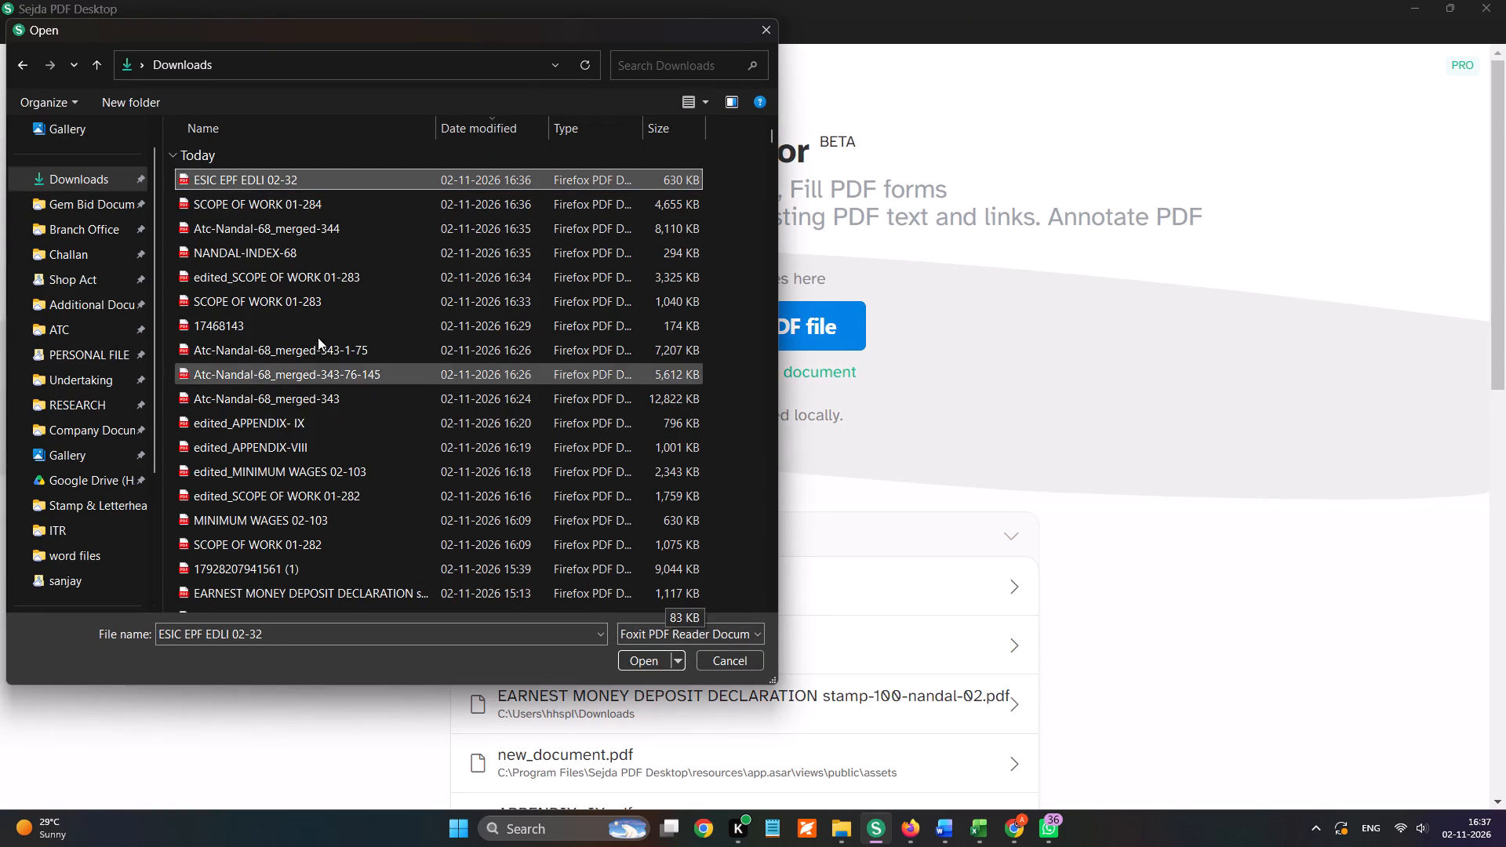
pyautogui.click(653, 660)
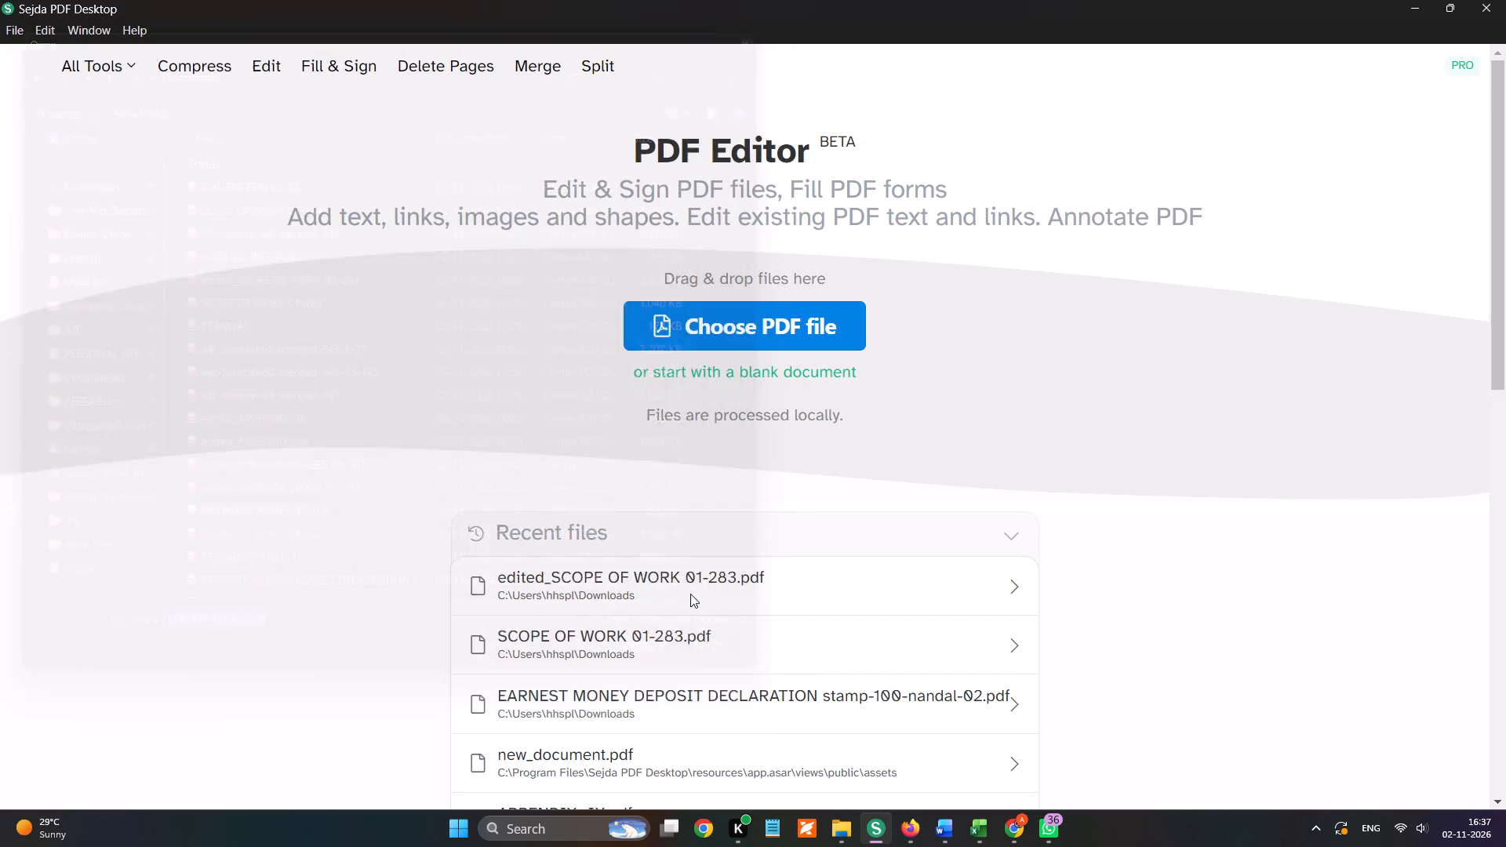
# Place the round Nandal Services stamp and the director's signature at the foot of page 1 and repeat both on all pages.
pyautogui.scroll(-2, 791, 357)
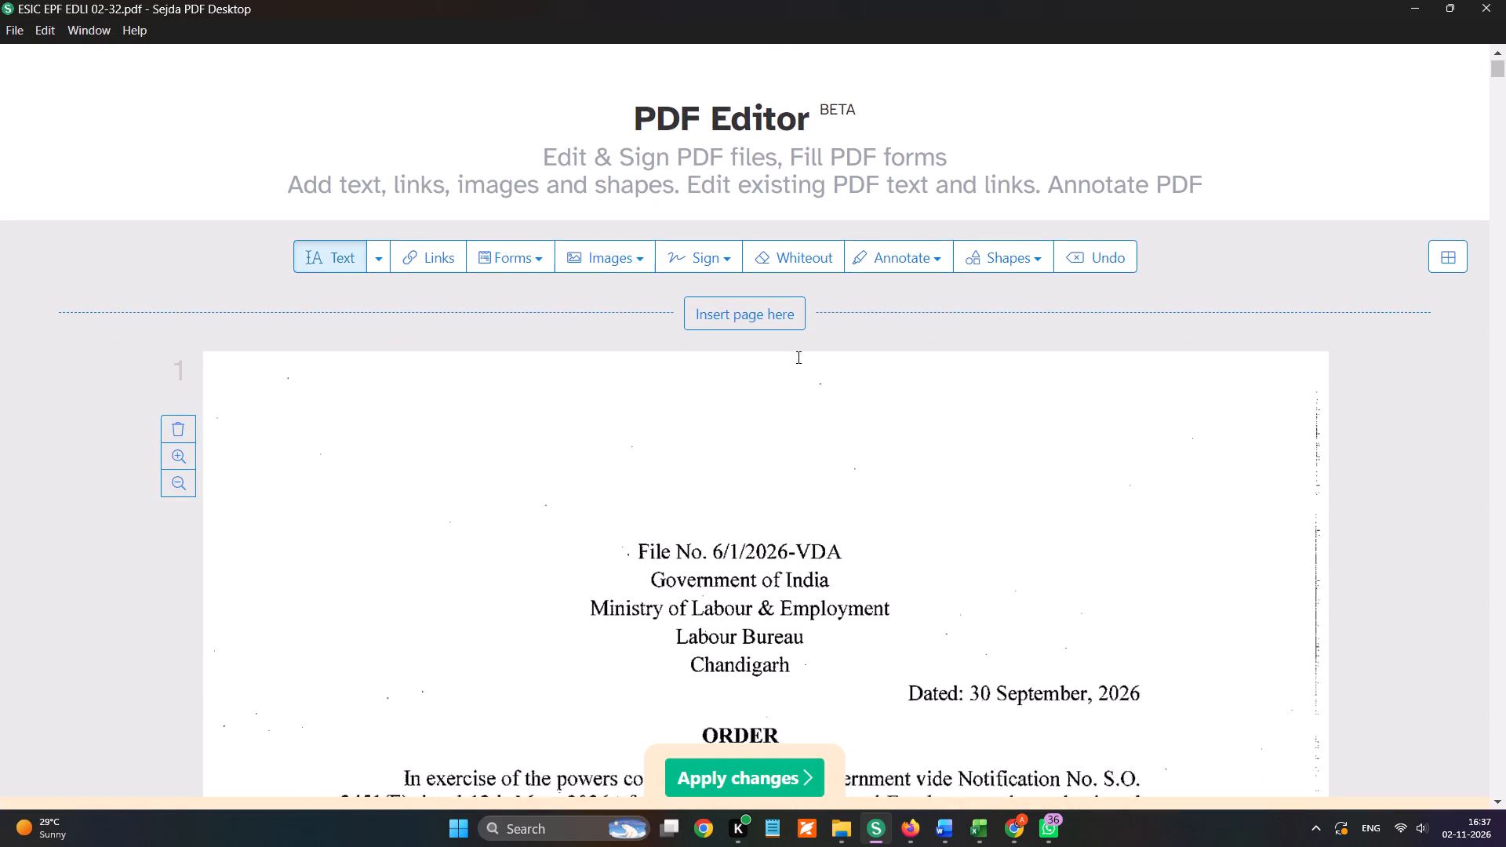
pyautogui.scroll(-1, 798, 357)
pyautogui.click(683, 57)
pyautogui.click(773, 242)
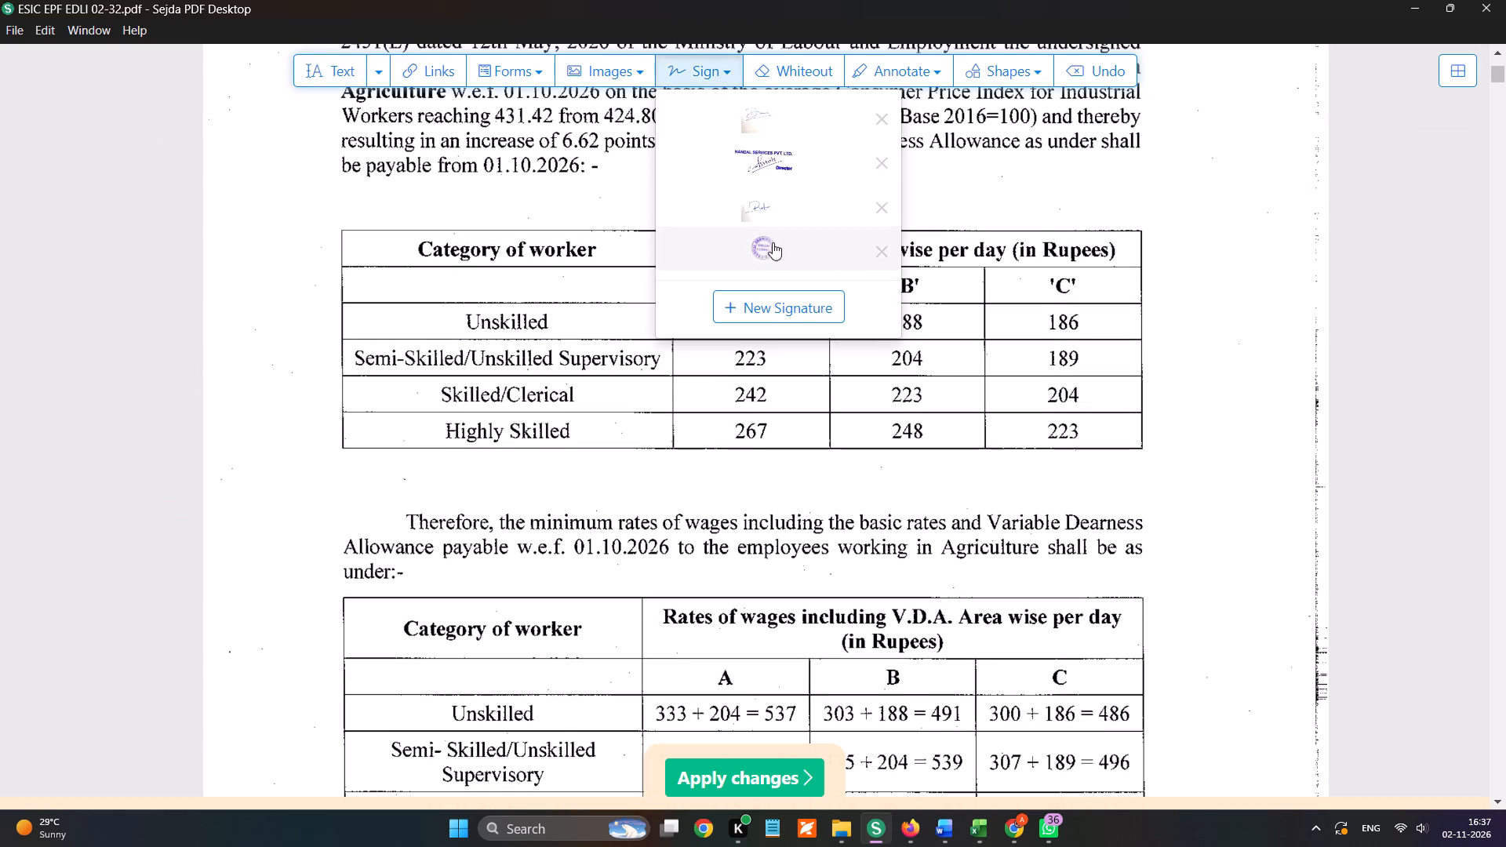
pyautogui.scroll(-4, 774, 243)
pyautogui.scroll(1, 667, 288)
pyautogui.click(354, 304)
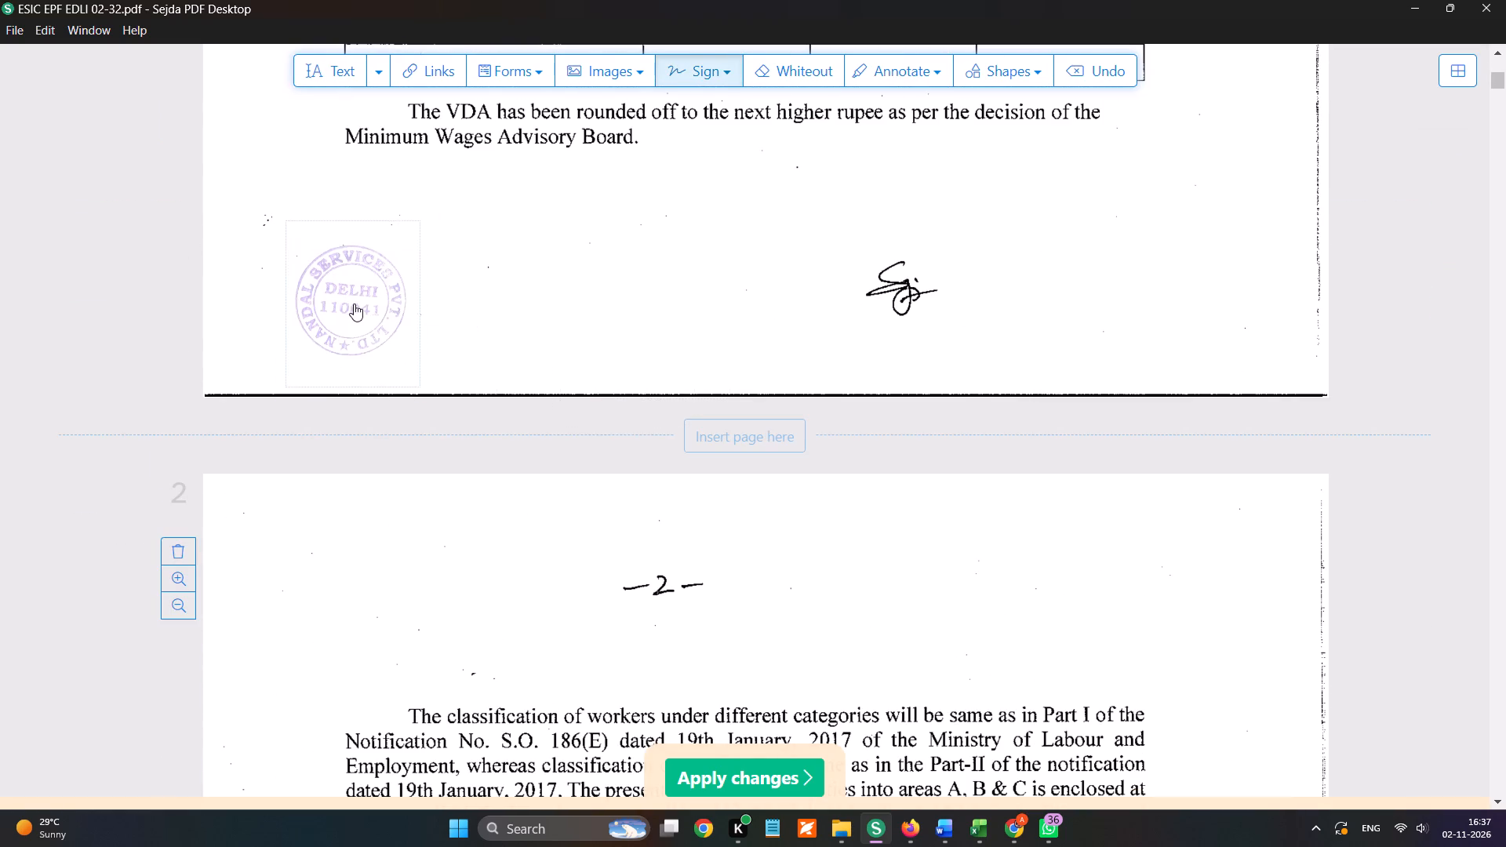
pyautogui.click(704, 67)
pyautogui.click(780, 152)
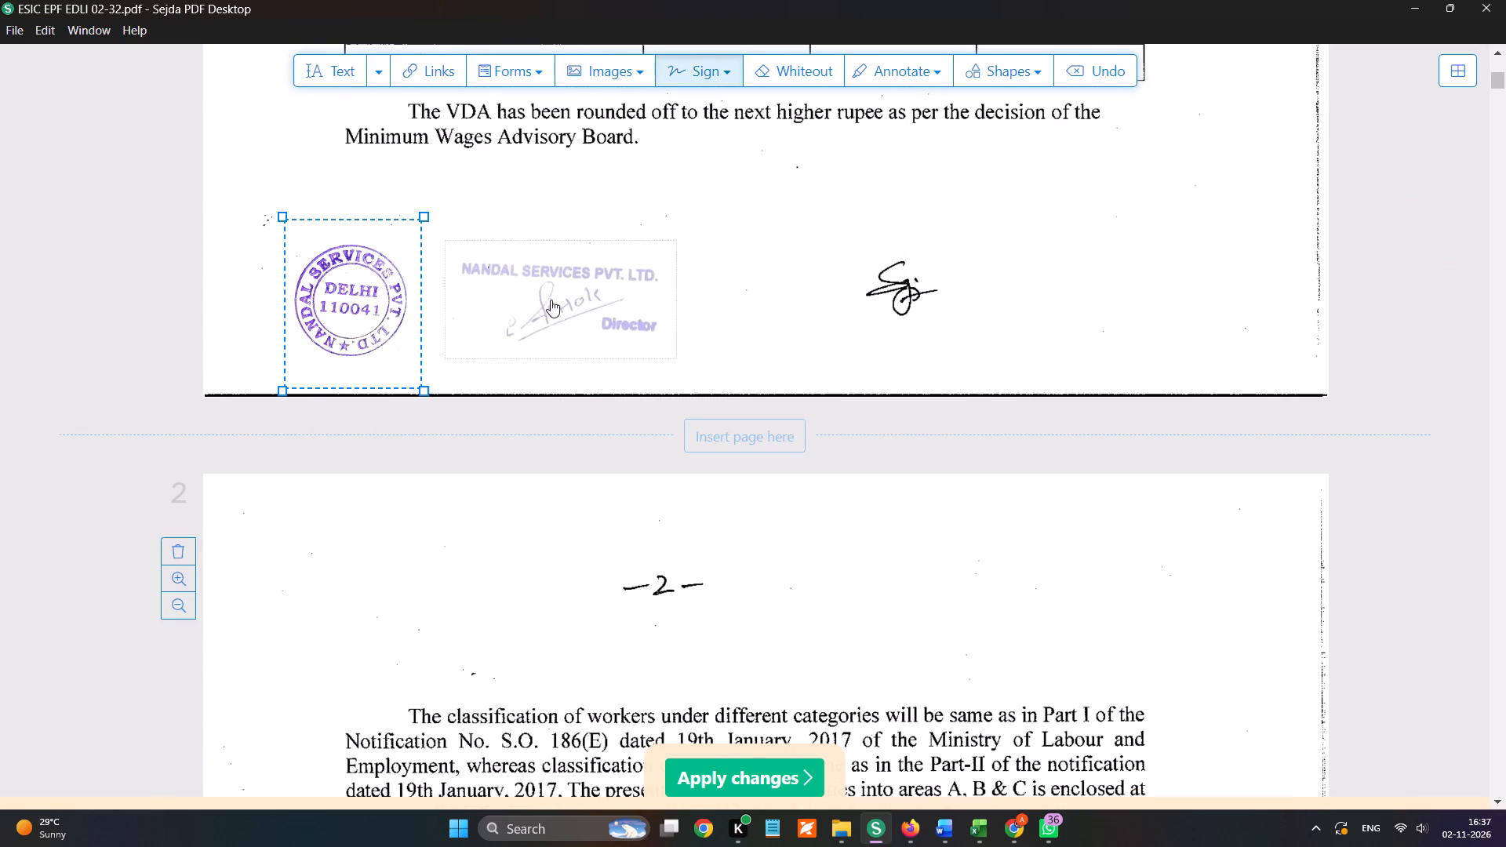
pyautogui.click(550, 300)
pyautogui.click(487, 232)
pyautogui.click(497, 260)
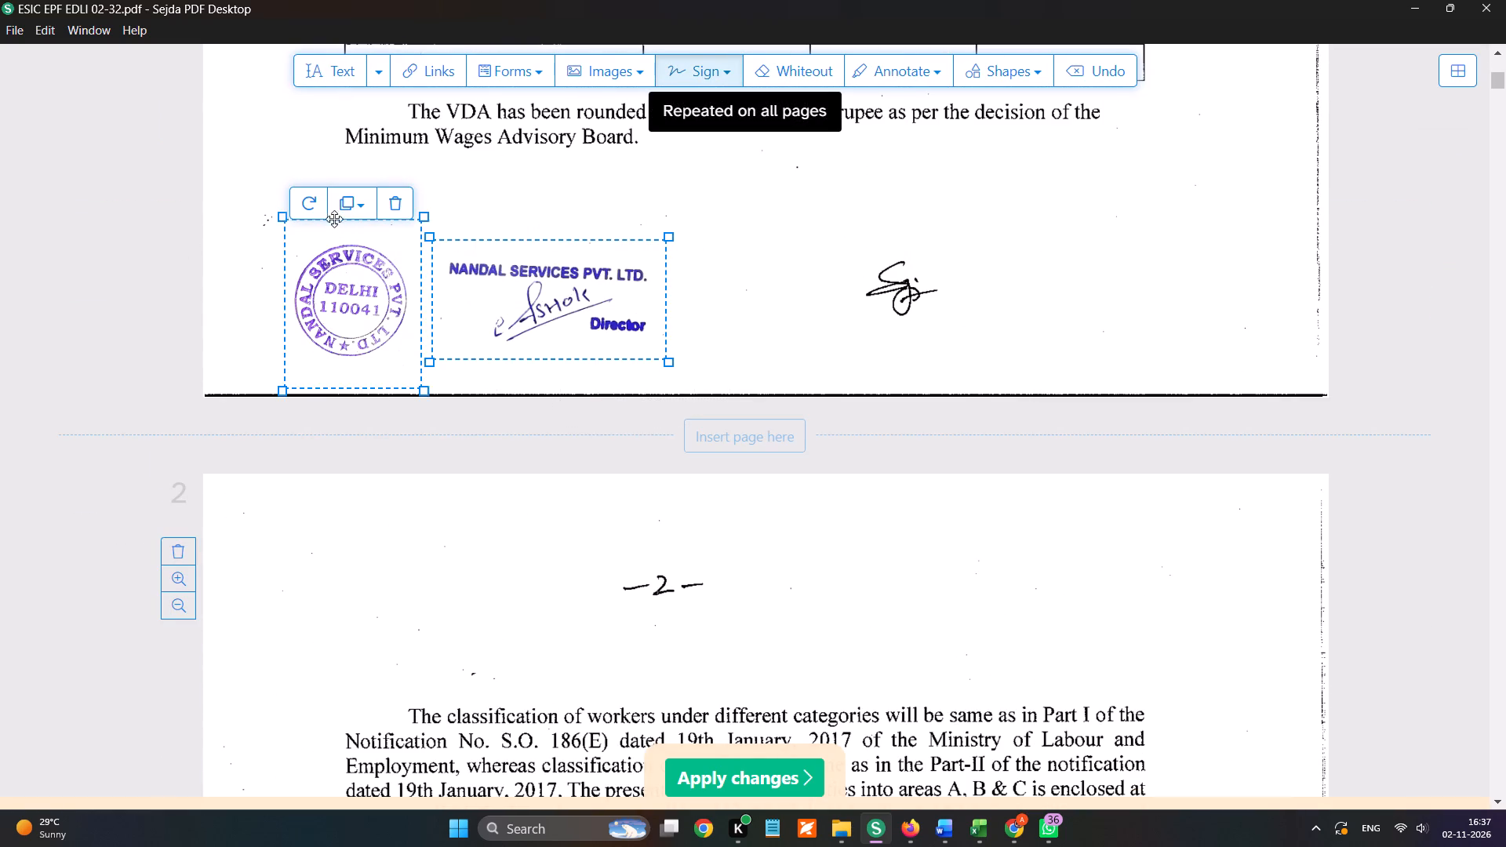
pyautogui.click(334, 212)
pyautogui.click(351, 245)
# Check the placement of the repeated stamp and signature through to the last page of the document.
pyautogui.scroll(-9, 511, 330)
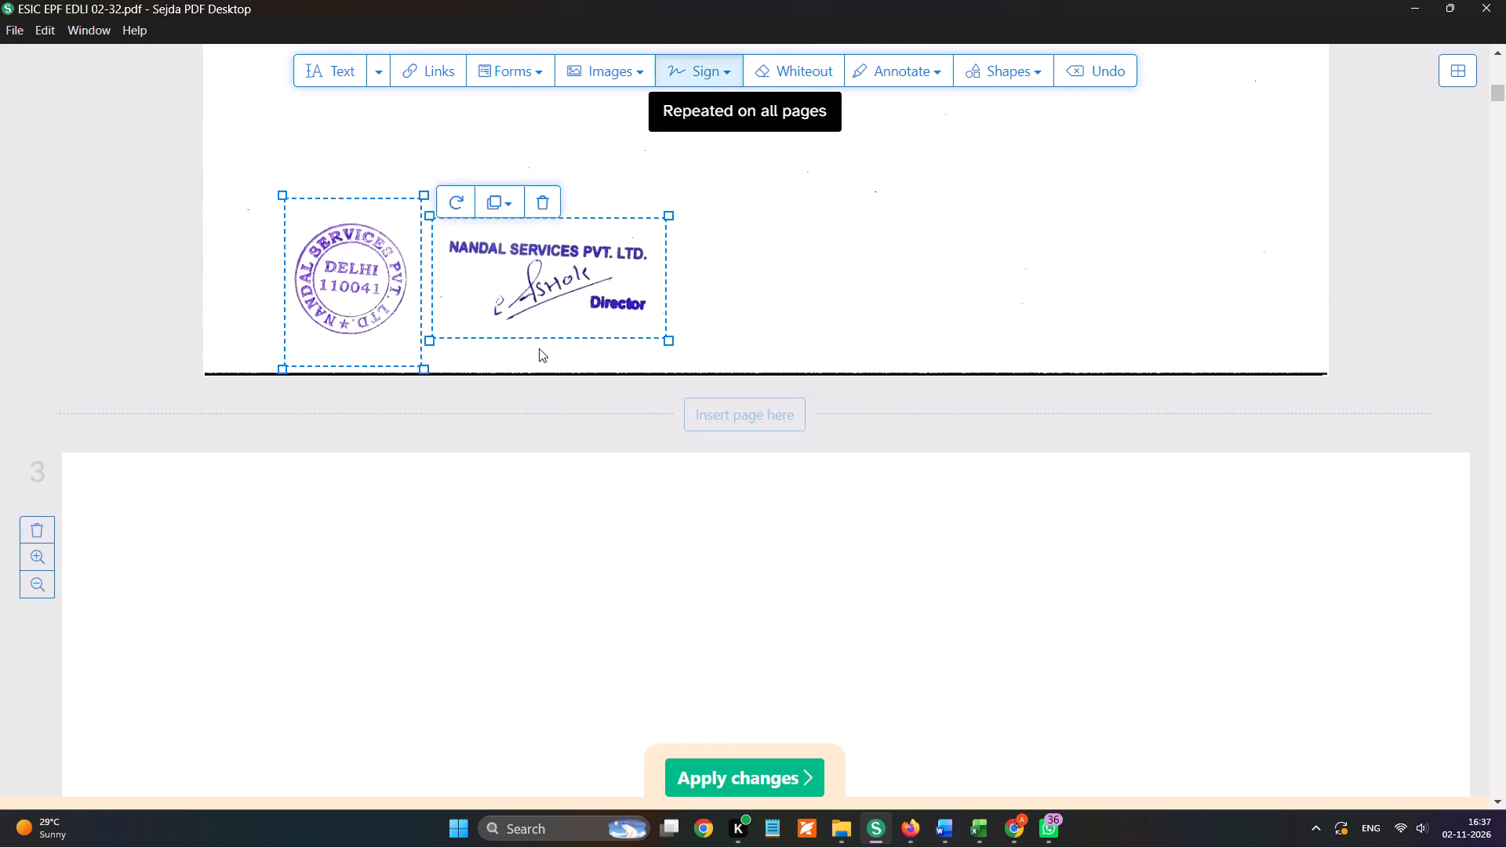
pyautogui.scroll(-17, 539, 348)
pyautogui.press('space')
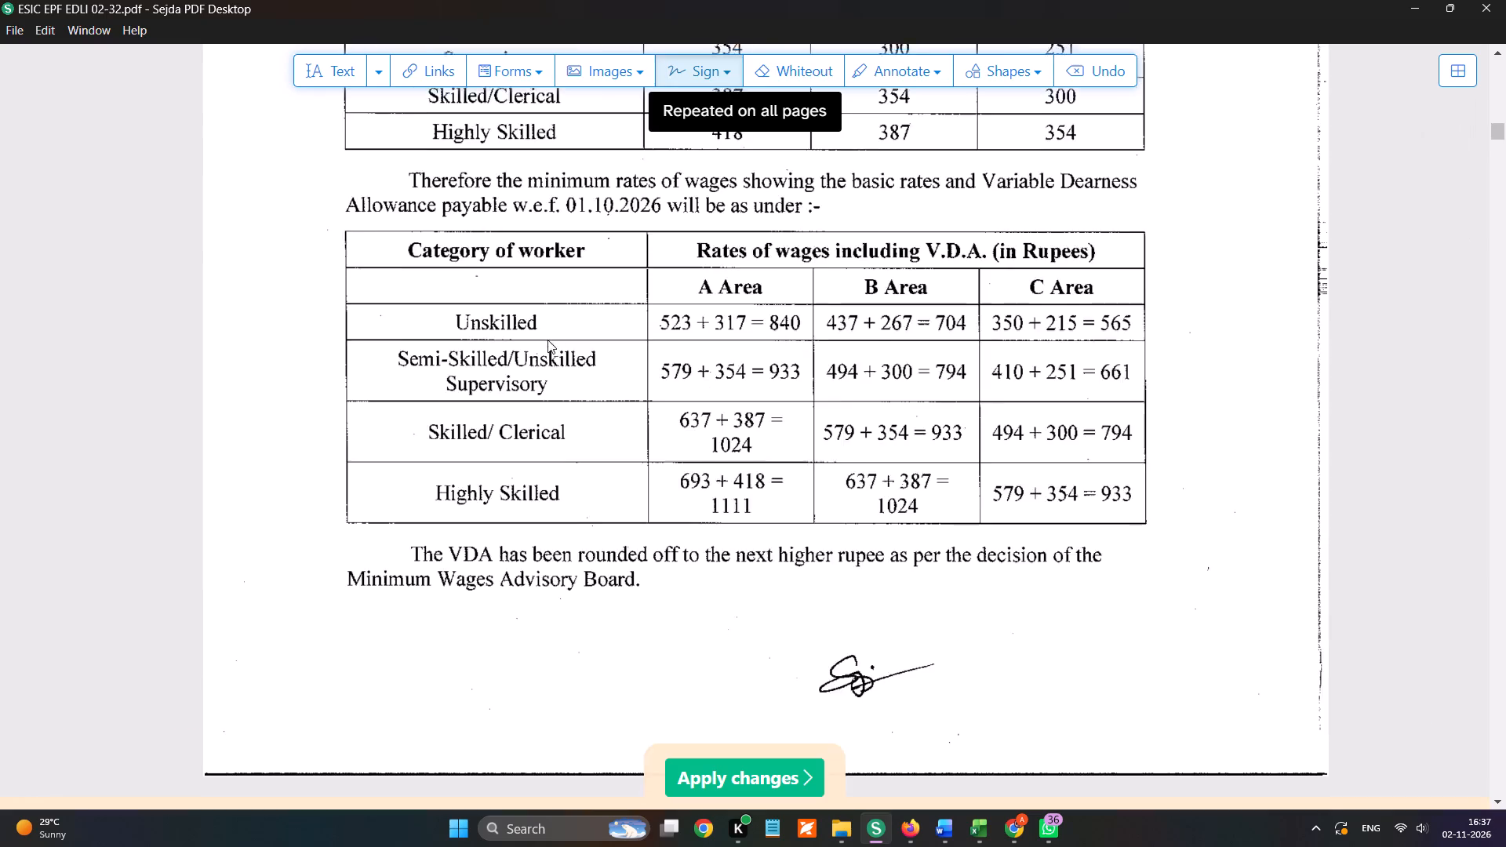
pyautogui.press('space')
pyautogui.press('space')
pyautogui.press('space')
pyautogui.press('space')
pyautogui.press('space')
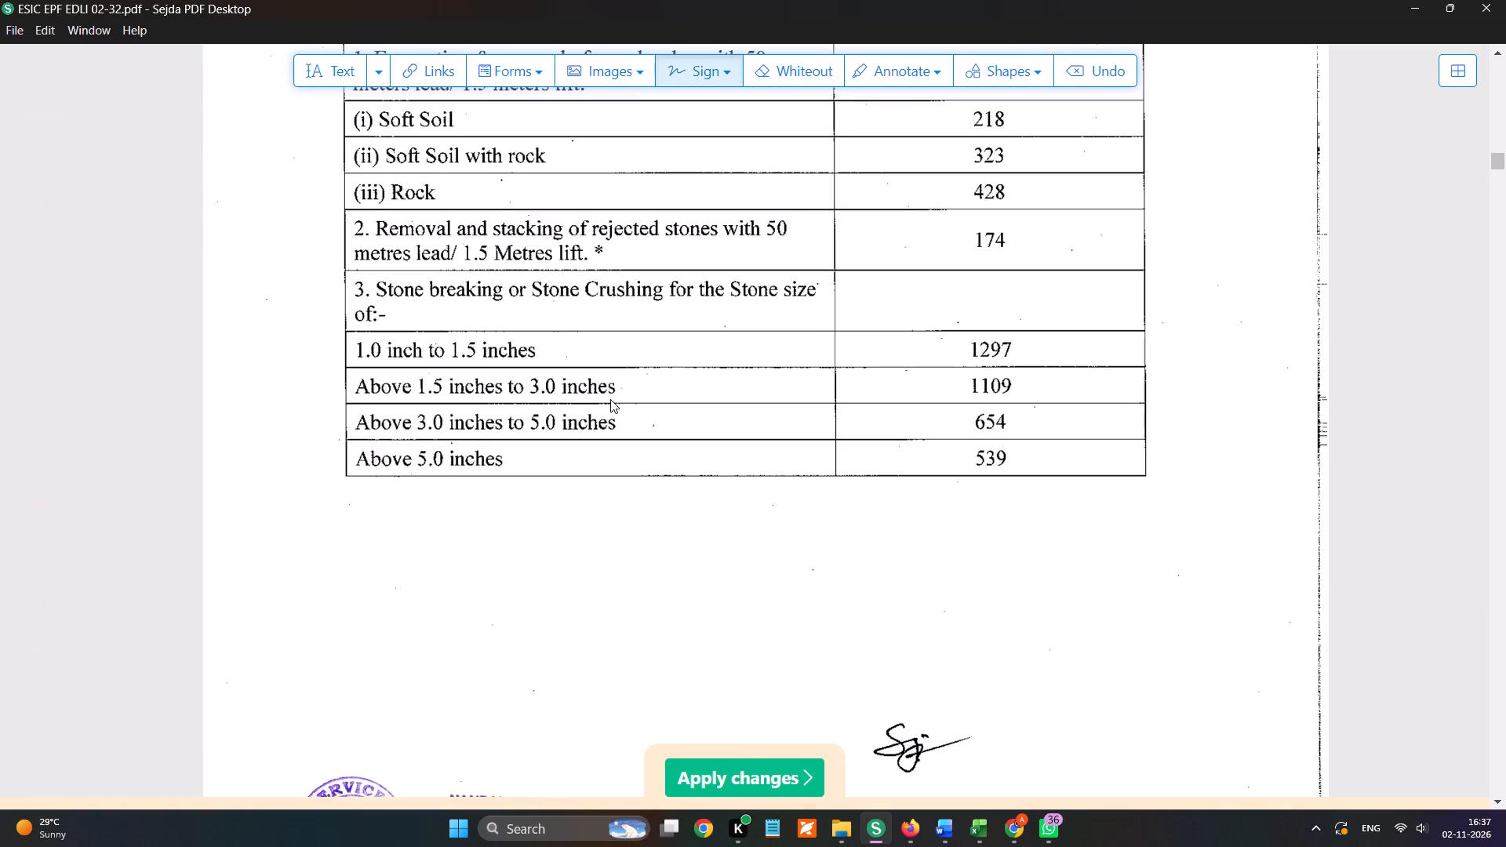
pyautogui.press('space')
pyautogui.press('space')
pyautogui.press('space')
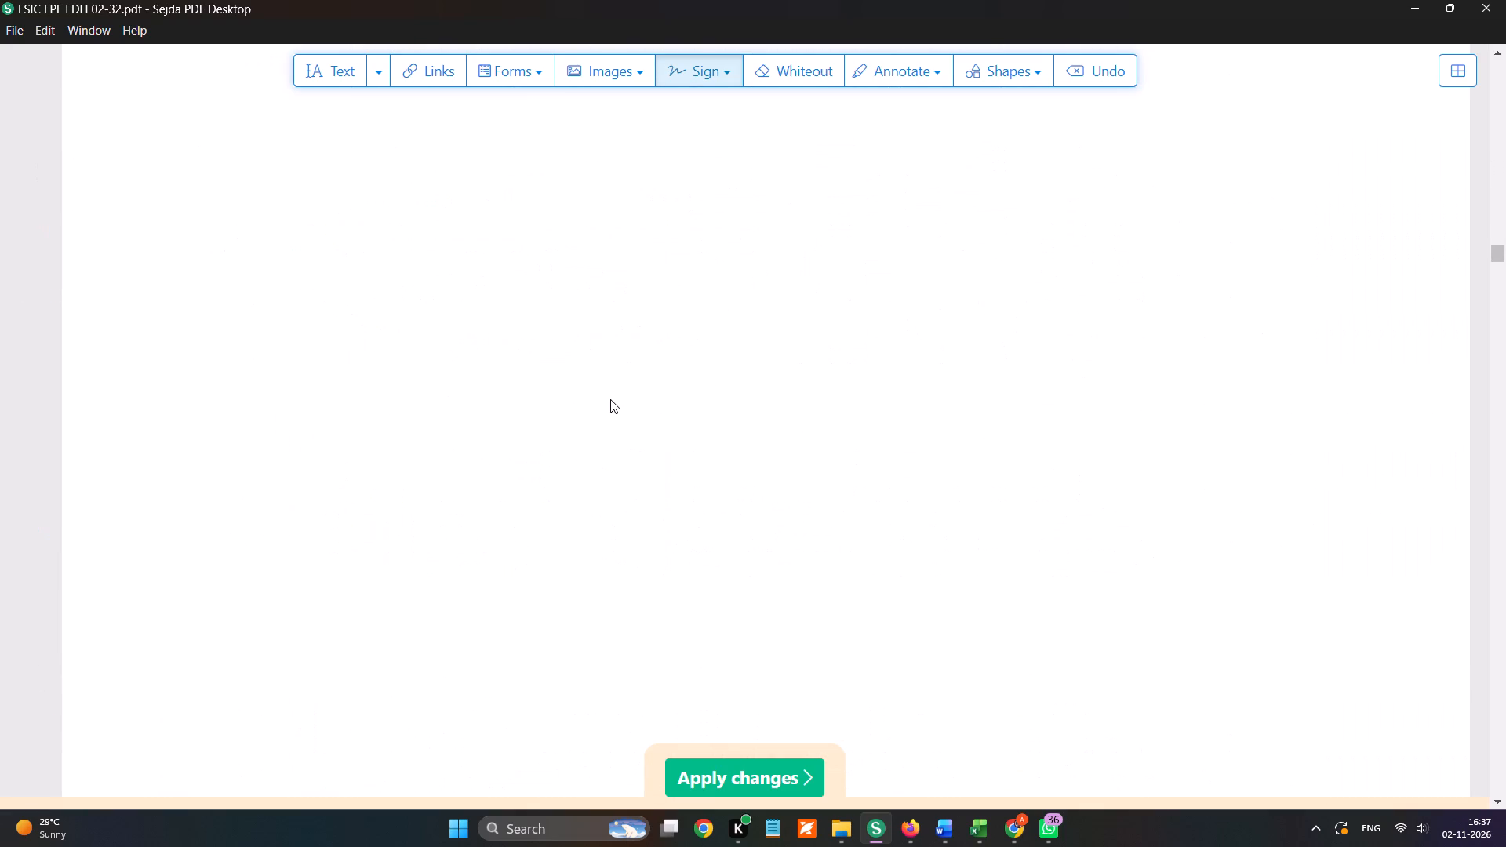
pyautogui.press('space')
pyautogui.press('space')
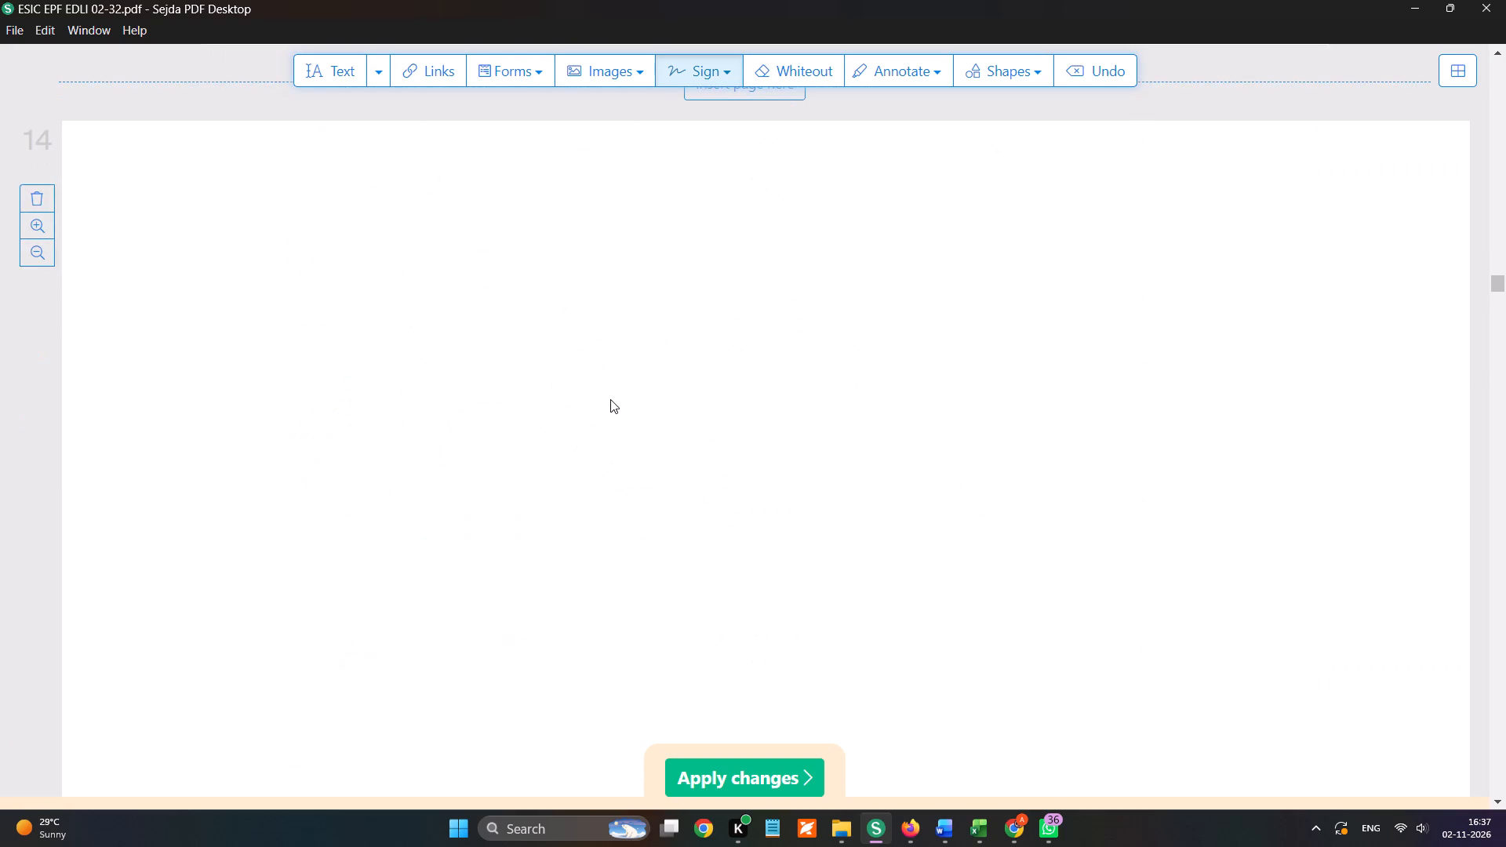
pyautogui.scroll(1, 610, 399)
pyautogui.press('space')
pyautogui.press('space')
pyautogui.press('space')
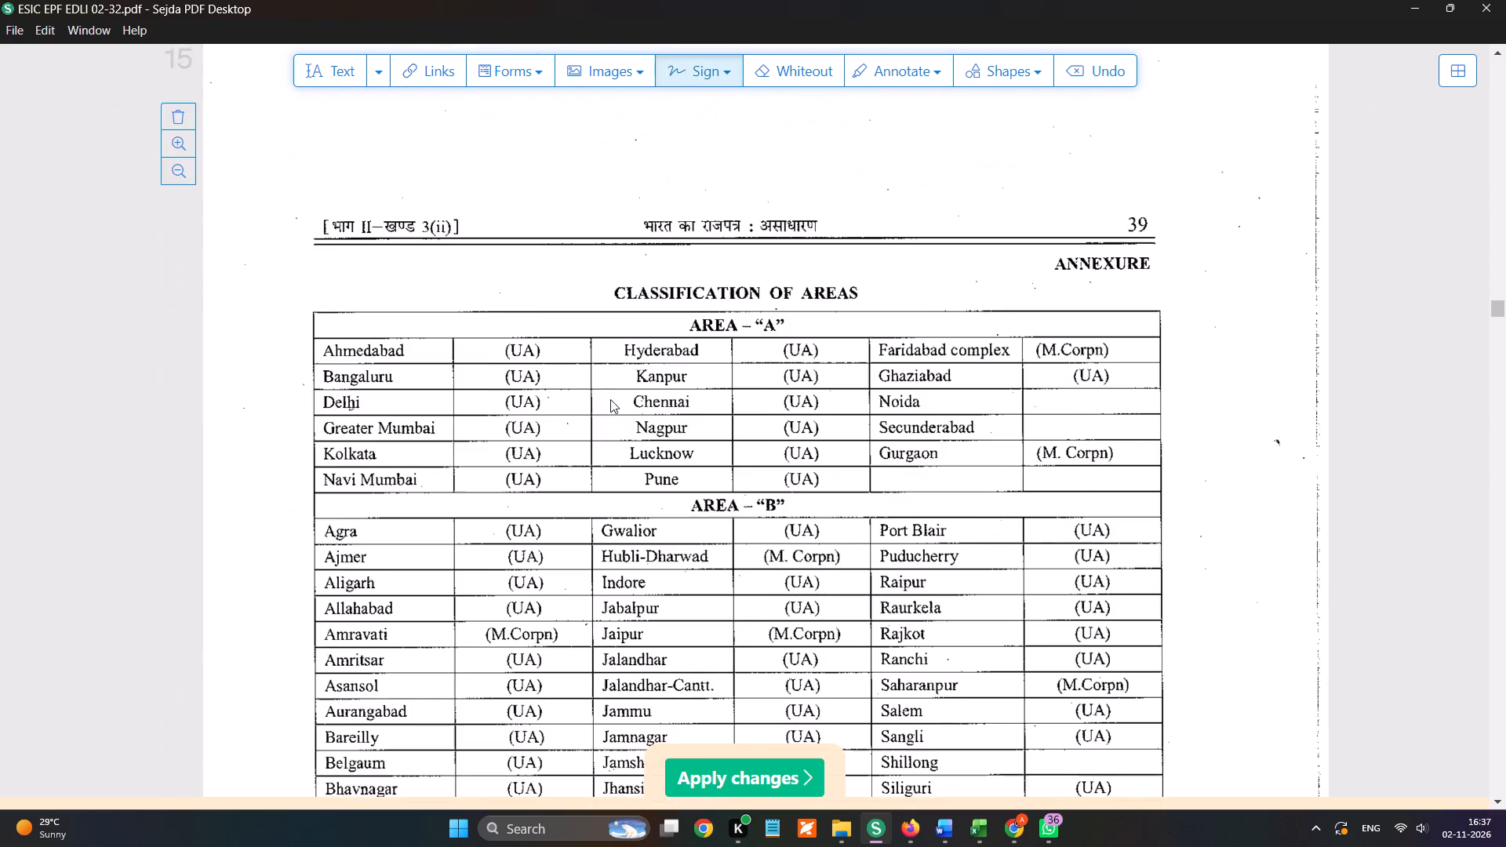
pyautogui.press('space')
pyautogui.press('space')
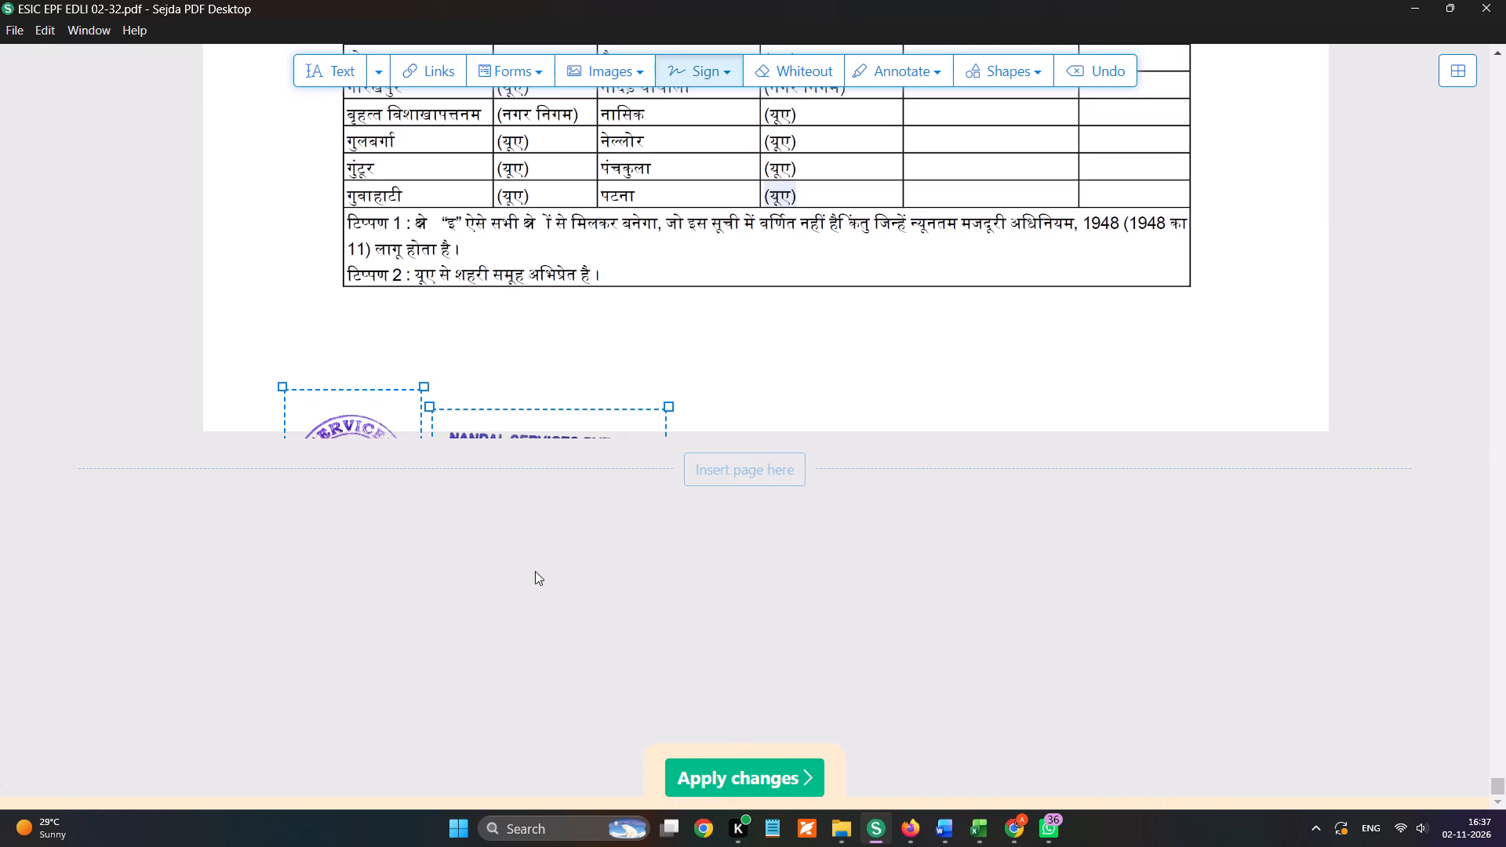
# On the last page, replace the cut-off stamp and director's signature with new ones placed fully within the page.
pyautogui.click(395, 369)
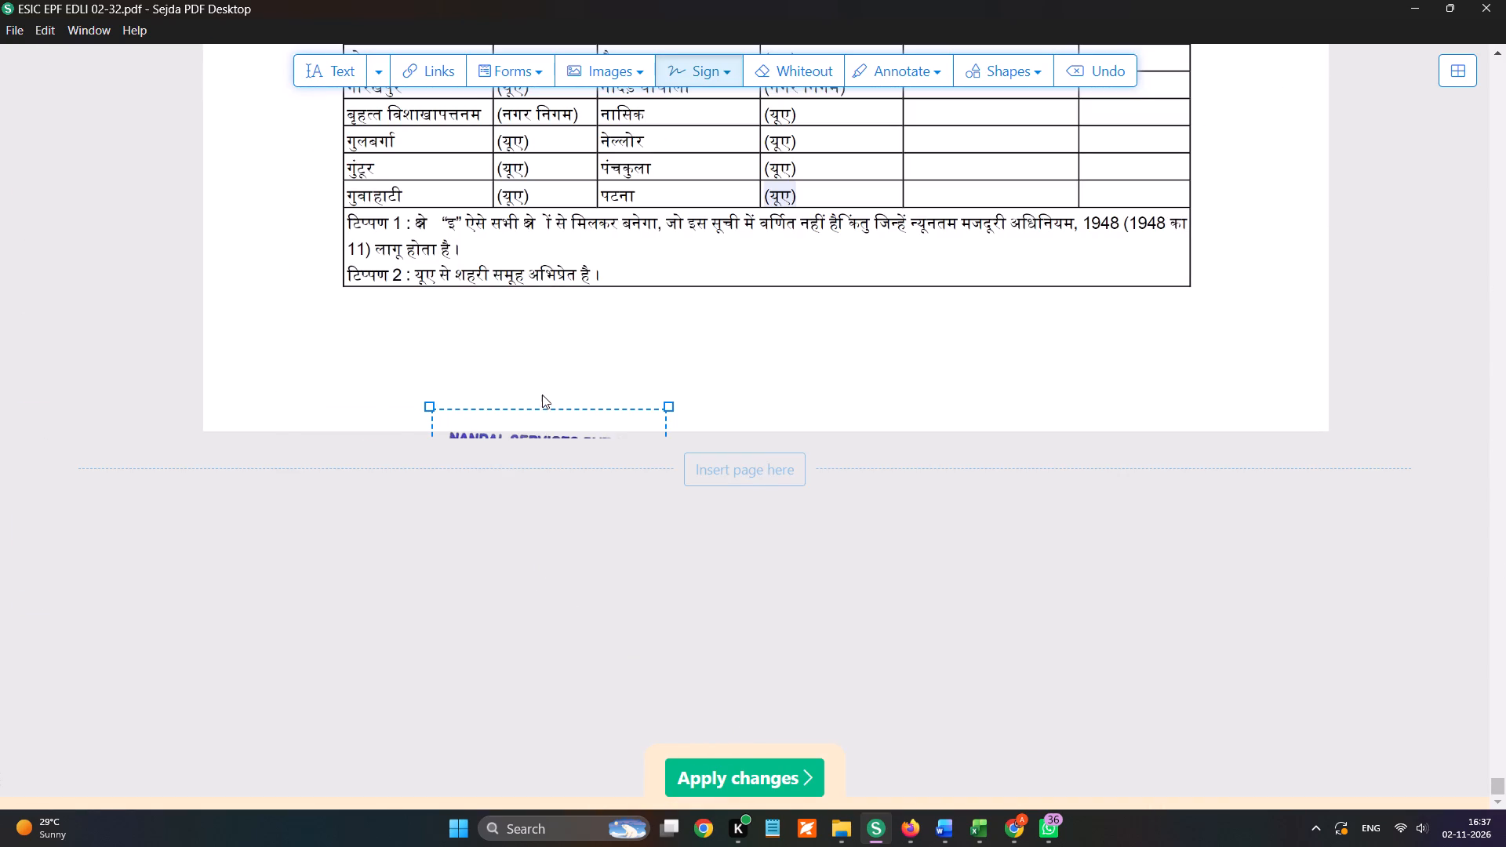
pyautogui.click(548, 400)
pyautogui.click(675, 52)
pyautogui.click(711, 71)
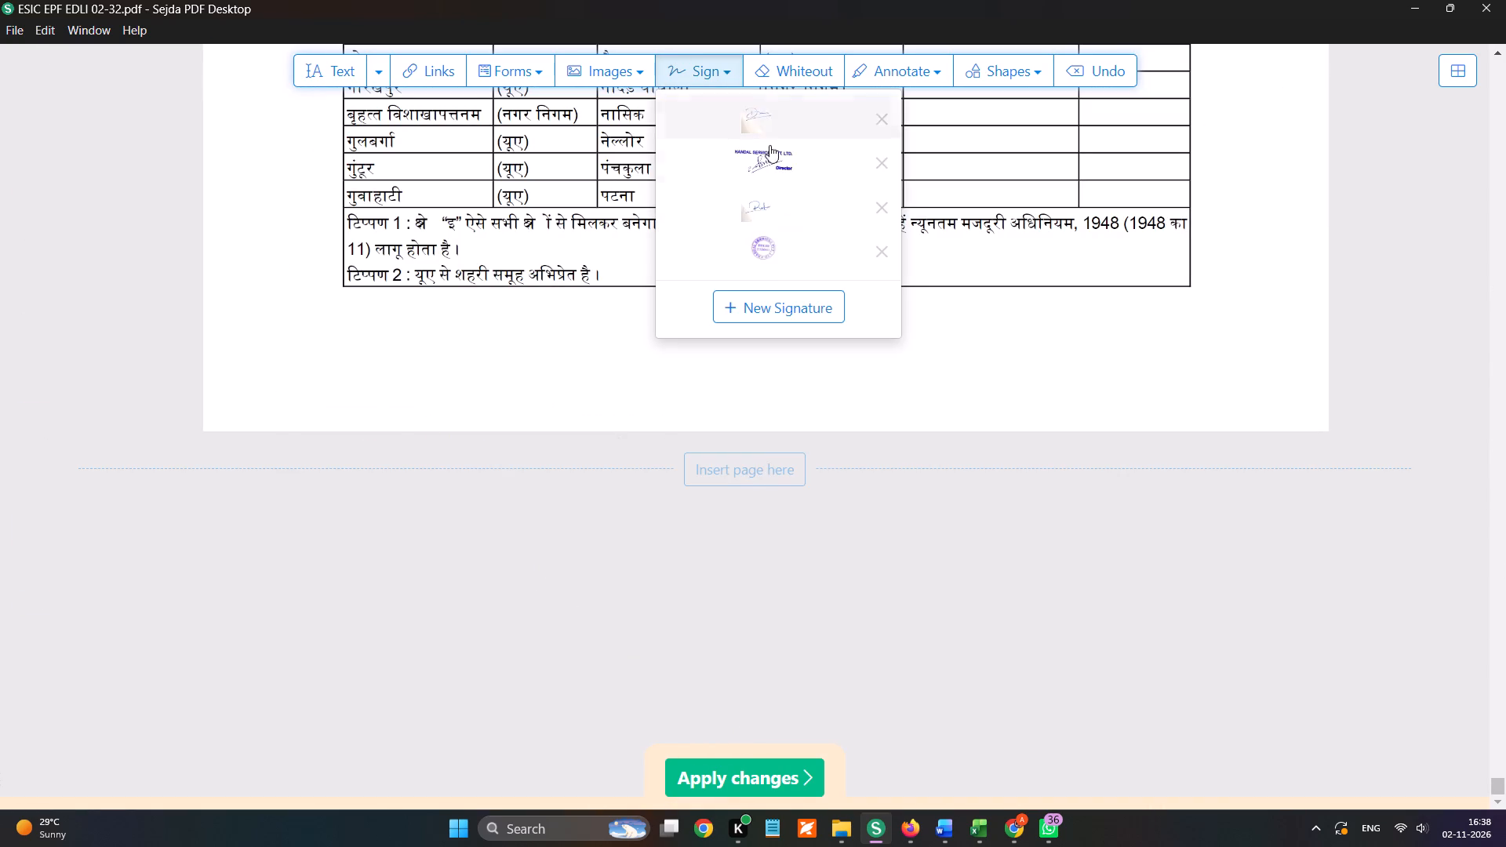
pyautogui.click(762, 258)
pyautogui.click(399, 336)
pyautogui.click(683, 64)
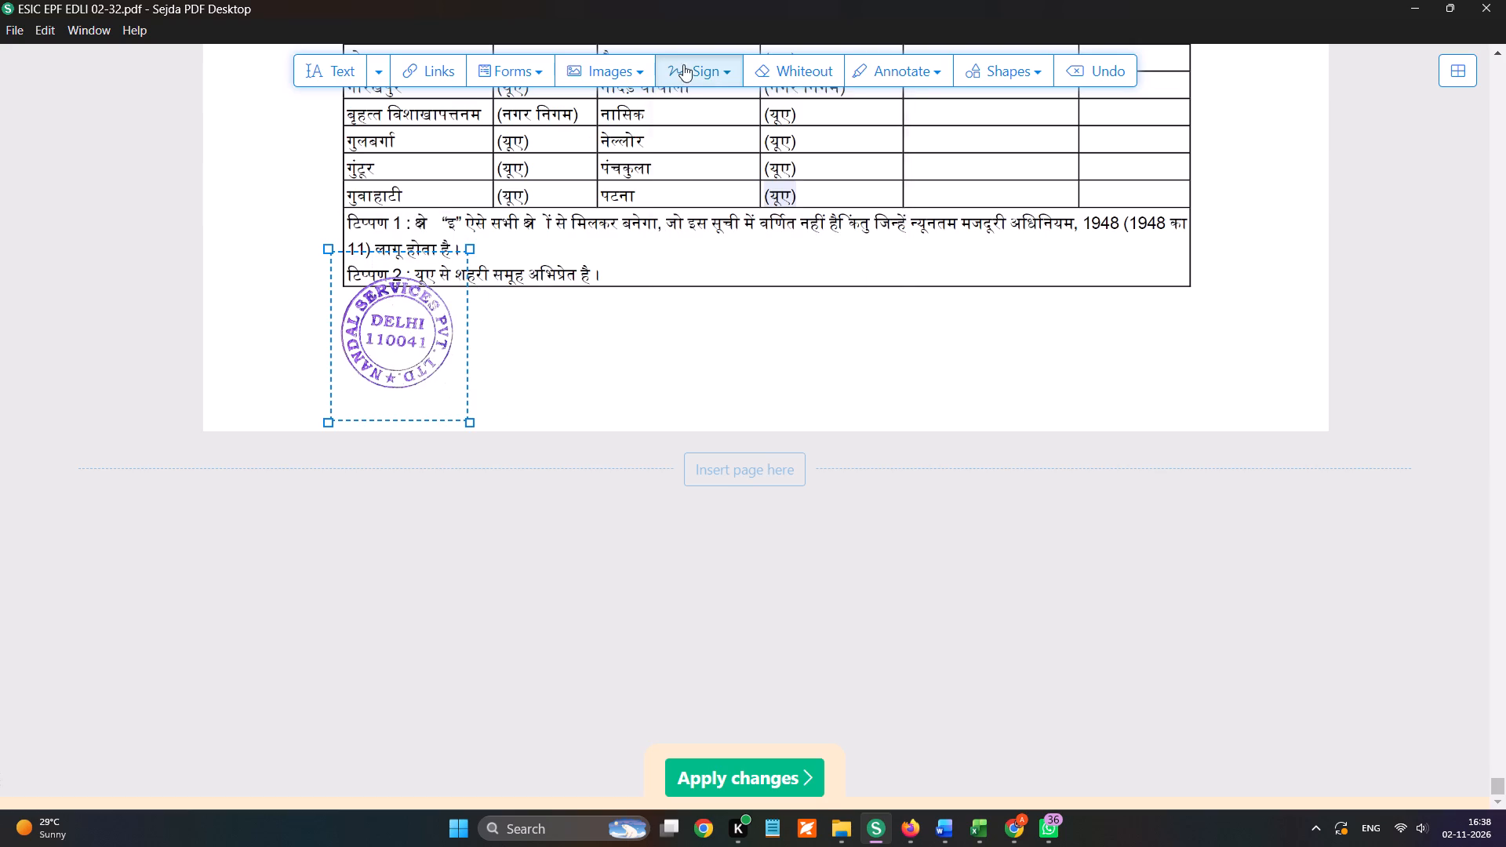
pyautogui.click(783, 167)
pyautogui.click(610, 348)
# Apply the changes and save the stamped PDF in Downloads as edited_ESIC EPF EDLI 02-32.
pyautogui.scroll(2, 636, 555)
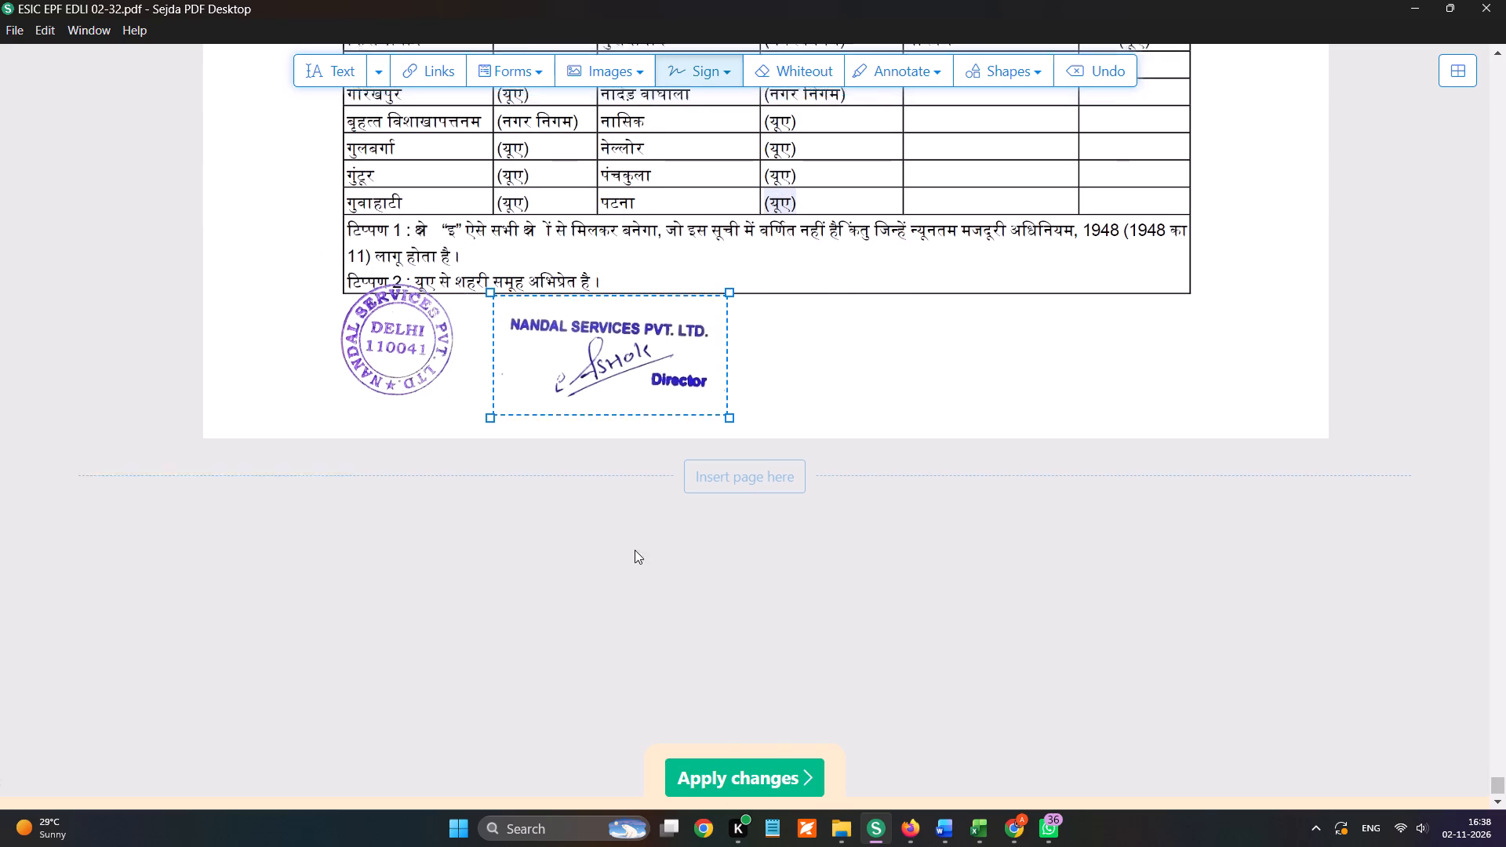
pyautogui.scroll(6, 635, 550)
pyautogui.scroll(-2, 635, 549)
pyautogui.scroll(6, 655, 540)
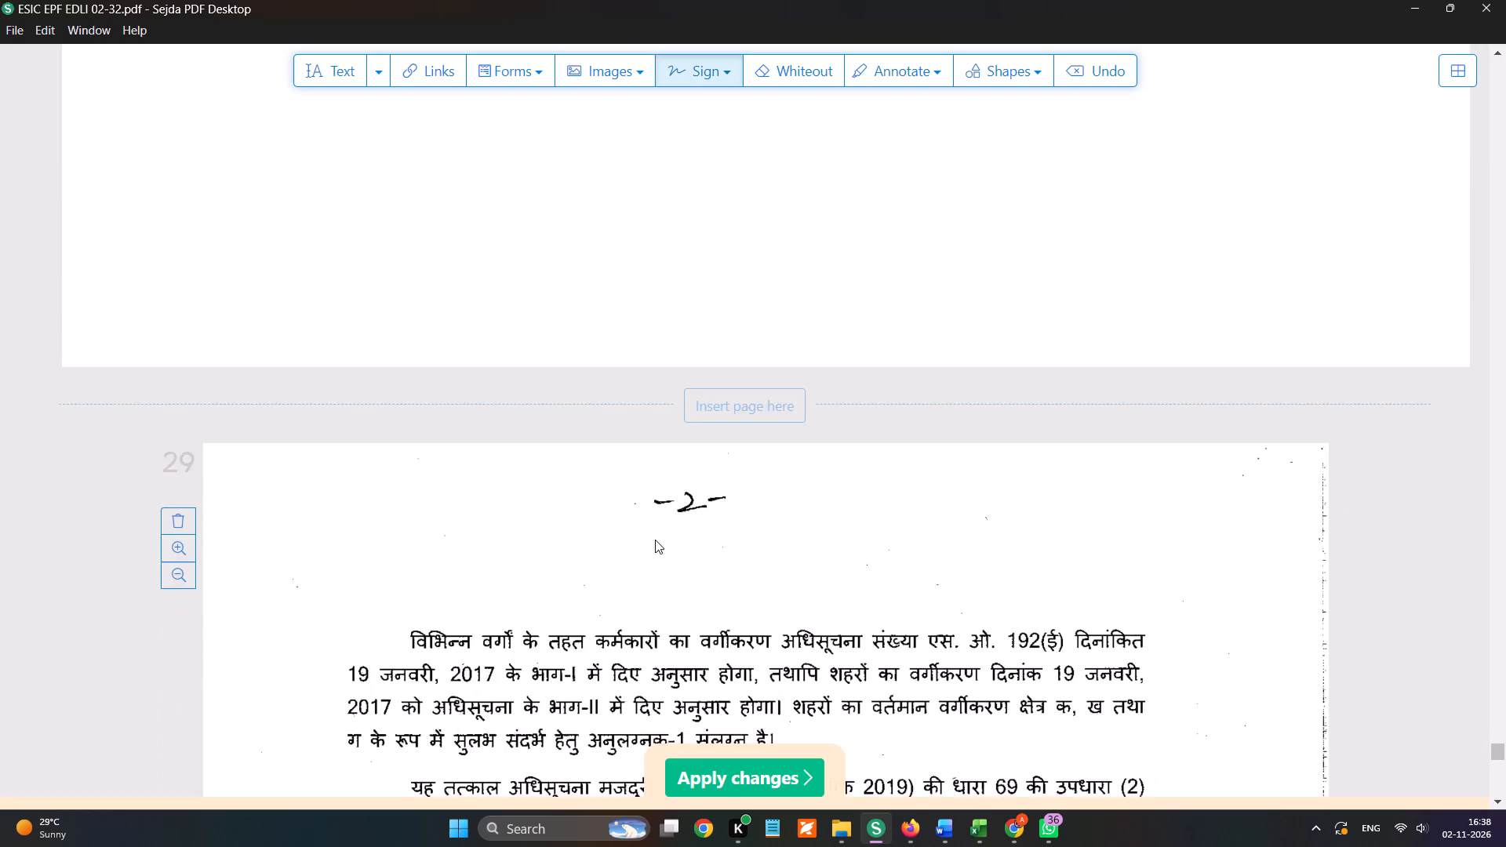
pyautogui.scroll(-3, 655, 540)
pyautogui.click(701, 753)
pyautogui.click(703, 775)
pyautogui.scroll(2, 82, 288)
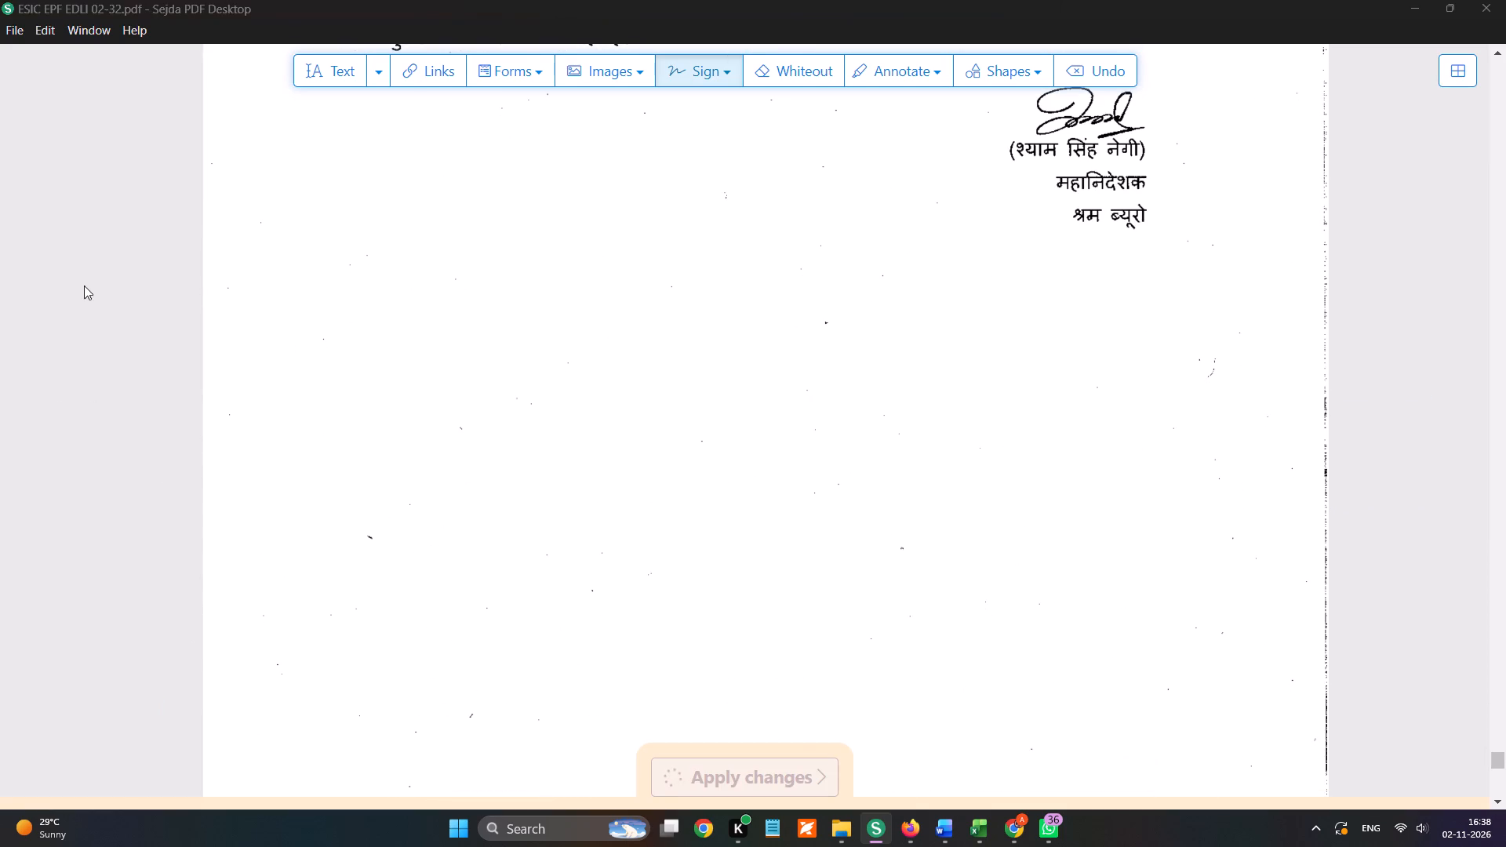
pyautogui.scroll(8, 84, 285)
pyautogui.click(111, 205)
pyautogui.click(673, 663)
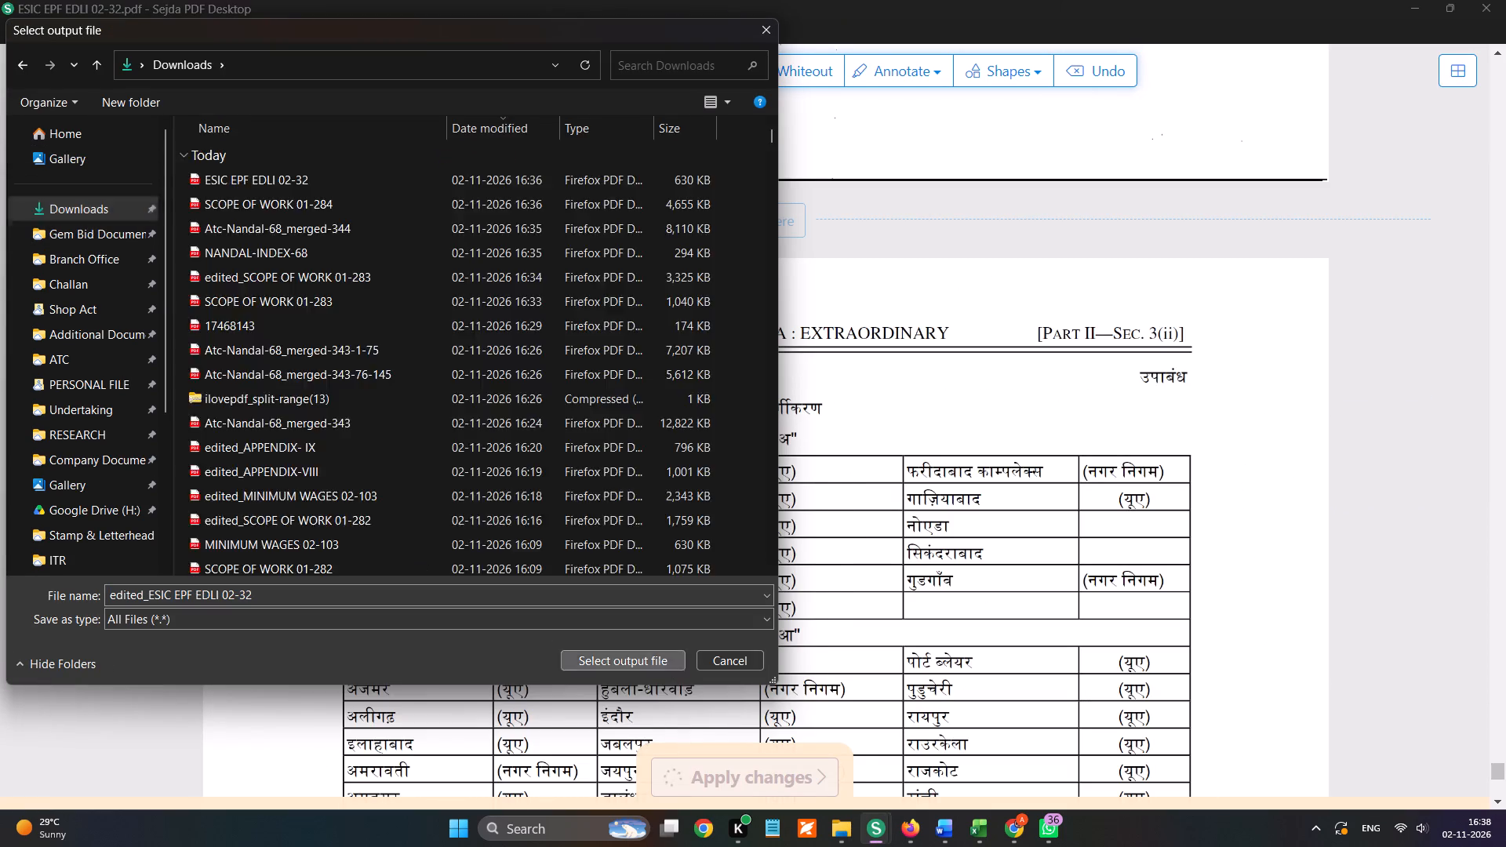
pyautogui.click(908, 834)
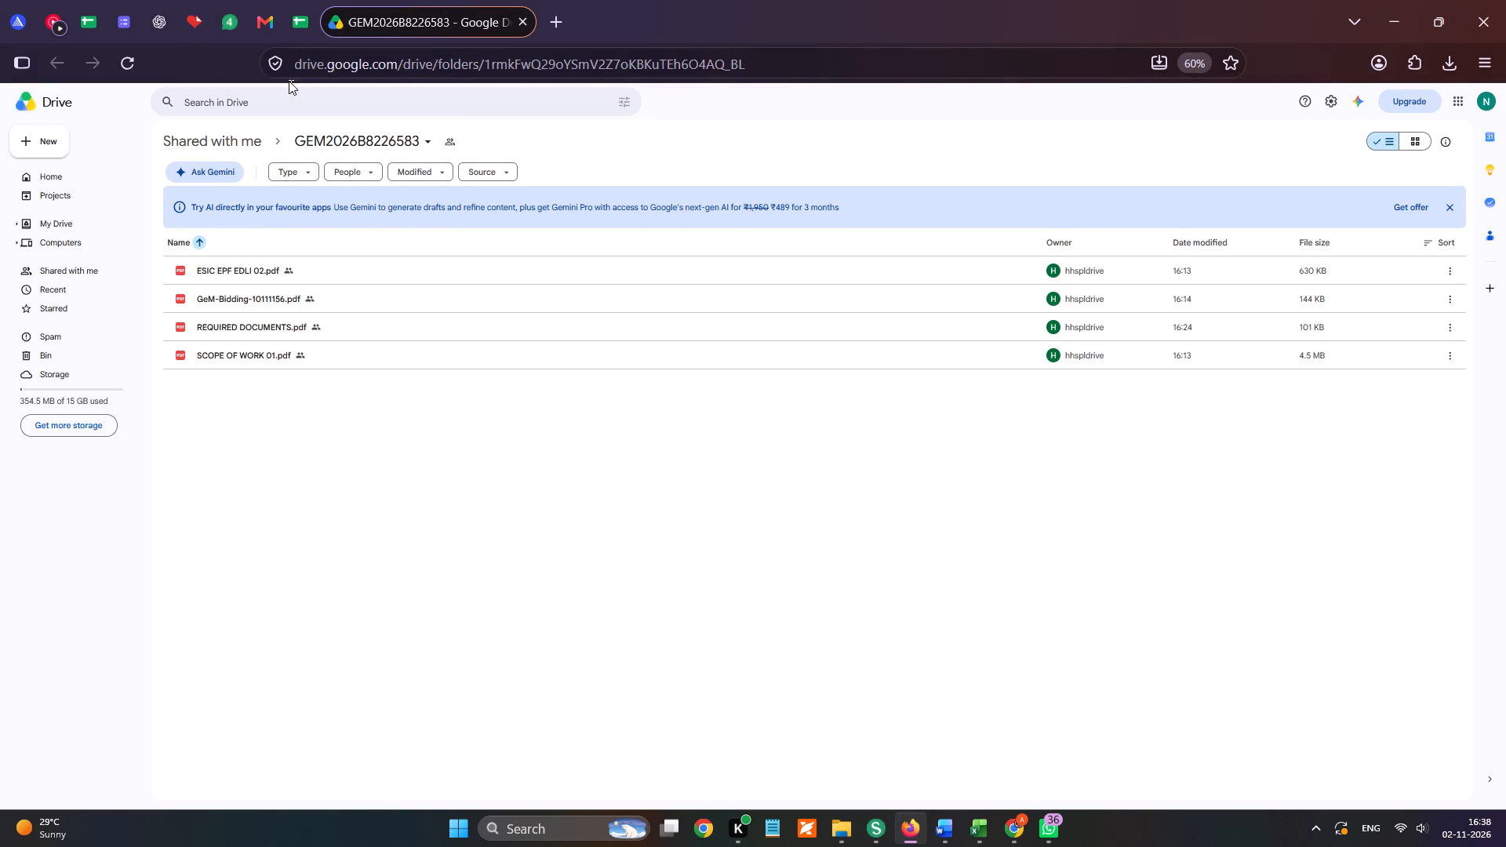
pyautogui.click(871, 825)
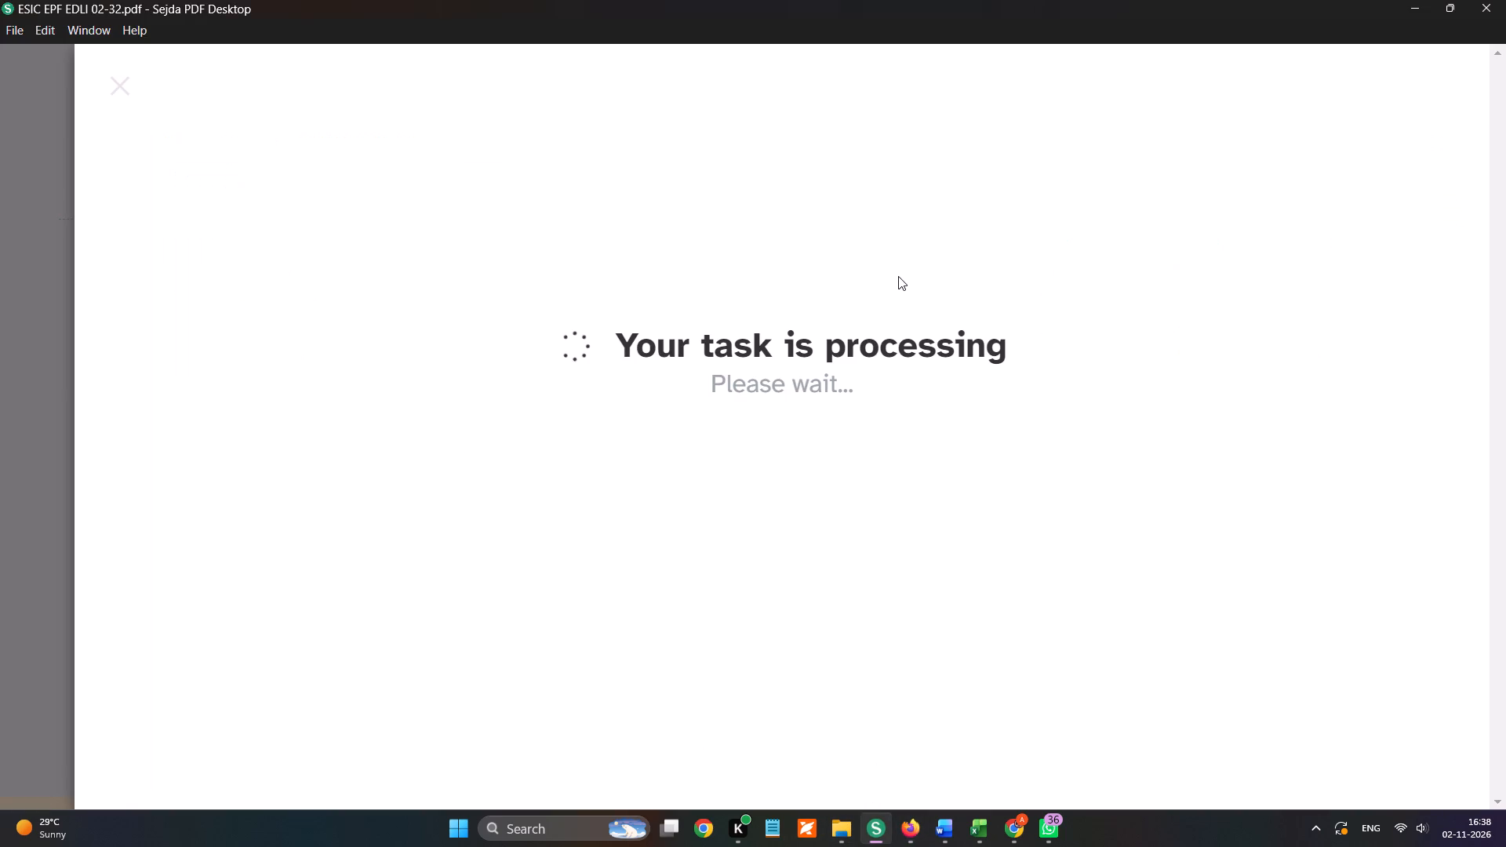
# Start a new PDF editing task and open SCOPE OF WORK 01-284 from Downloads.
pyautogui.click(908, 255)
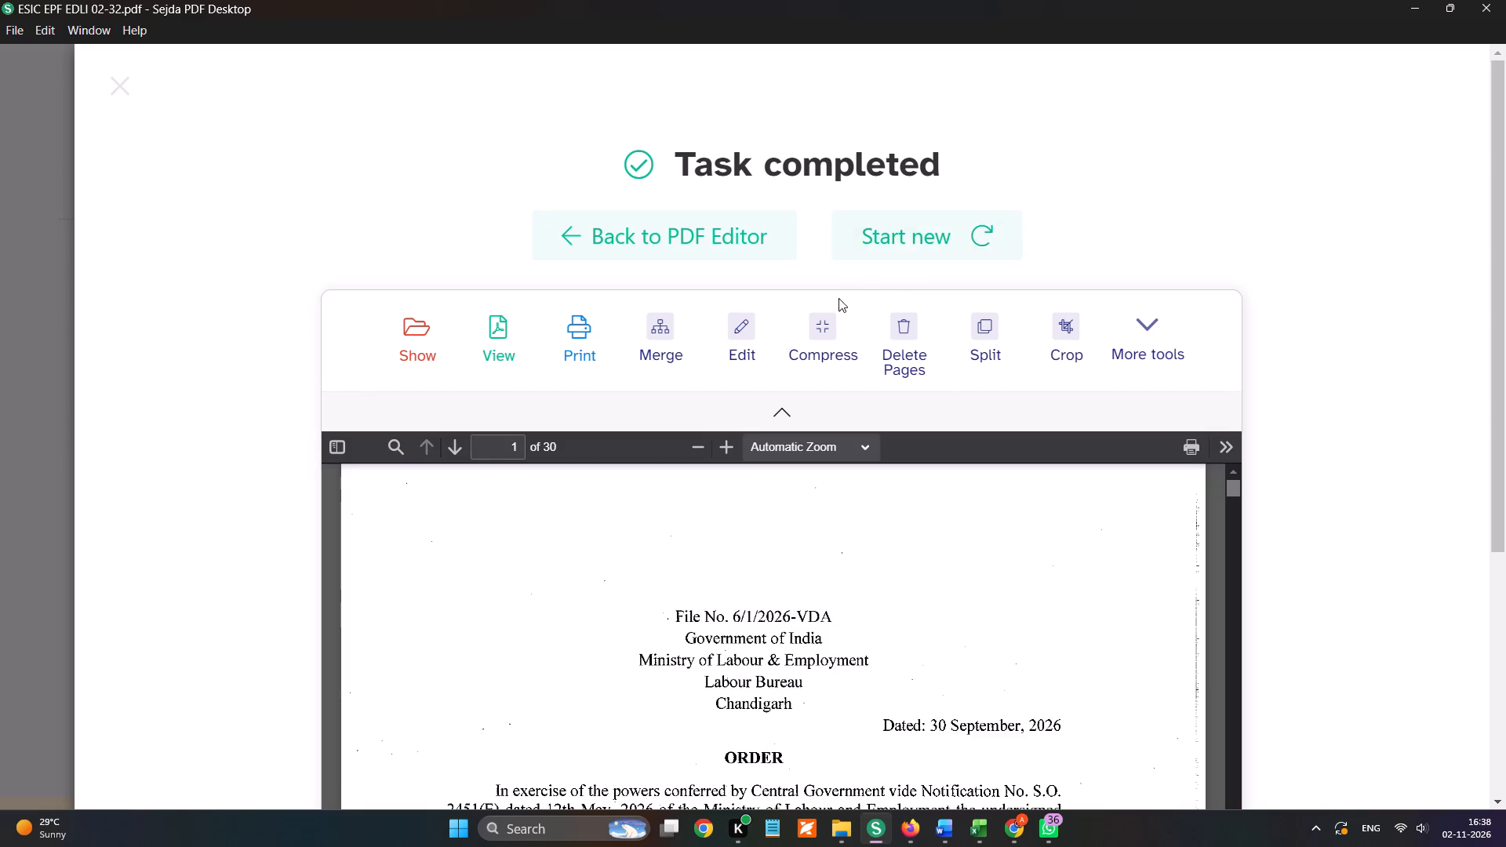
pyautogui.click(801, 338)
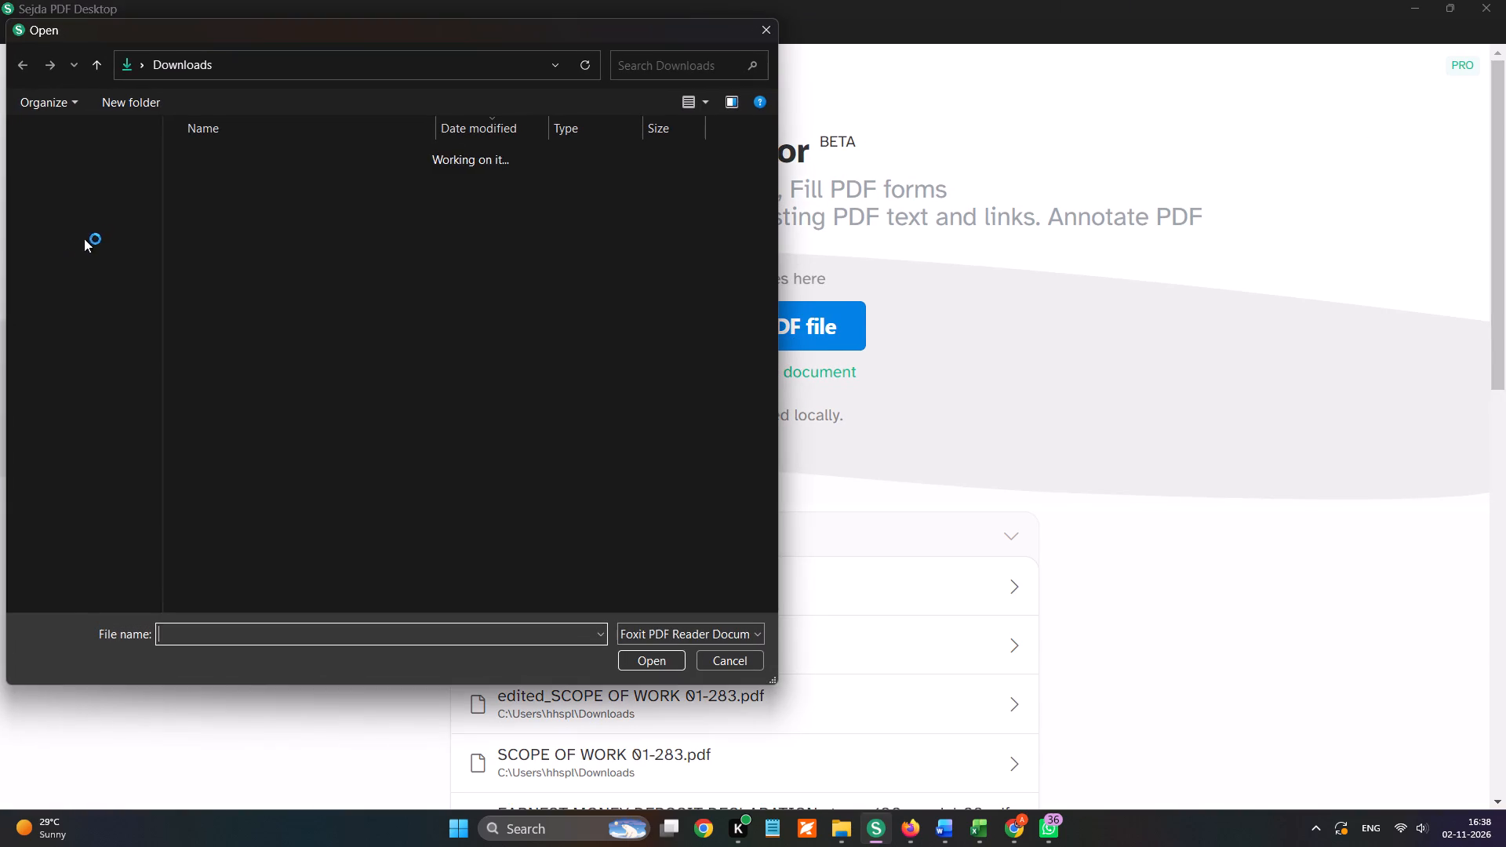
pyautogui.scroll(5, 94, 219)
pyautogui.click(96, 194)
pyautogui.click(100, 213)
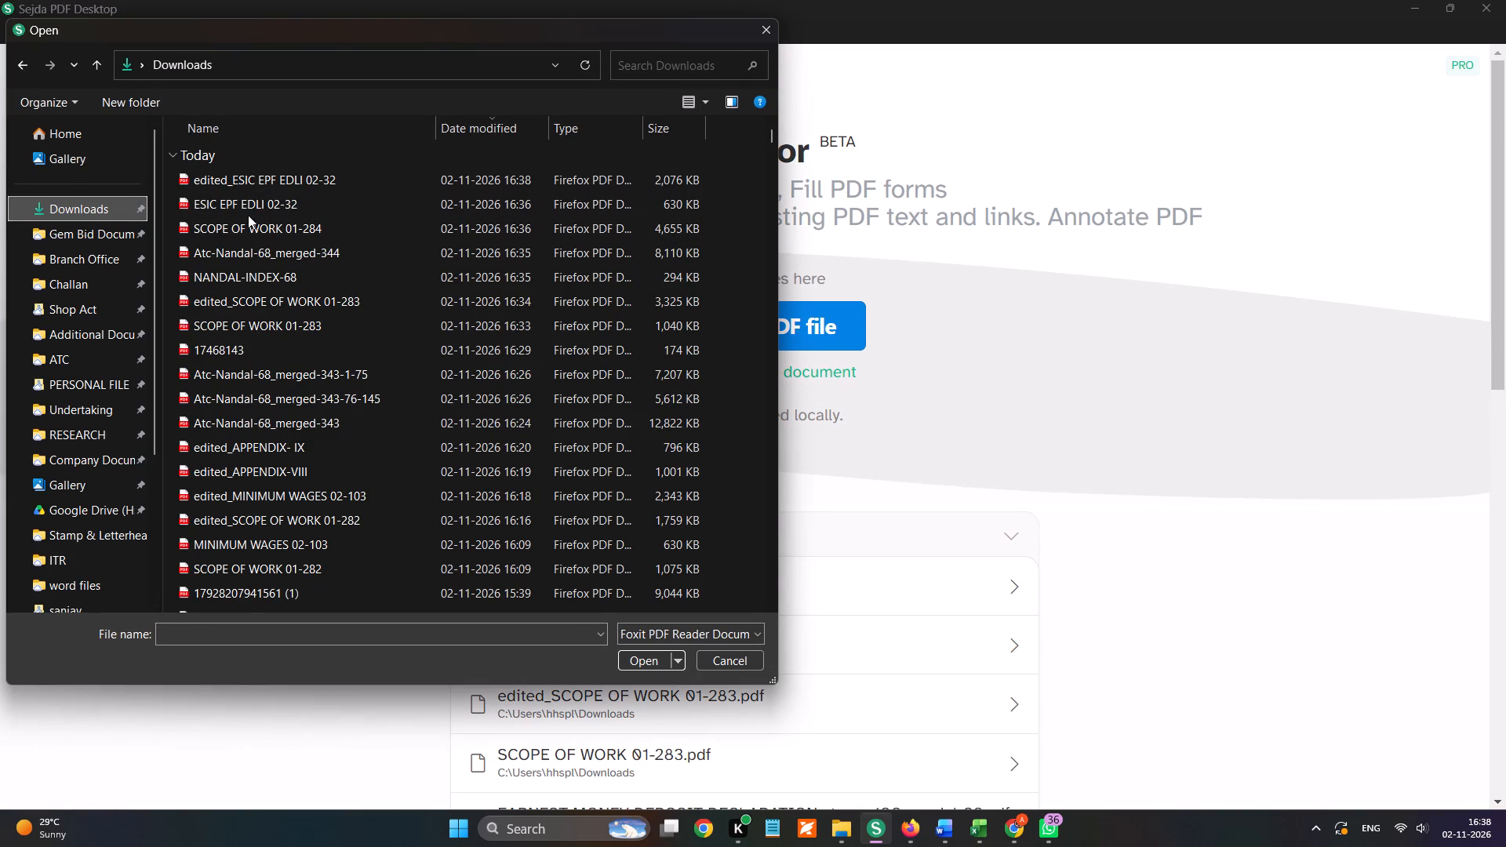
pyautogui.doubleClick(251, 235)
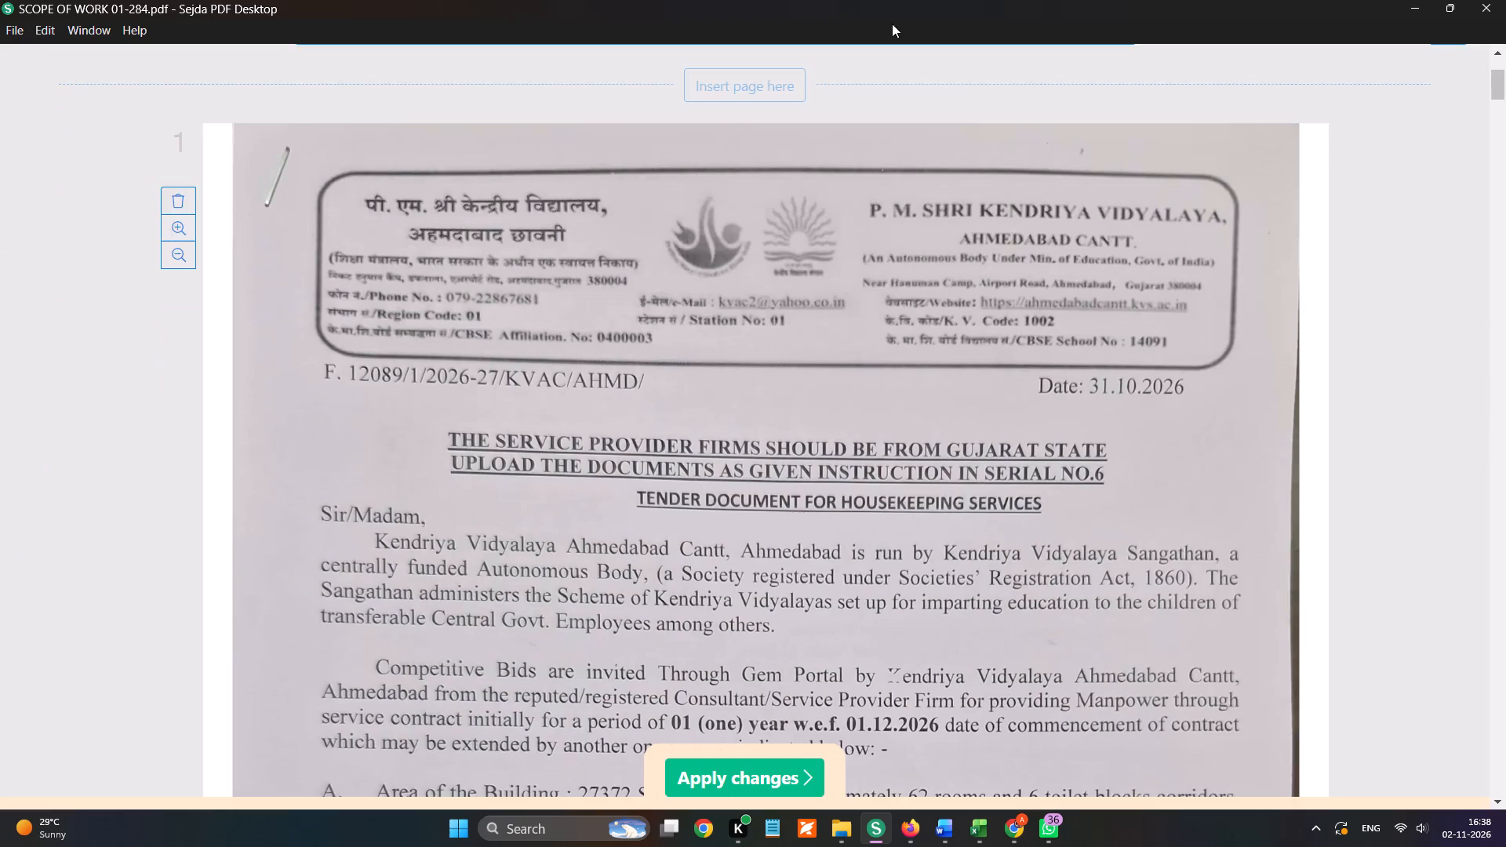
# Place the round Nandal Services stamp and the director's signature at the foot of page 1 and repeat both on all pages.
pyautogui.click(711, 73)
pyautogui.click(773, 229)
pyautogui.scroll(-3, 772, 242)
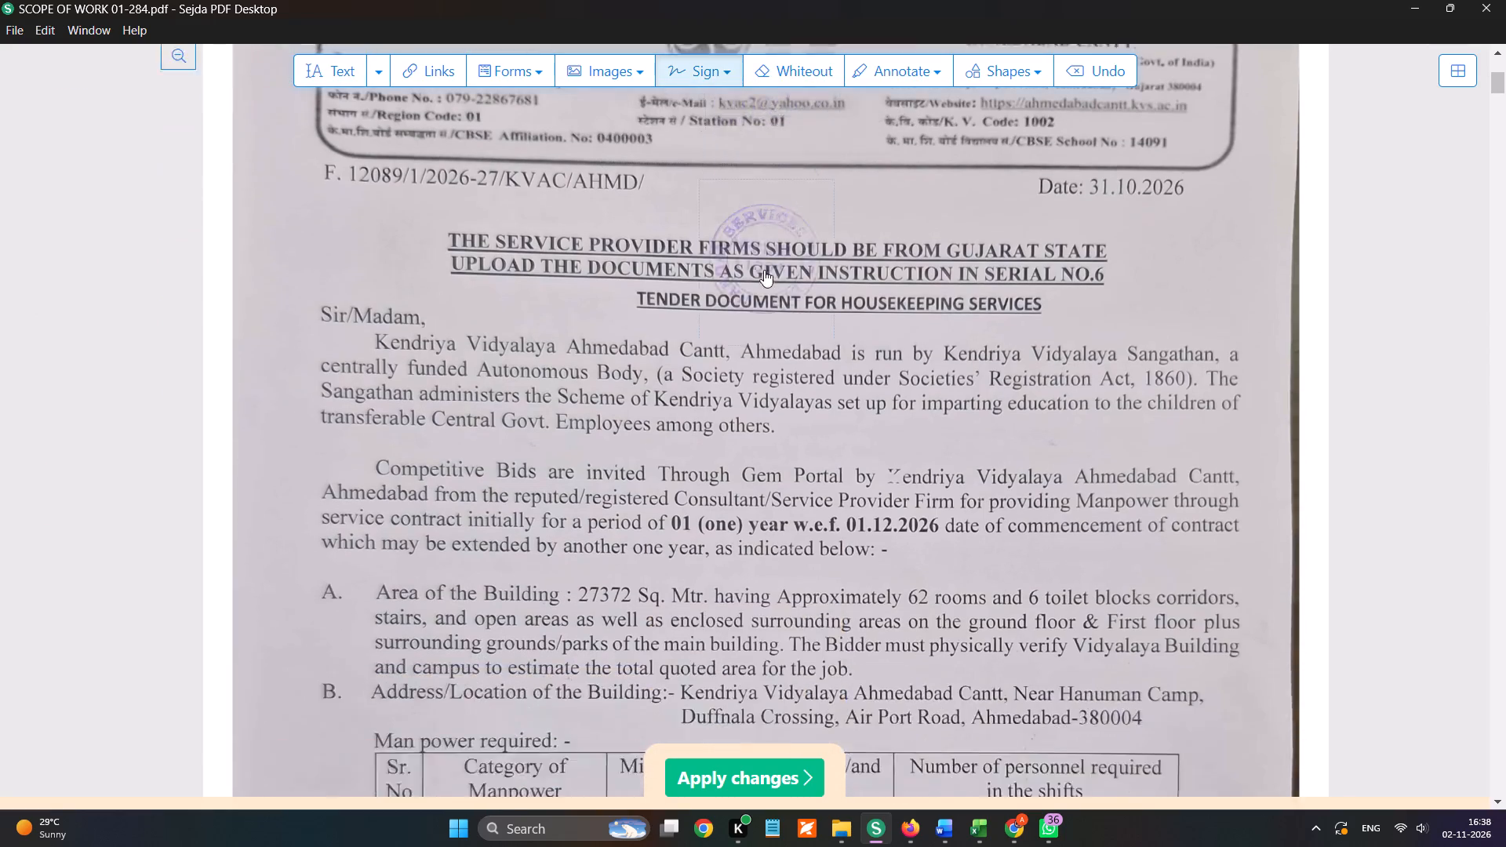
pyautogui.scroll(-2, 764, 270)
pyautogui.click(577, 205)
pyautogui.click(721, 60)
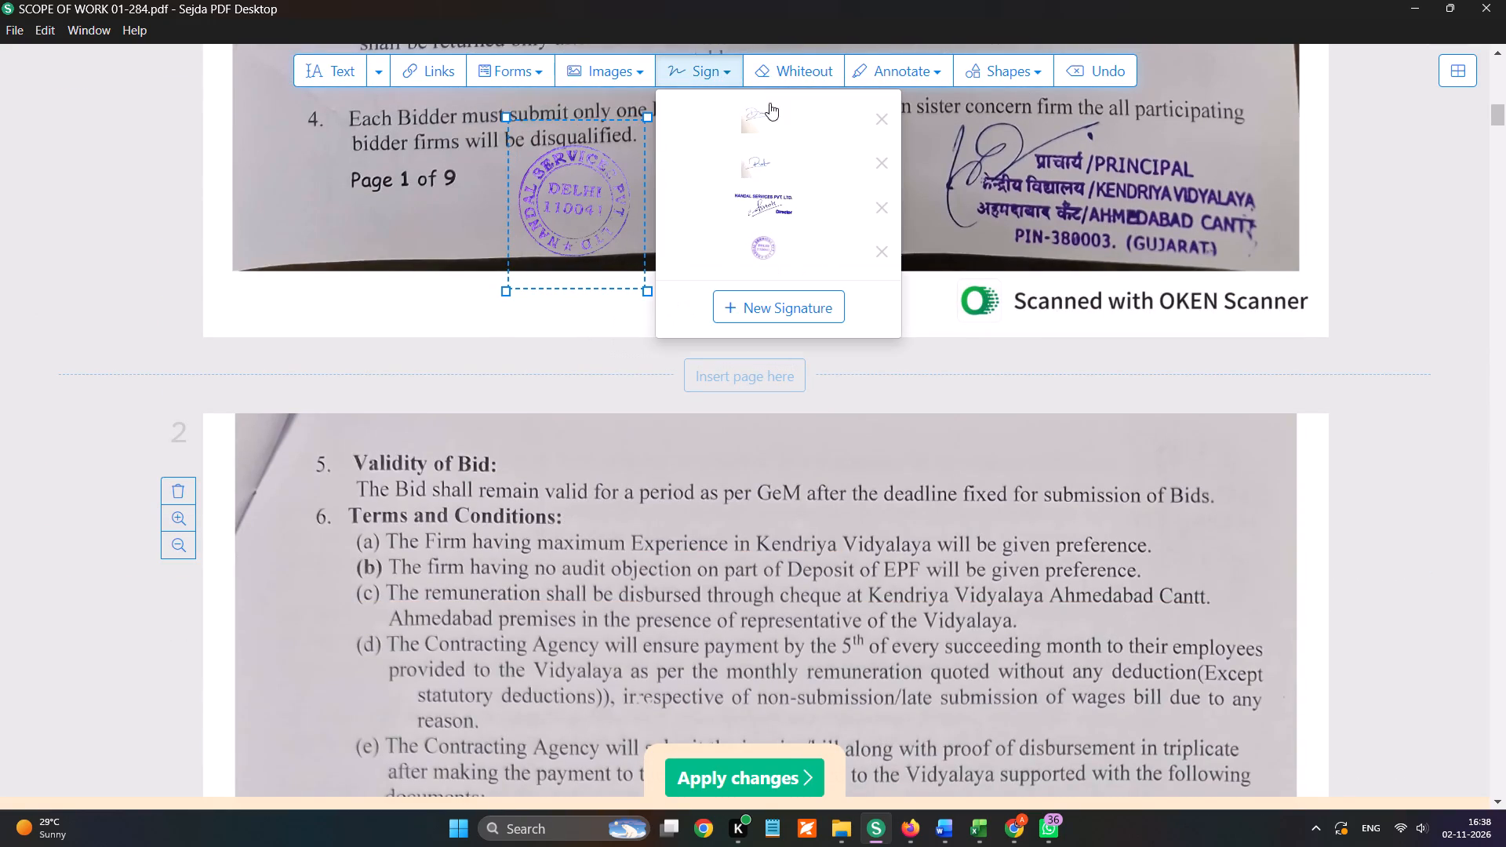
pyautogui.click(768, 194)
pyautogui.click(761, 196)
pyautogui.click(705, 120)
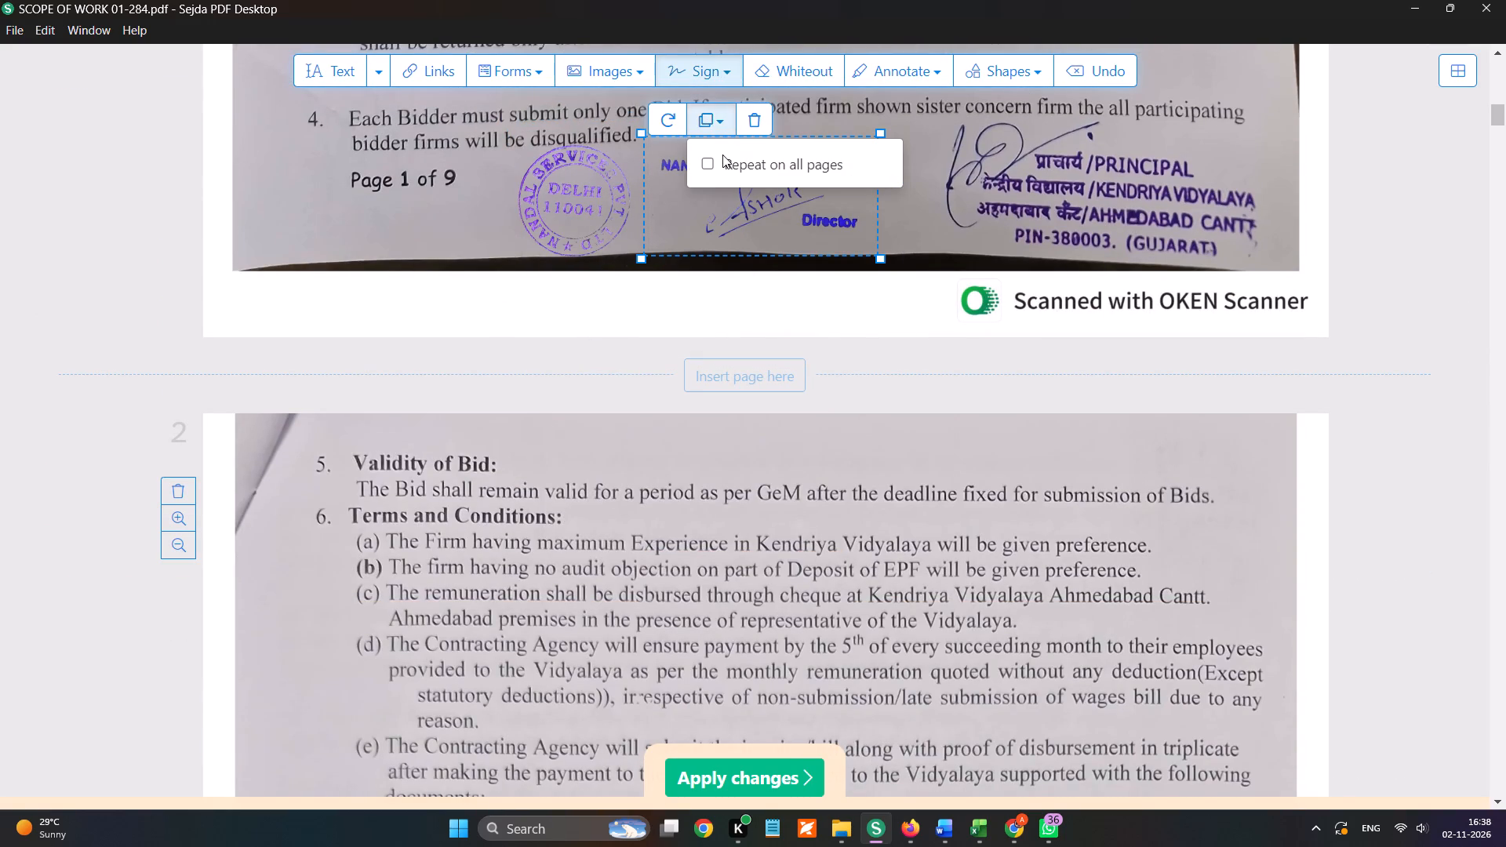
pyautogui.click(717, 158)
pyautogui.click(708, 162)
pyautogui.click(569, 112)
pyautogui.click(570, 151)
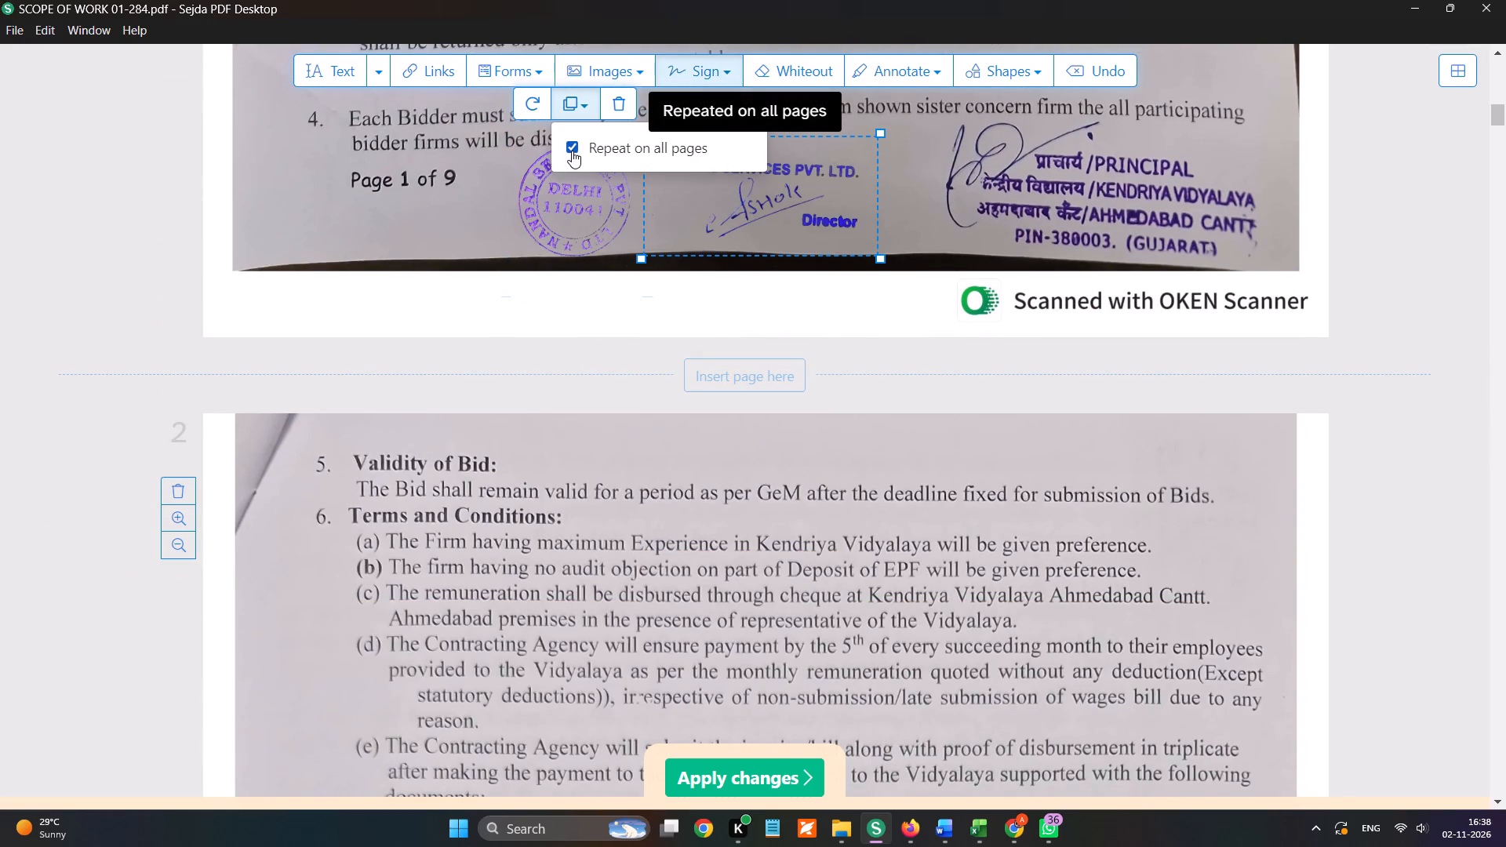
# Check the placement of the repeated stamp and signature through to the last page of the scope of work.
pyautogui.scroll(-6, 631, 249)
pyautogui.scroll(-9, 675, 310)
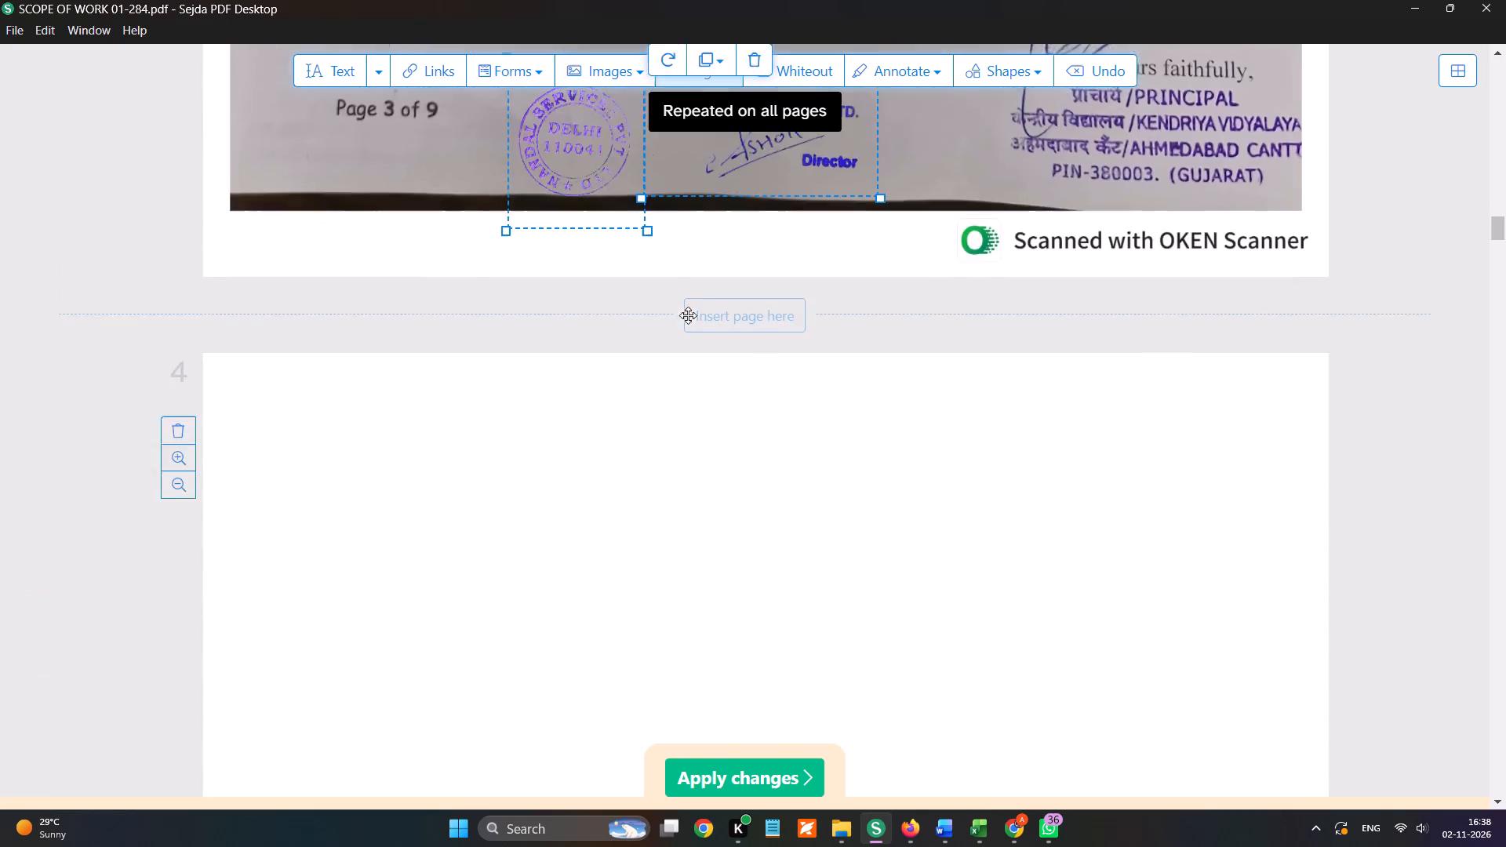
pyautogui.scroll(-10, 688, 315)
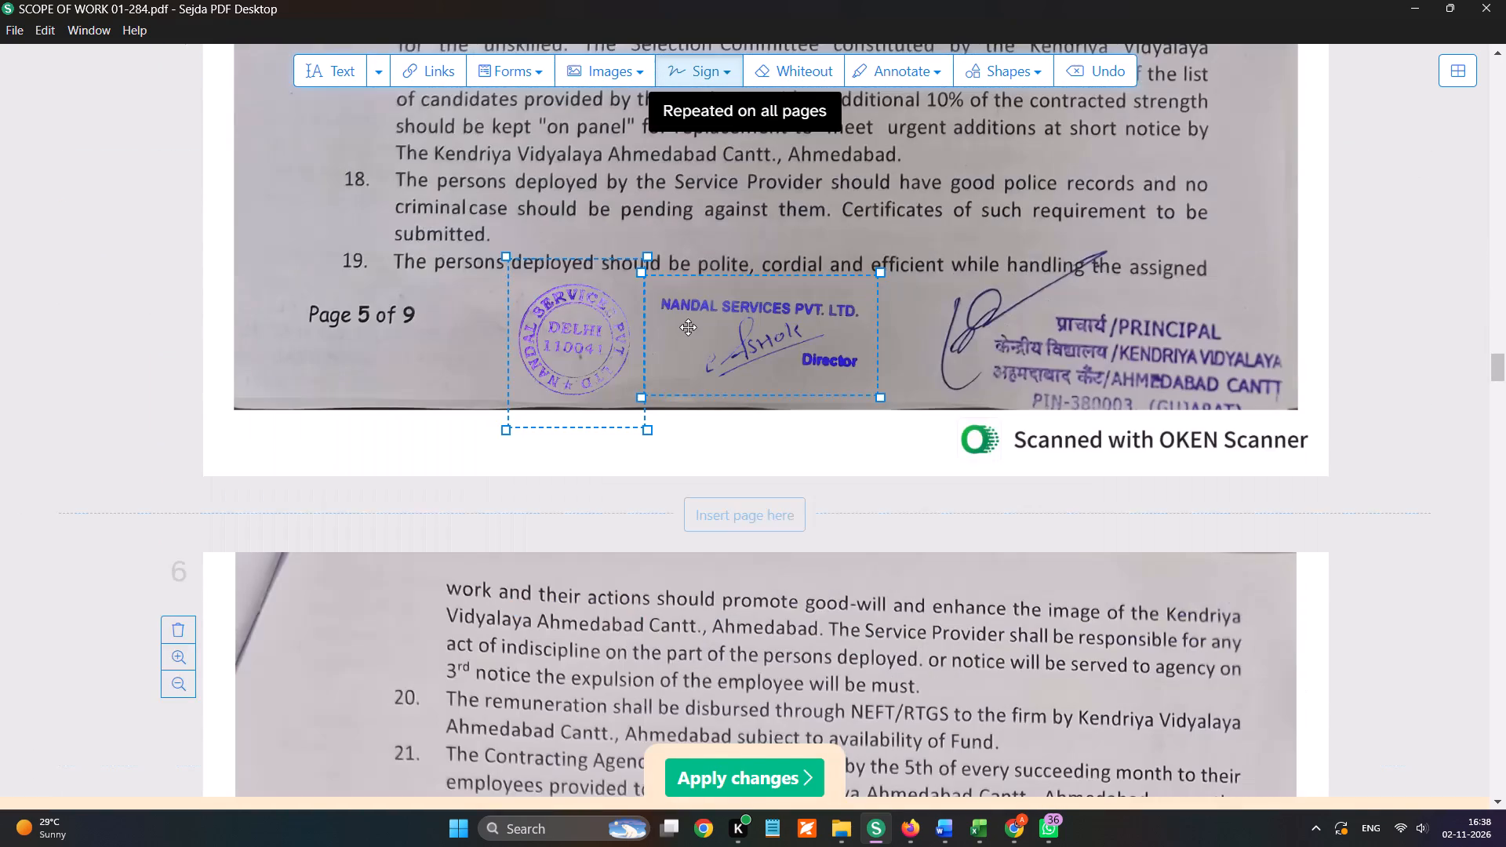
pyautogui.scroll(-13, 688, 327)
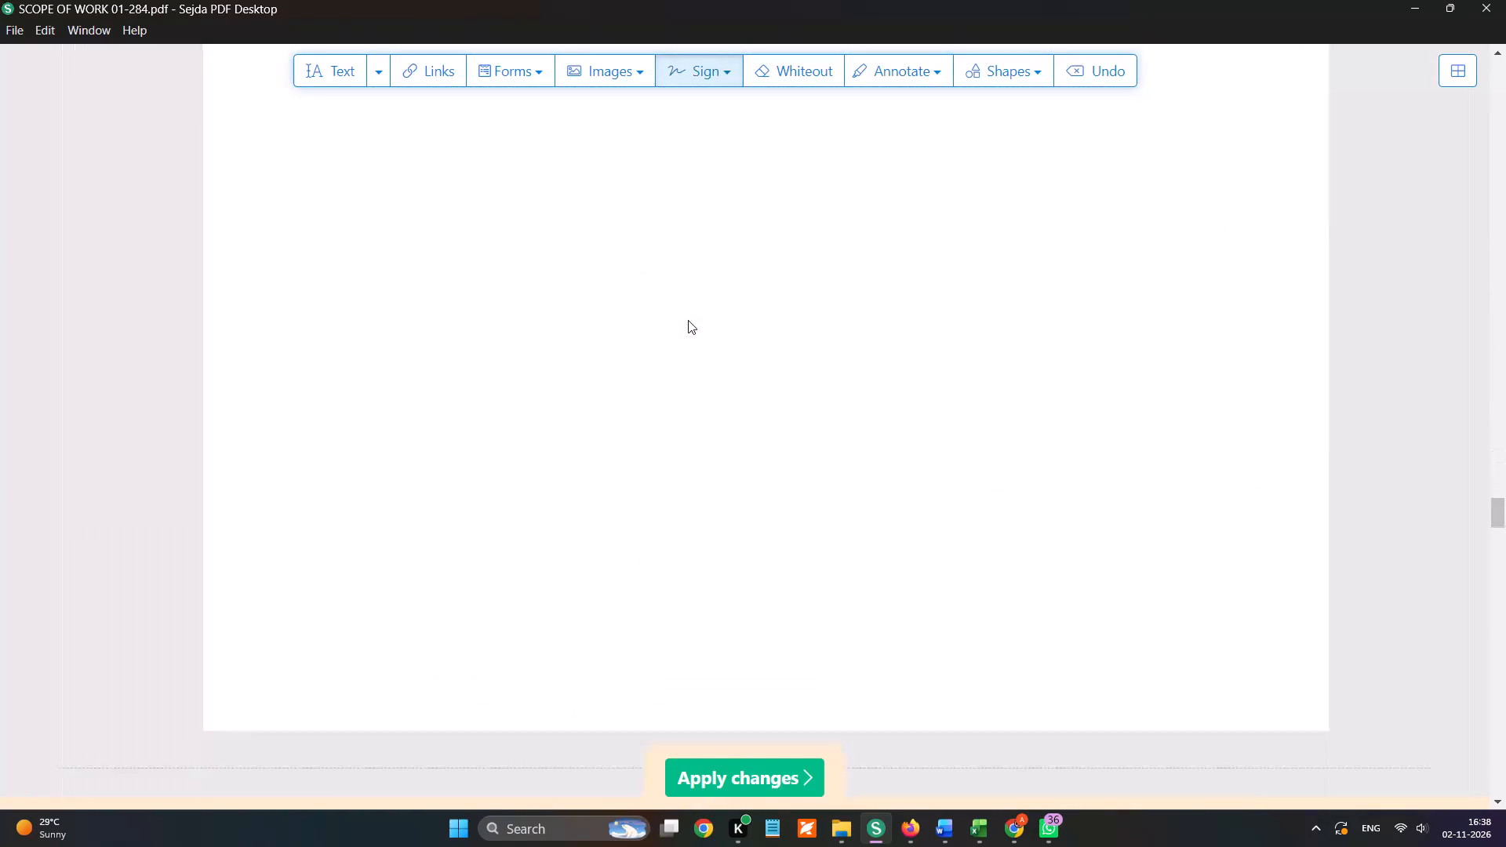
pyautogui.scroll(-9, 688, 319)
pyautogui.scroll(2, 695, 325)
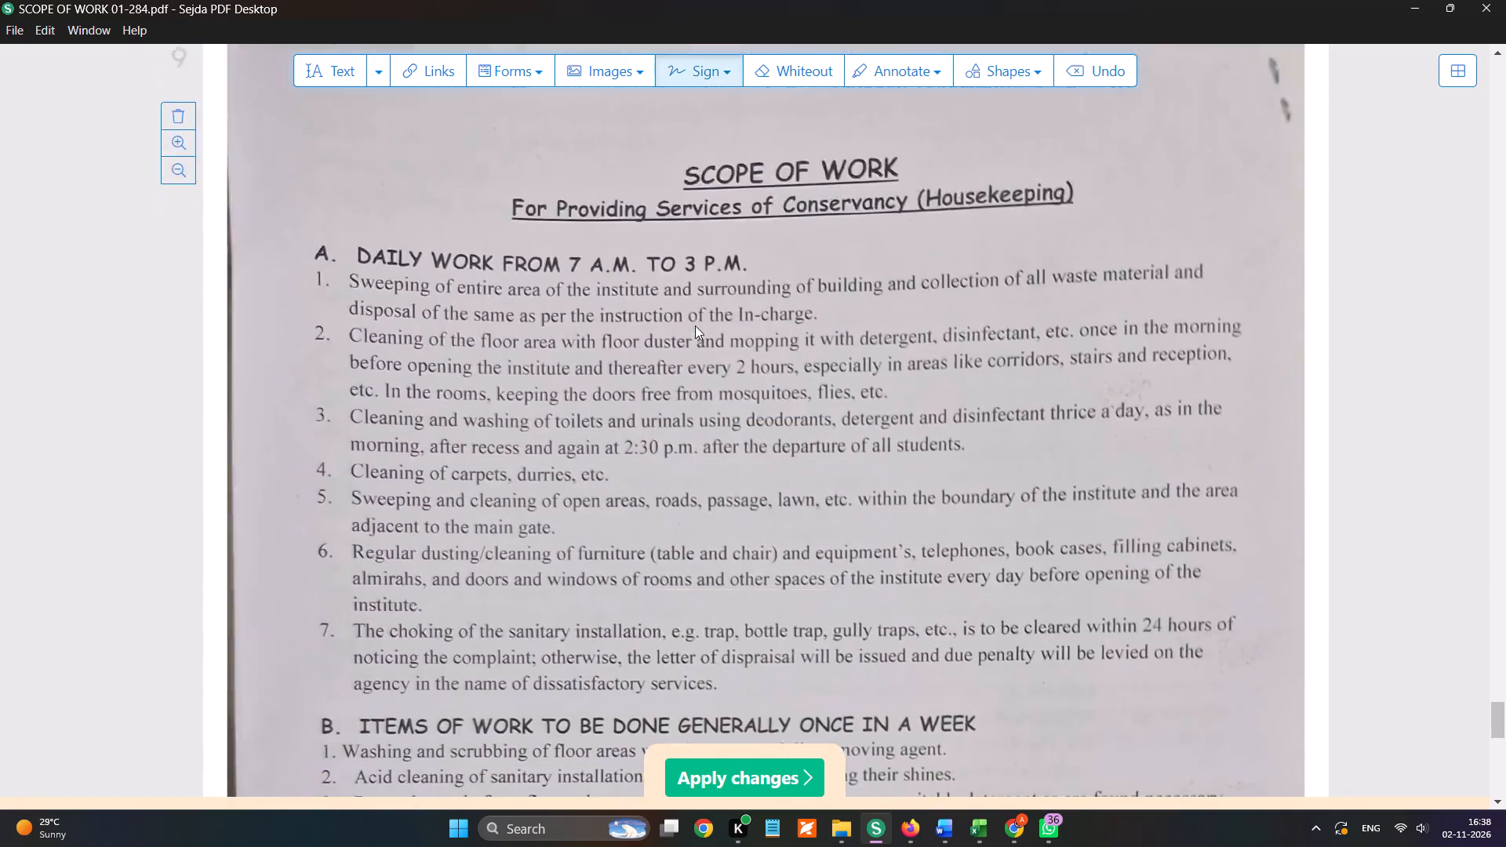
pyautogui.scroll(1, 695, 325)
pyautogui.scroll(-9, 695, 318)
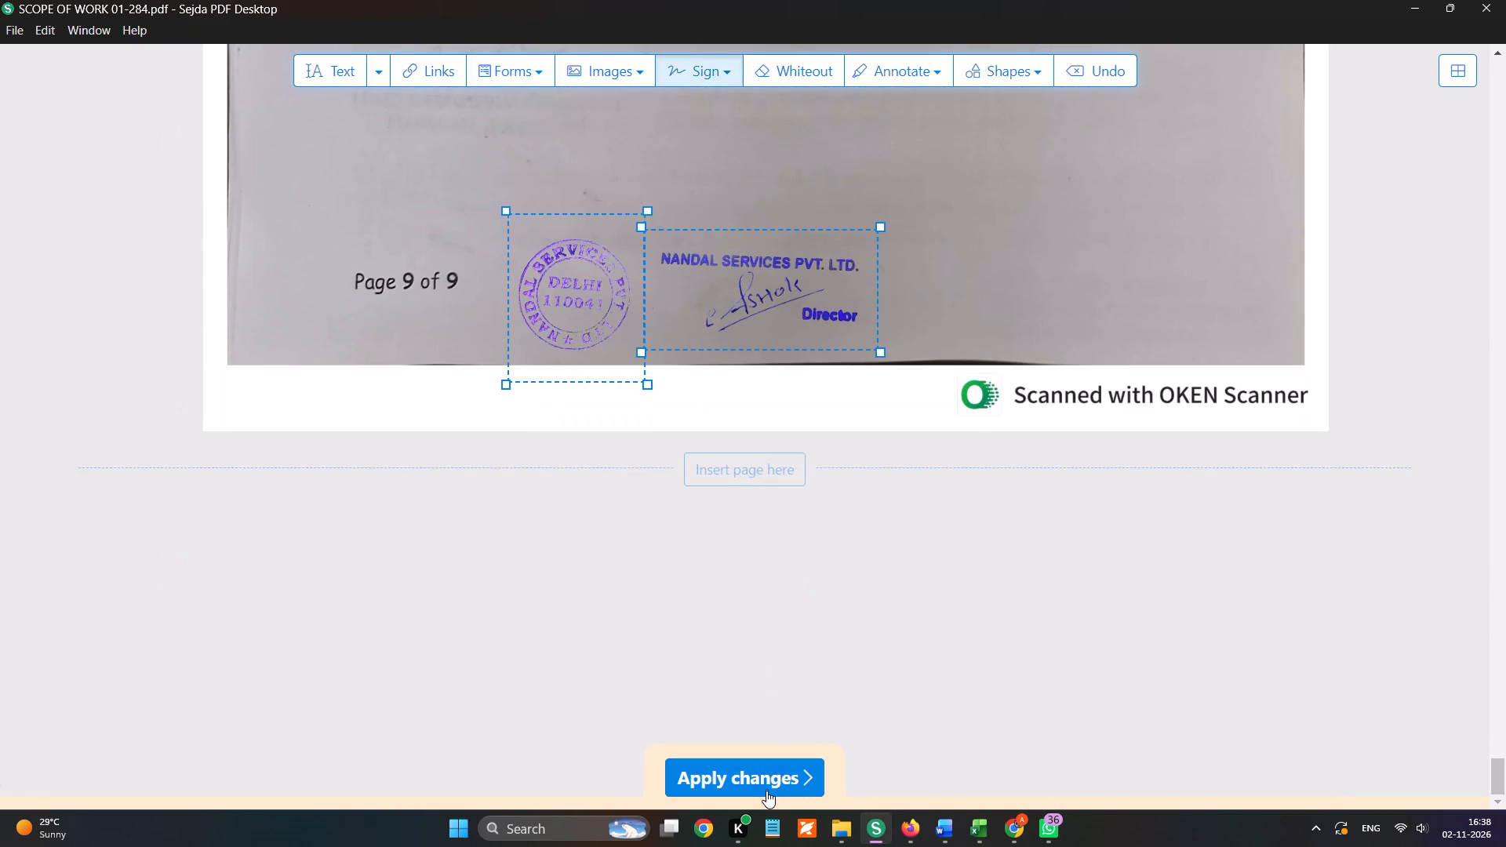
# Apply the changes and save the stamped PDF in Downloads as edited_SCOPE OF WORK 01-284.
pyautogui.click(766, 791)
pyautogui.scroll(5, 2, 238)
pyautogui.click(97, 181)
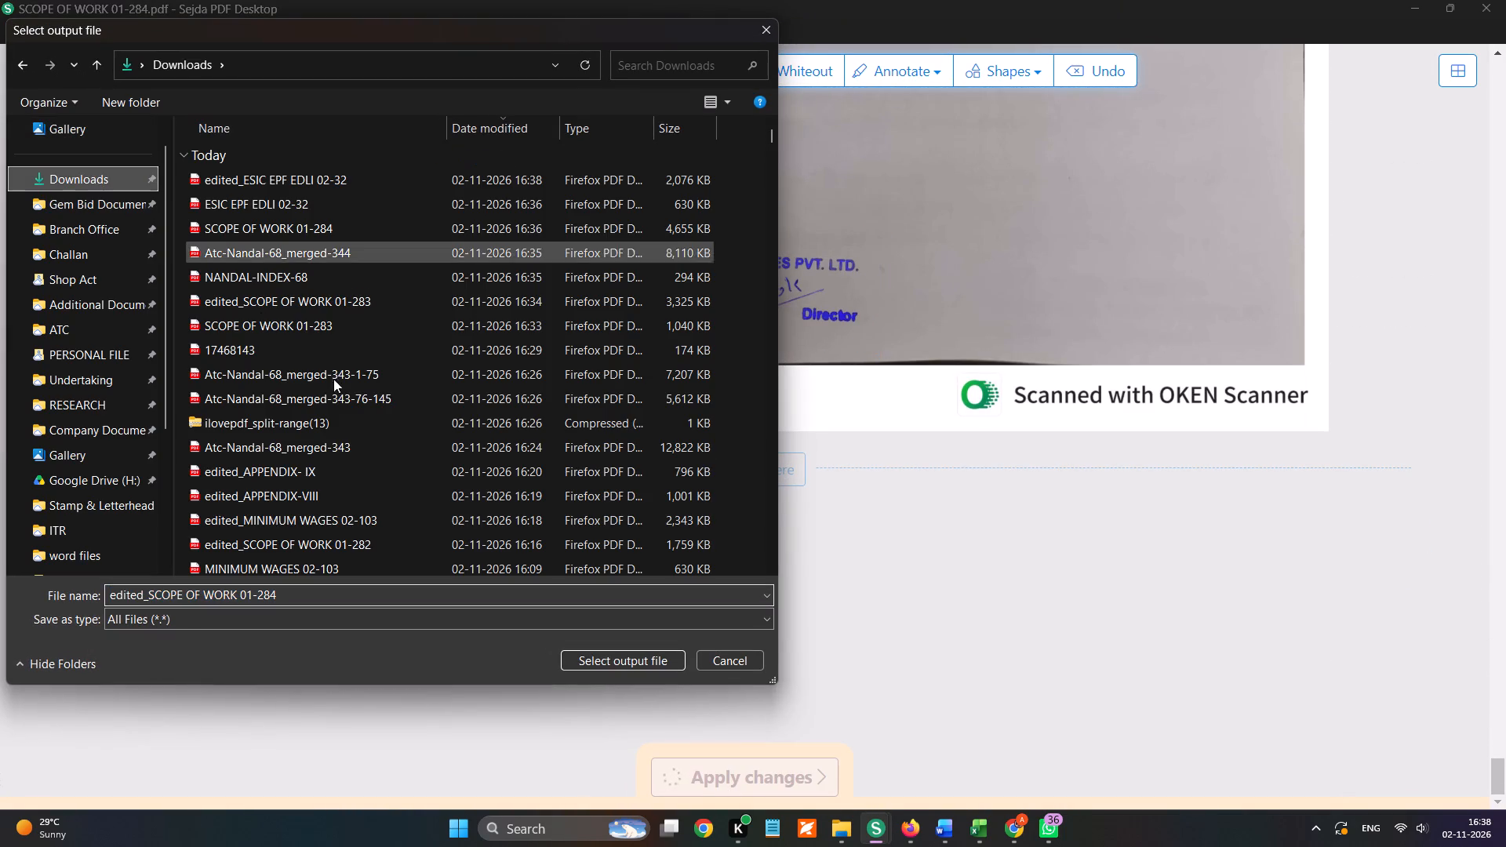
pyautogui.click(612, 655)
# Switch to Firefox and load edited_SCOPE OF WORK 01-284 and edited_ESIC EPF EDLI 02-32 from Downloads into a new iLovePDF merge.
pyautogui.click(910, 827)
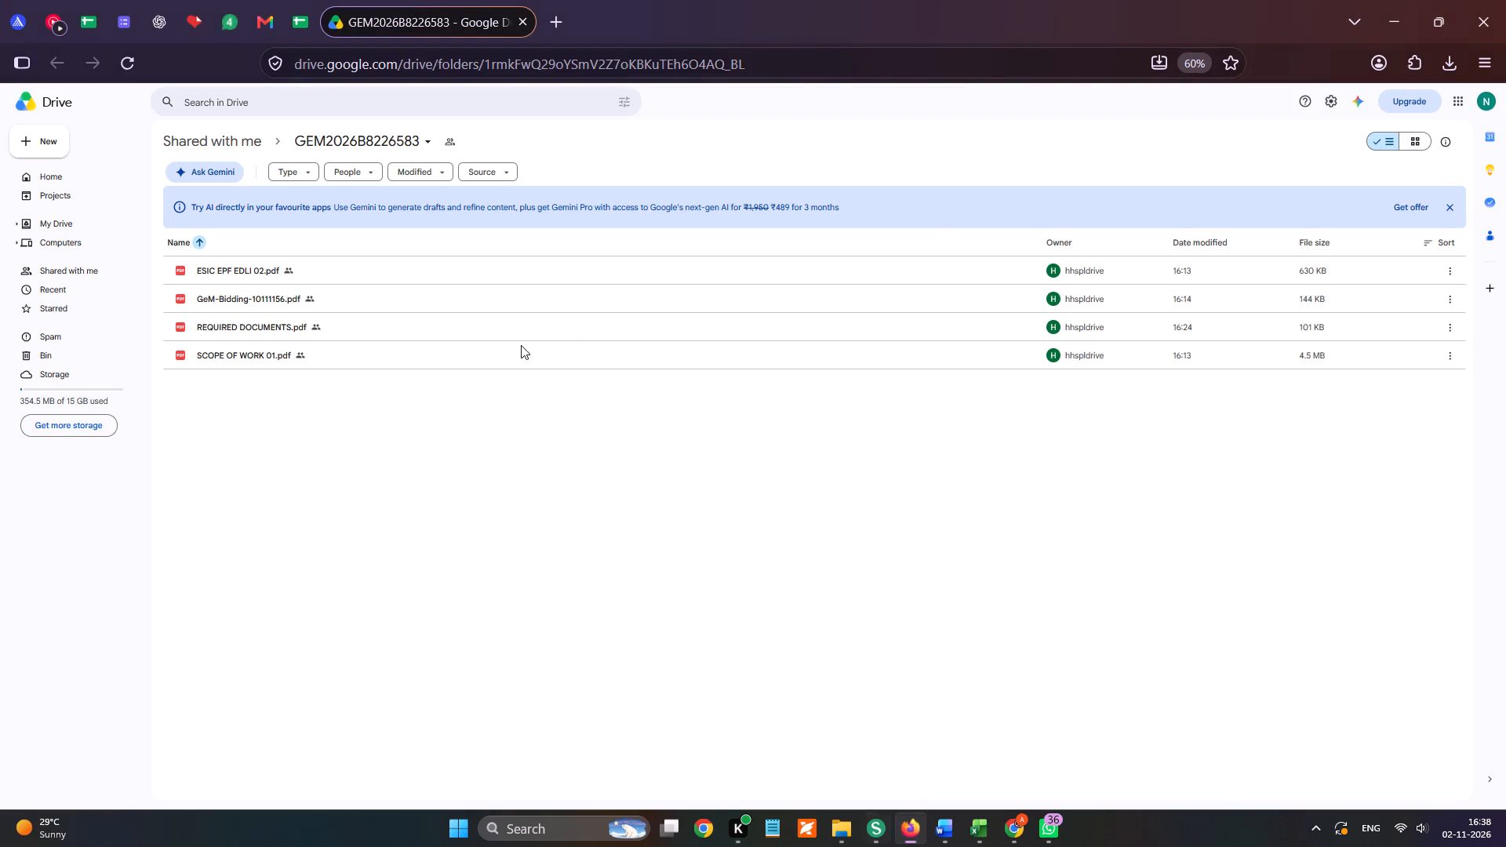
pyautogui.click(196, 9)
pyautogui.click(173, 103)
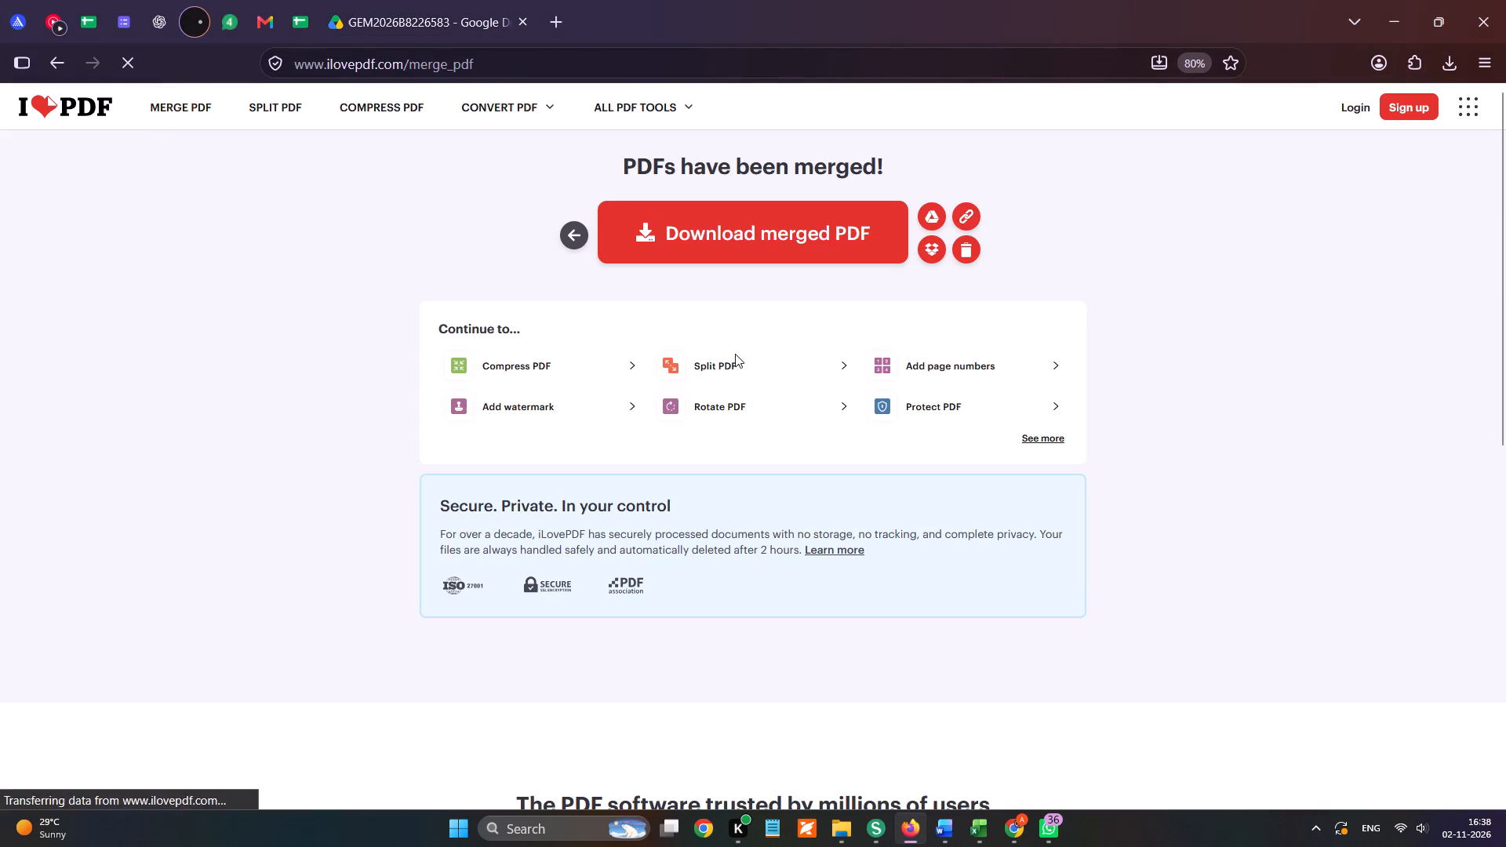
pyautogui.click(751, 278)
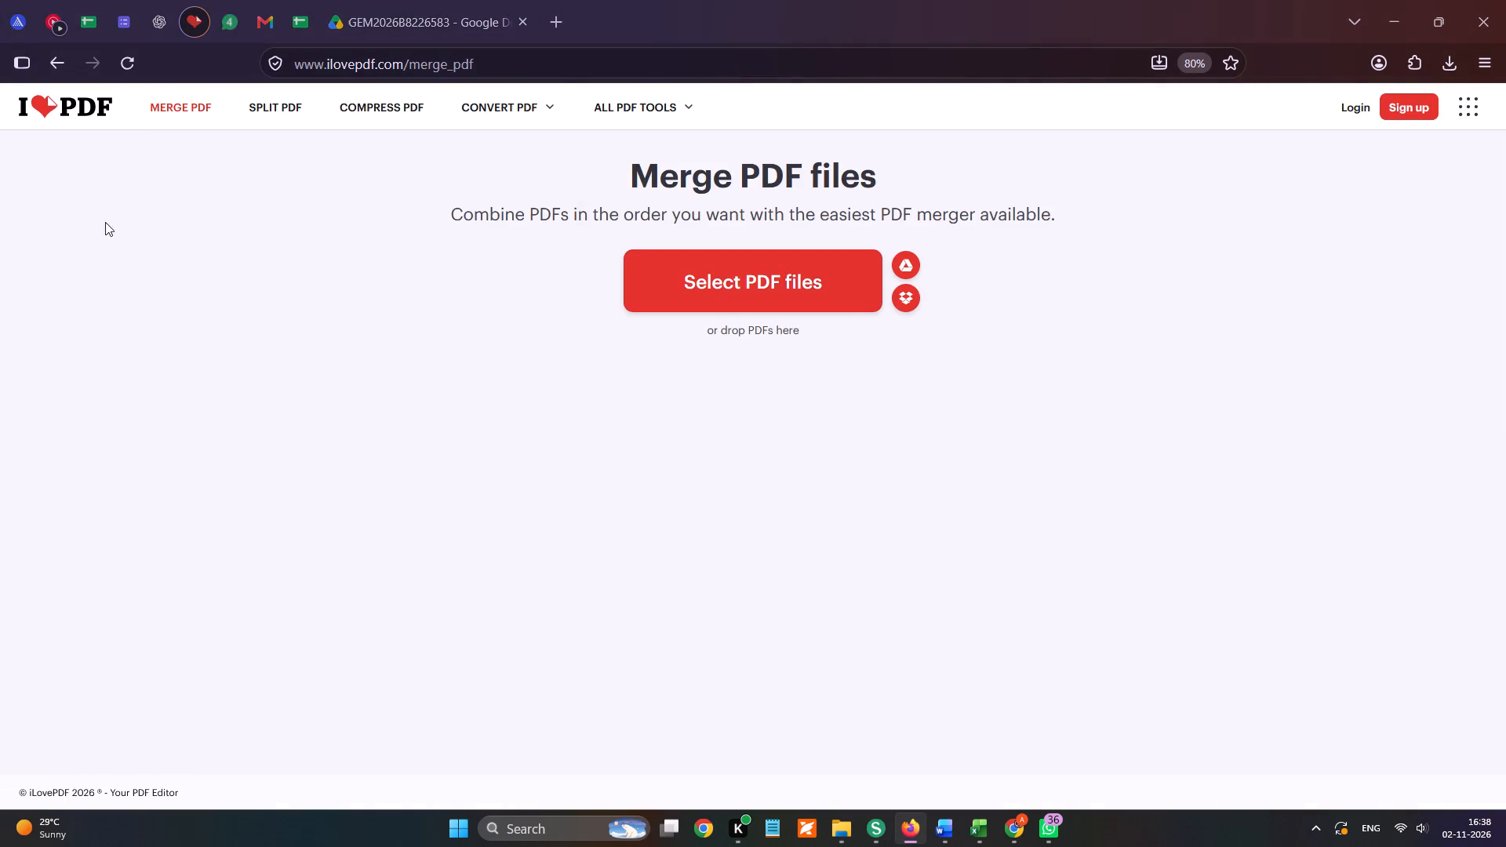
pyautogui.scroll(11, 103, 220)
pyautogui.click(94, 184)
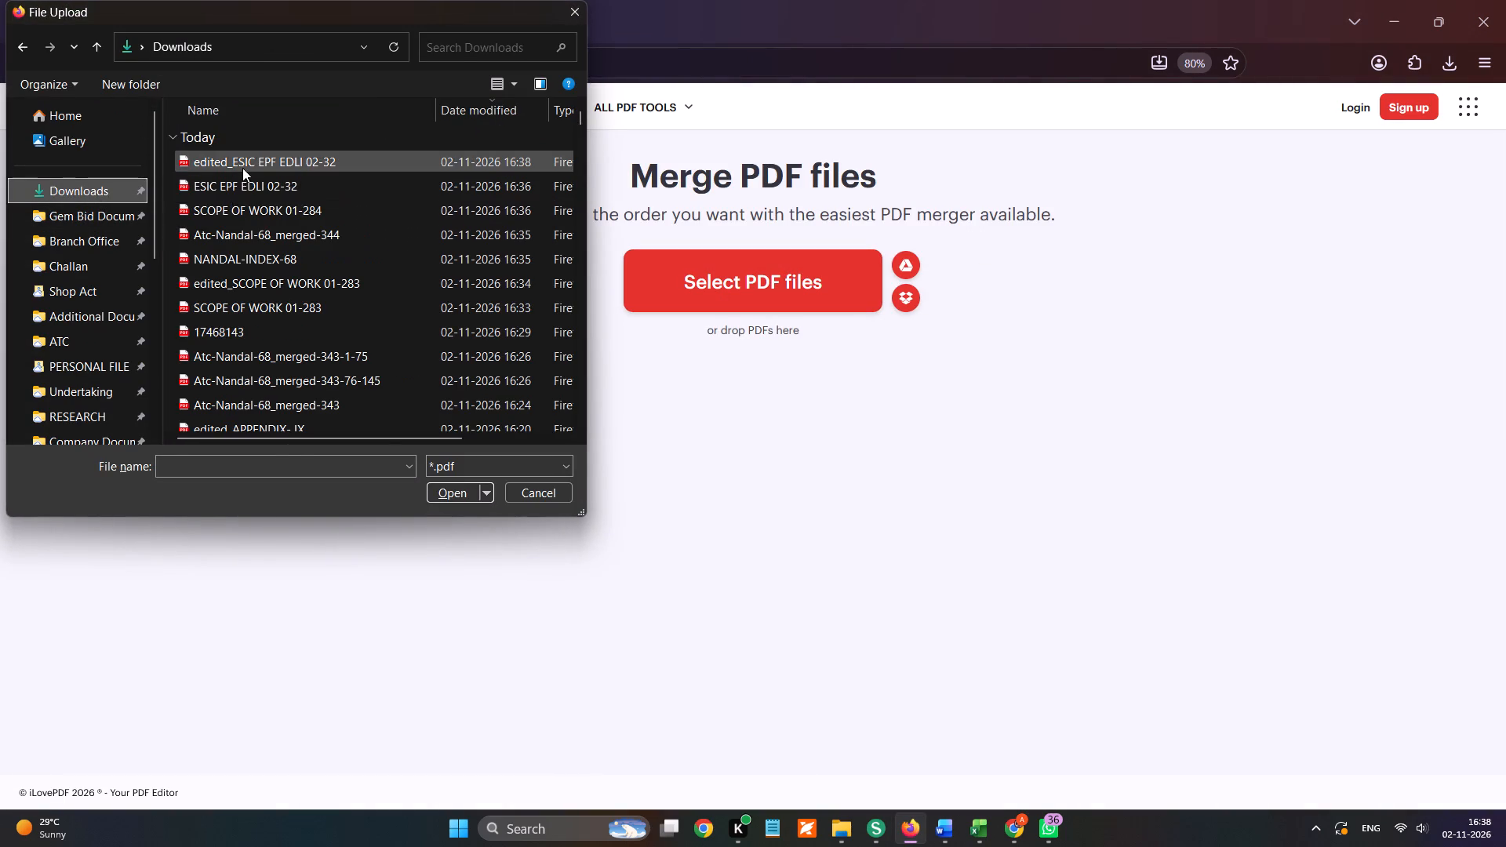
pyautogui.keyDown('ctrl'); pyautogui.click(243, 166); pyautogui.keyUp('ctrl')
pyautogui.click(105, 219)
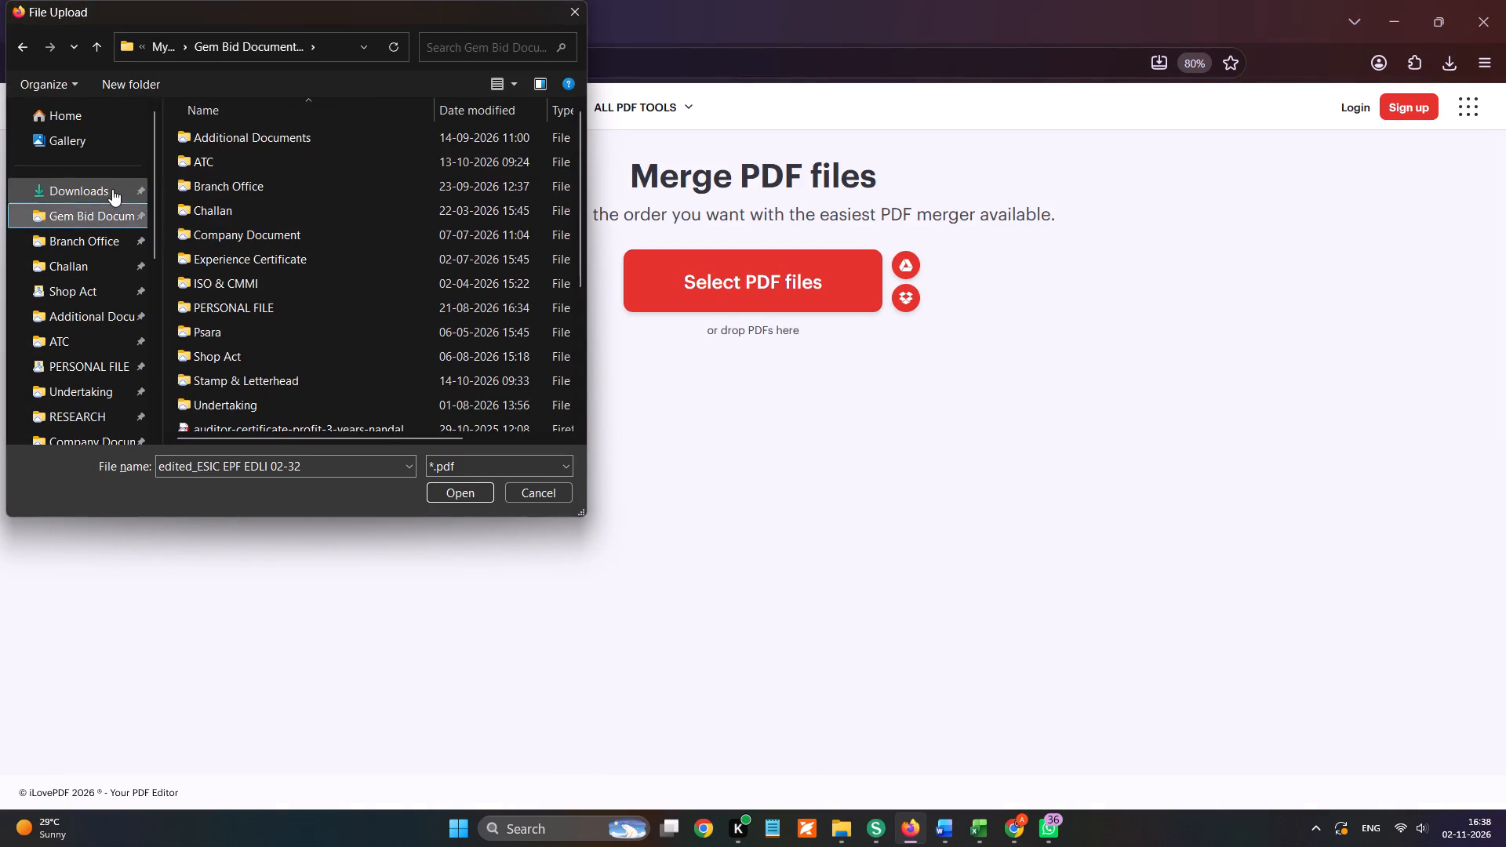
pyautogui.click(112, 189)
pyautogui.keyDown('ctrl'); pyautogui.click(242, 180); pyautogui.keyUp('ctrl')
pyautogui.keyDown('ctrl'); pyautogui.click(249, 165); pyautogui.keyUp('ctrl')
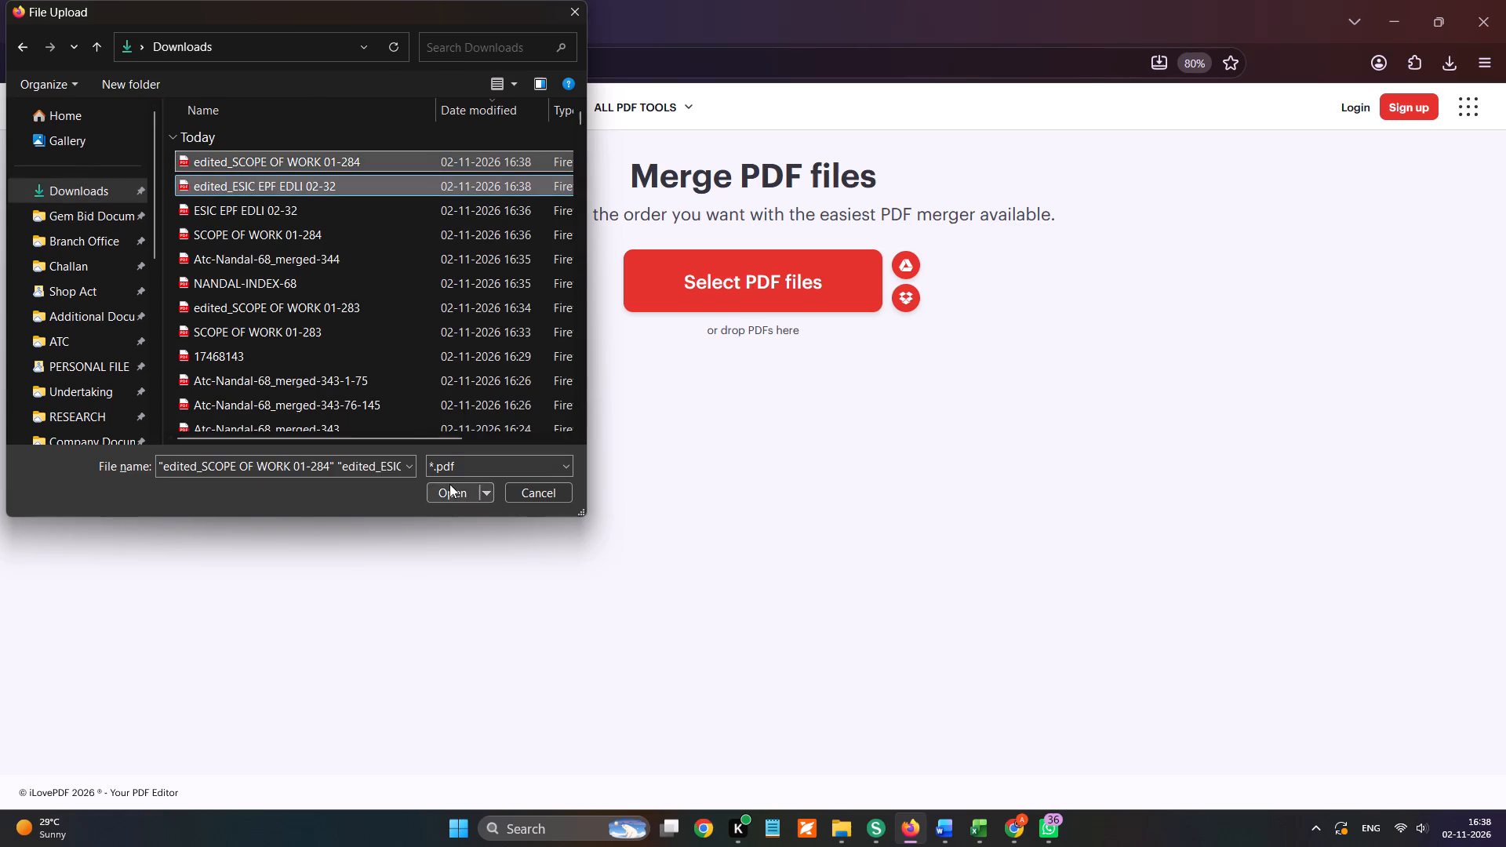
pyautogui.click(449, 484)
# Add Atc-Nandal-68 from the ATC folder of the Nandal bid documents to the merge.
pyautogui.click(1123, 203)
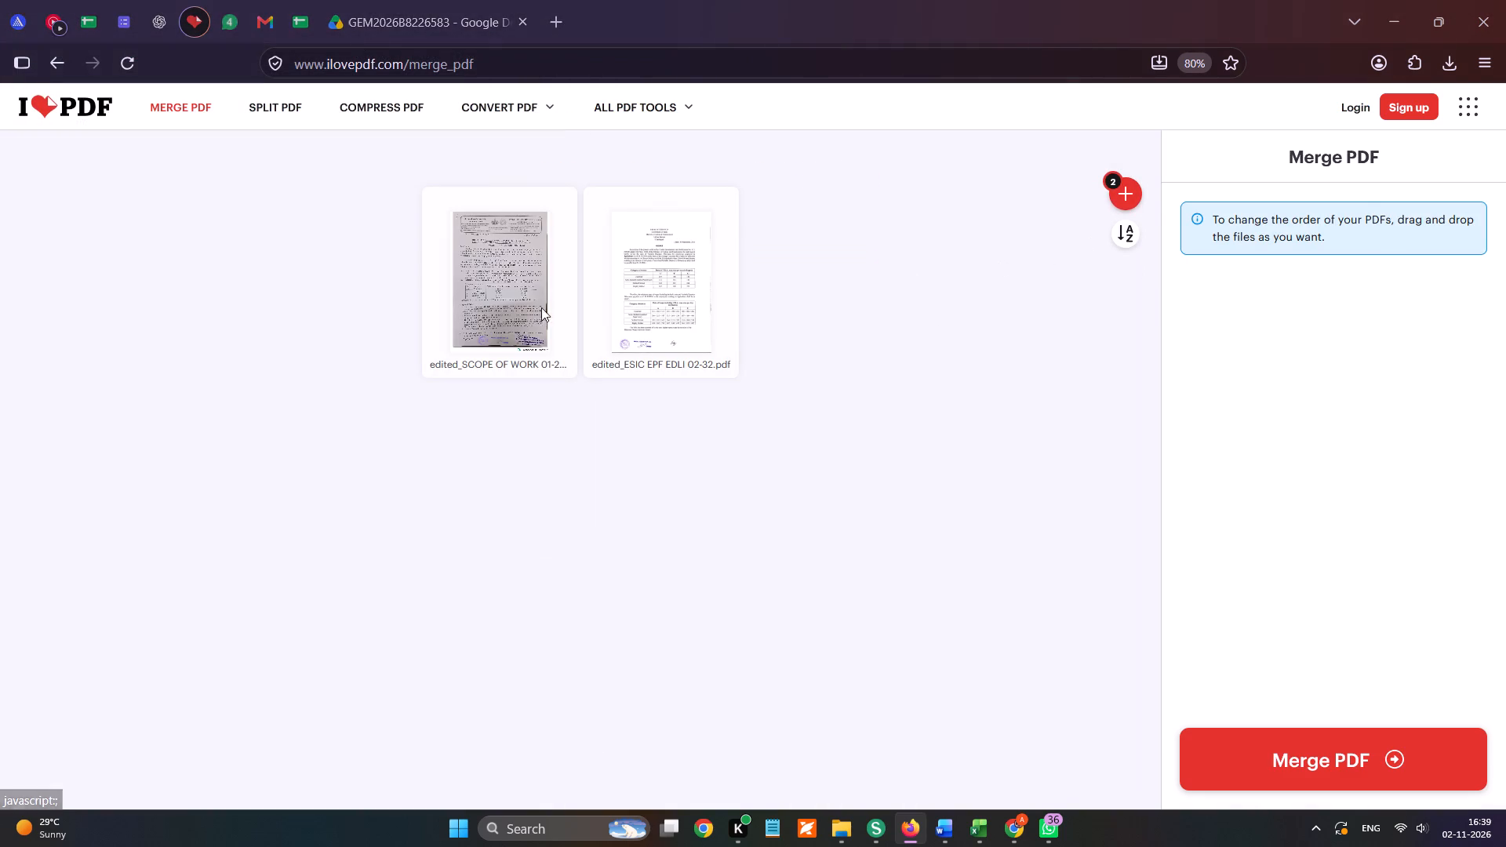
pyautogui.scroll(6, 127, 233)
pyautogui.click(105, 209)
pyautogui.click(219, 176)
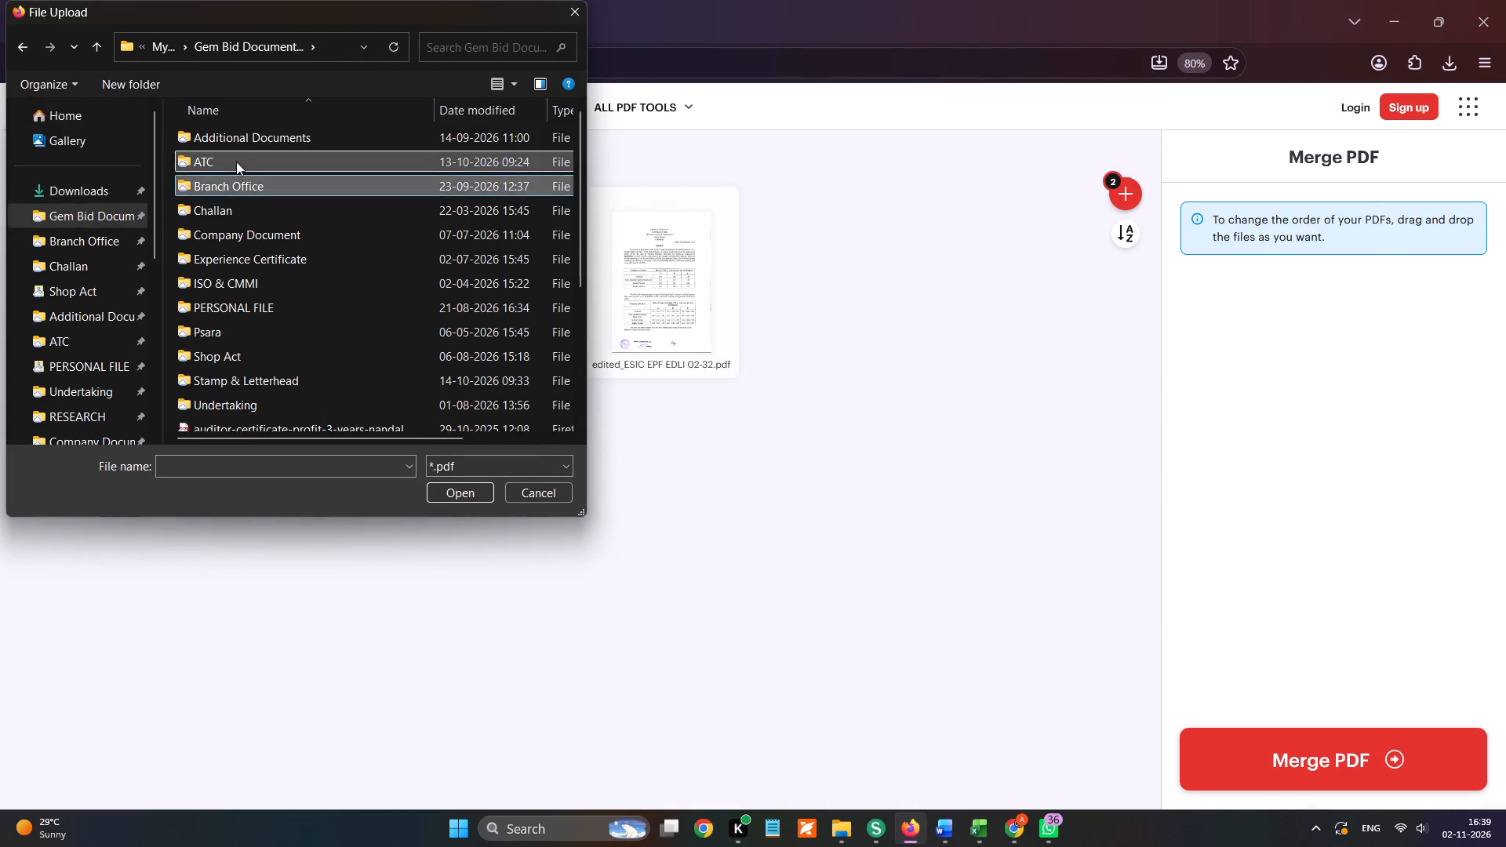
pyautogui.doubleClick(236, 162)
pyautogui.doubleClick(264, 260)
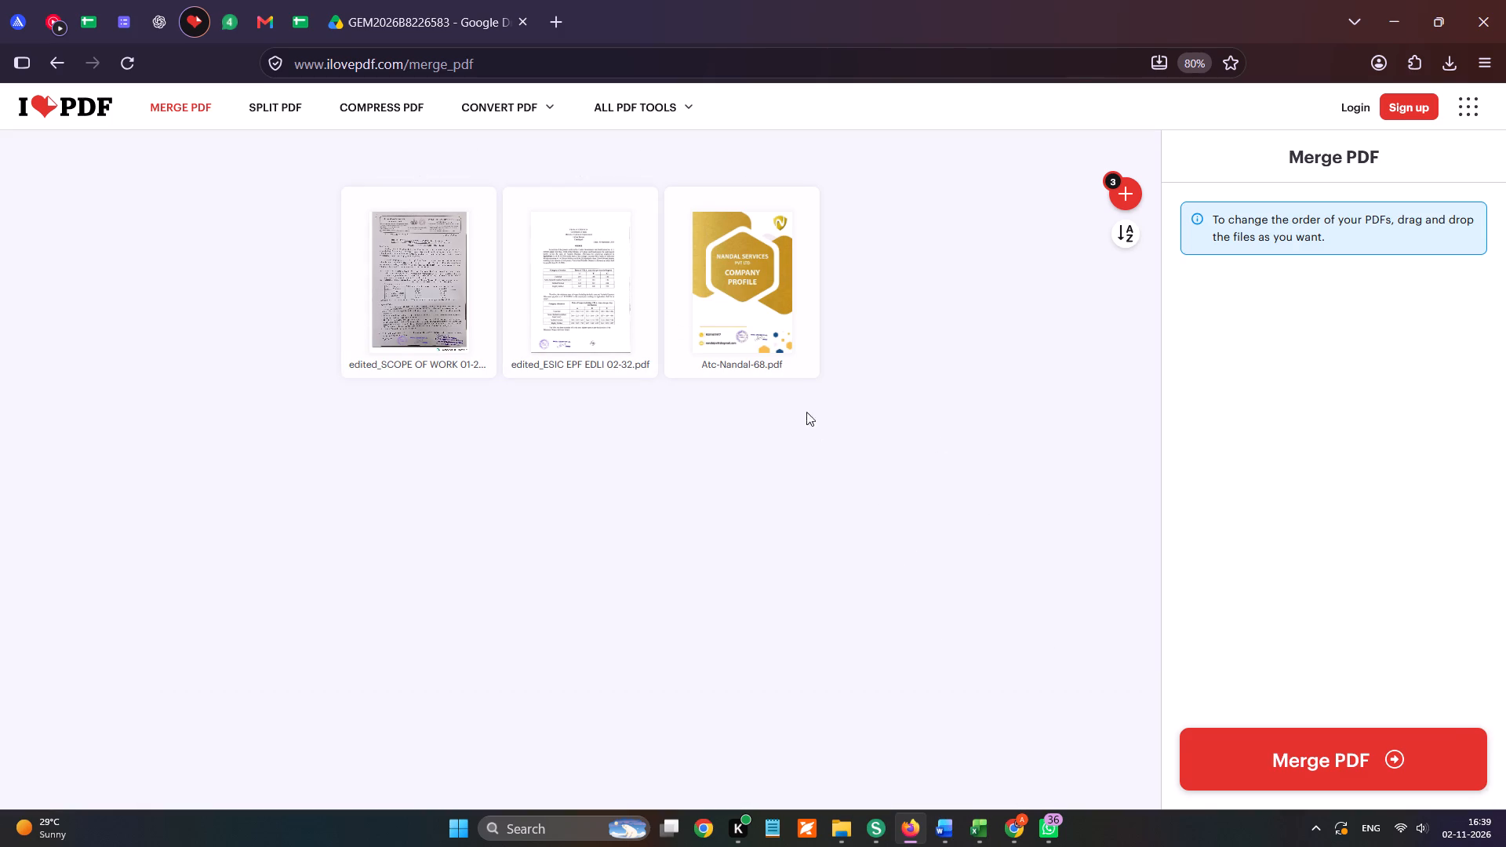
# Read the bid's document requirements in REQUIRED DOCUMENTS.pdf in the GEM2026B8226583 Drive folder.
pyautogui.click(405, 12)
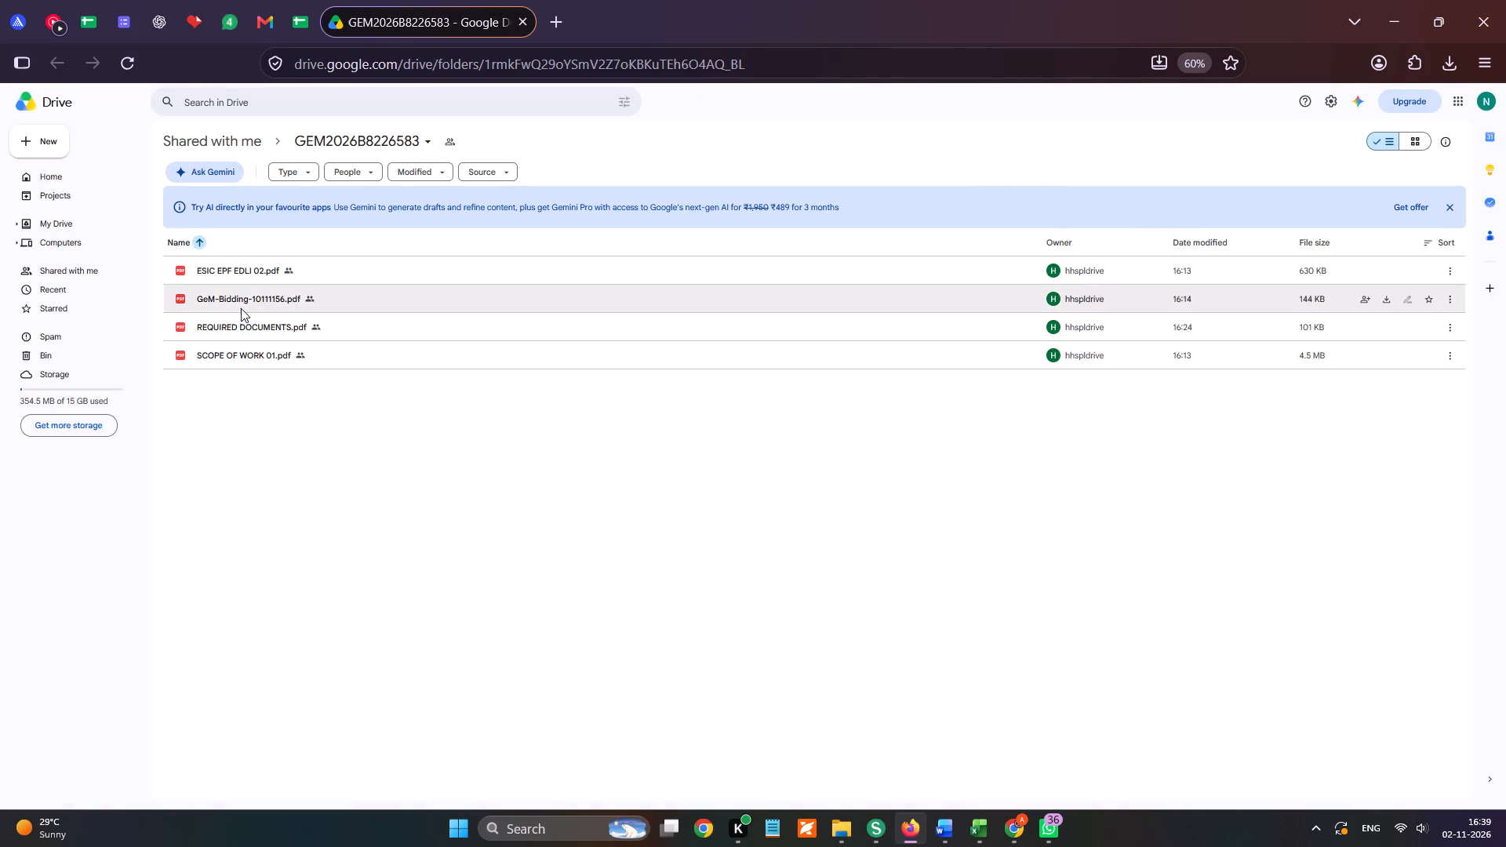
pyautogui.doubleClick(229, 325)
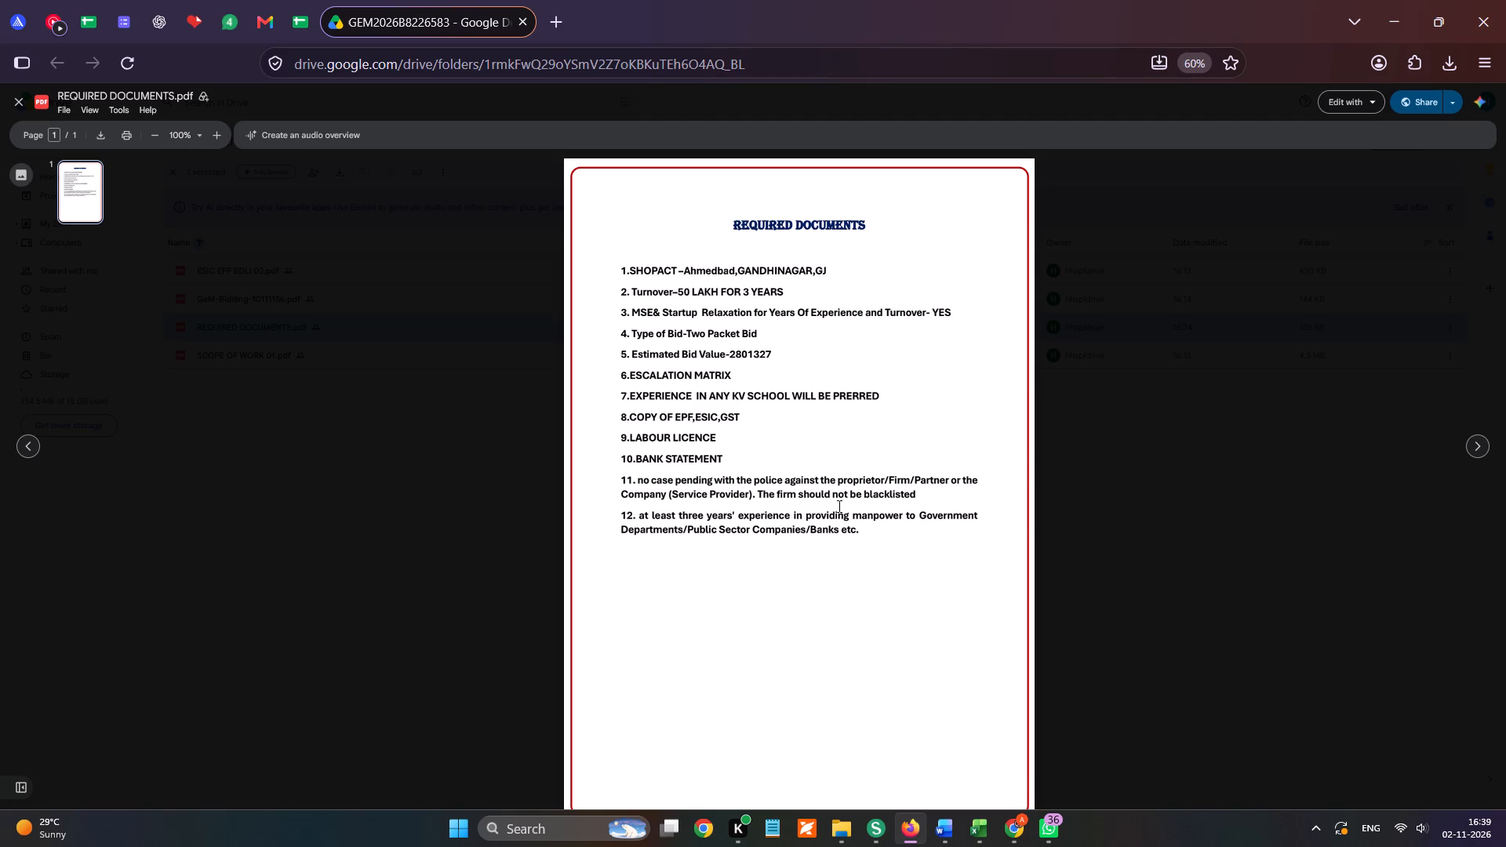
pyautogui.click(428, 377)
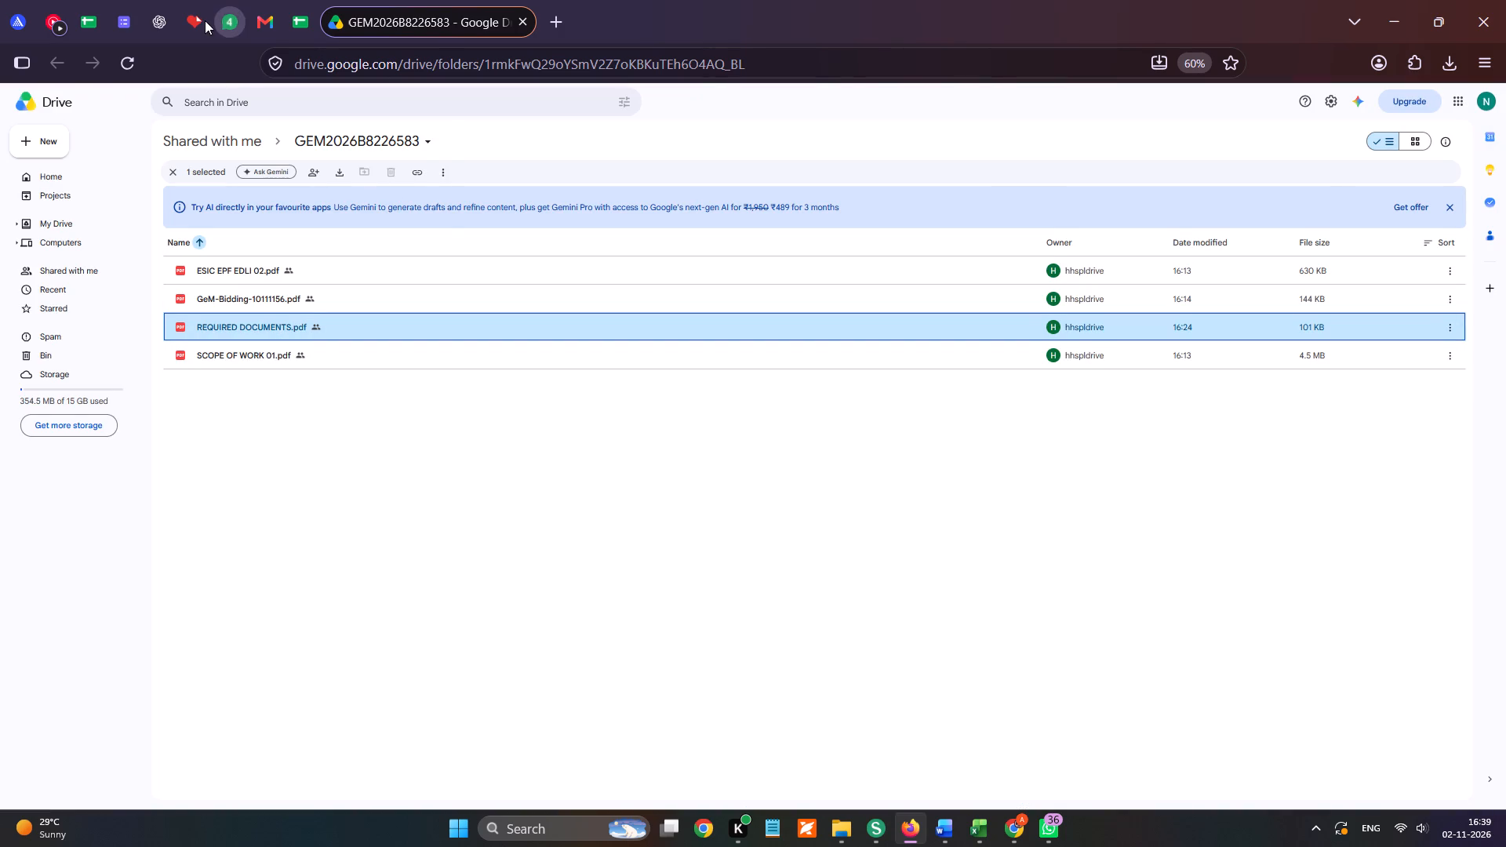
# Replace Atc-Nandal-68 in the iLovePDF merge with Atc- Nandal-43 from the ATC folder.
pyautogui.click(200, 23)
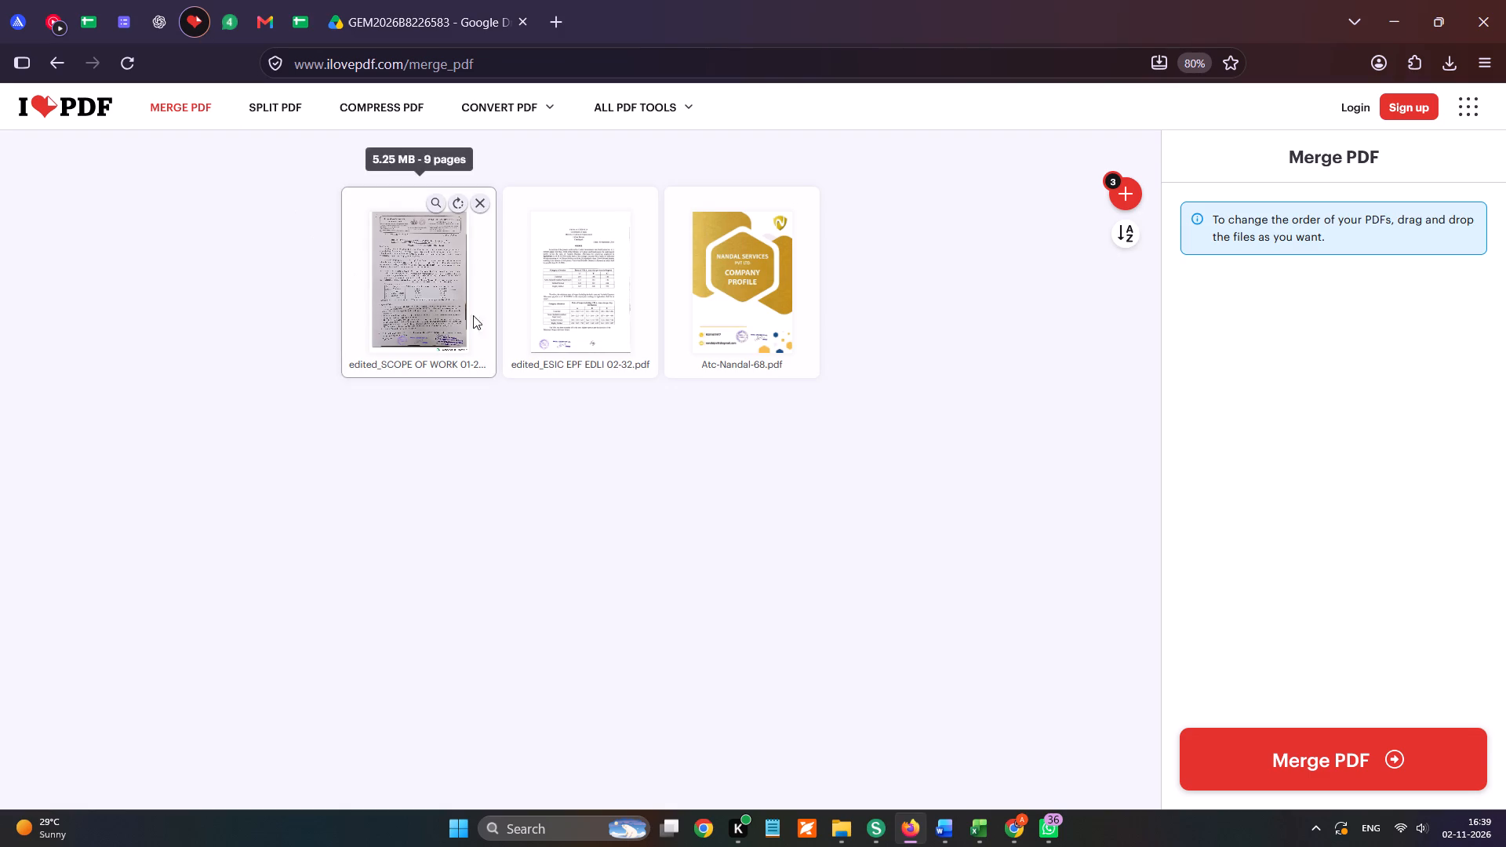
pyautogui.click(800, 209)
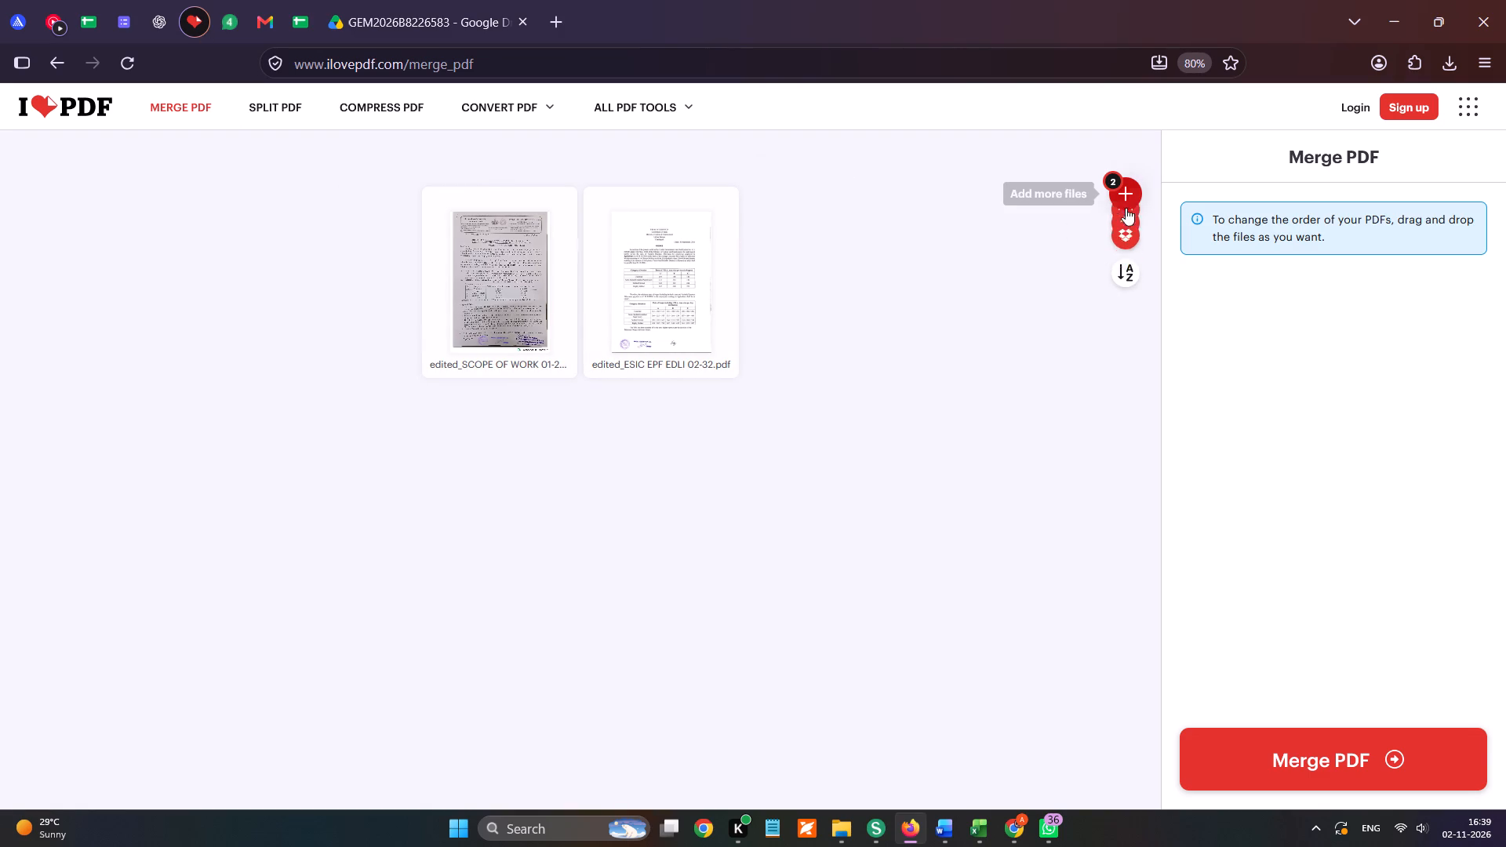
pyautogui.click(1126, 208)
pyautogui.scroll(5, 100, 318)
pyautogui.click(116, 214)
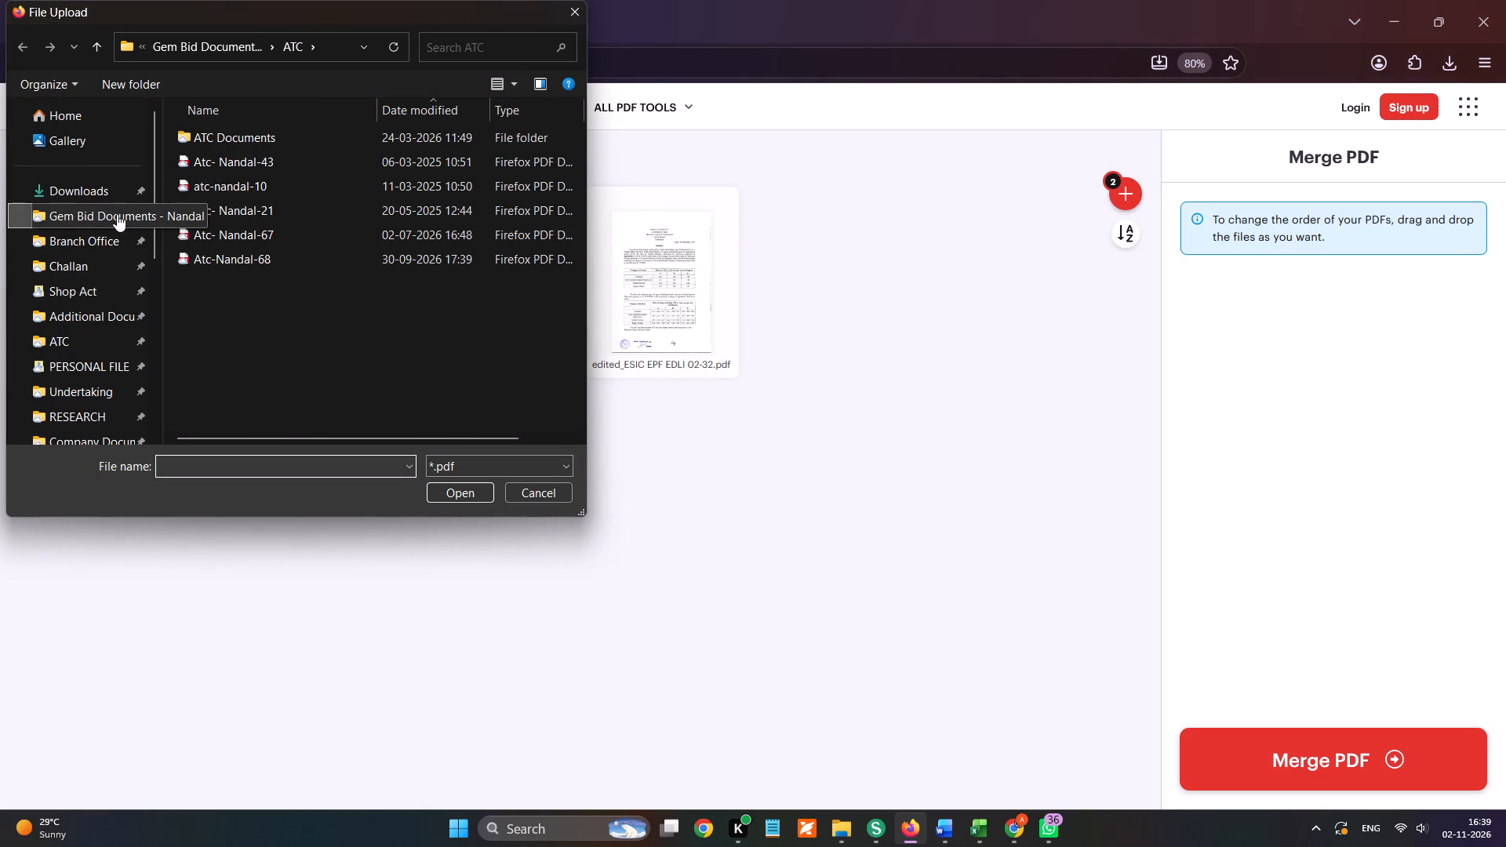
pyautogui.doubleClick(215, 162)
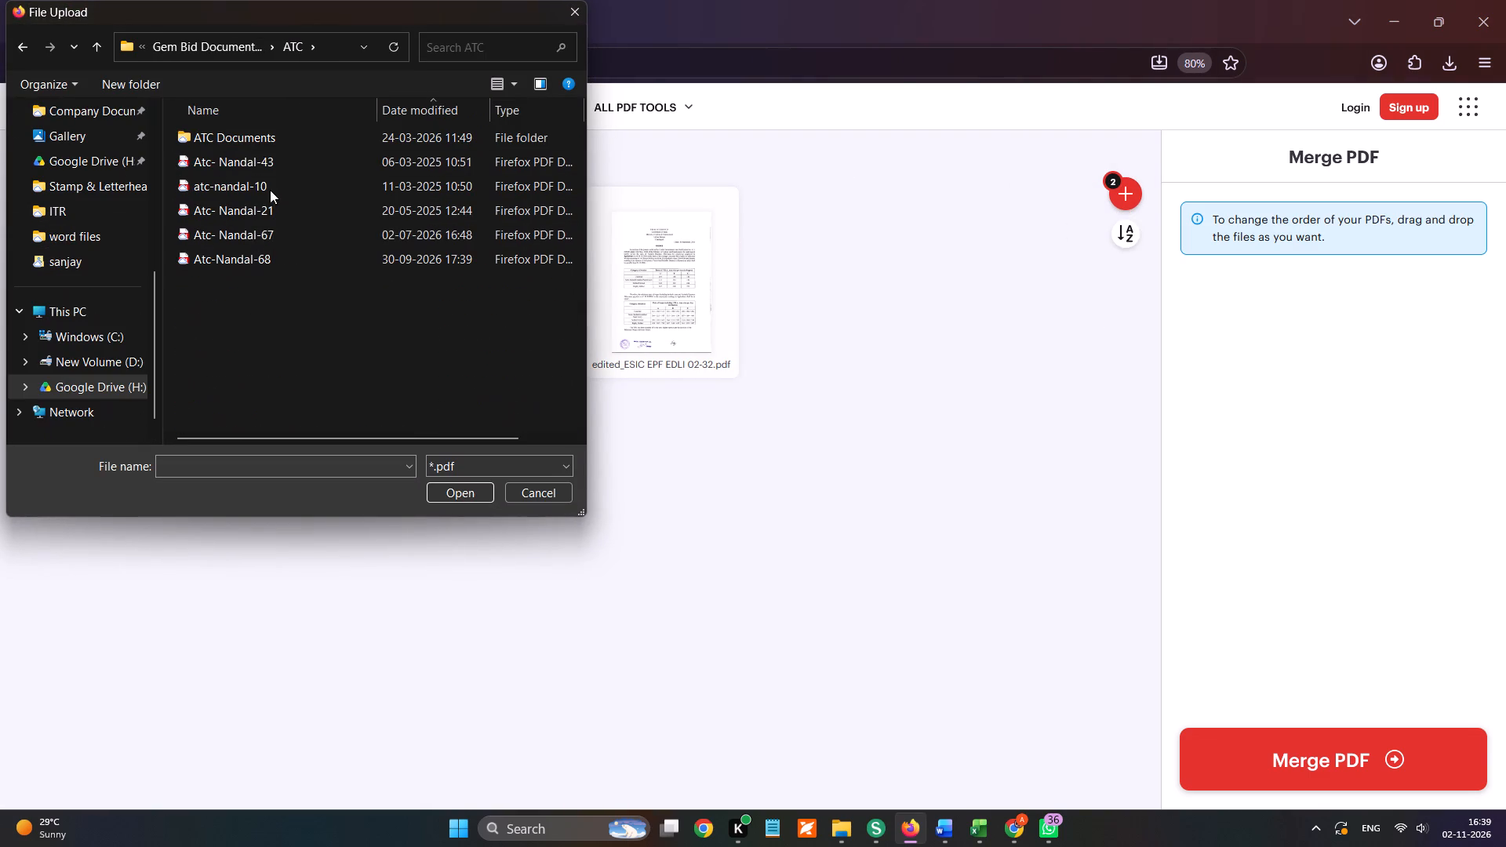
pyautogui.doubleClick(278, 166)
# Switch to Word and open the NANDAL-INDEX-43 index from the recent documents.
pyautogui.click(946, 834)
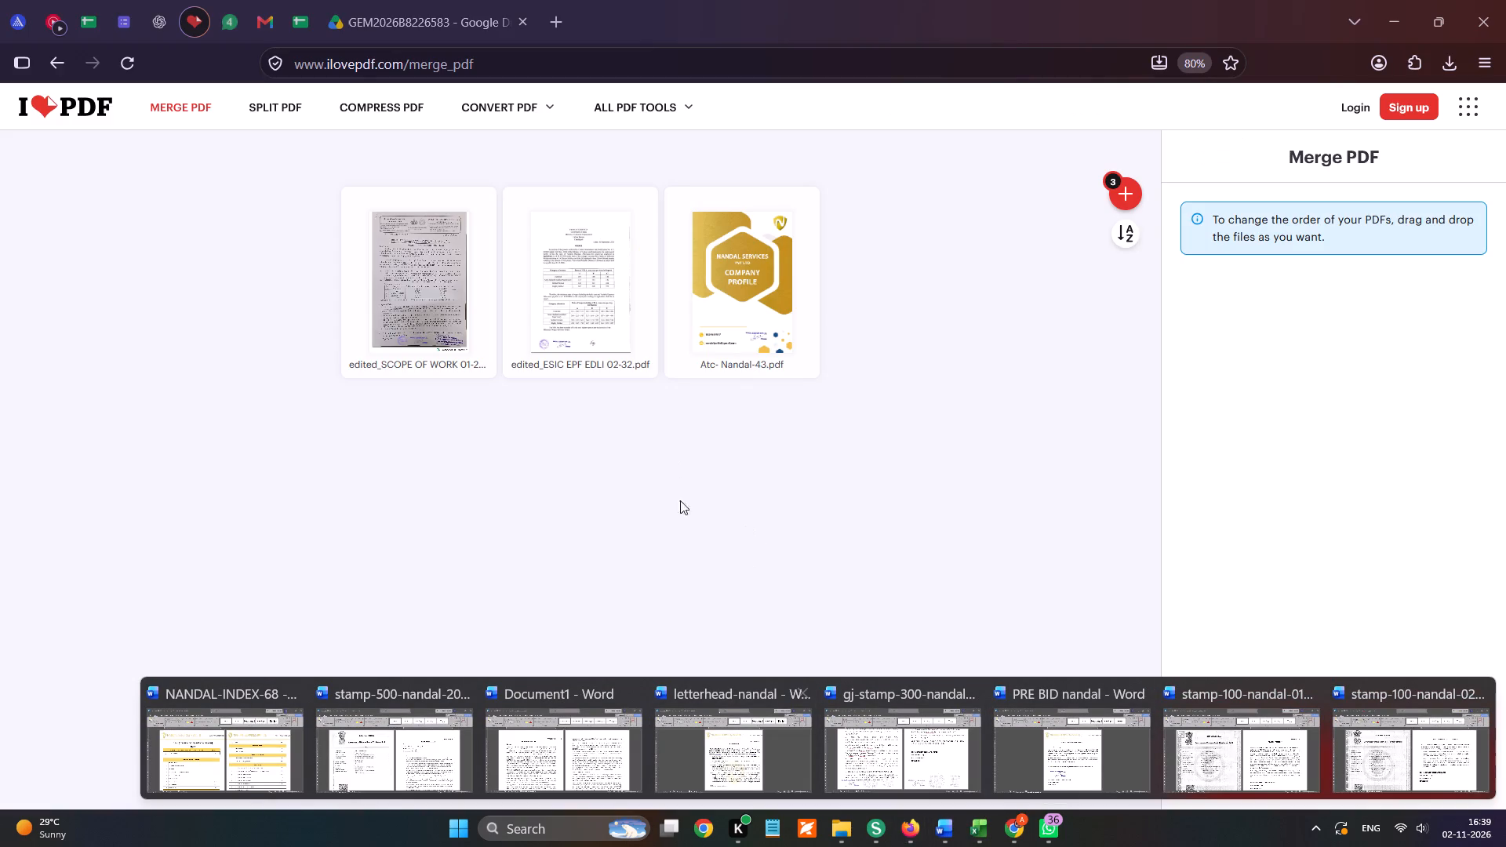
pyautogui.click(238, 786)
pyautogui.click(20, 67)
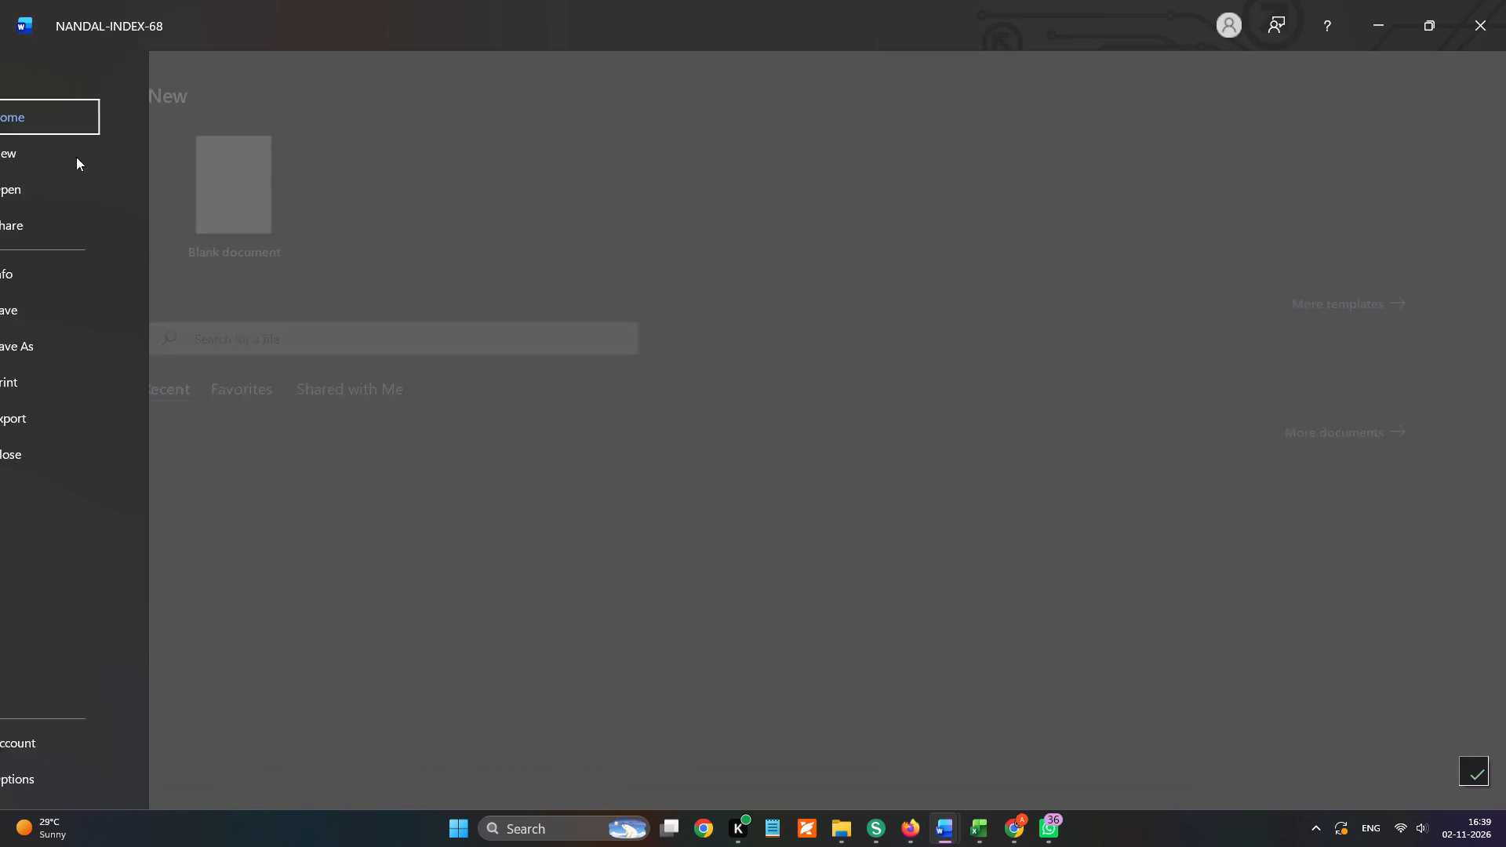
pyautogui.click(65, 190)
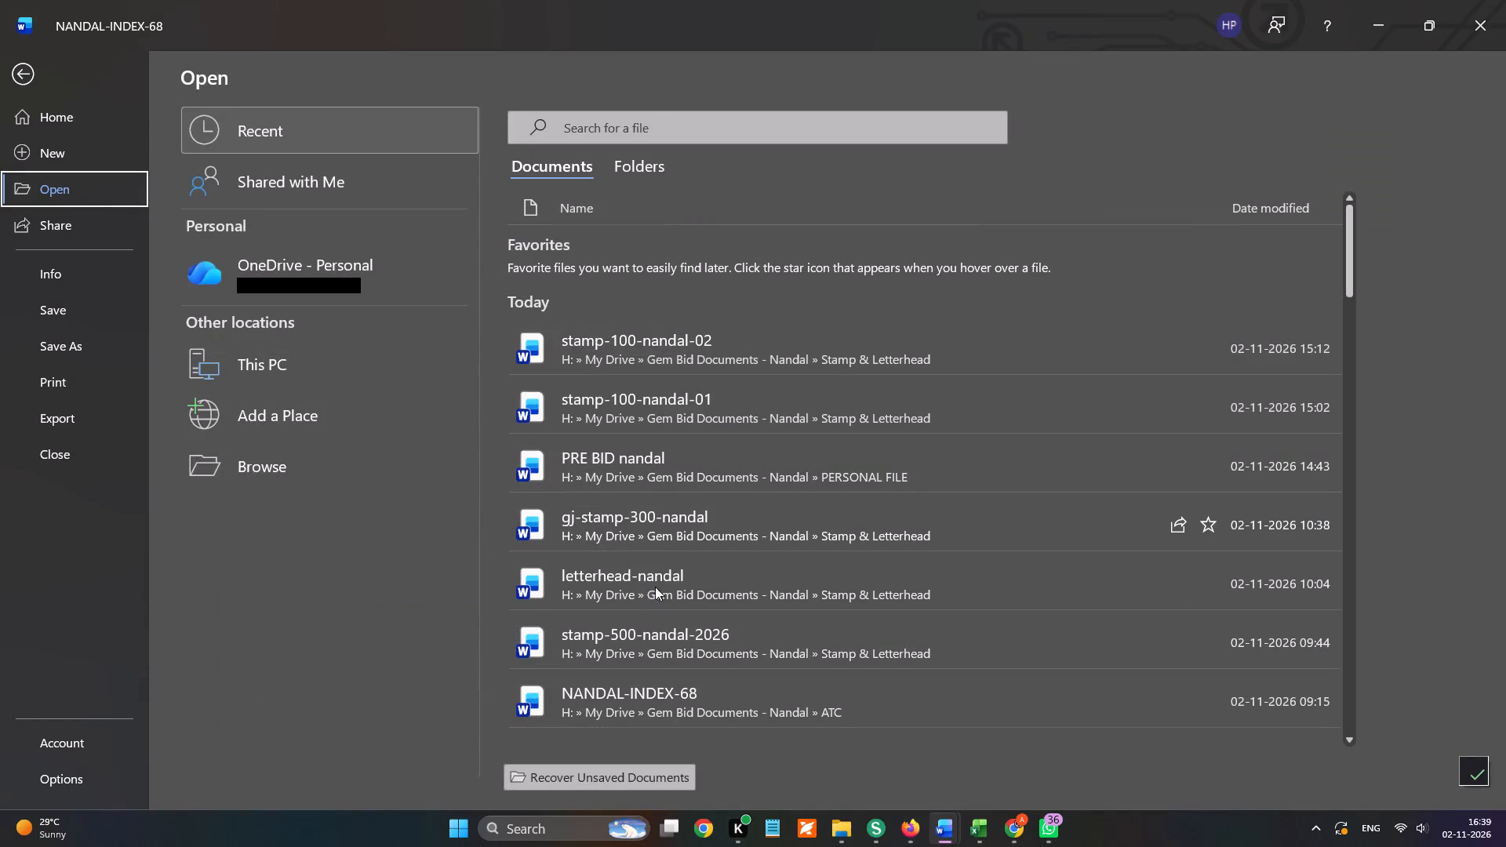
pyautogui.scroll(-2, 657, 583)
pyautogui.click(664, 684)
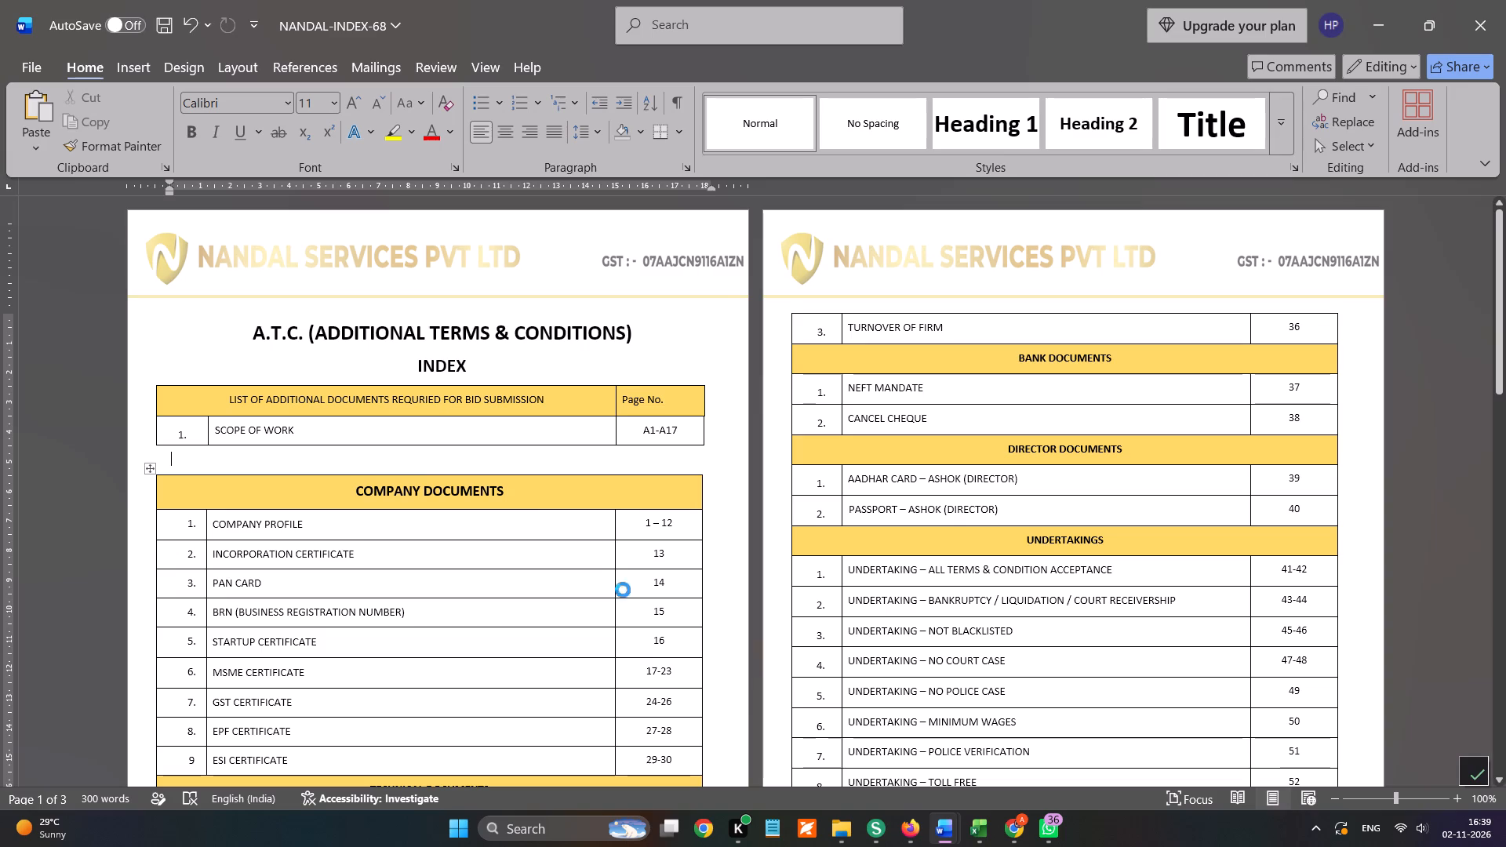
pyautogui.hotkey('alt', 'Tab')
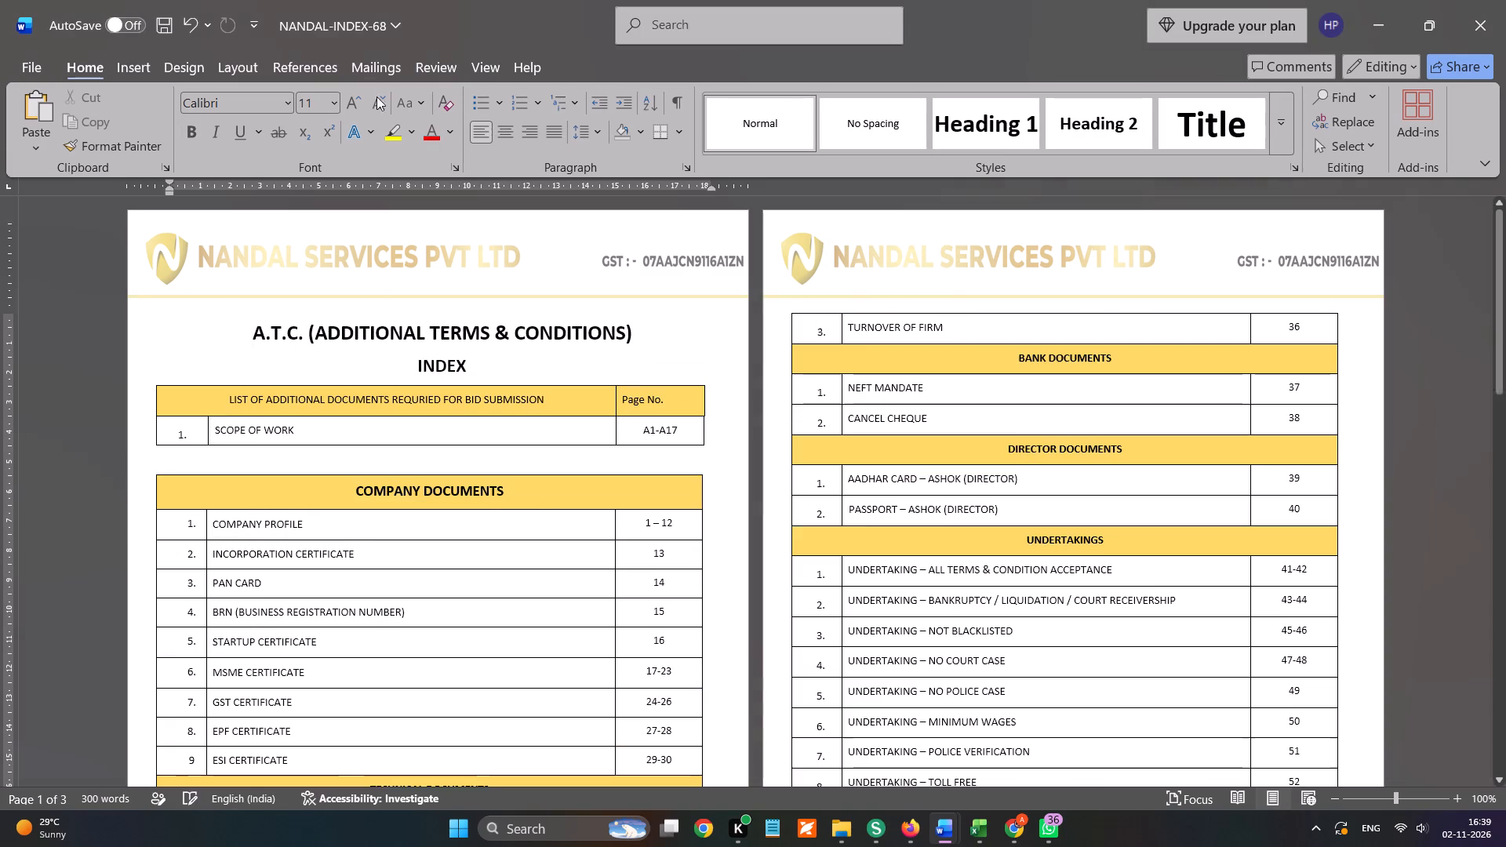
pyautogui.hotkey('alt', 'Tab')
pyautogui.click(905, 824)
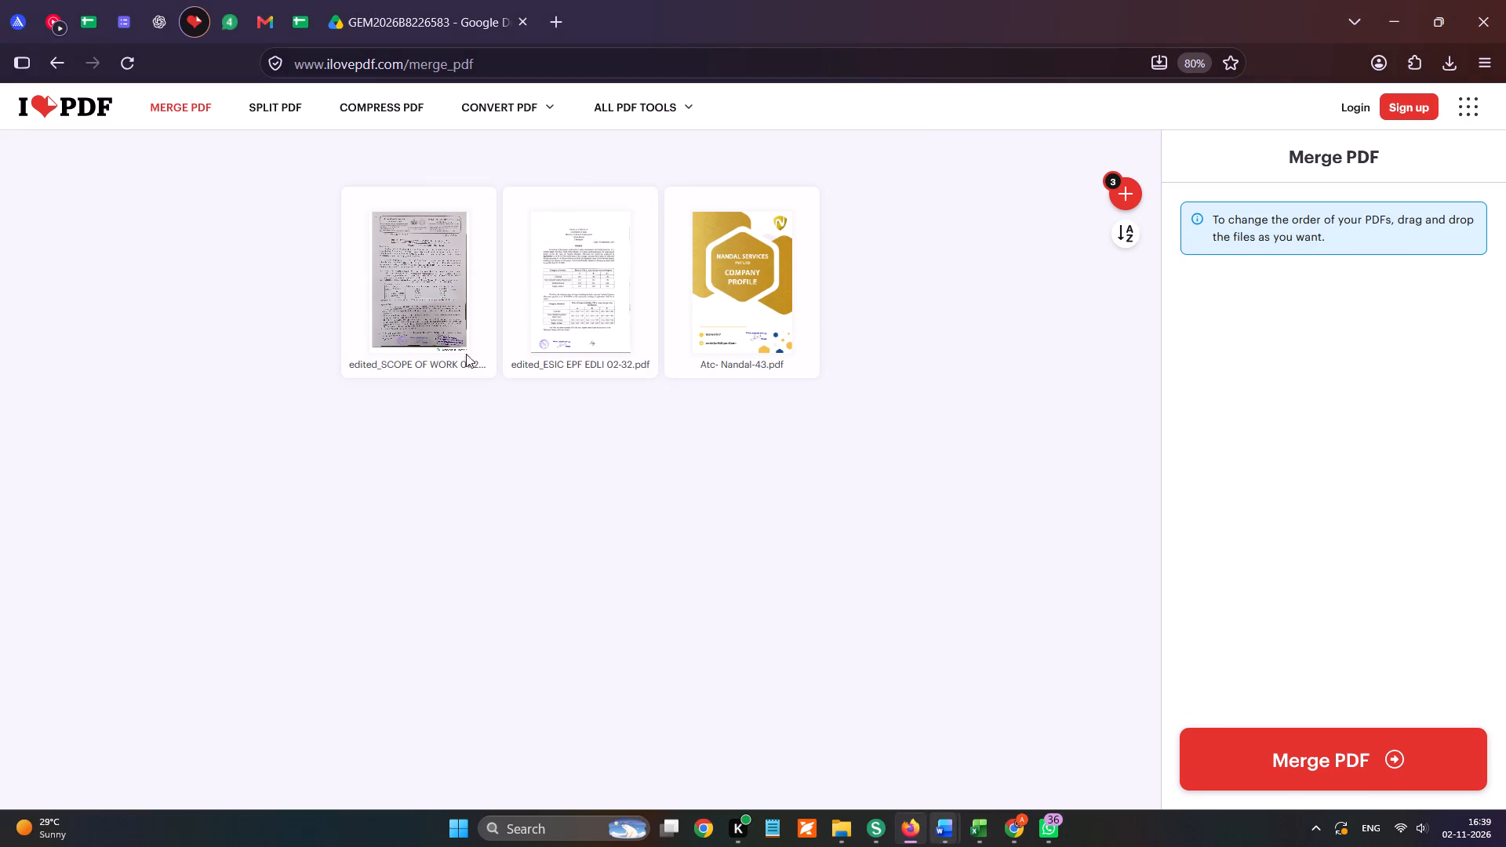
pyautogui.click(942, 825)
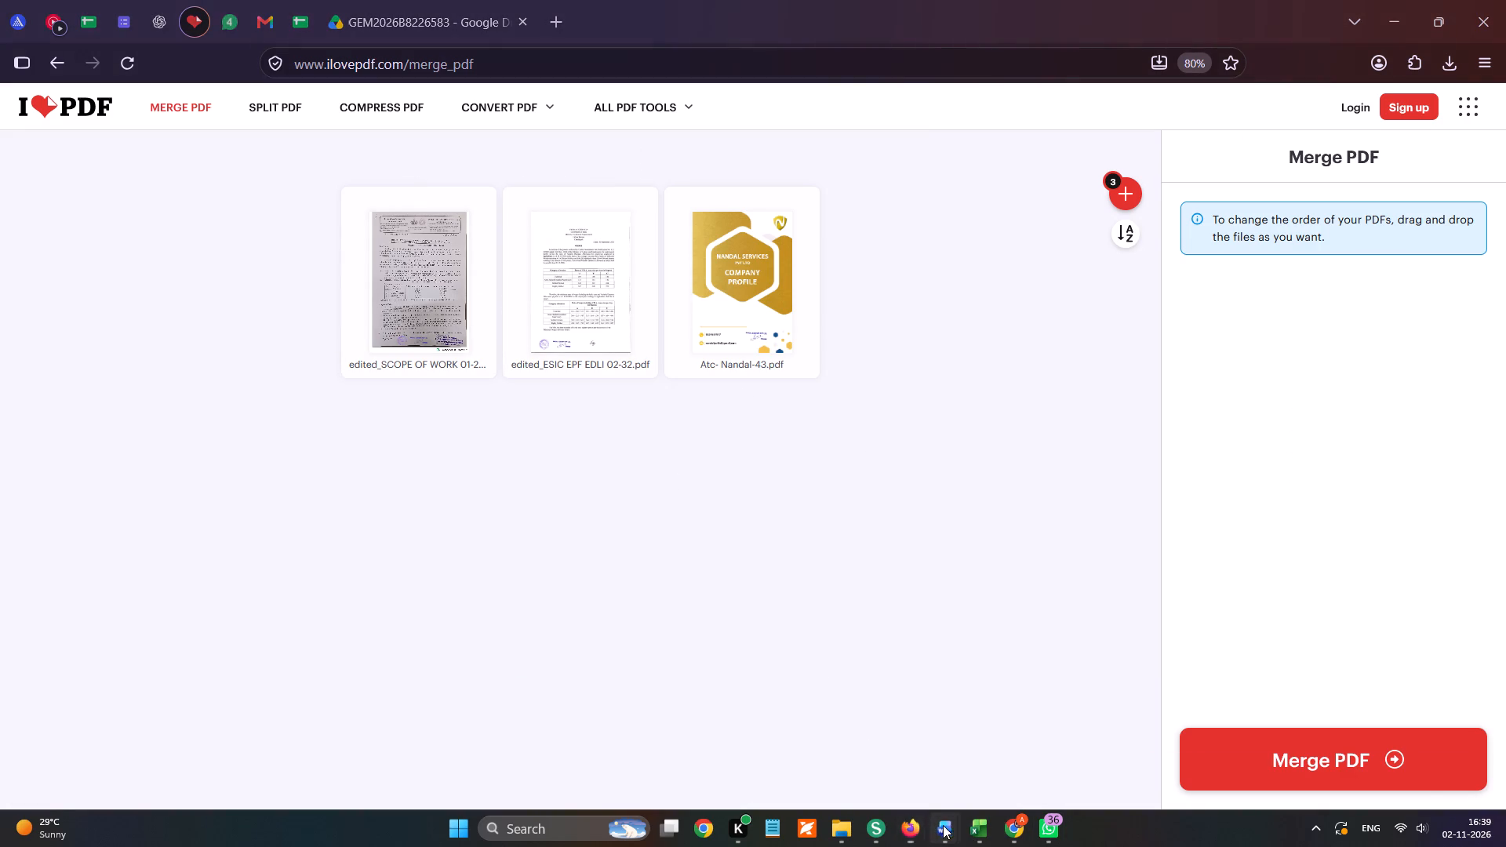
pyautogui.click(1421, 760)
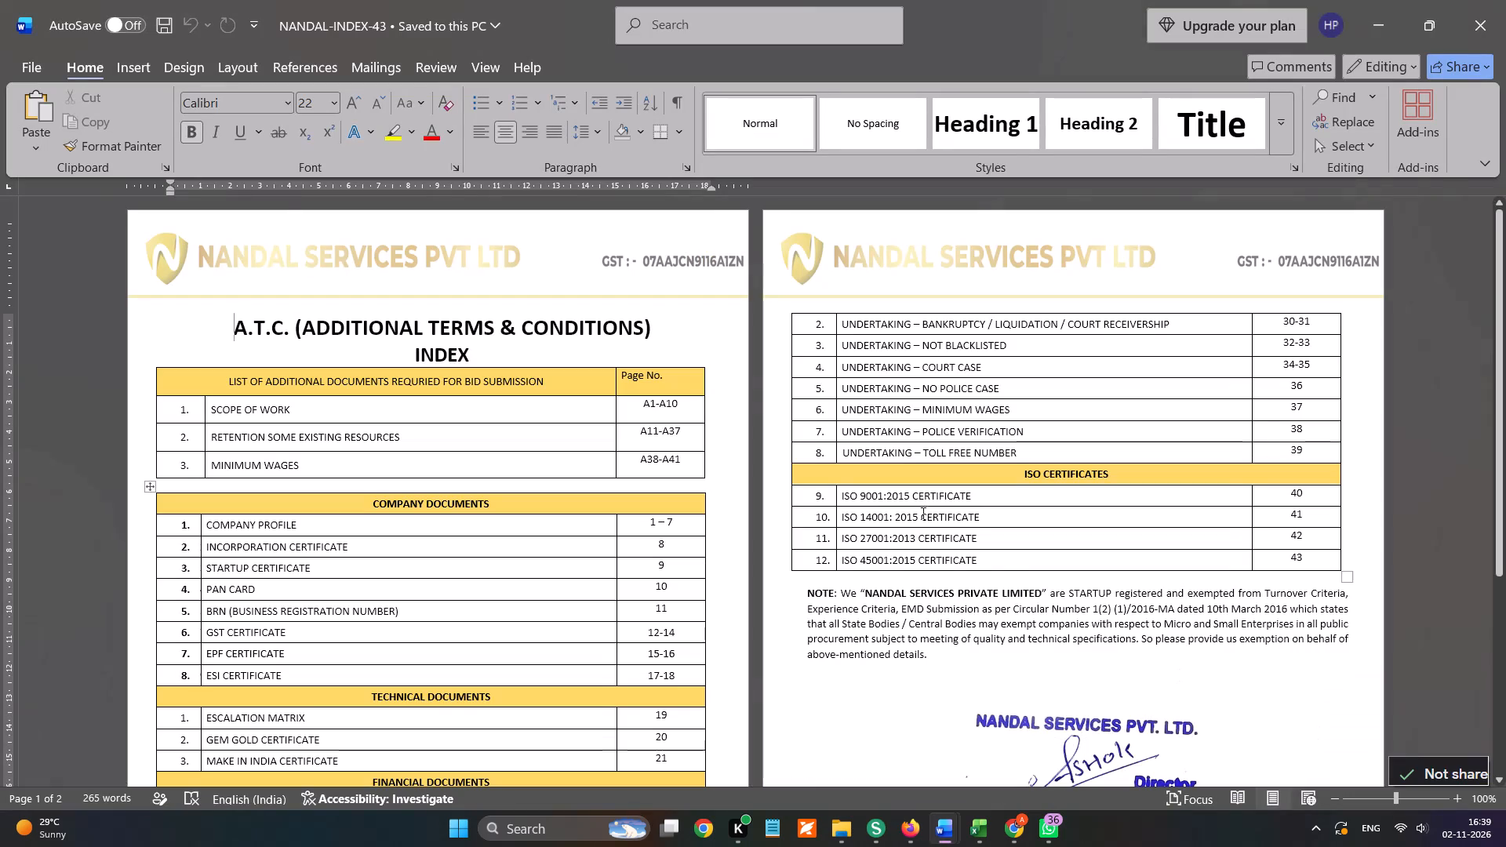
# Set the SCOPE OF WORK page range in the additional documents table to A1-A9.
pyautogui.click(704, 411)
pyautogui.click(688, 407)
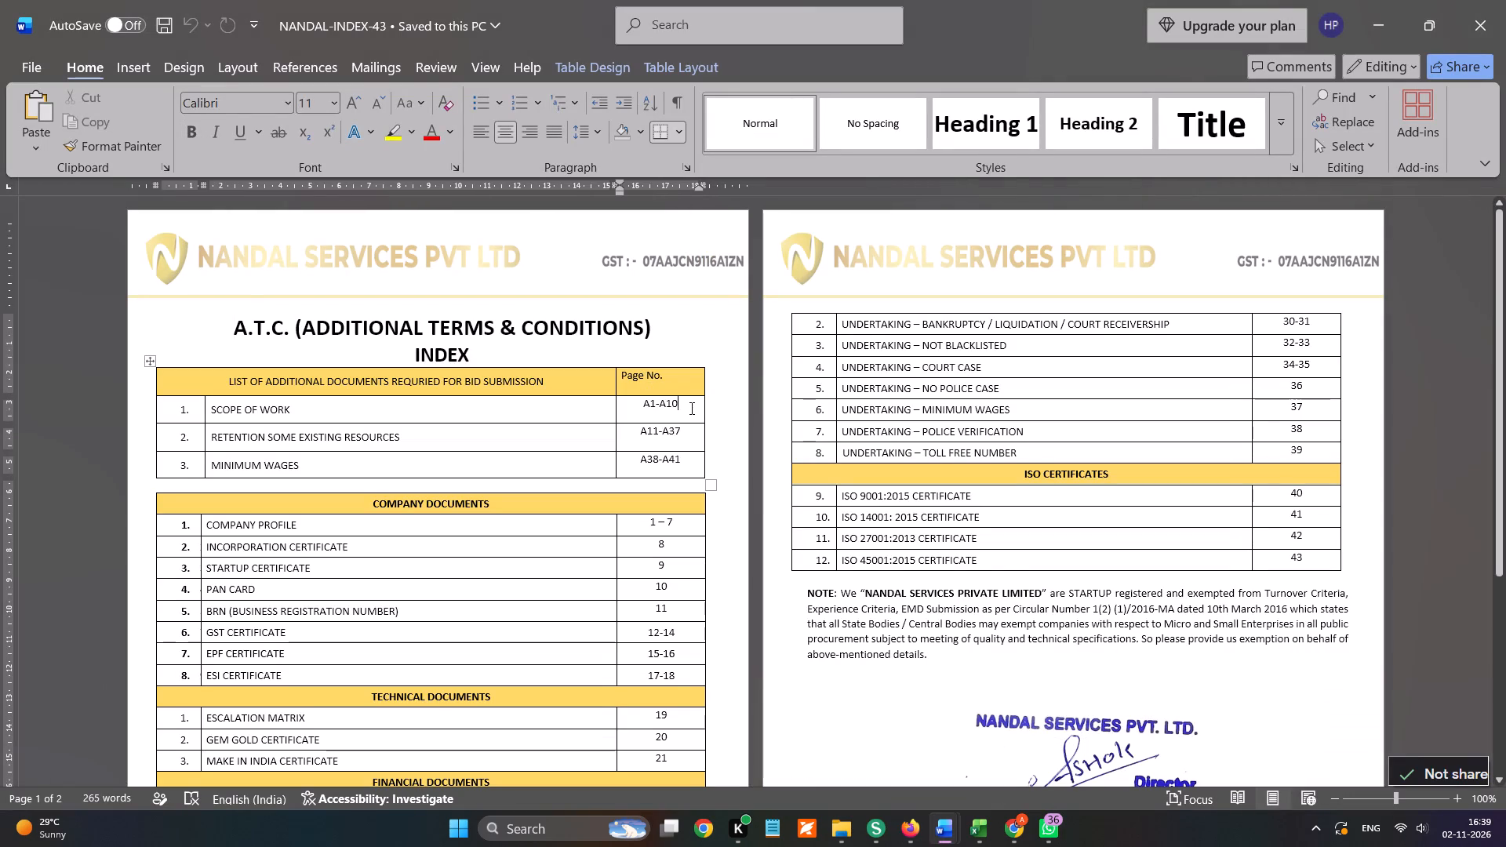
pyautogui.press('BackSpace')
pyautogui.press('BackSpace')
pyautogui.press('9')
# Replace the second additional document entry with ESIC EPF EDLI and set its pages to A10-A39.
pyautogui.press('Tab')
pyautogui.press('Tab')
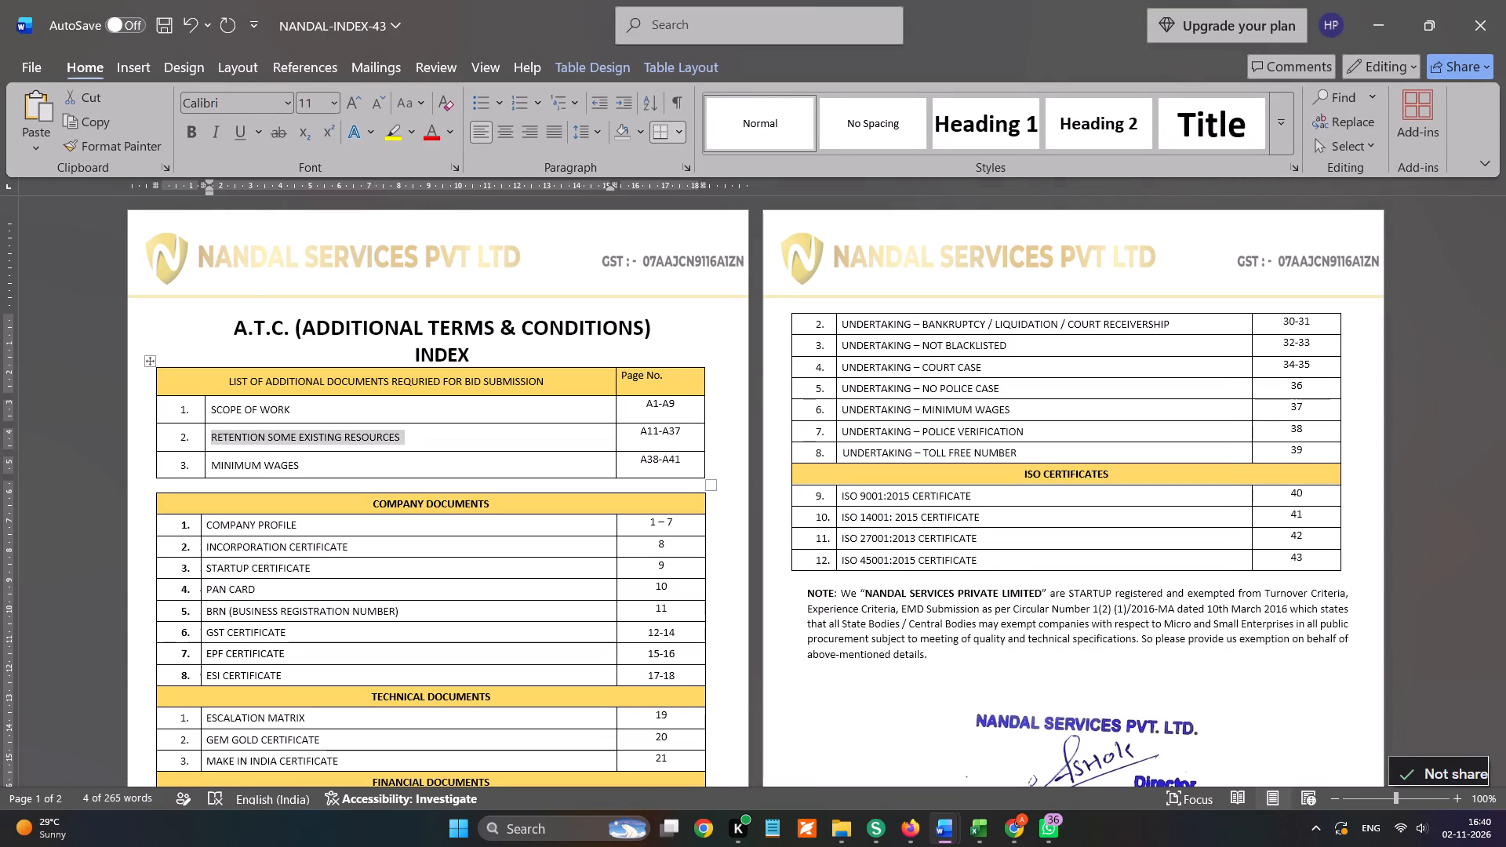
pyautogui.write('ESIC EPD')
pyautogui.press('space')
pyautogui.press('BackSpace')
pyautogui.press('BackSpace')
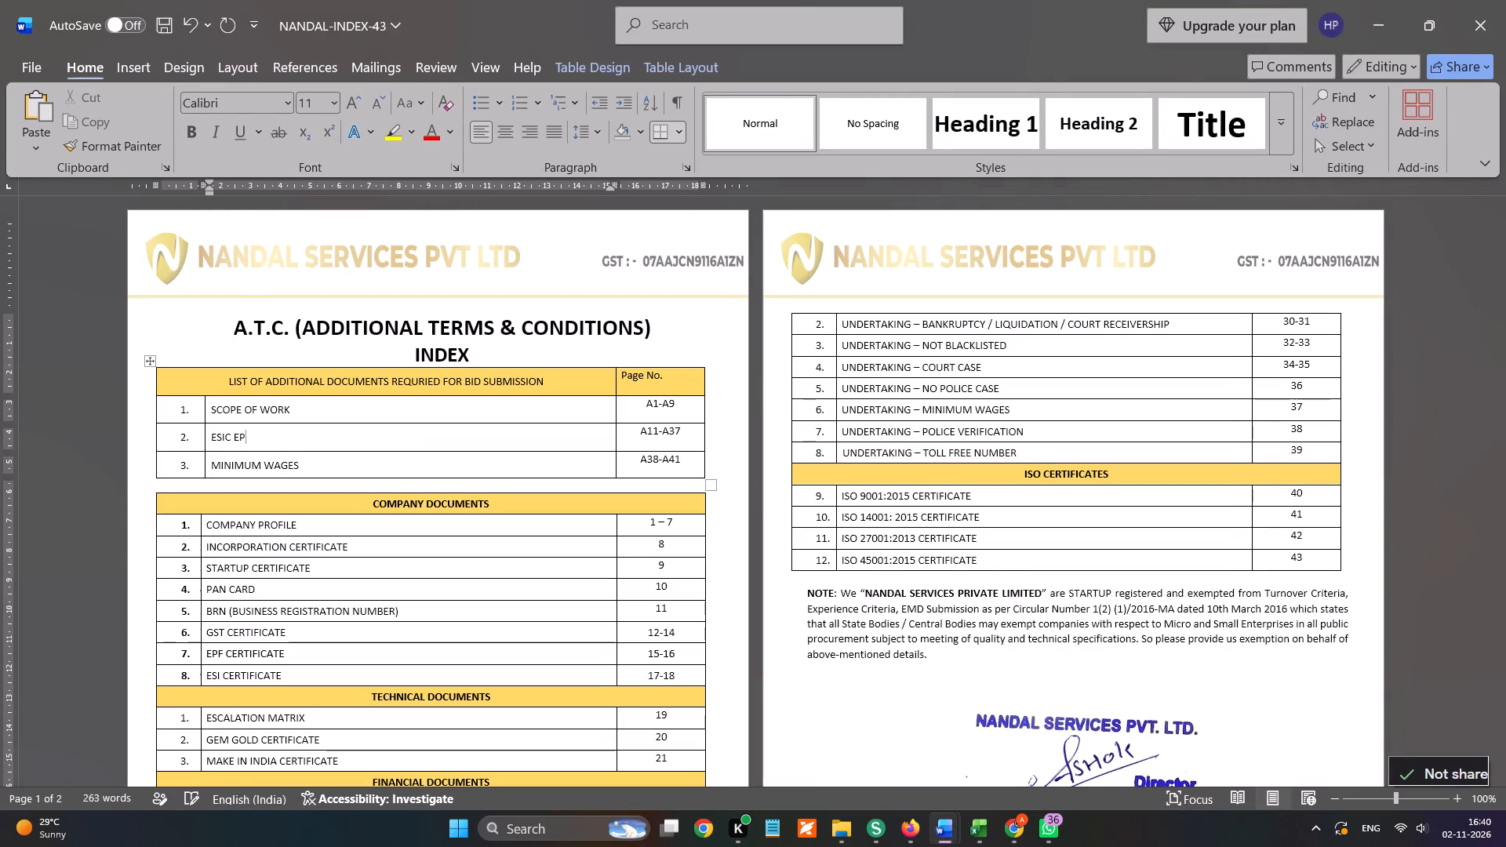
pyautogui.write('F EDLI')
pyautogui.press('space')
pyautogui.press('Tab')
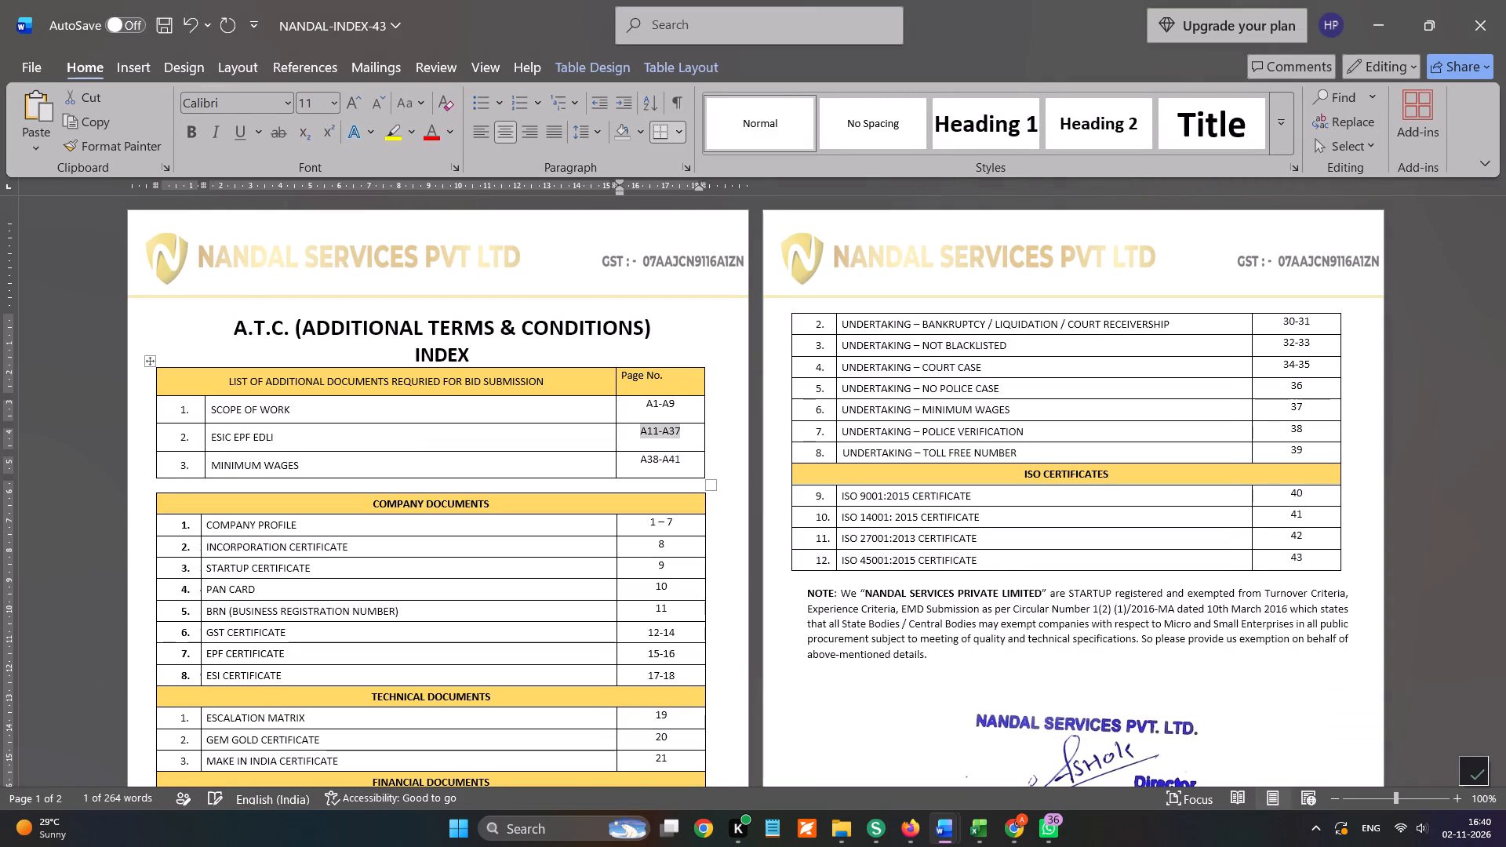
pyautogui.write('A10-A39')
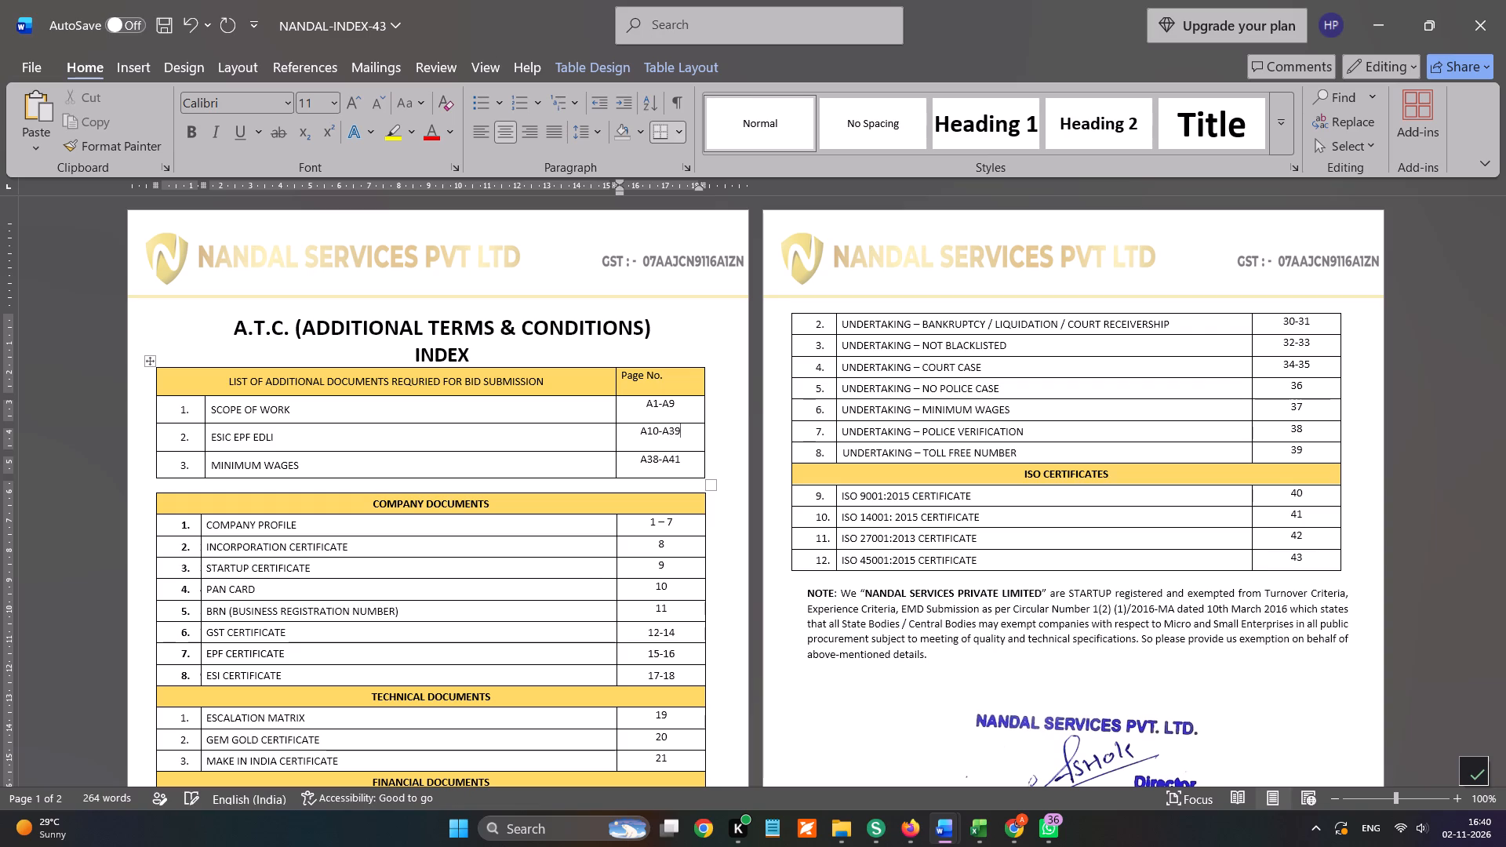
# Delete the MINIMUM WAGES row from the additional documents table.
pyautogui.scroll(1, 691, 409)
pyautogui.moveTo(171, 464); pyautogui.dragTo(420, 465)
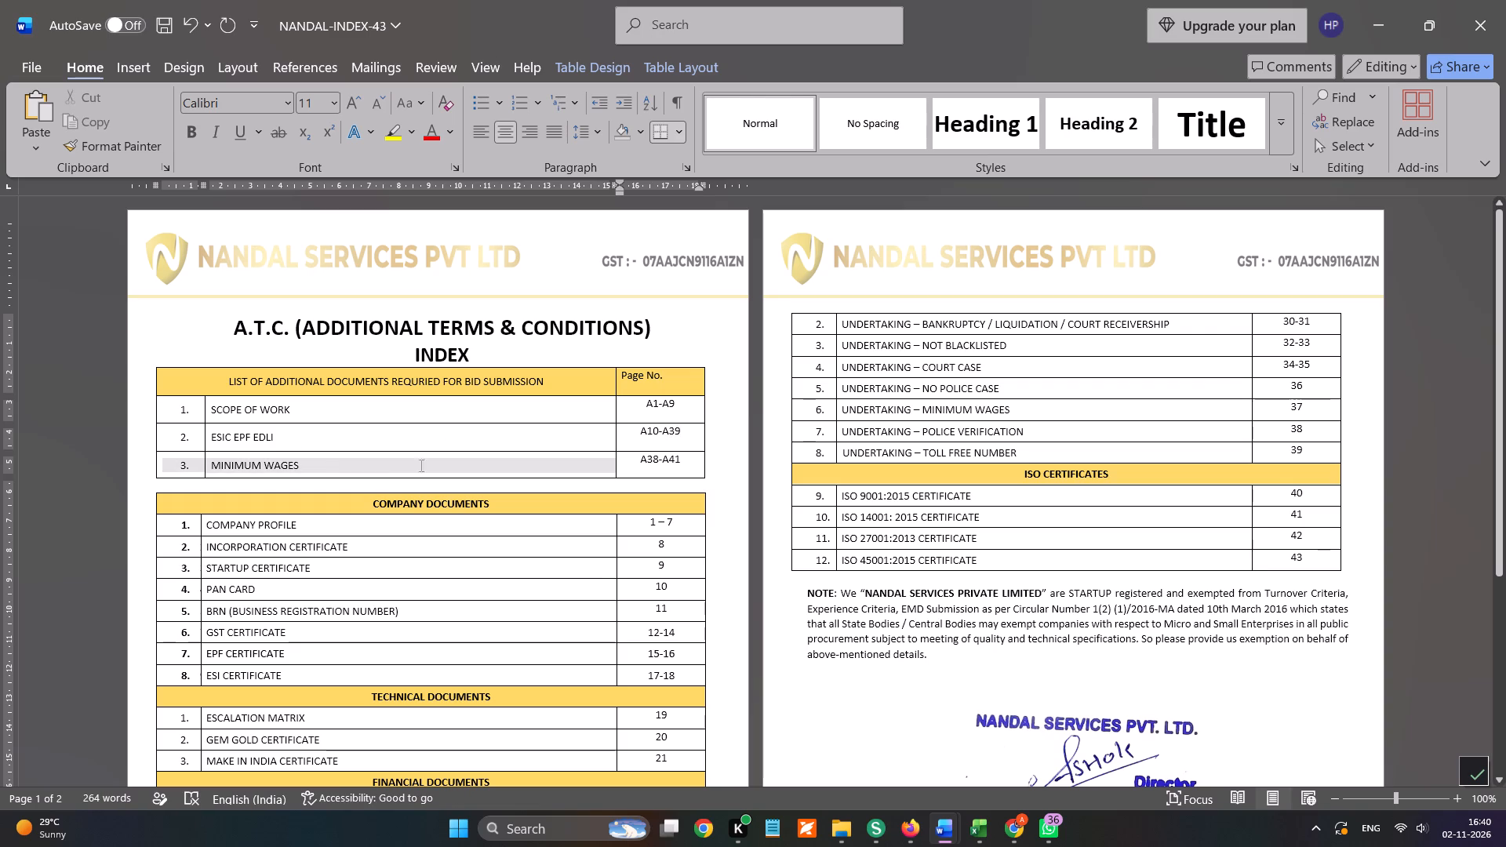
pyautogui.moveTo(420, 465); pyautogui.dragTo(710, 462)
pyautogui.press('BackSpace')
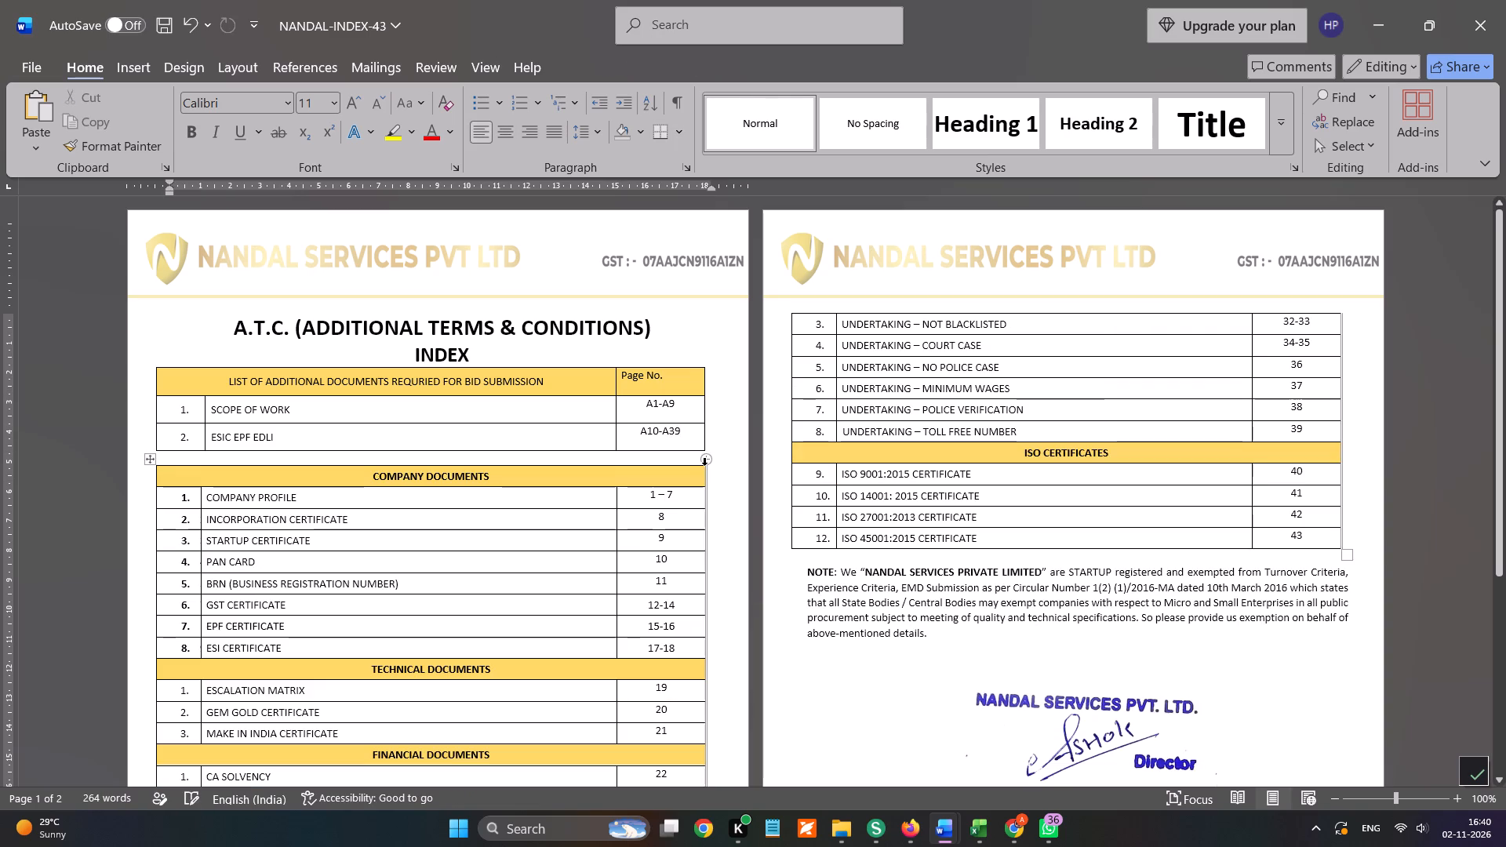
# Publish the index as PDF NANDAL-INDEX-43 in Downloads, overwriting the existing file, and return to the iLovePDF merge in Firefox.
pyautogui.hotkey('alt', 'f')
pyautogui.press('e')
pyautogui.press('a')
pyautogui.scroll(5, 75, 250)
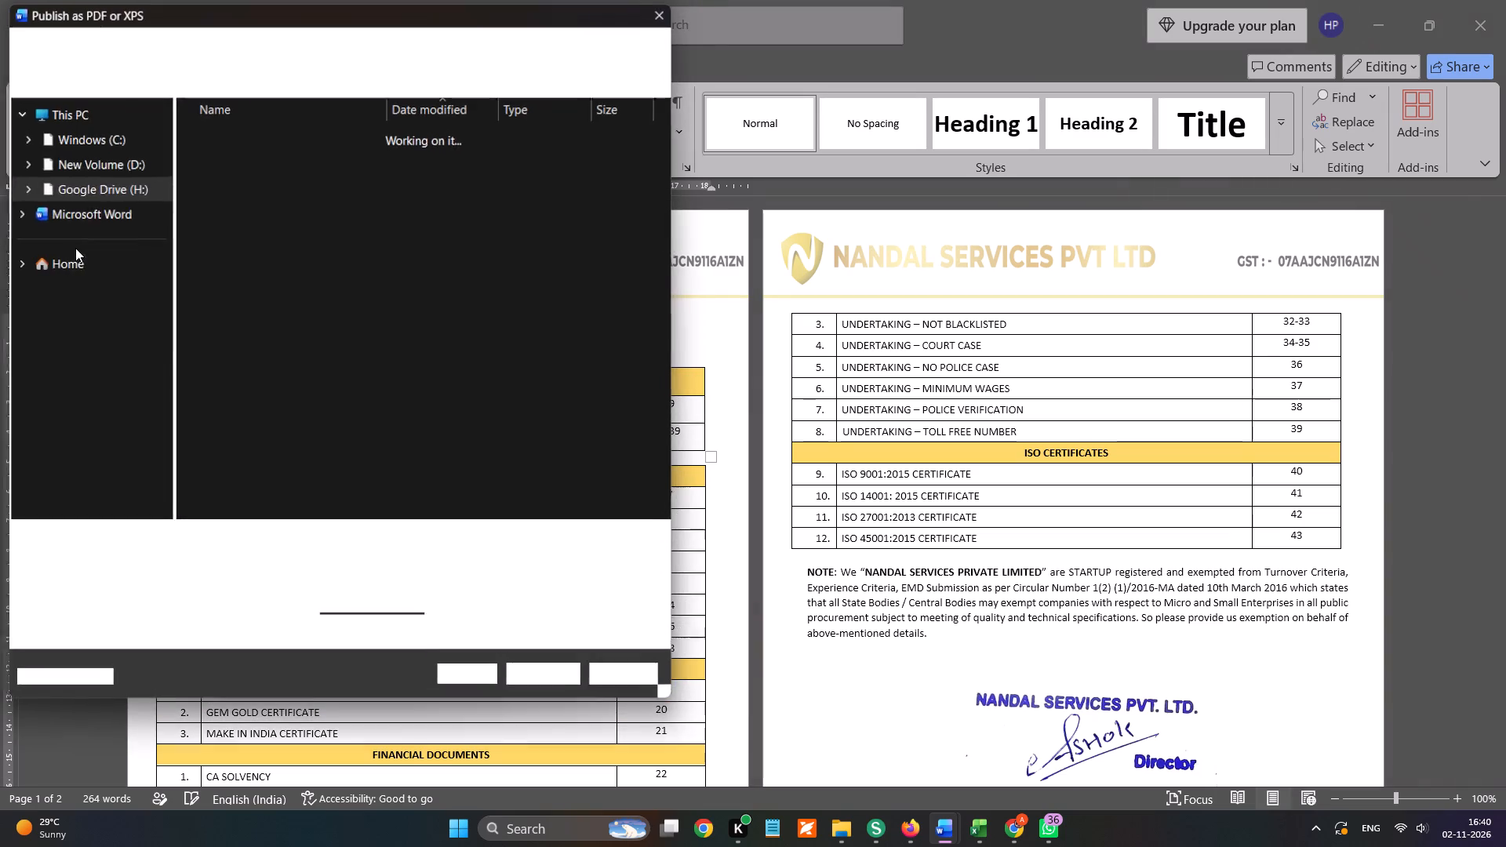
pyautogui.scroll(5, 81, 238)
pyautogui.click(110, 187)
pyautogui.click(537, 673)
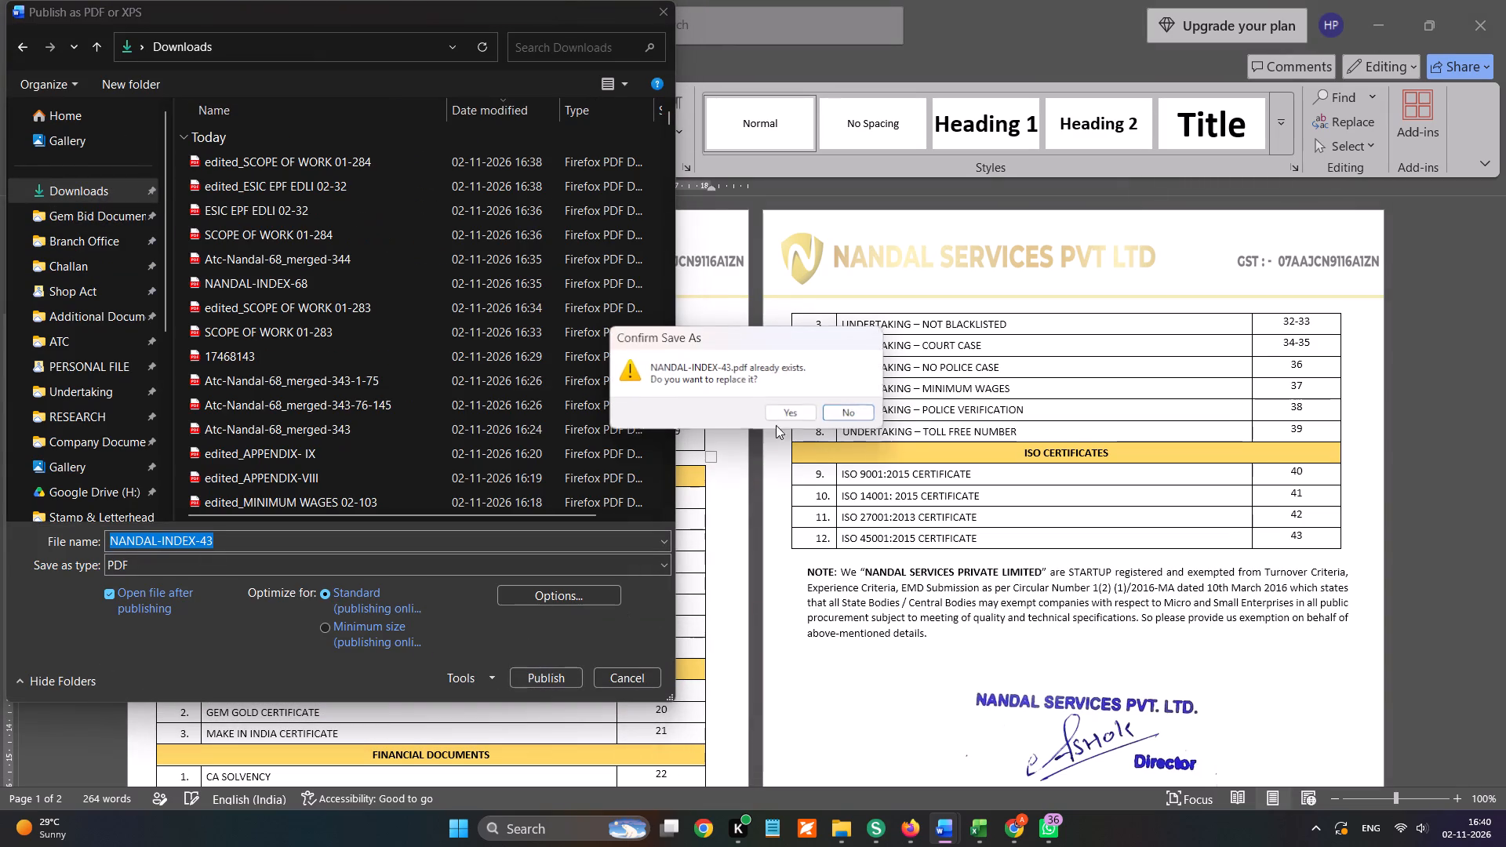
pyautogui.click(793, 403)
pyautogui.click(795, 414)
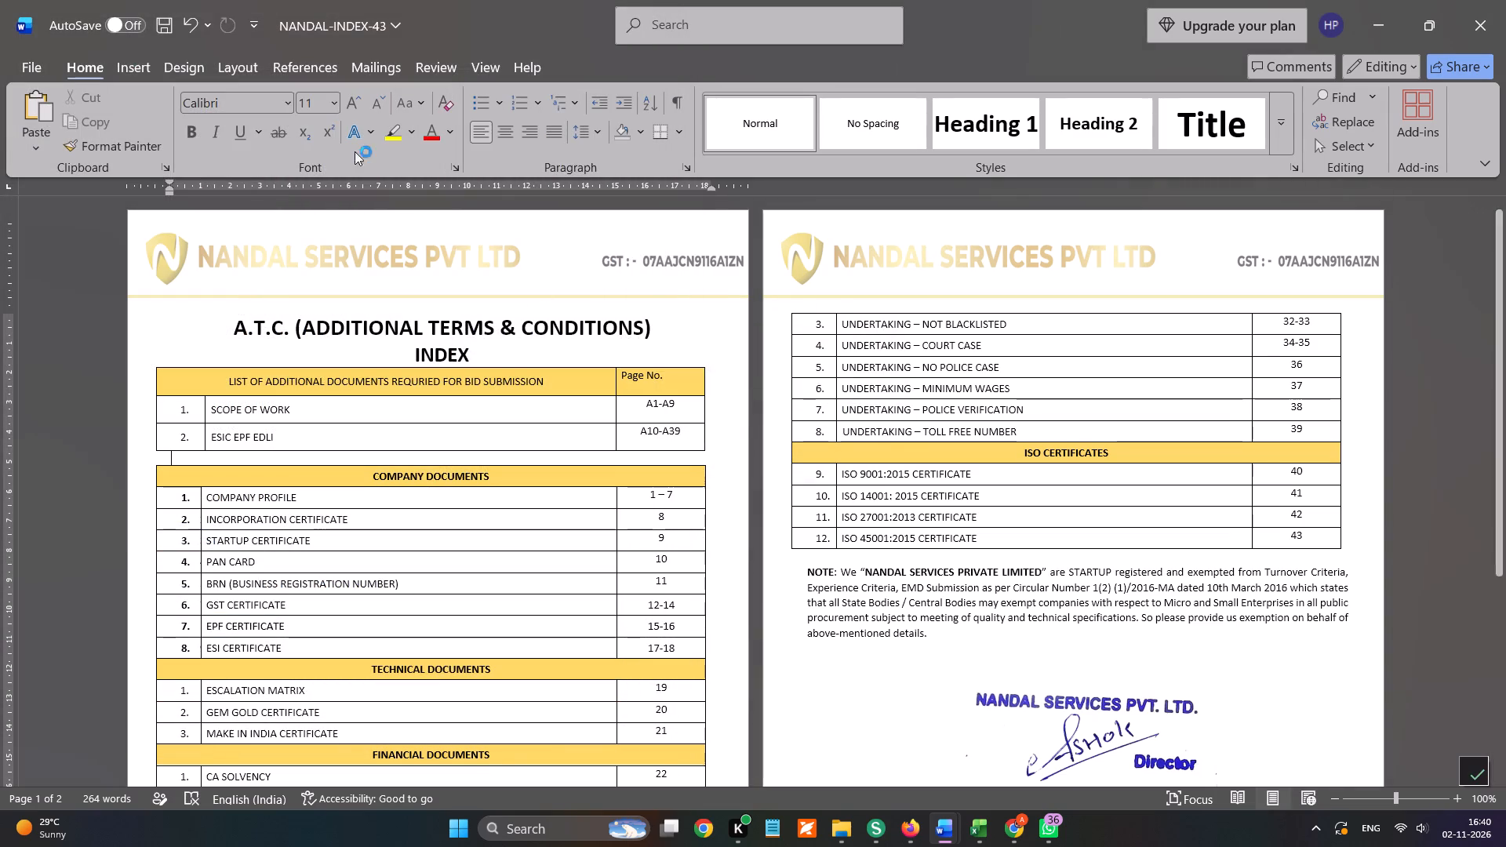
pyautogui.click(203, 21)
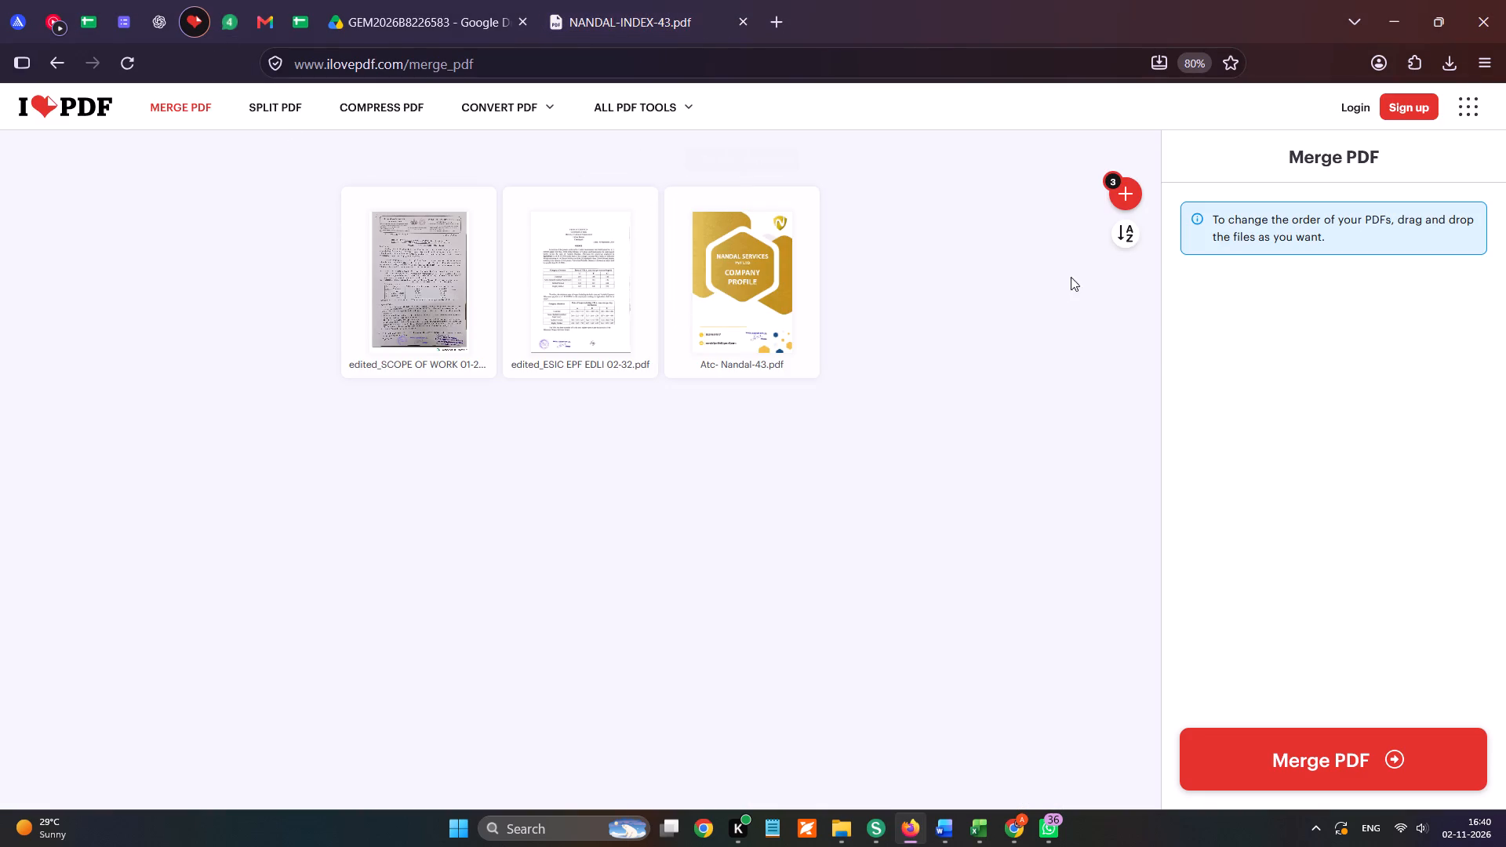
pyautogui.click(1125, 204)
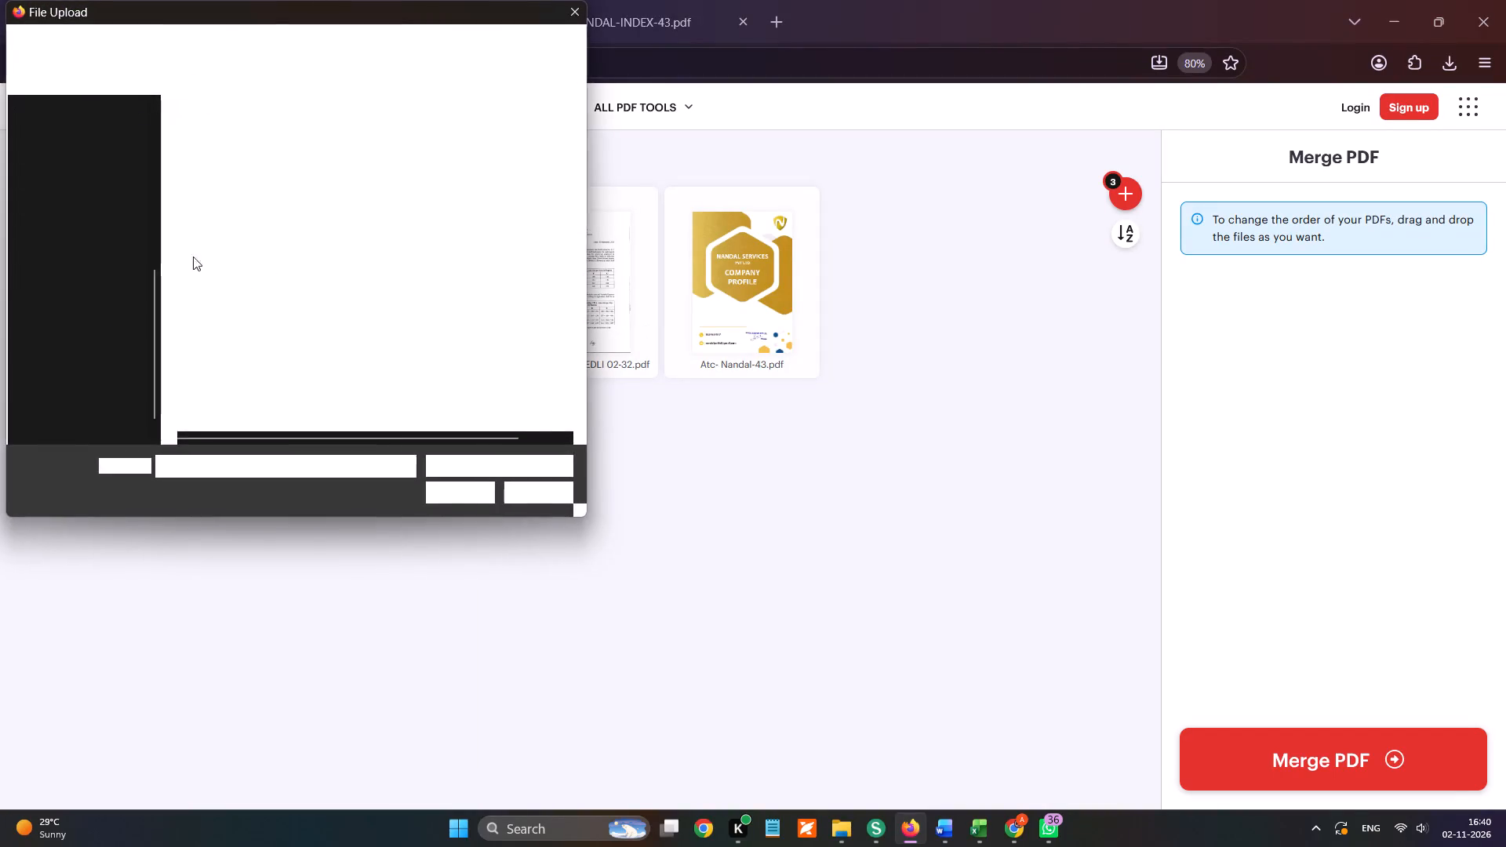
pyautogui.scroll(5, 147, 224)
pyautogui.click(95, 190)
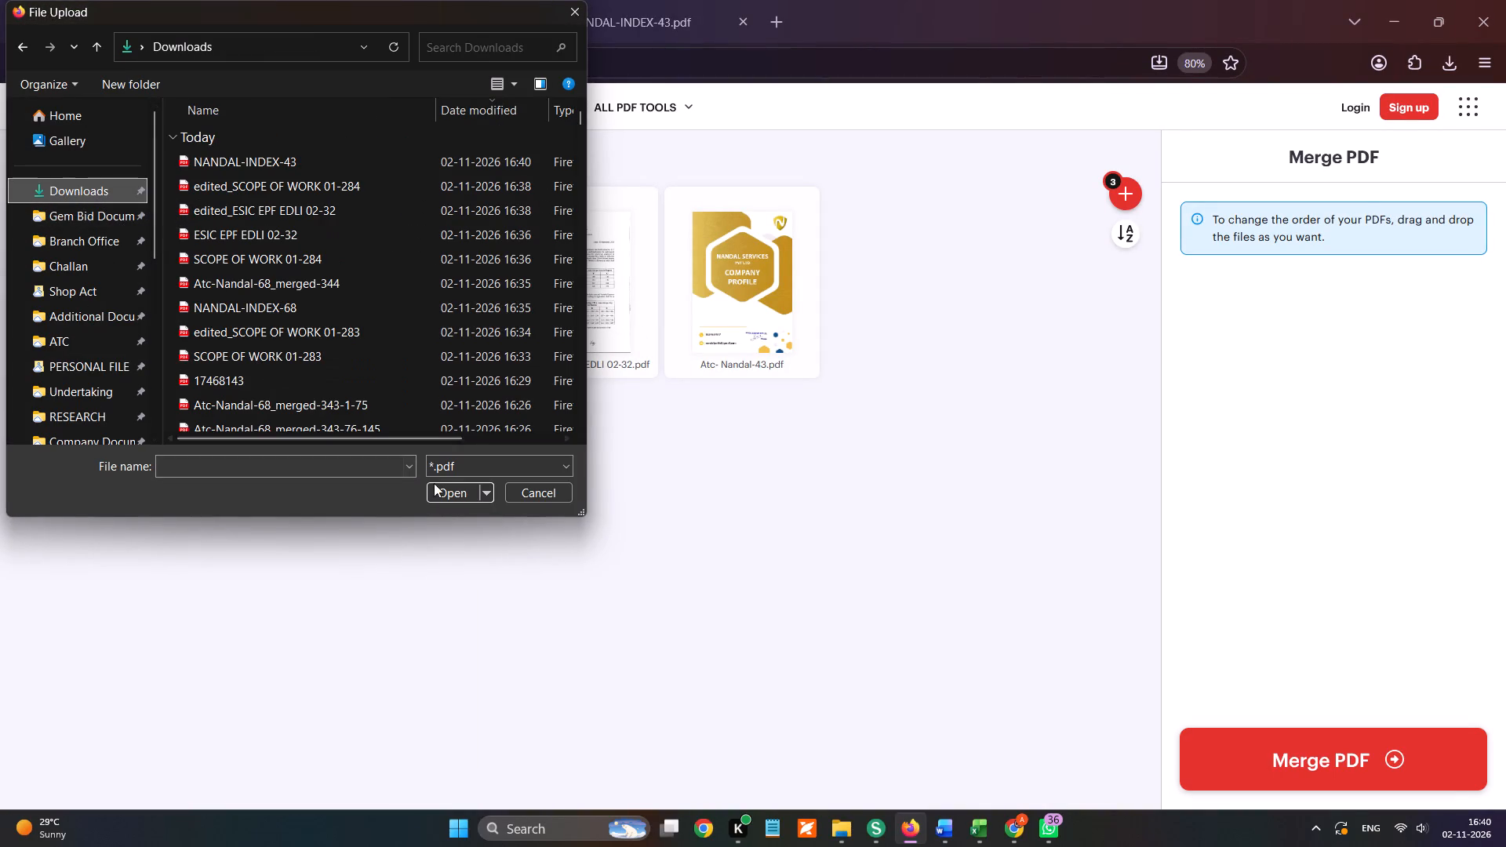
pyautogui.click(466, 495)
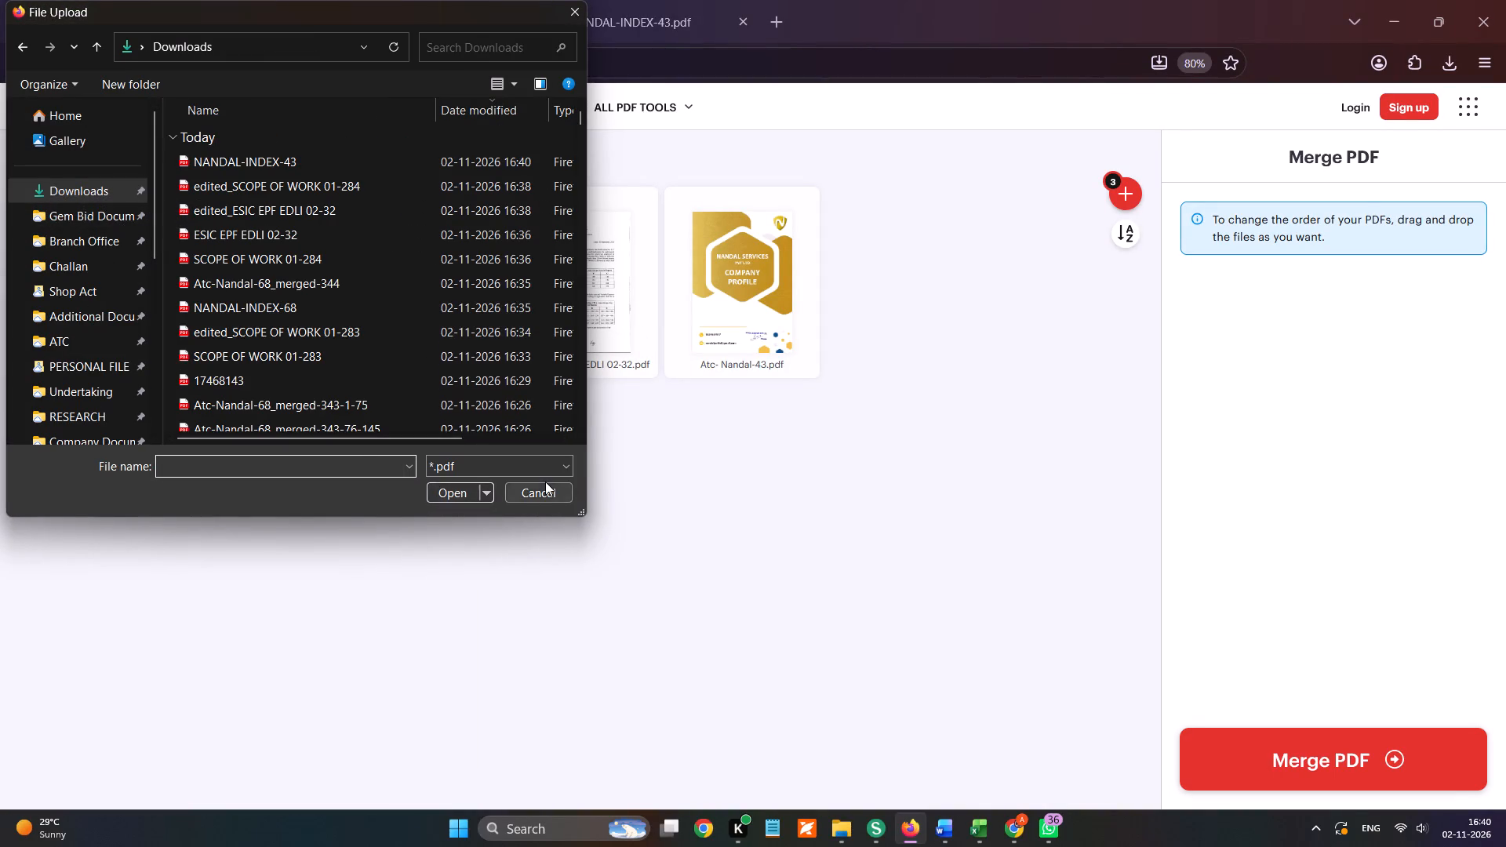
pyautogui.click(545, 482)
# Add NANDAL-INDEX-43 from Downloads to the merge and place it first in the file order.
pyautogui.click(1137, 188)
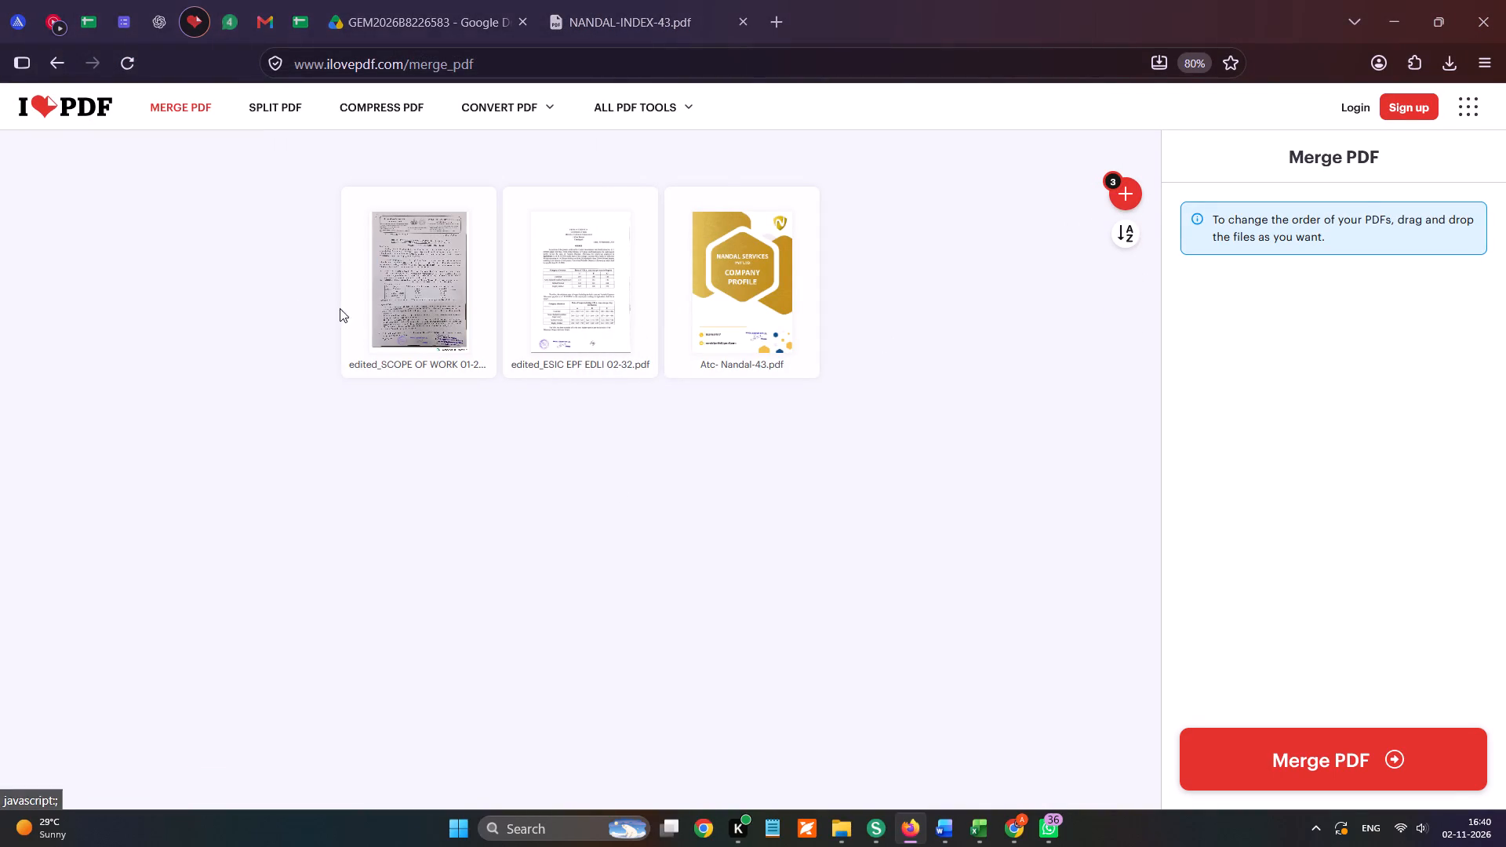
pyautogui.scroll(4, 35, 229)
pyautogui.click(104, 199)
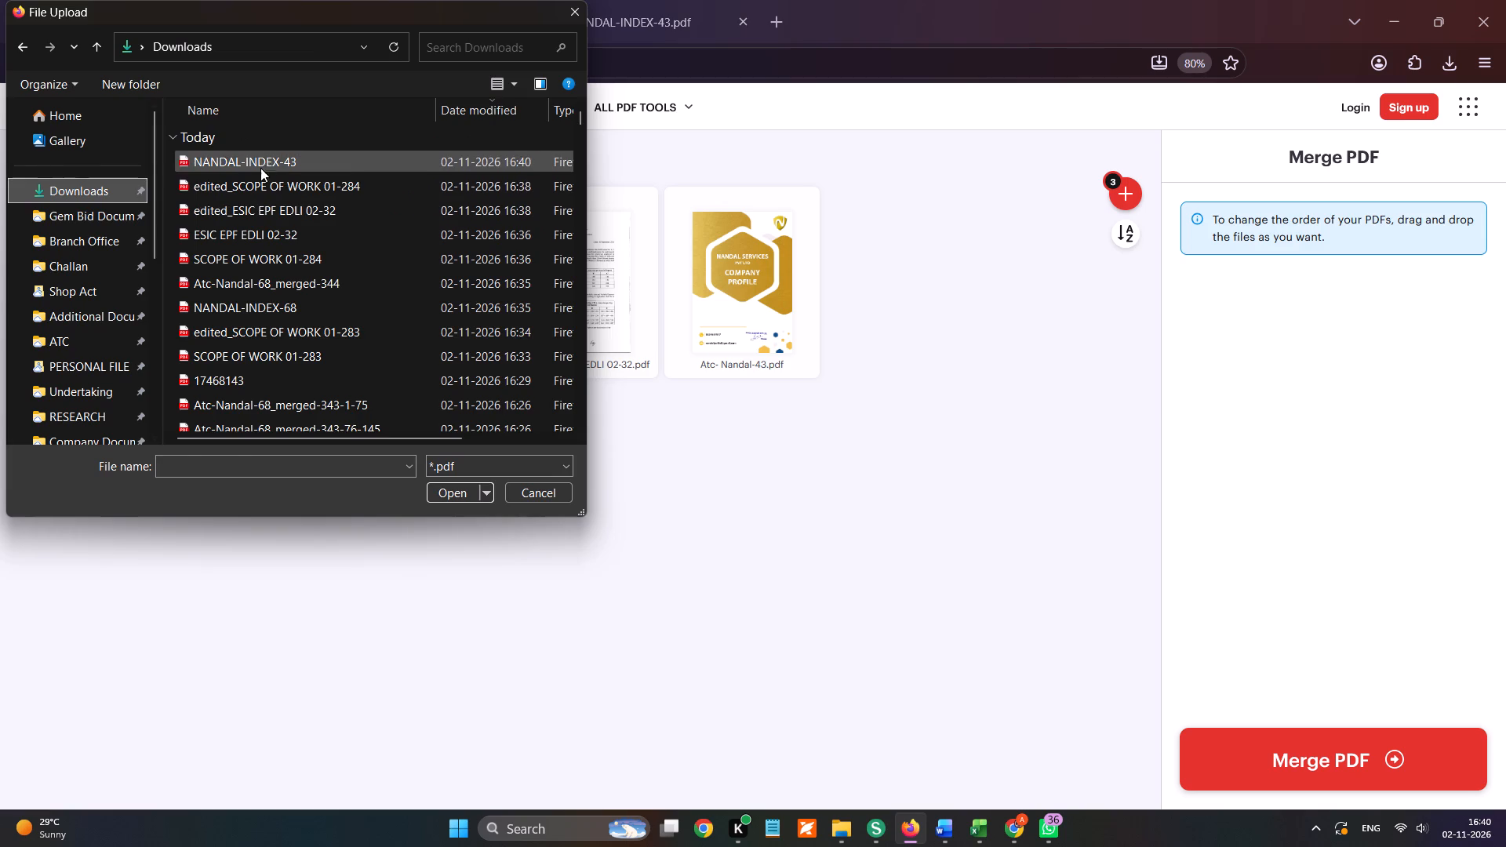
pyautogui.doubleClick(266, 156)
pyautogui.moveTo(820, 324); pyautogui.dragTo(332, 313)
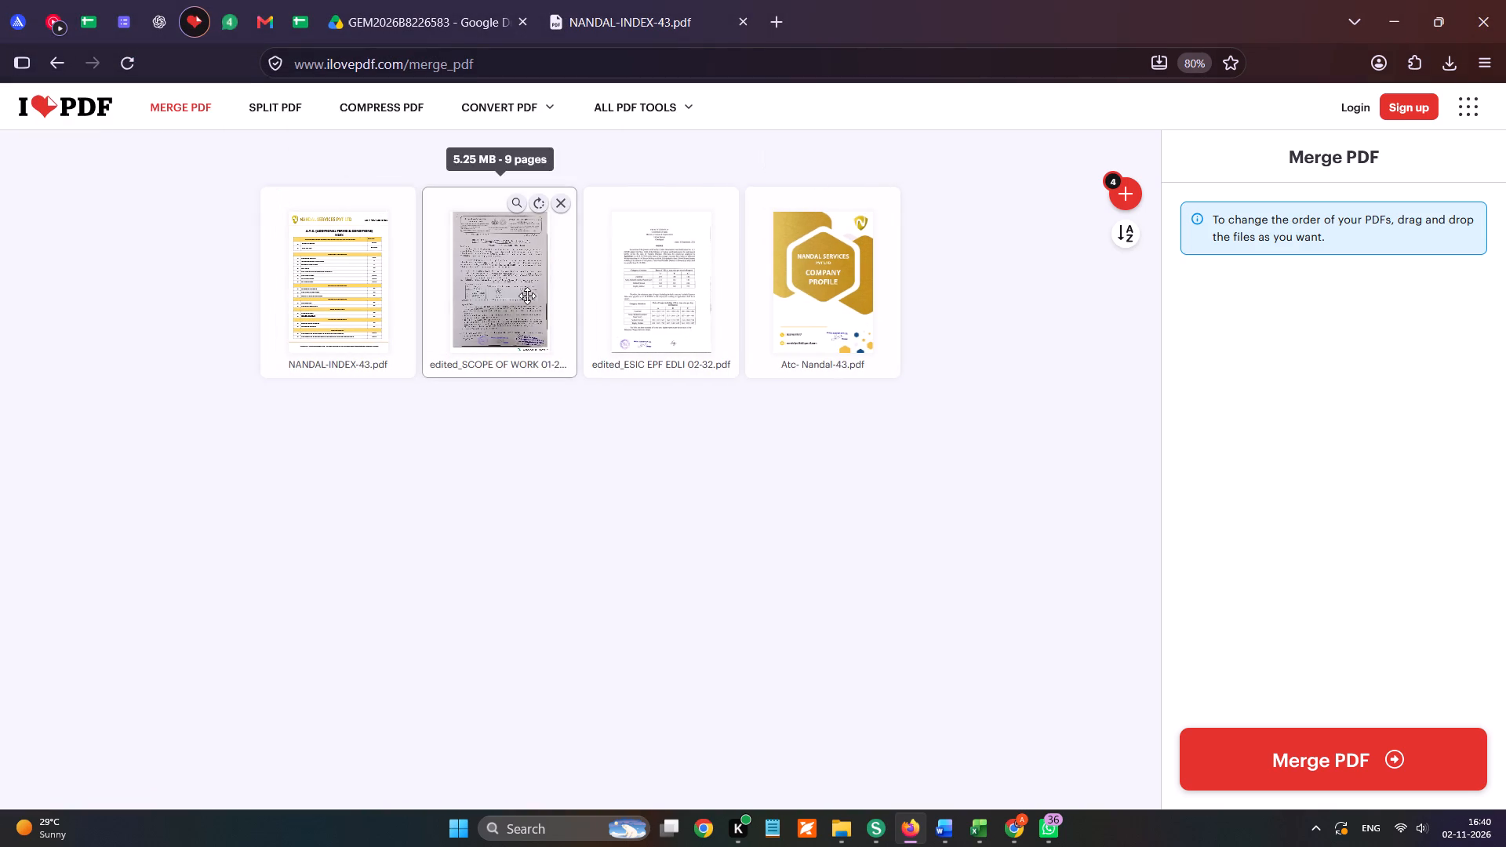
# Merge the four PDFs and download the merged file.
pyautogui.click(1323, 743)
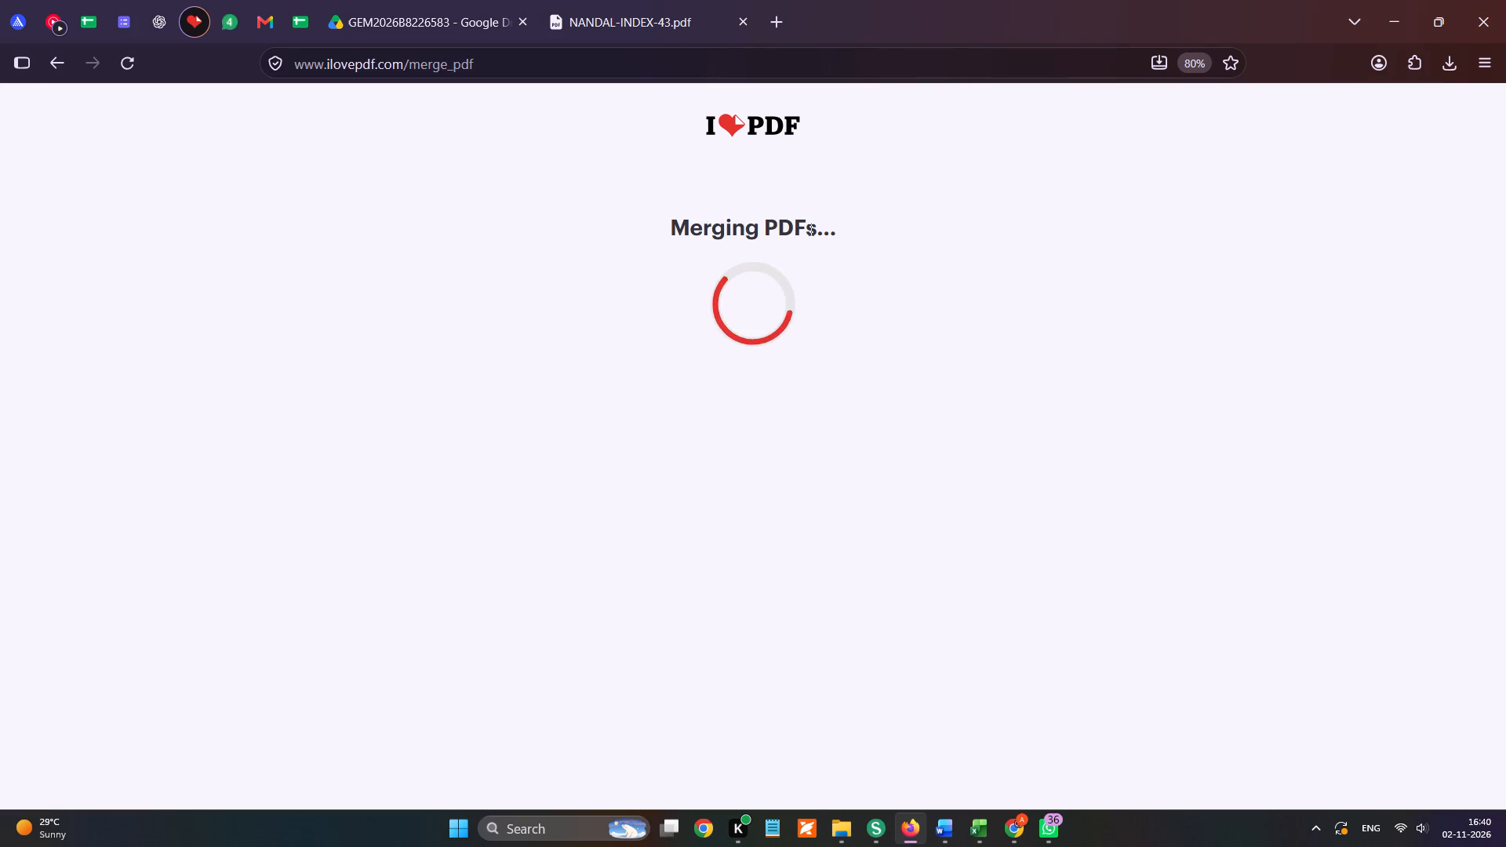
pyautogui.click(808, 228)
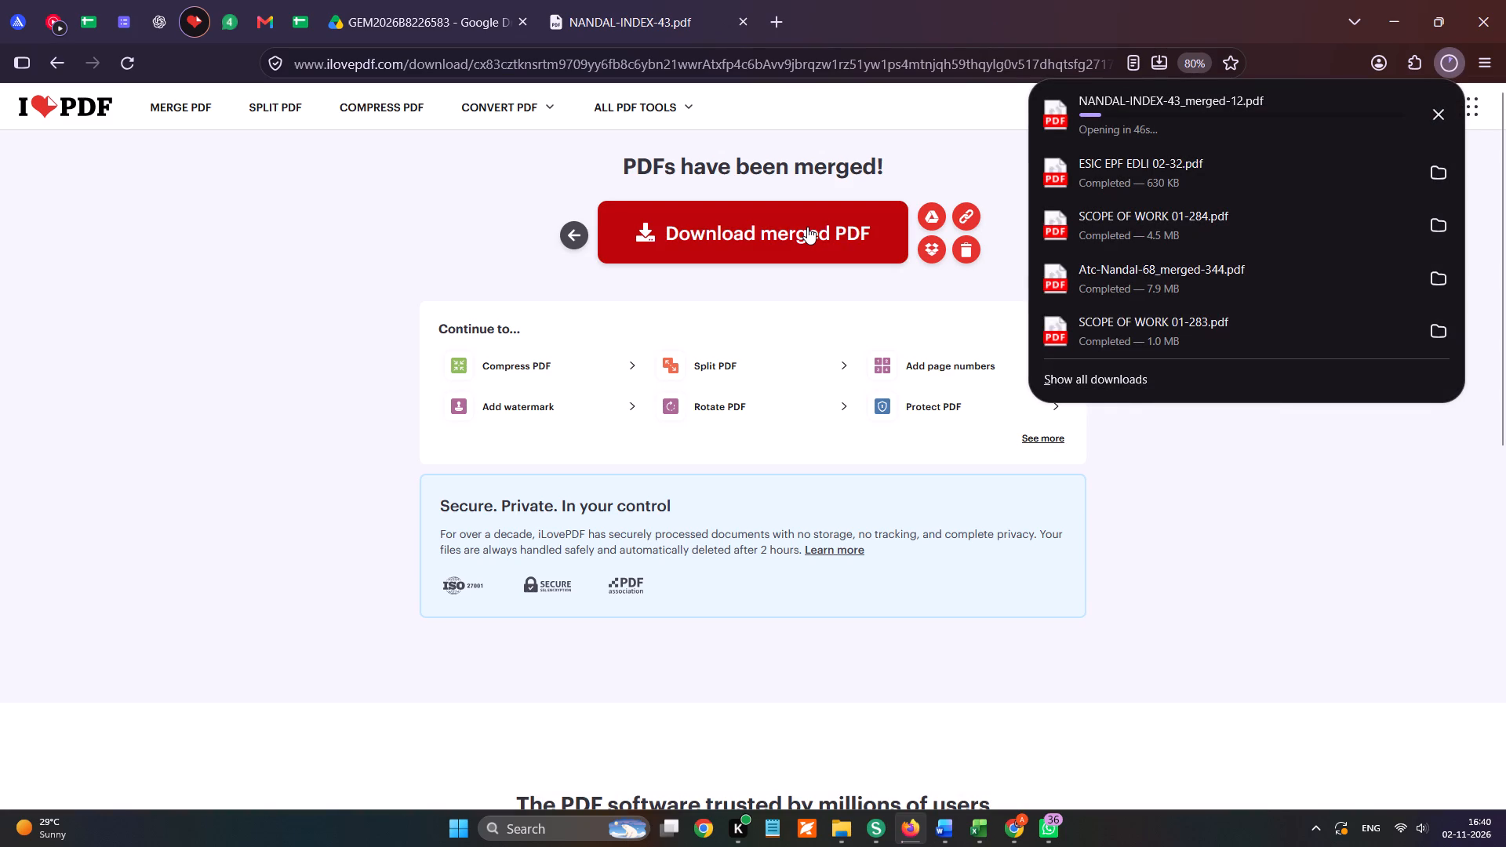
# Switch to GeM in Chrome and save the bid's beneficial ownership compliance declaration with answers No, No and Yes.
pyautogui.click(1003, 826)
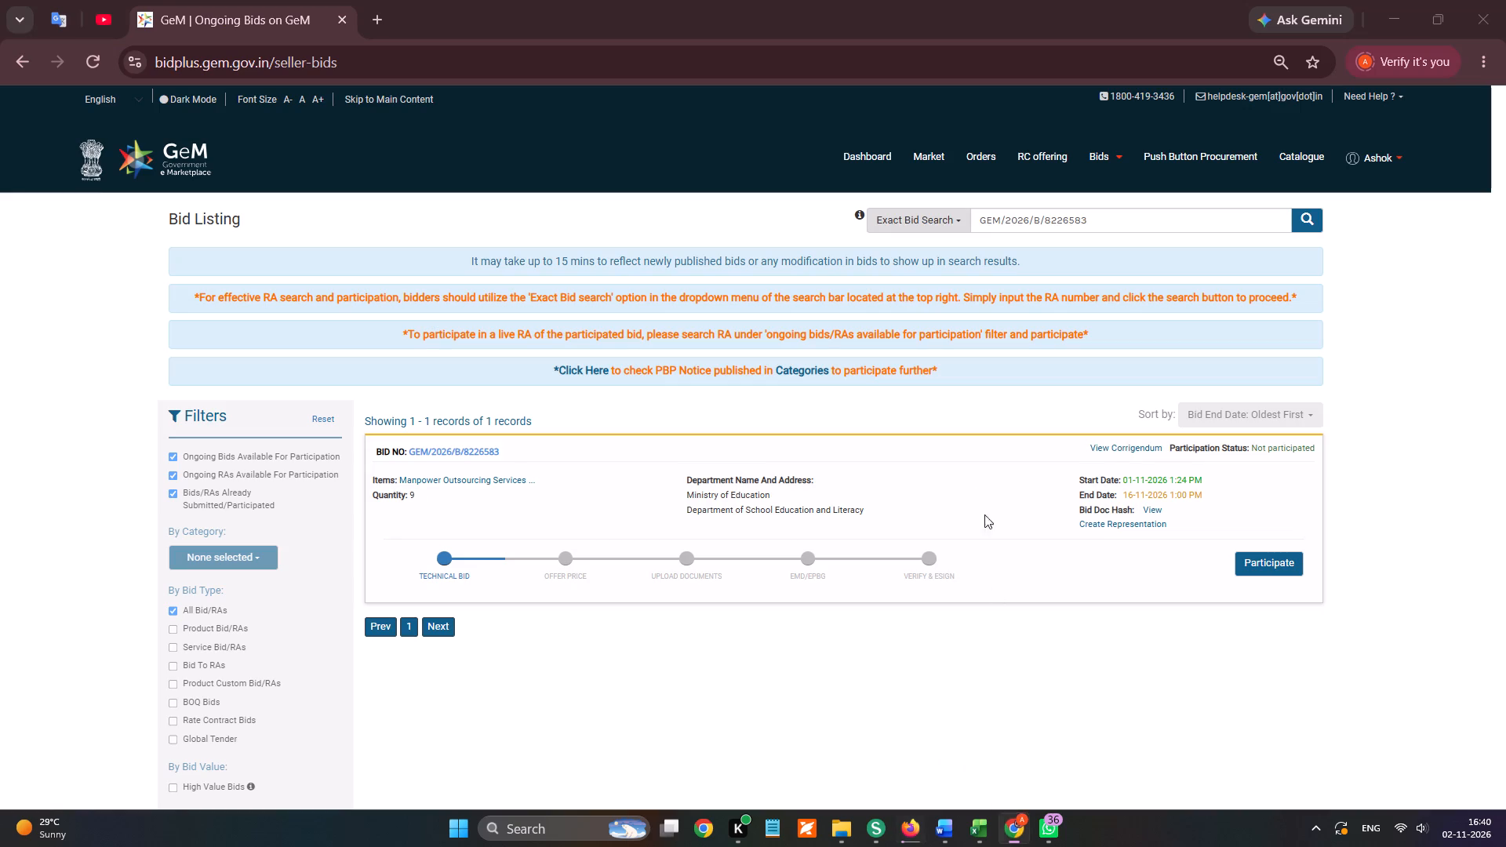
pyautogui.click(874, 220)
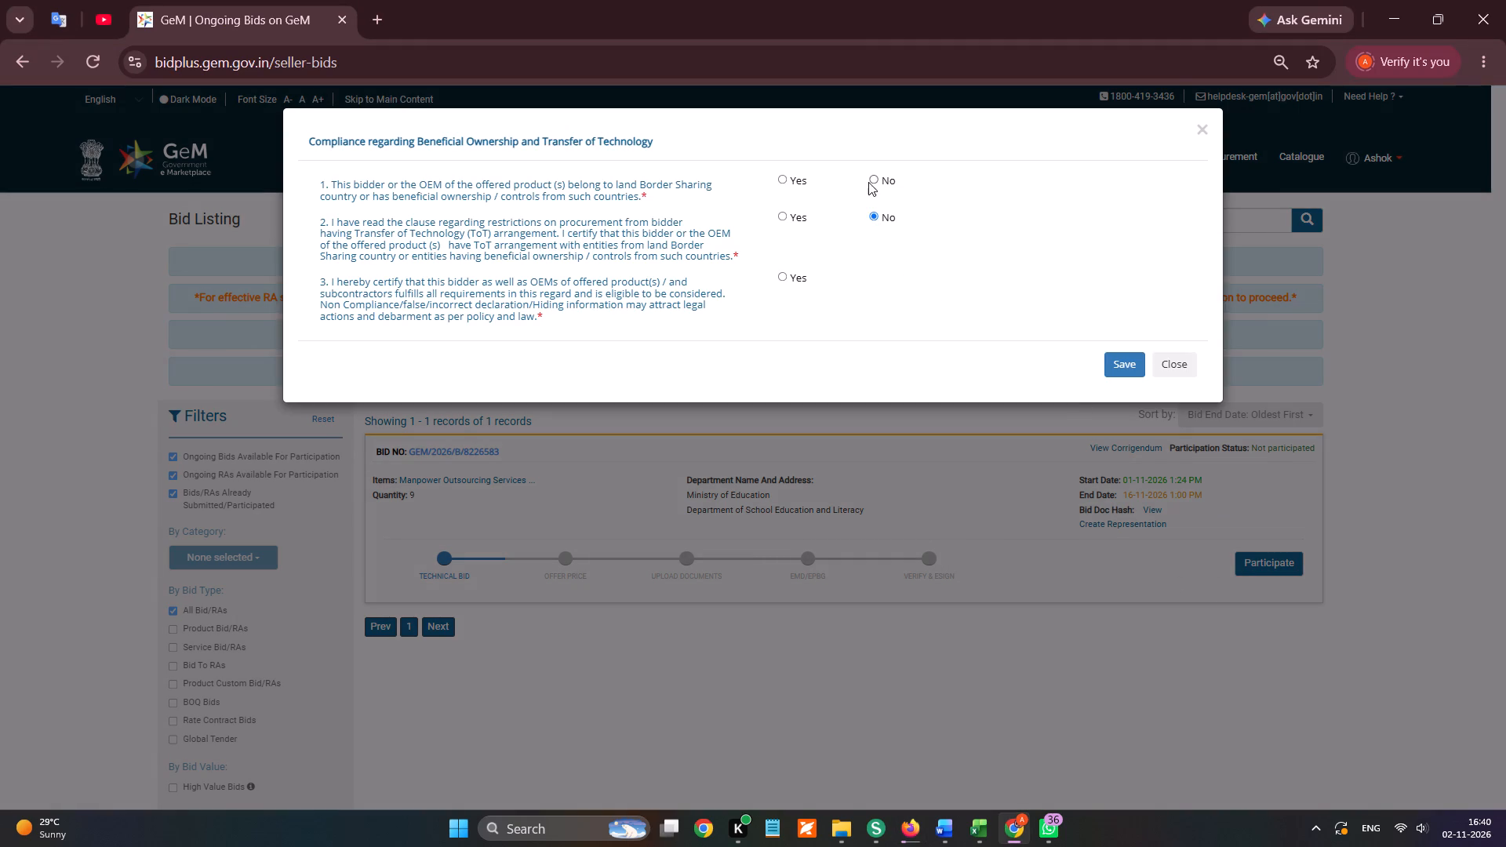
pyautogui.click(868, 182)
pyautogui.click(796, 278)
pyautogui.click(1119, 362)
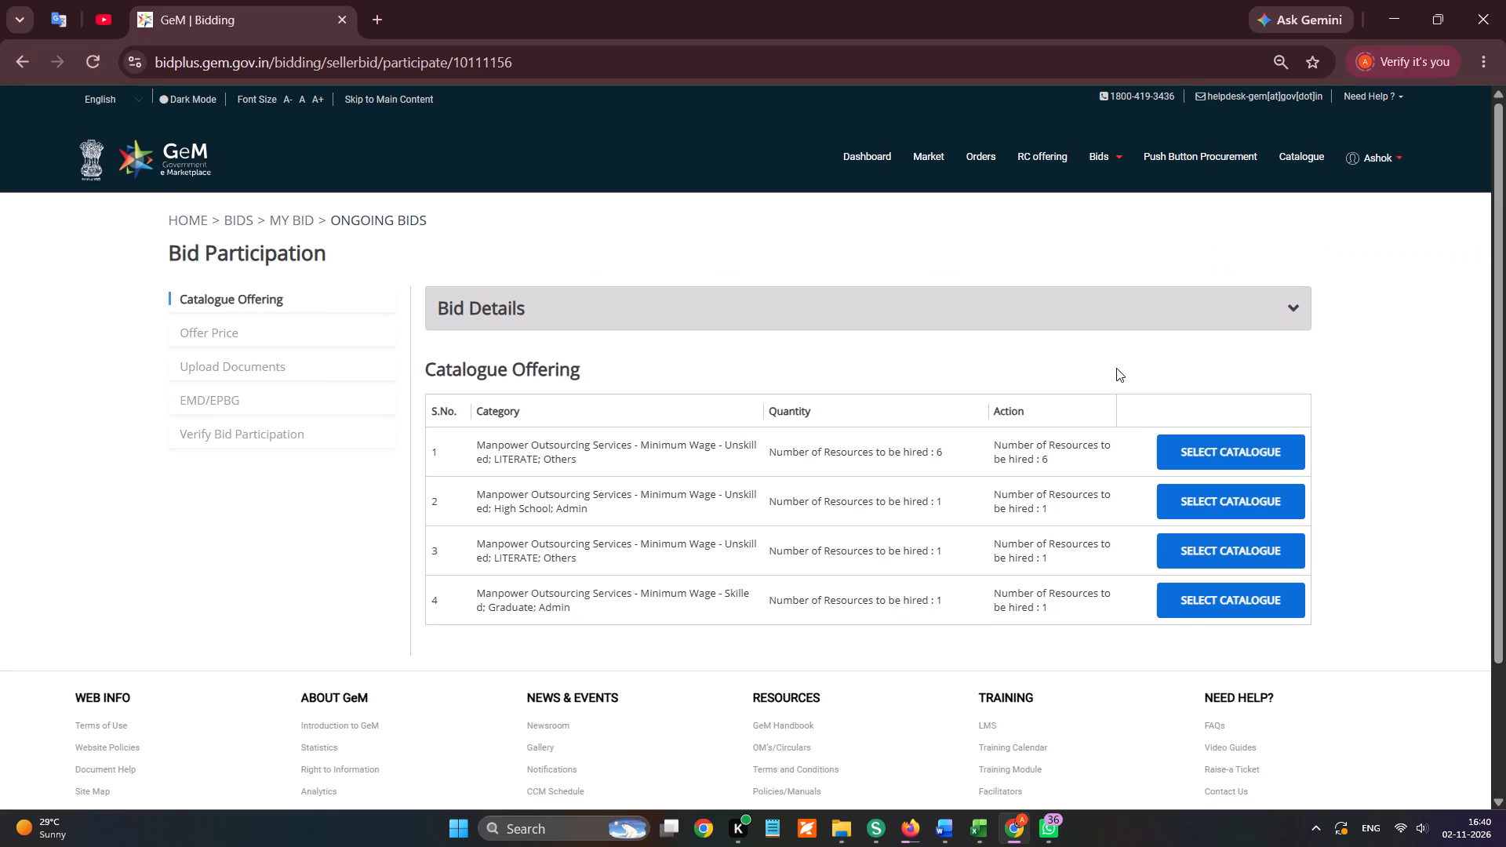
# Select the catalogue for item 1, the unskilled LITERATE resources, and set its offered Type of Function to Others.
pyautogui.click(1220, 442)
pyautogui.scroll(-2, 1221, 442)
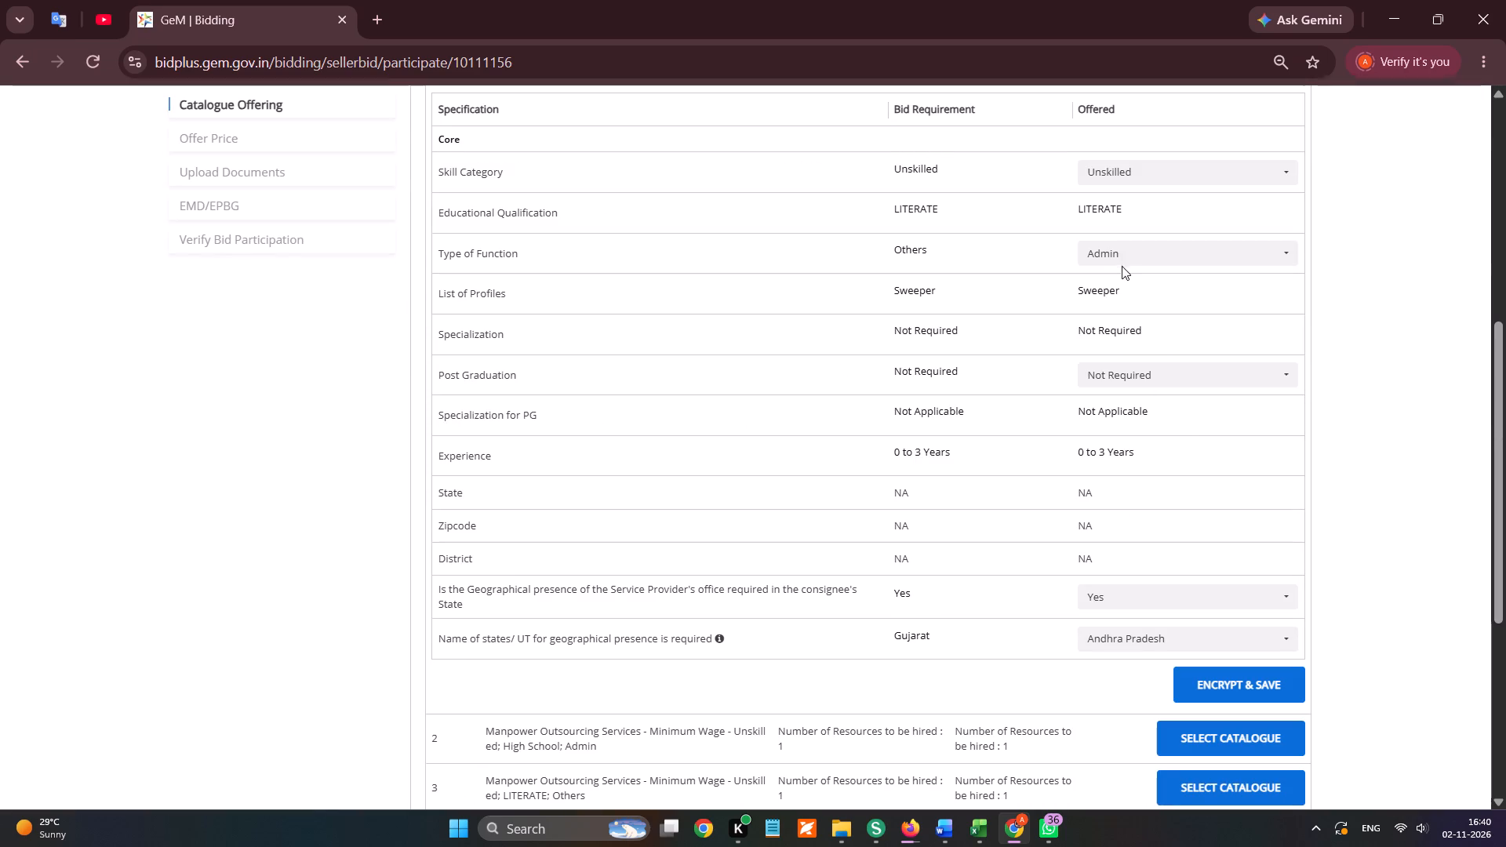
pyautogui.click(1115, 244)
pyautogui.scroll(-1, 1112, 336)
pyautogui.click(1112, 338)
pyautogui.click(1118, 166)
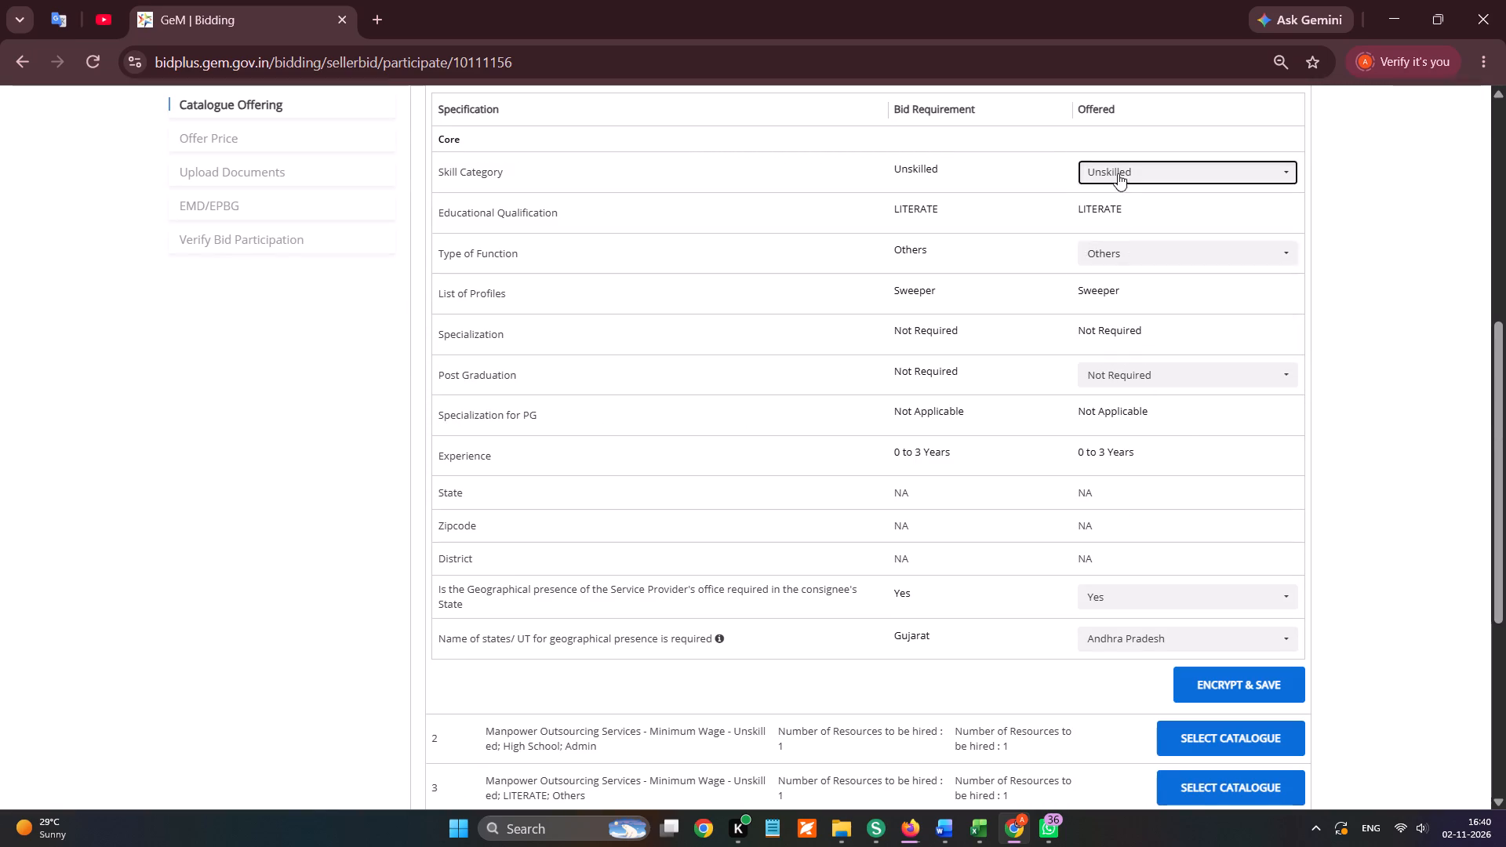
pyautogui.click(1006, 371)
# Change item 1's geographical presence state to Gujarat only, and encrypt and save the catalogue offering.
pyautogui.click(1097, 642)
pyautogui.click(1092, 549)
pyautogui.click(1096, 643)
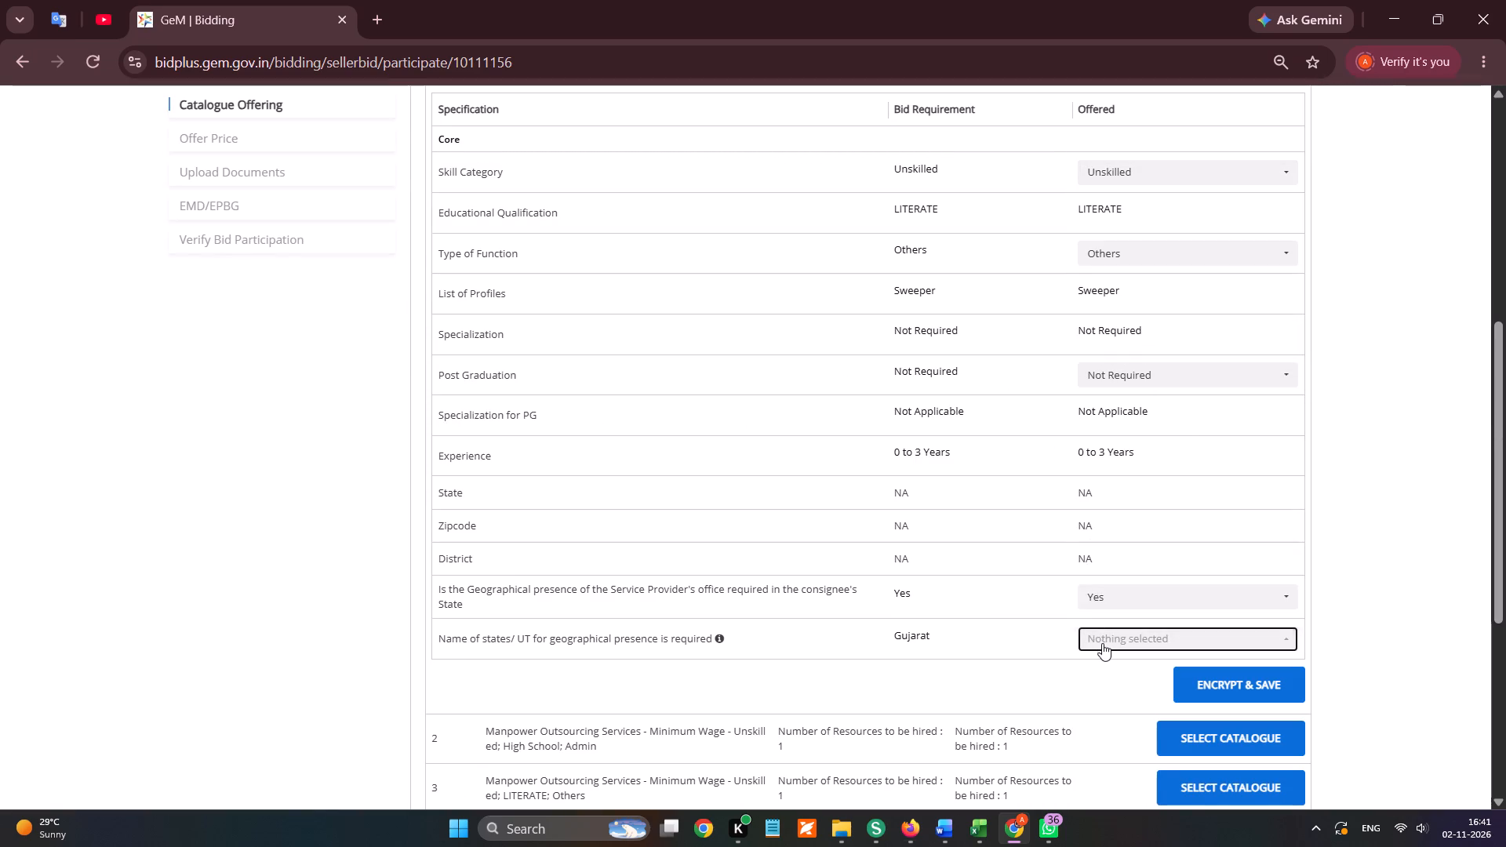
pyautogui.click(1102, 642)
pyautogui.press('g')
pyautogui.click(1100, 595)
pyautogui.click(1113, 648)
pyautogui.click(1393, 714)
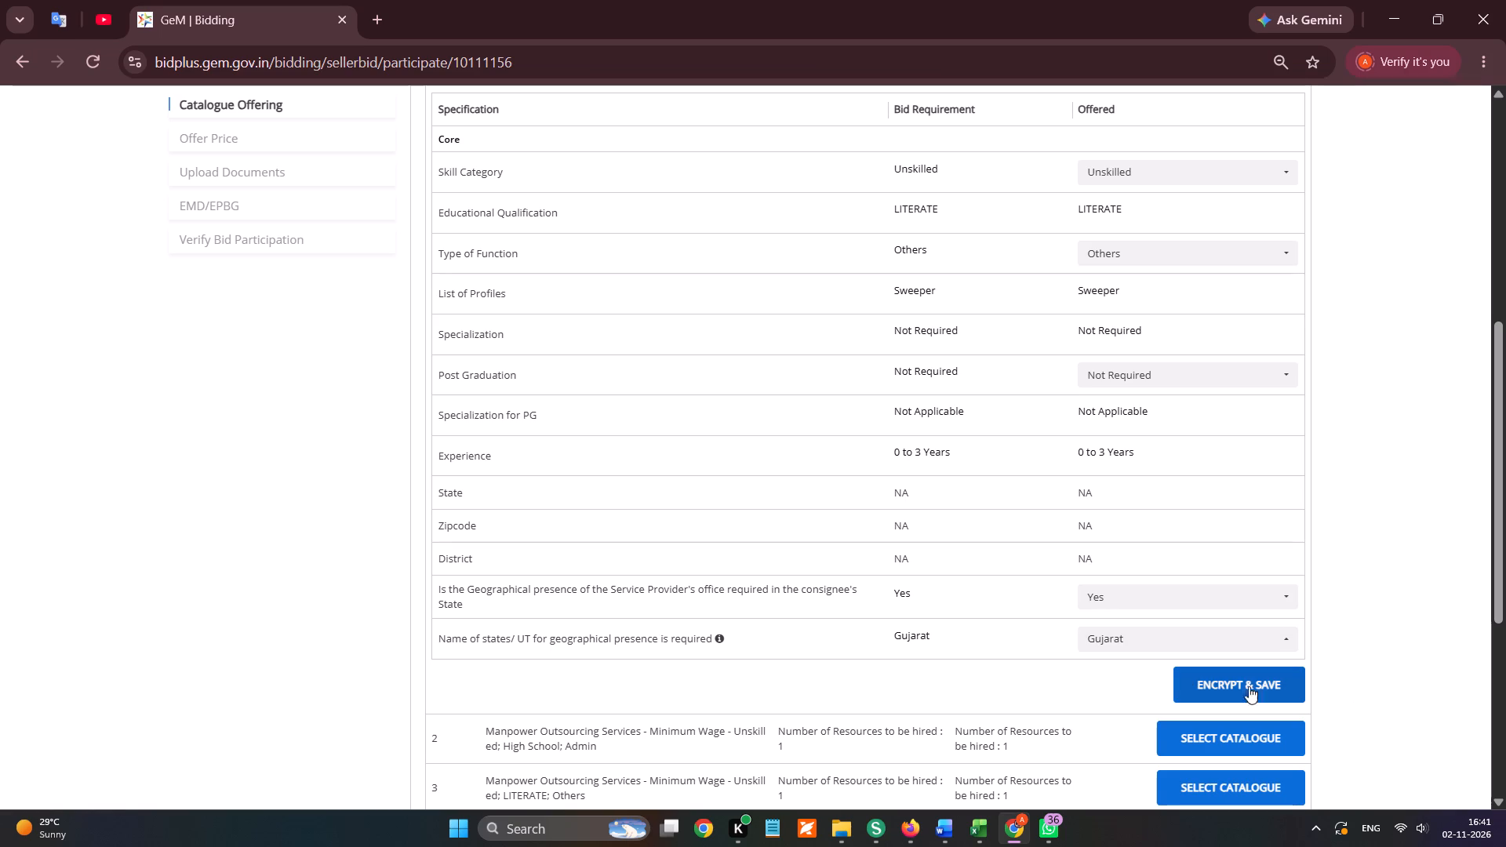
pyautogui.click(1236, 682)
pyautogui.scroll(-1, 1226, 485)
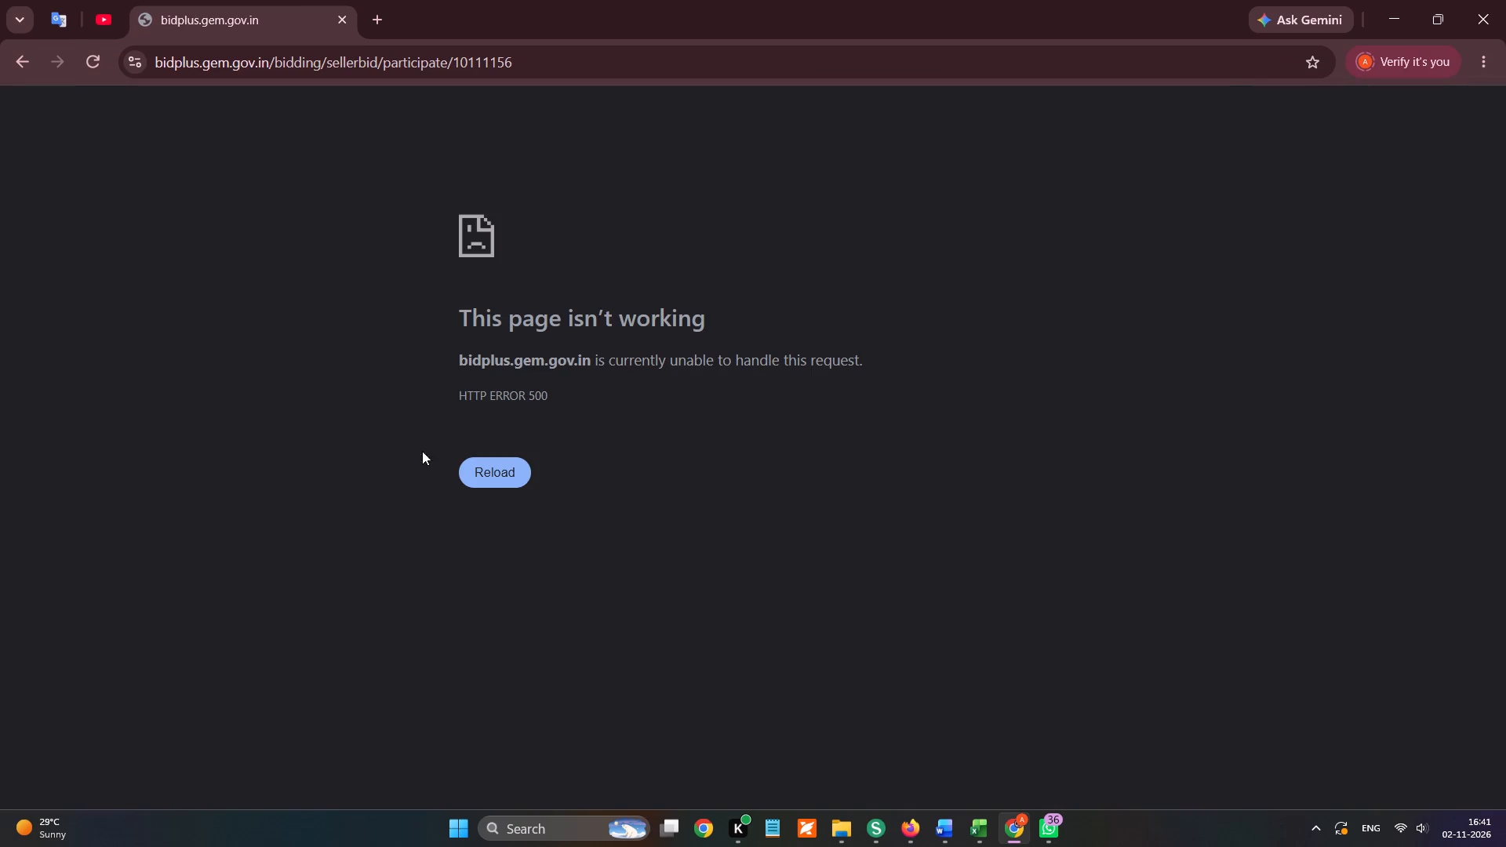
# Select the catalogue for item 2, the High School Admin resource, change its geographical presence state to Gujarat only, and encrypt and save it.
pyautogui.click(481, 477)
pyautogui.scroll(-1, 992, 483)
pyautogui.click(1160, 509)
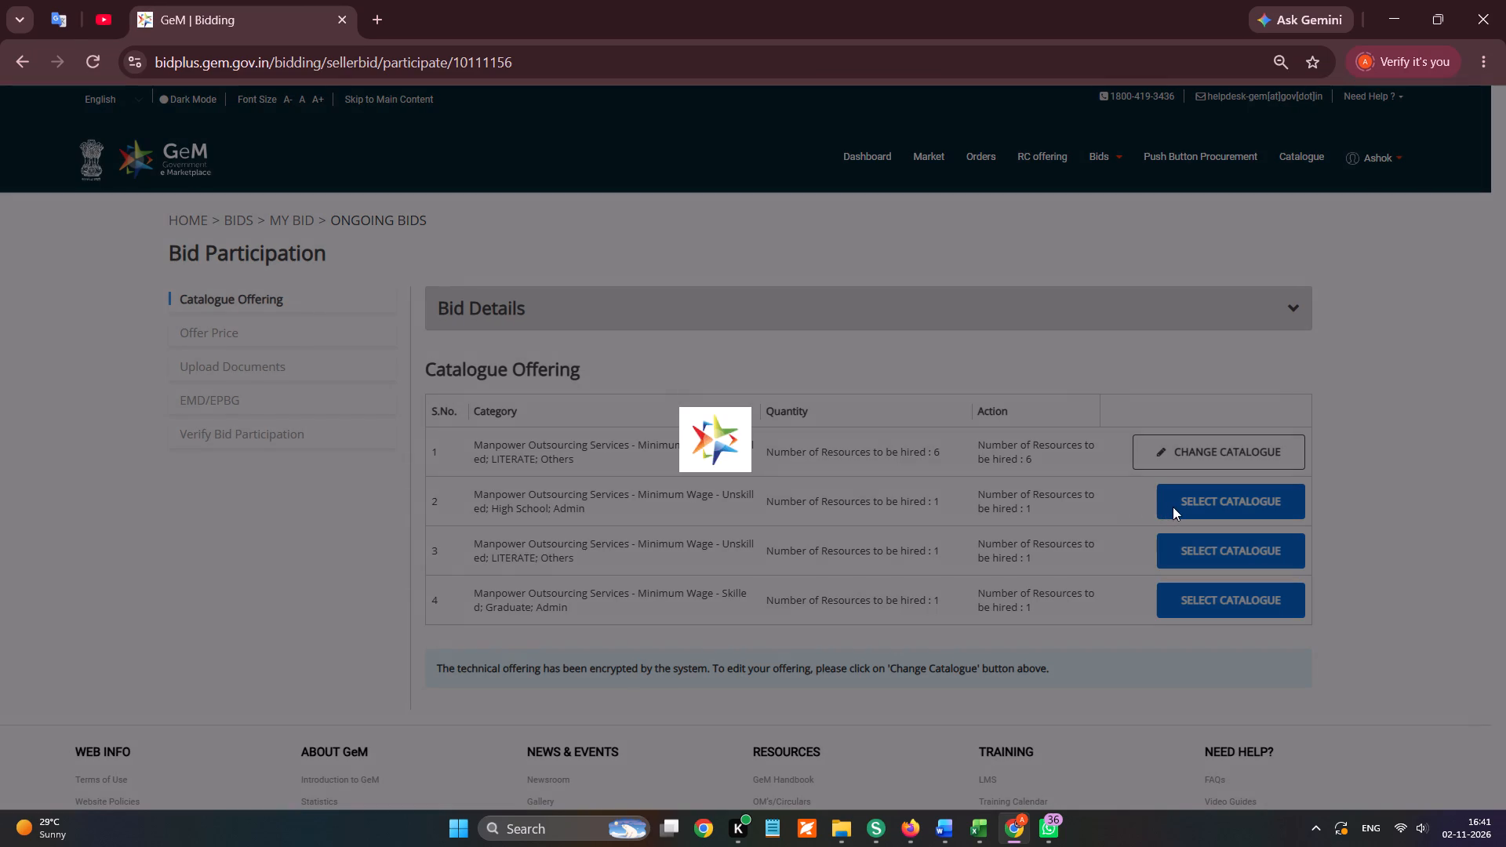
pyautogui.scroll(-2, 1172, 507)
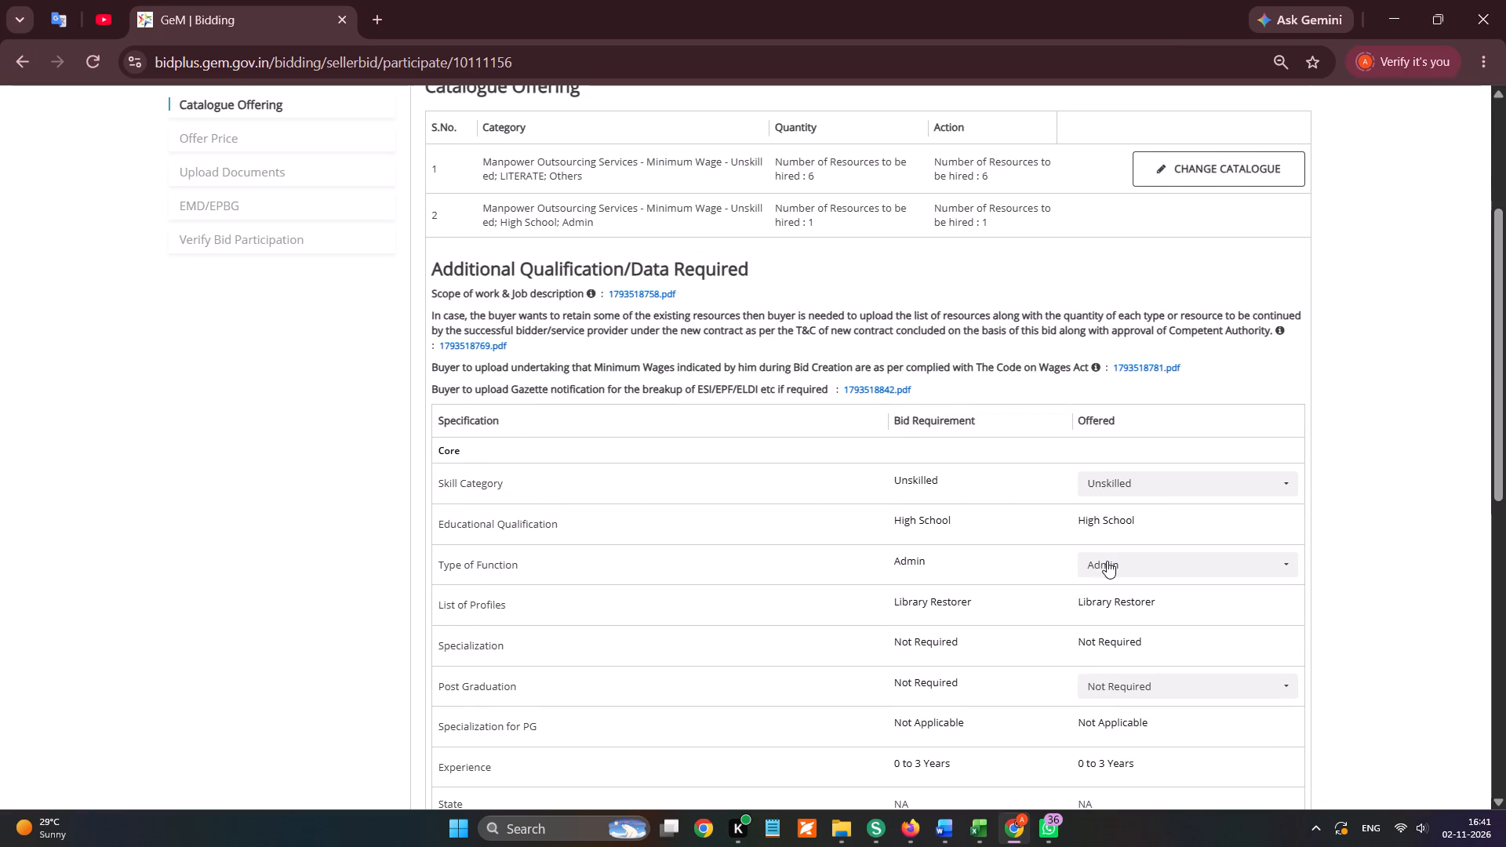
pyautogui.scroll(-1, 1107, 551)
pyautogui.click(1132, 687)
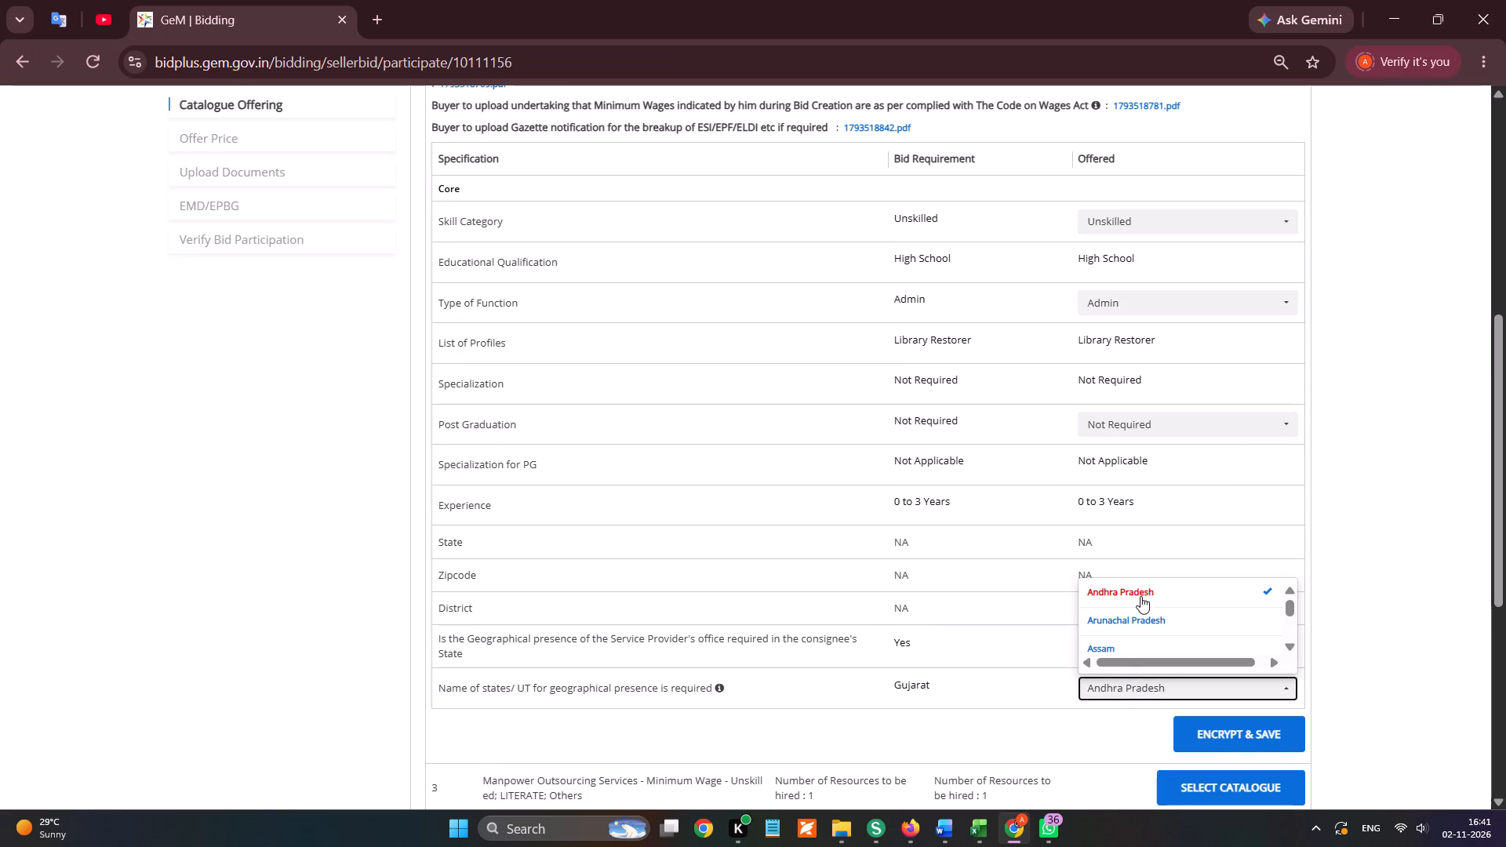
pyautogui.click(1140, 596)
pyautogui.click(1109, 725)
pyautogui.click(1115, 681)
pyautogui.press('g')
pyautogui.click(1105, 637)
pyautogui.moveTo(1109, 696); pyautogui.dragTo(1129, 709)
pyautogui.click(1282, 729)
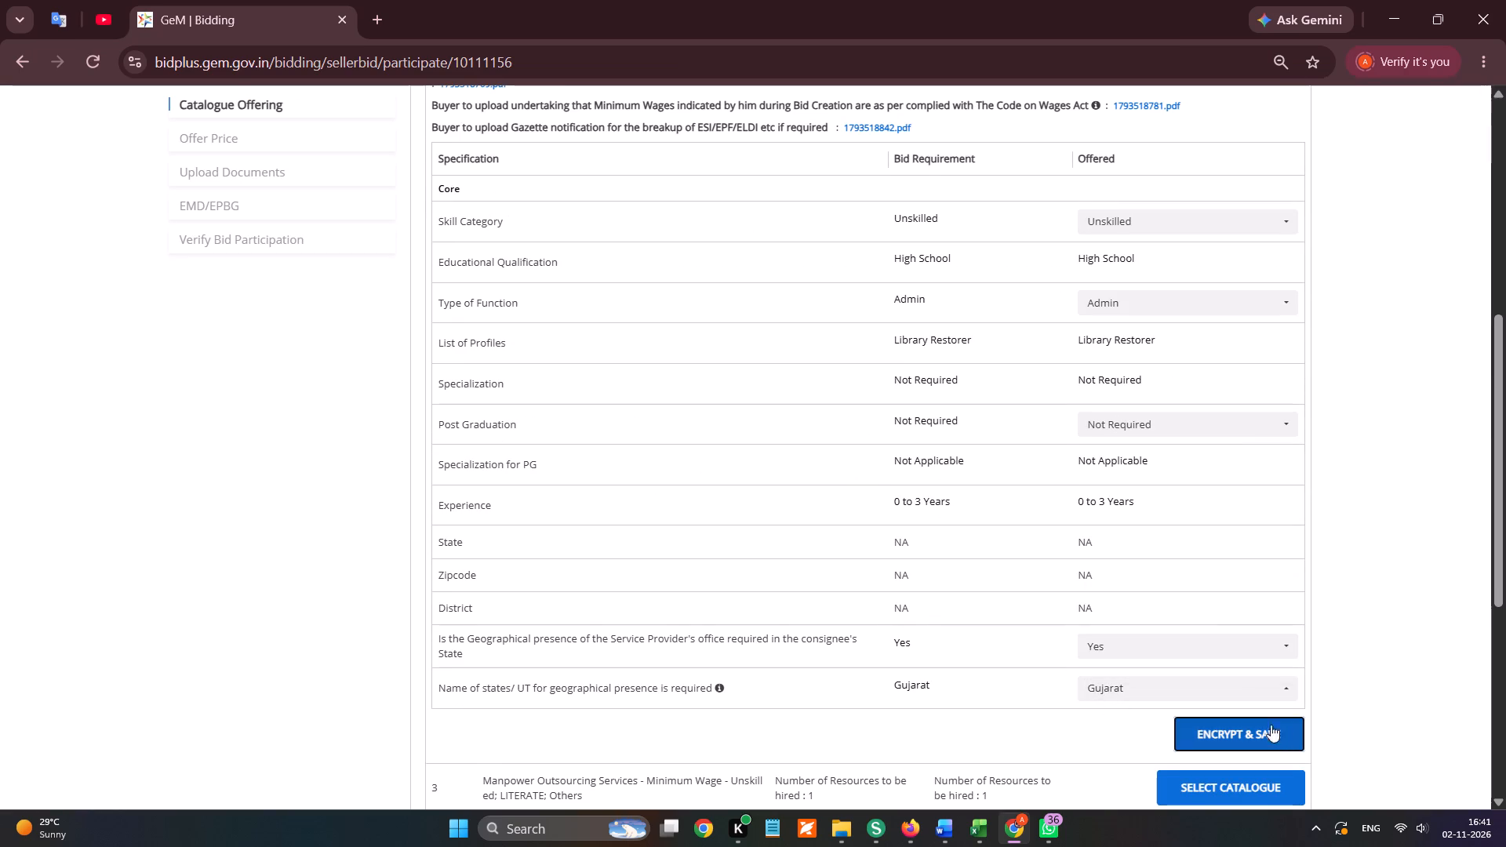
# Select the catalogue for item 3, the unskilled LITERATE resource, and set its offered Type of Function to Others.
pyautogui.scroll(-1, 1210, 618)
pyautogui.click(1246, 559)
pyautogui.scroll(-1, 1120, 515)
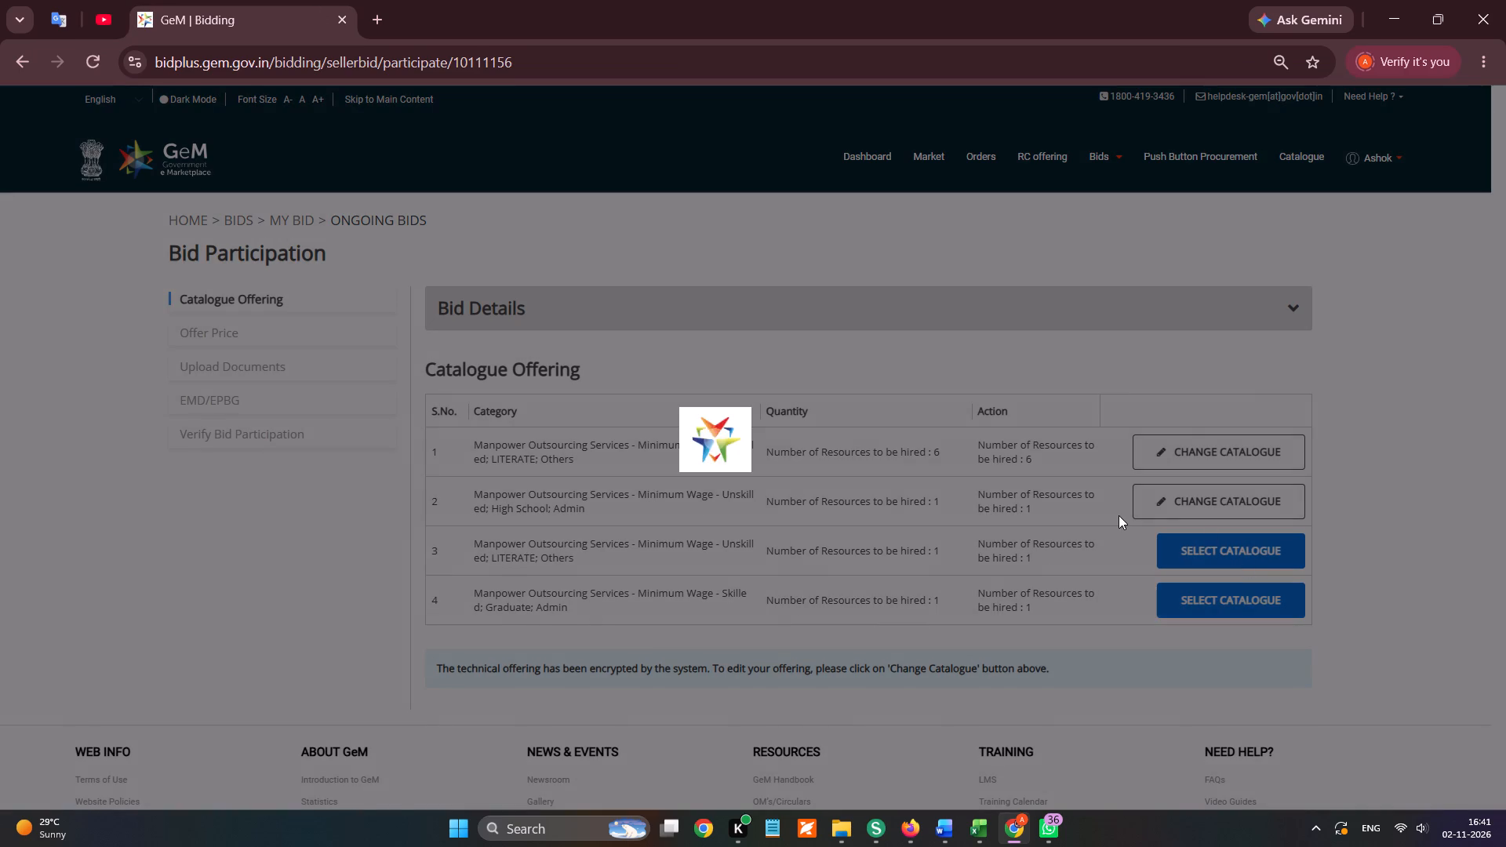
pyautogui.scroll(-3, 1119, 515)
pyautogui.click(1115, 354)
pyautogui.scroll(-1, 1104, 428)
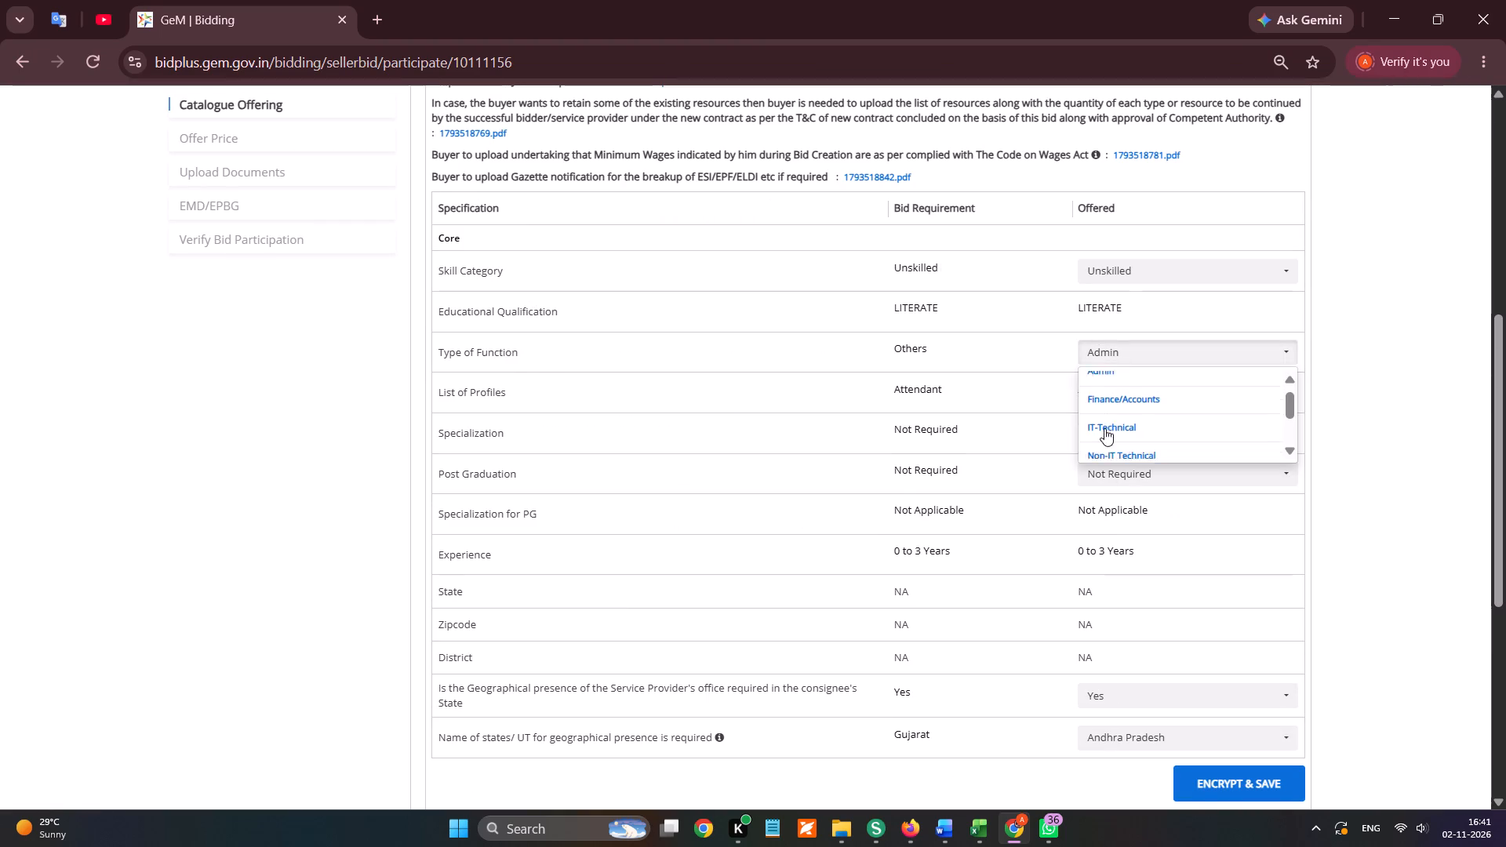
pyautogui.click(1103, 439)
# Change item 3's geographical presence state to Gujarat only, and encrypt and save the catalogue offering.
pyautogui.scroll(-1, 1118, 530)
pyautogui.click(1109, 470)
pyautogui.click(1114, 376)
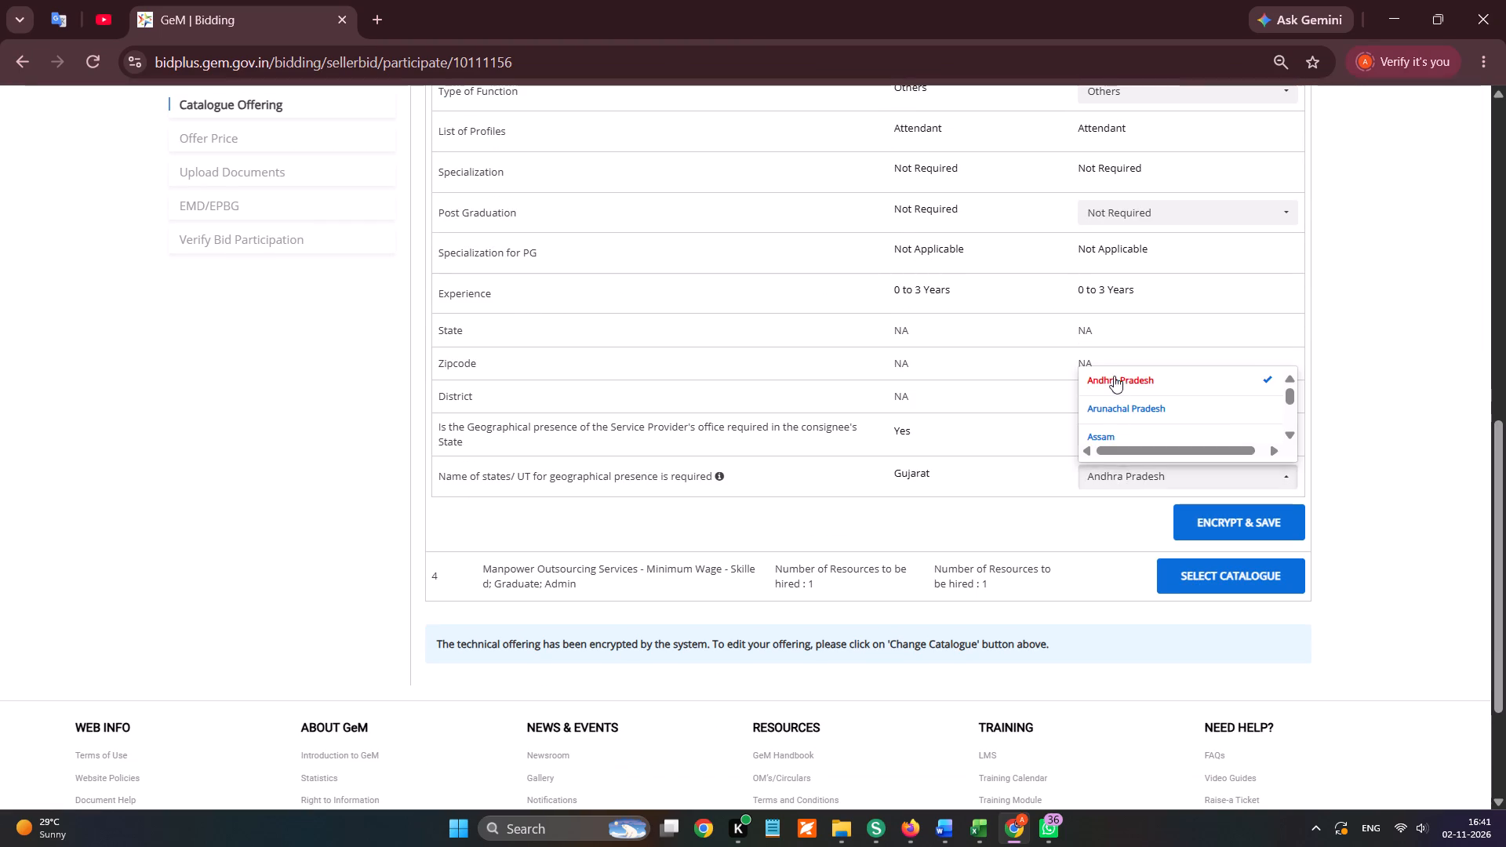
pyautogui.click(1096, 479)
pyautogui.click(1102, 465)
pyautogui.press('g')
pyautogui.click(1104, 432)
pyautogui.click(1106, 499)
pyautogui.click(1194, 522)
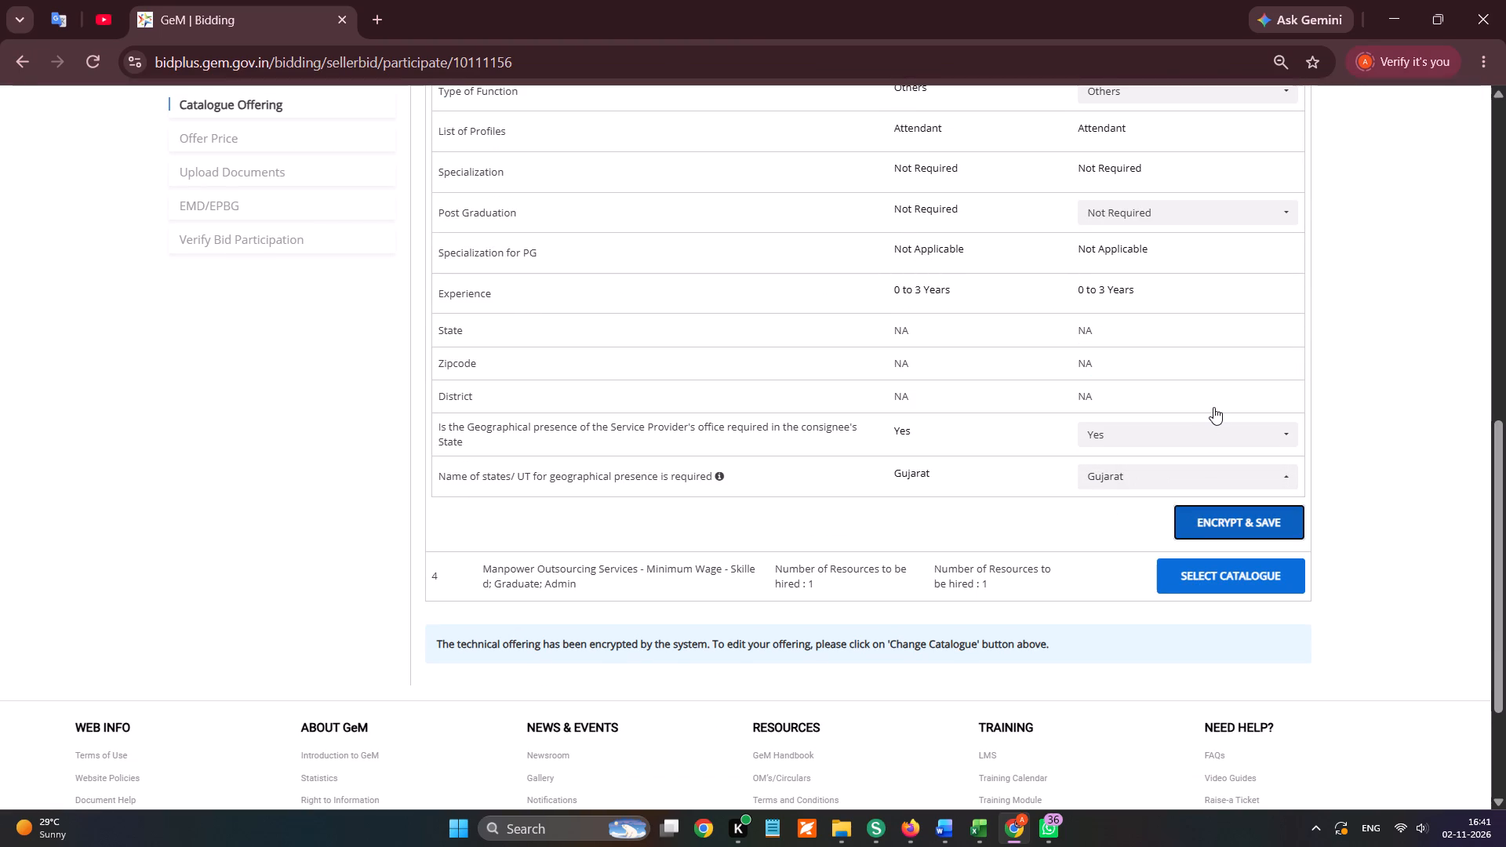
# Select the catalogue for item 4, the Graduate Admin resource, and set its offered Skill Category to Skilled.
pyautogui.scroll(-4, 1211, 408)
pyautogui.click(1224, 382)
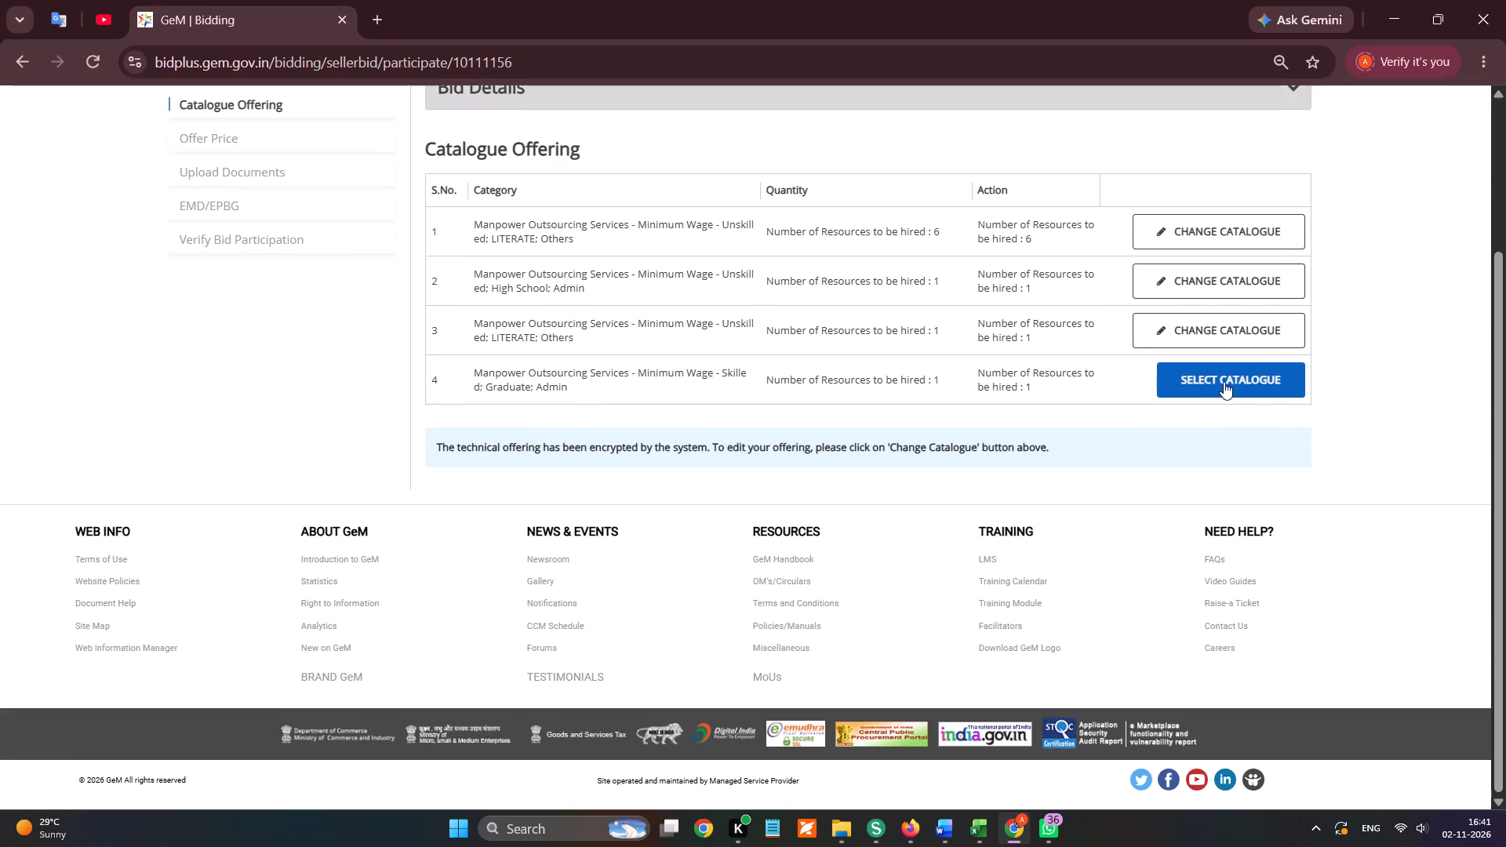
pyautogui.scroll(-6, 1205, 386)
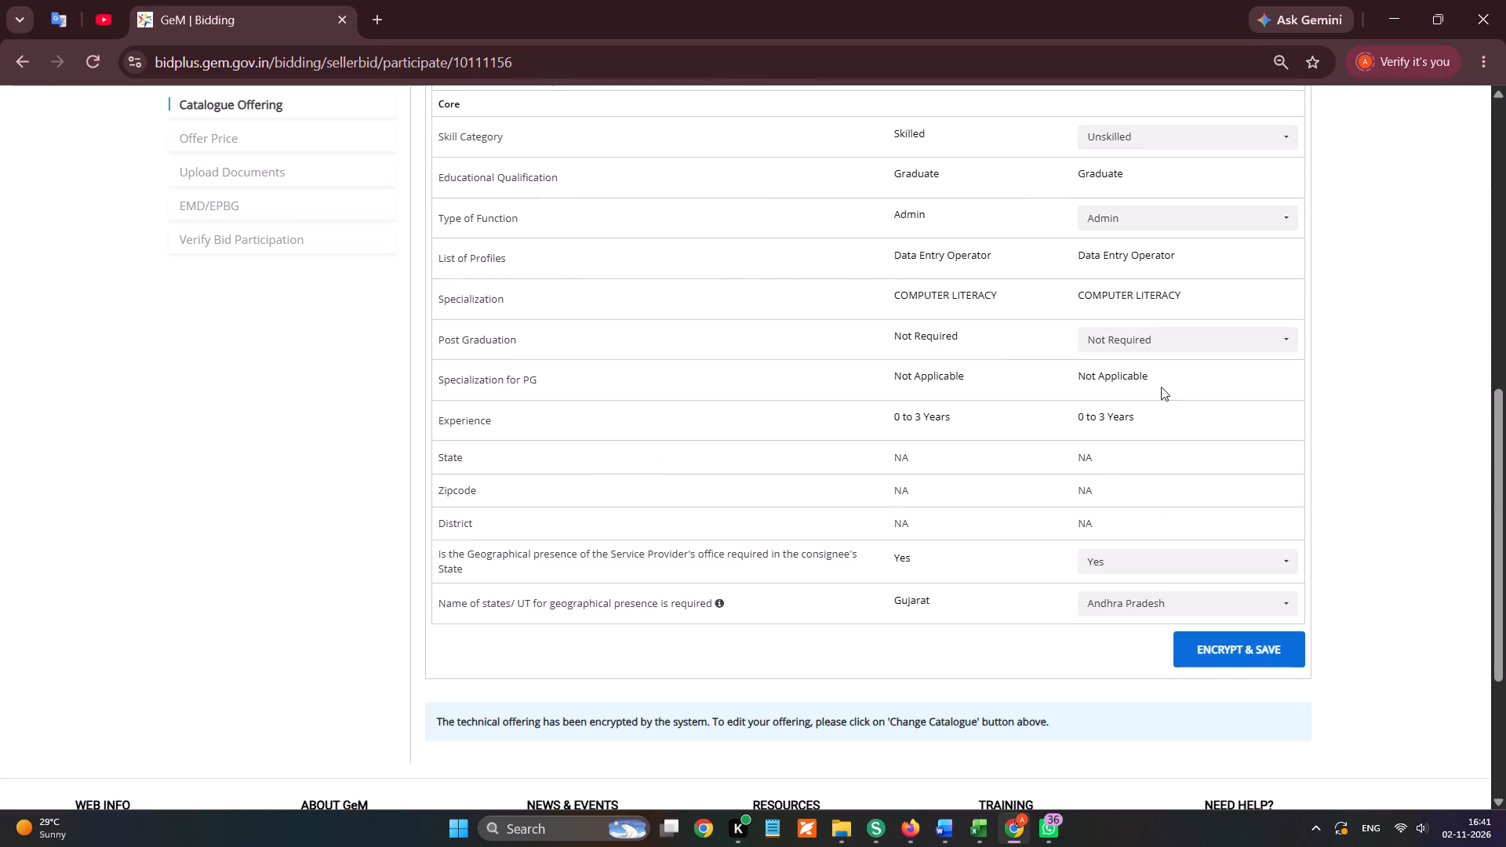
pyautogui.click(1097, 205)
pyautogui.click(1116, 111)
pyautogui.click(1091, 206)
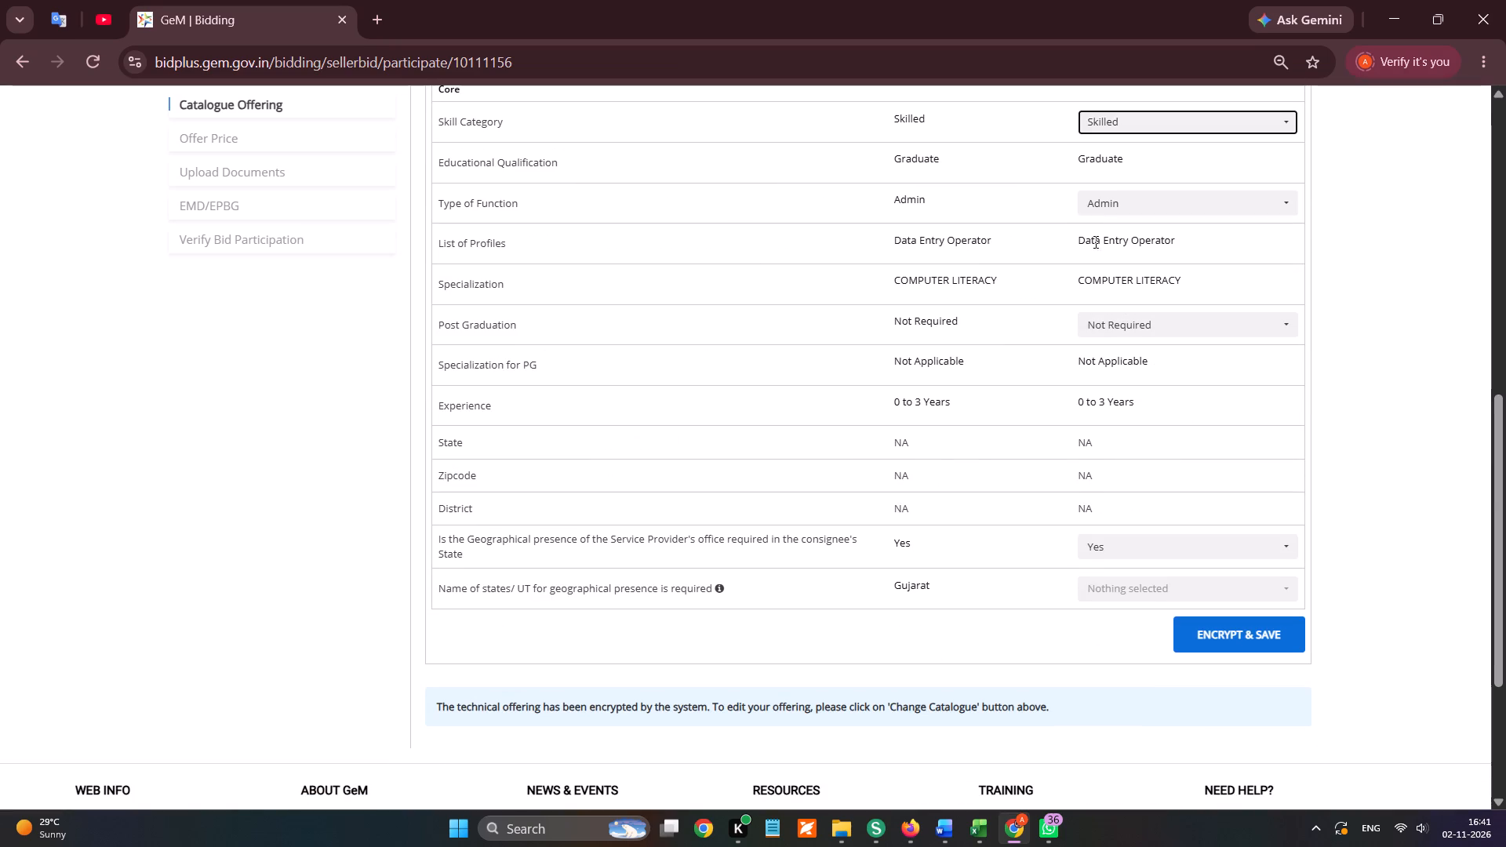
# Set item 4's geographical presence state to Gujarat, and encrypt and save the catalogue offering.
pyautogui.click(1095, 598)
pyautogui.press('g')
pyautogui.click(1104, 547)
pyautogui.click(1110, 623)
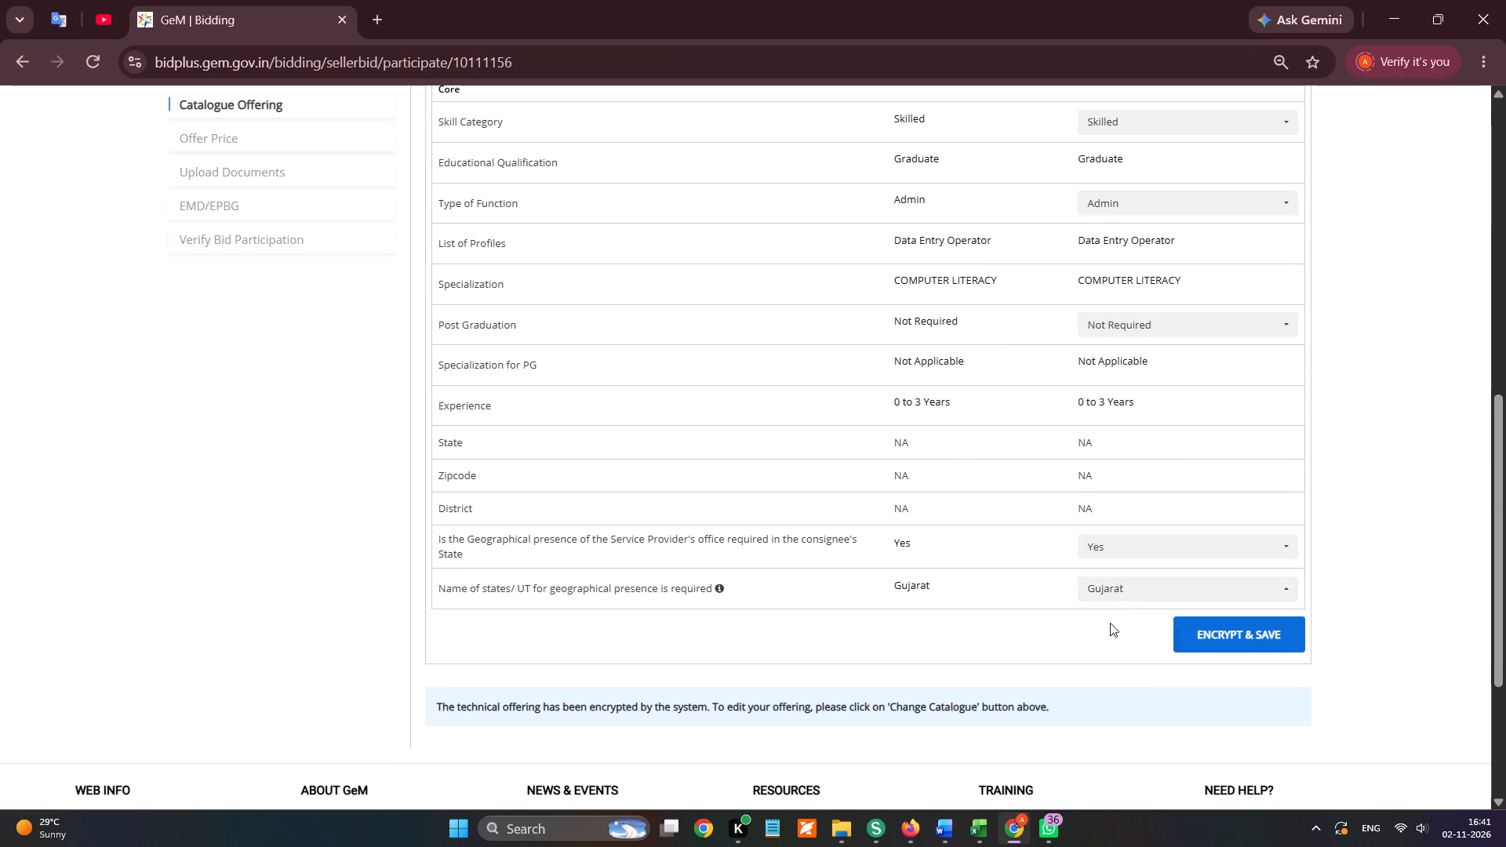
pyautogui.click(1225, 632)
# Continue from the completed catalogue offering to the Offer Price stage, reloading the page if needed.
pyautogui.scroll(-2, 1202, 442)
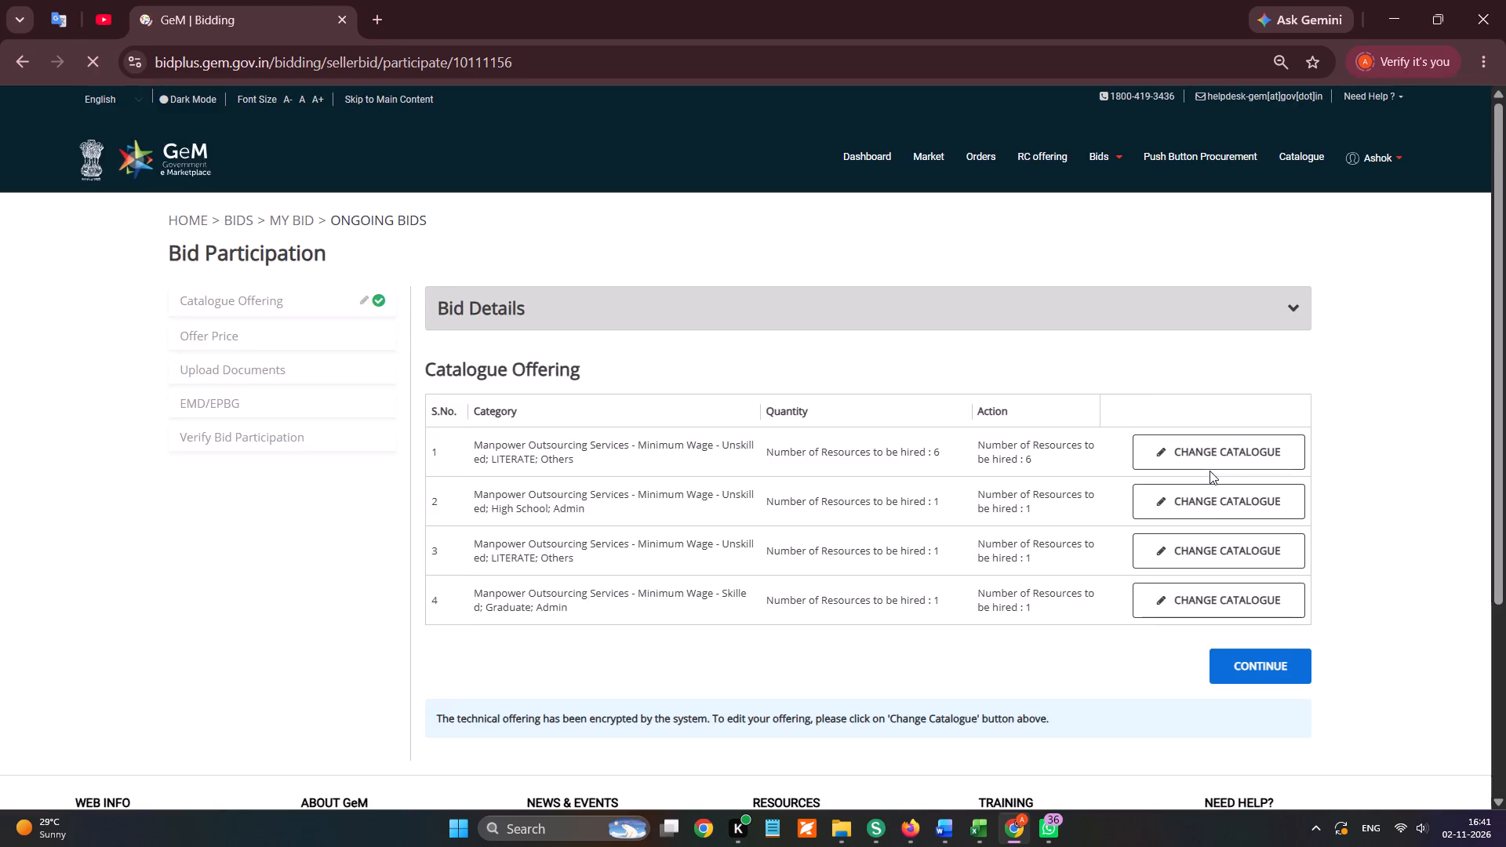
pyautogui.scroll(-1, 1210, 493)
pyautogui.click(1262, 416)
pyautogui.click(1264, 397)
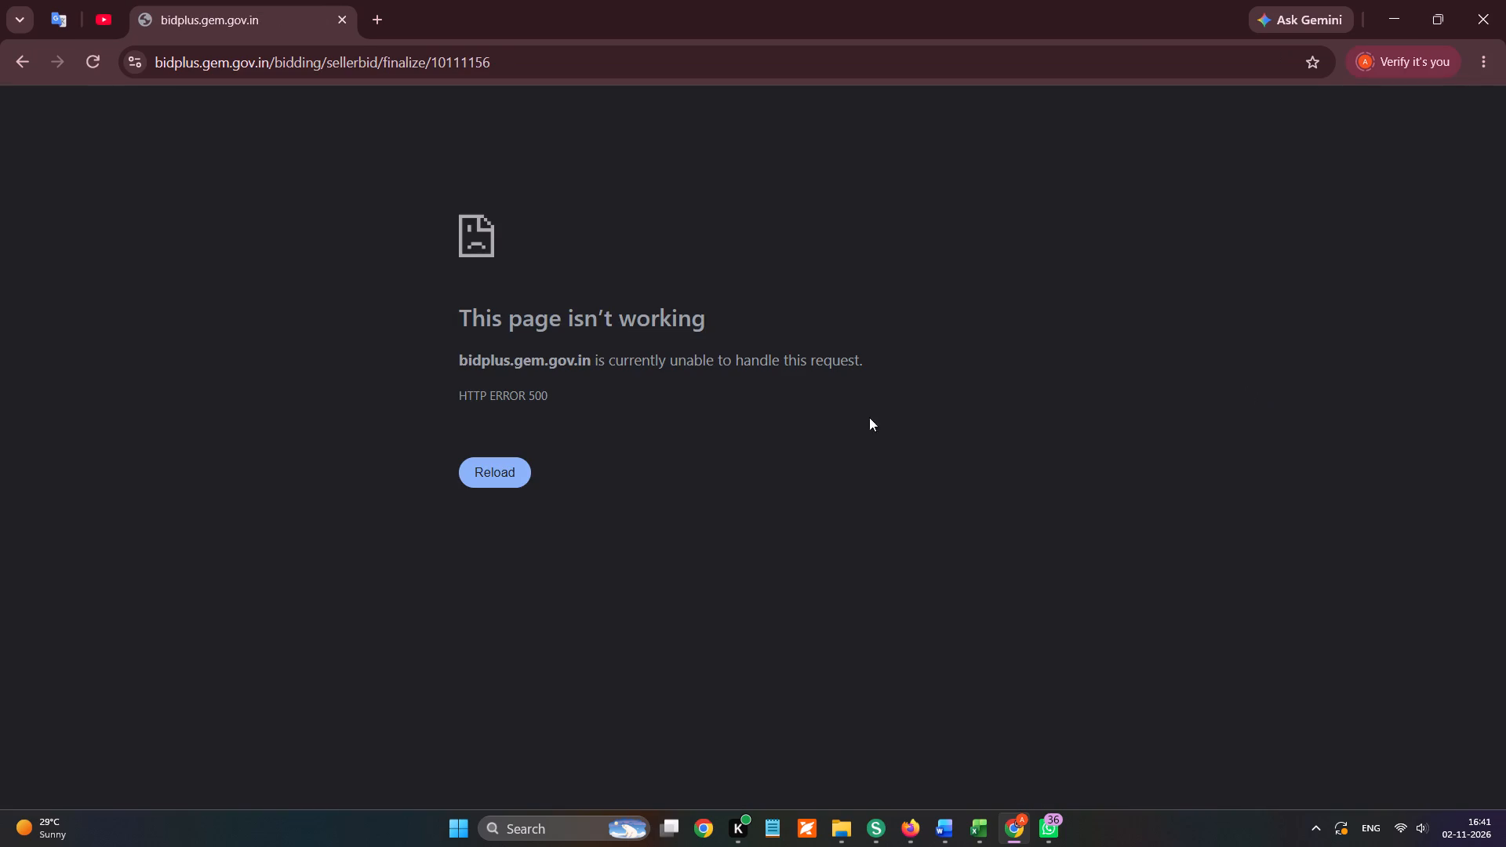
pyautogui.click(473, 481)
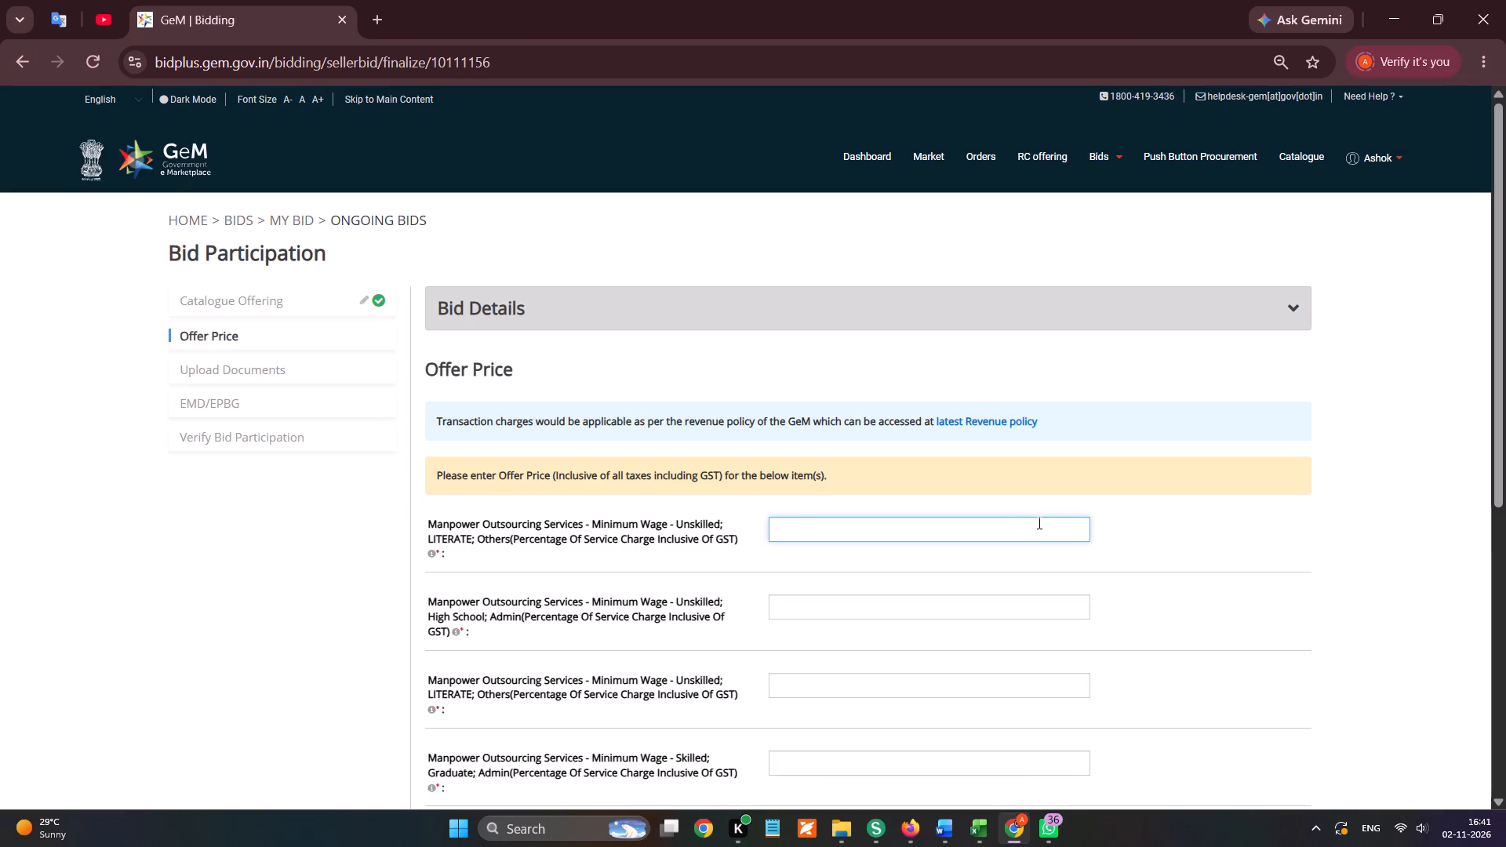
# Enter 3.85 as the percentage of service charge inclusive of GST for all four manpower items.
pyautogui.write('3.85')
pyautogui.press('Tab')
pyautogui.write('3.85')
pyautogui.press('Tab')
pyautogui.write('3.85')
pyautogui.press('Tab')
pyautogui.write('3.85')
pyautogui.press('Tab')
pyautogui.write('3.85')
pyautogui.press('Tab')
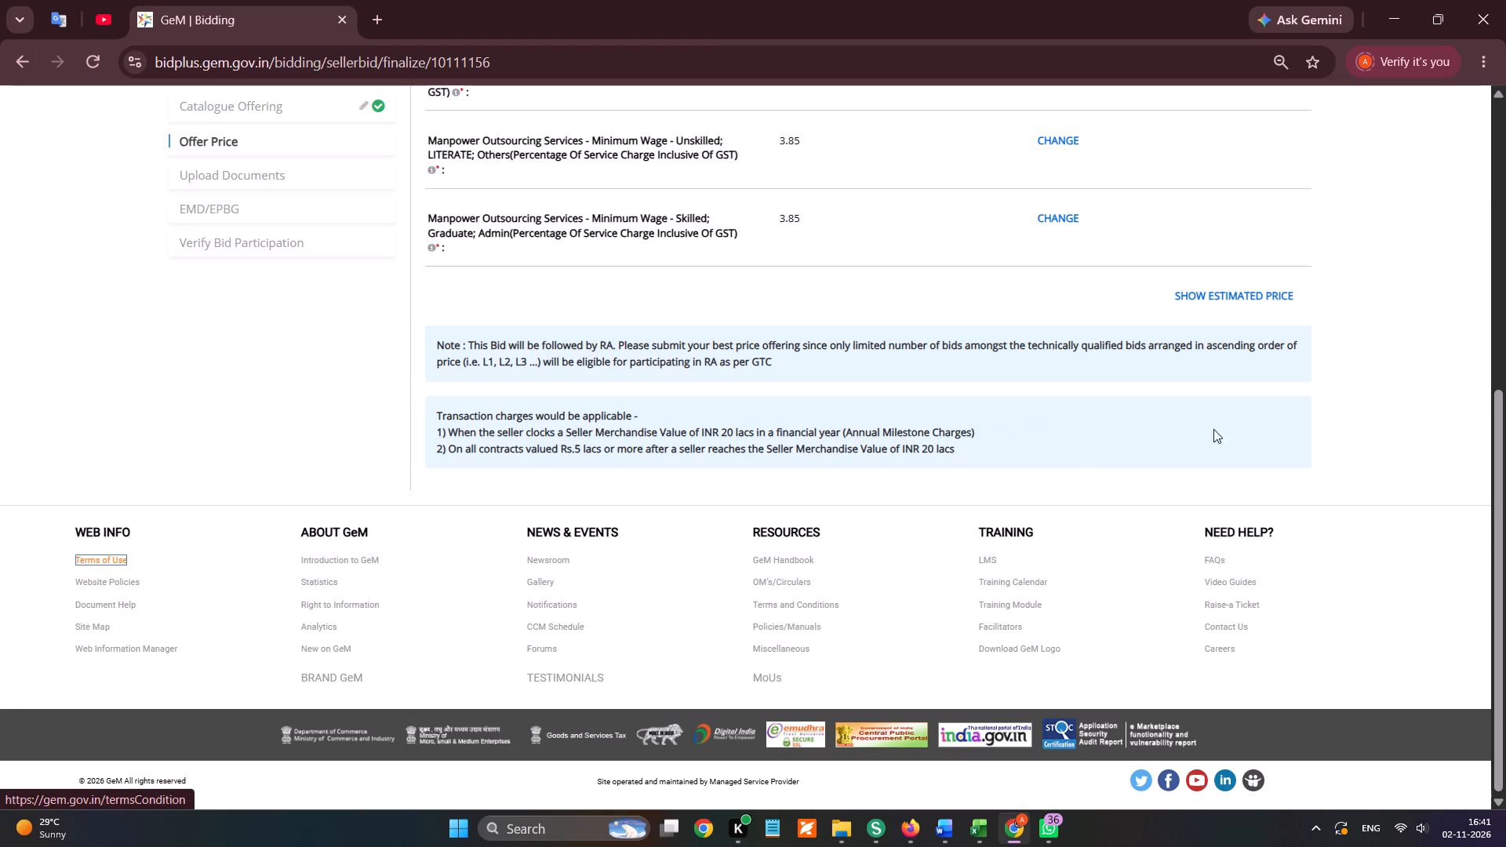
# Show the estimated price, copy the total offer price, and proceed to encrypt and save the financial quote.
pyautogui.click(1232, 308)
pyautogui.scroll(-7, 1228, 325)
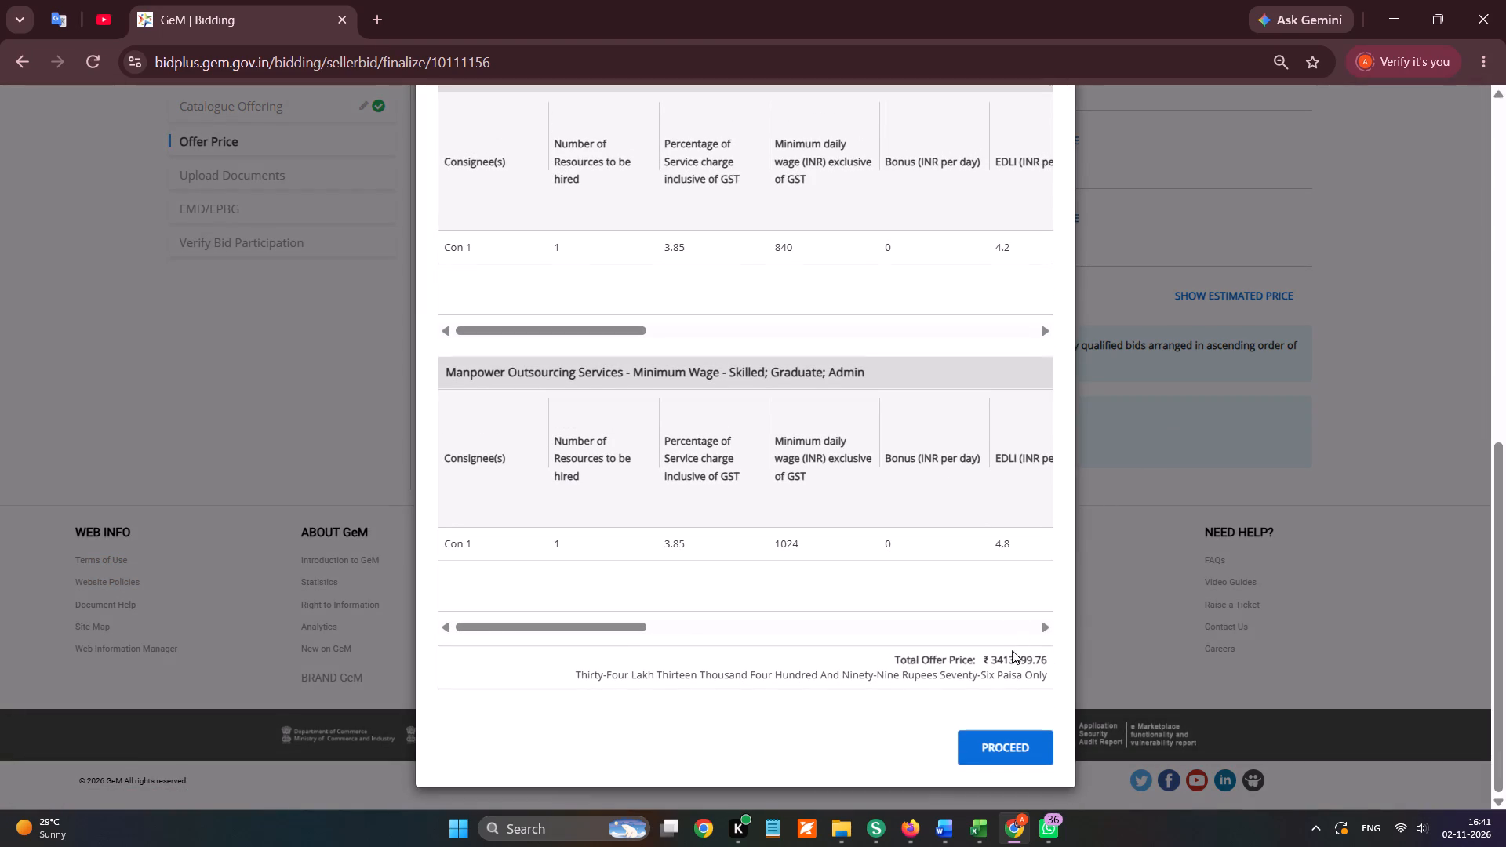
pyautogui.doubleClick(1010, 653)
pyautogui.hotkey('ctrl', 'c')
pyautogui.click(1012, 723)
pyautogui.click(1029, 752)
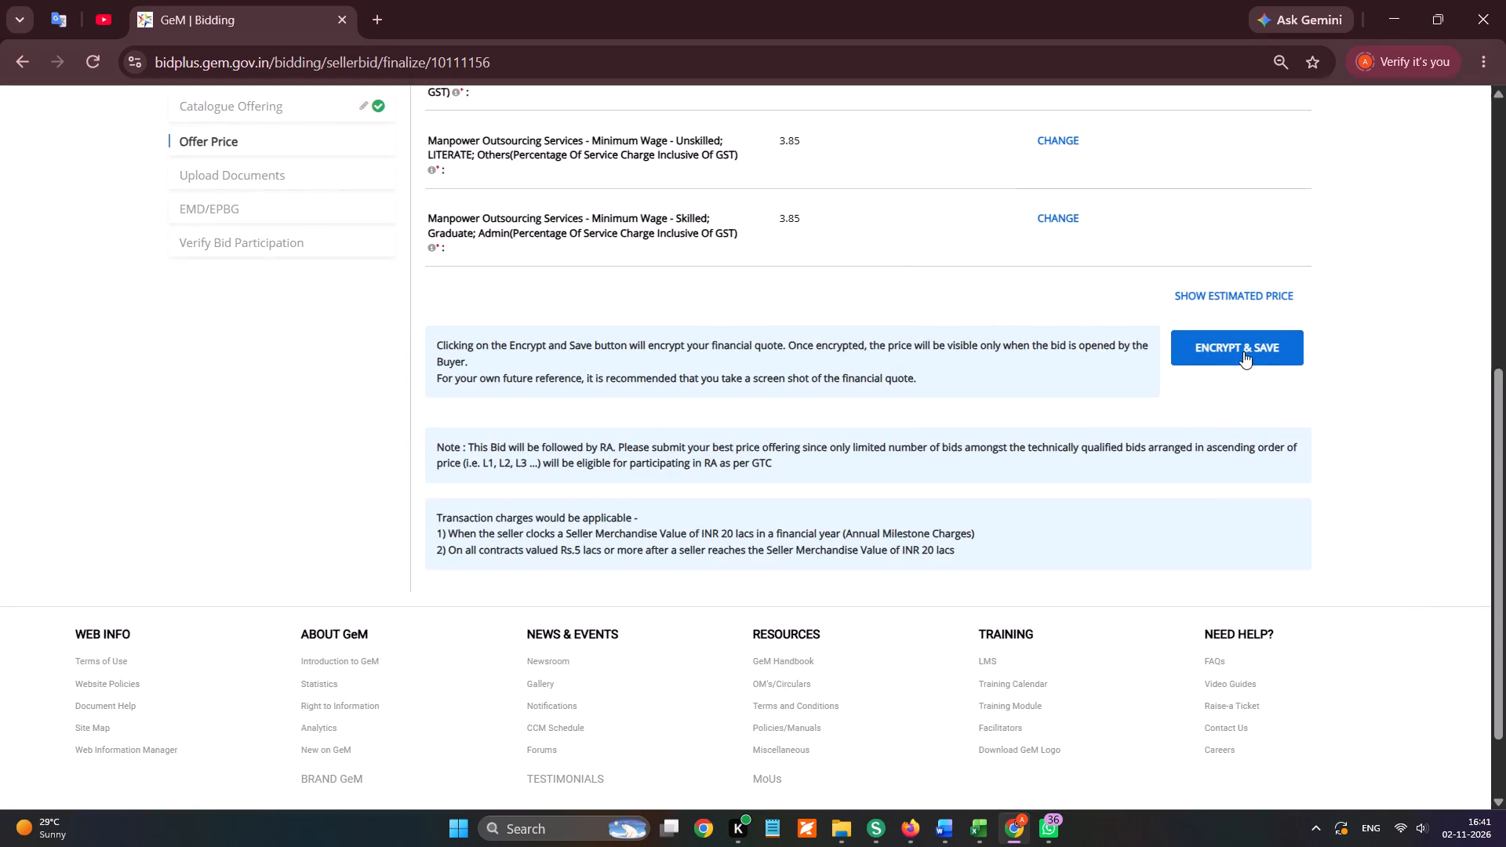
pyautogui.click(1243, 351)
pyautogui.click(856, 238)
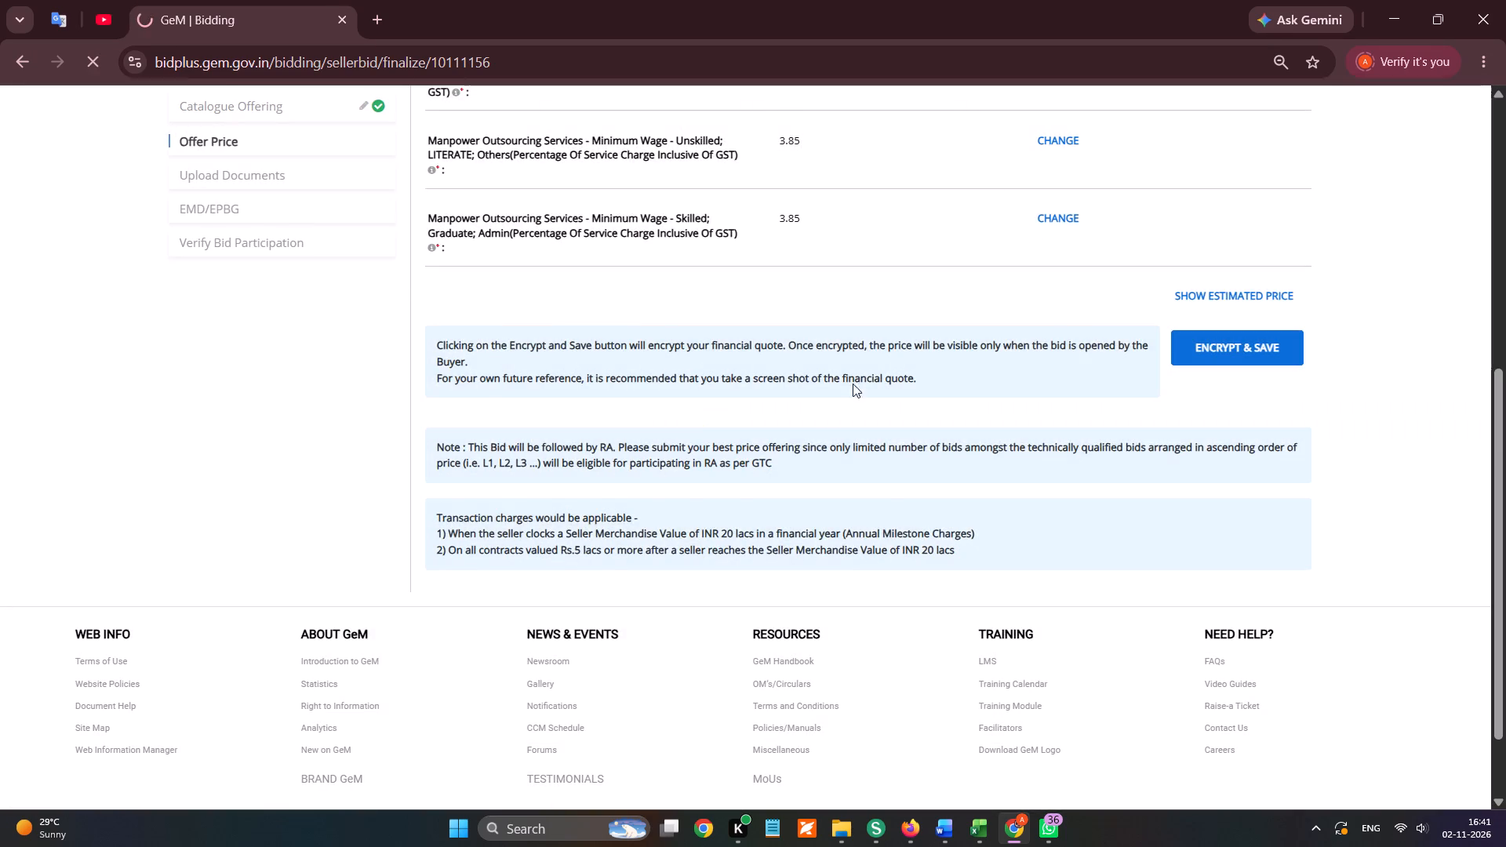
# Upload experience-criteria-nandal for Experience Criteria and turnover-certificate-nandal for Bidder Turnover from the Gem Bid Documents - Nandal folder.
pyautogui.click(852, 409)
pyautogui.scroll(5, 107, 368)
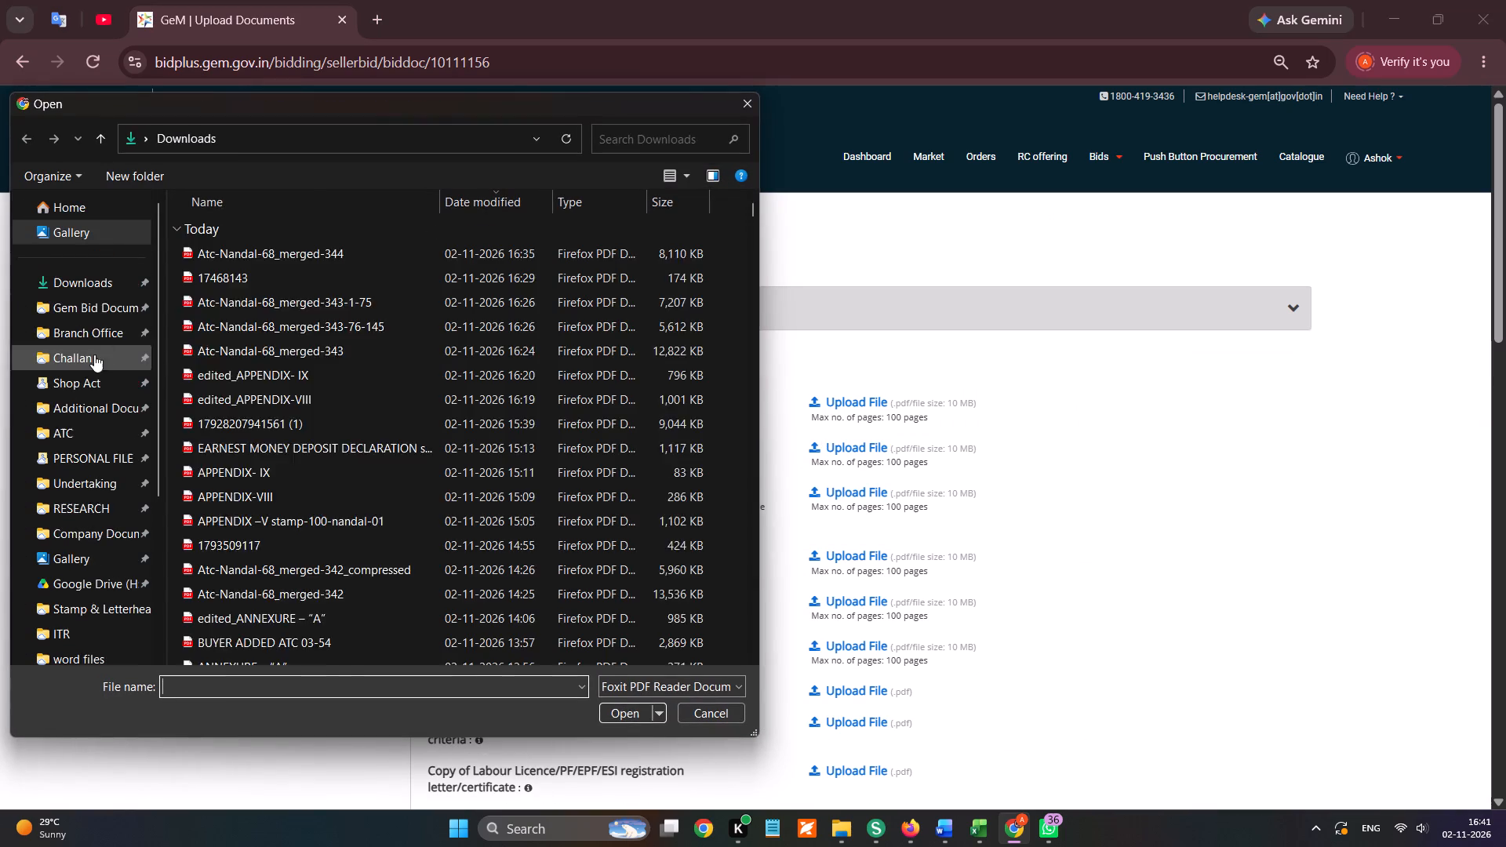
pyautogui.click(100, 318)
pyautogui.doubleClick(239, 575)
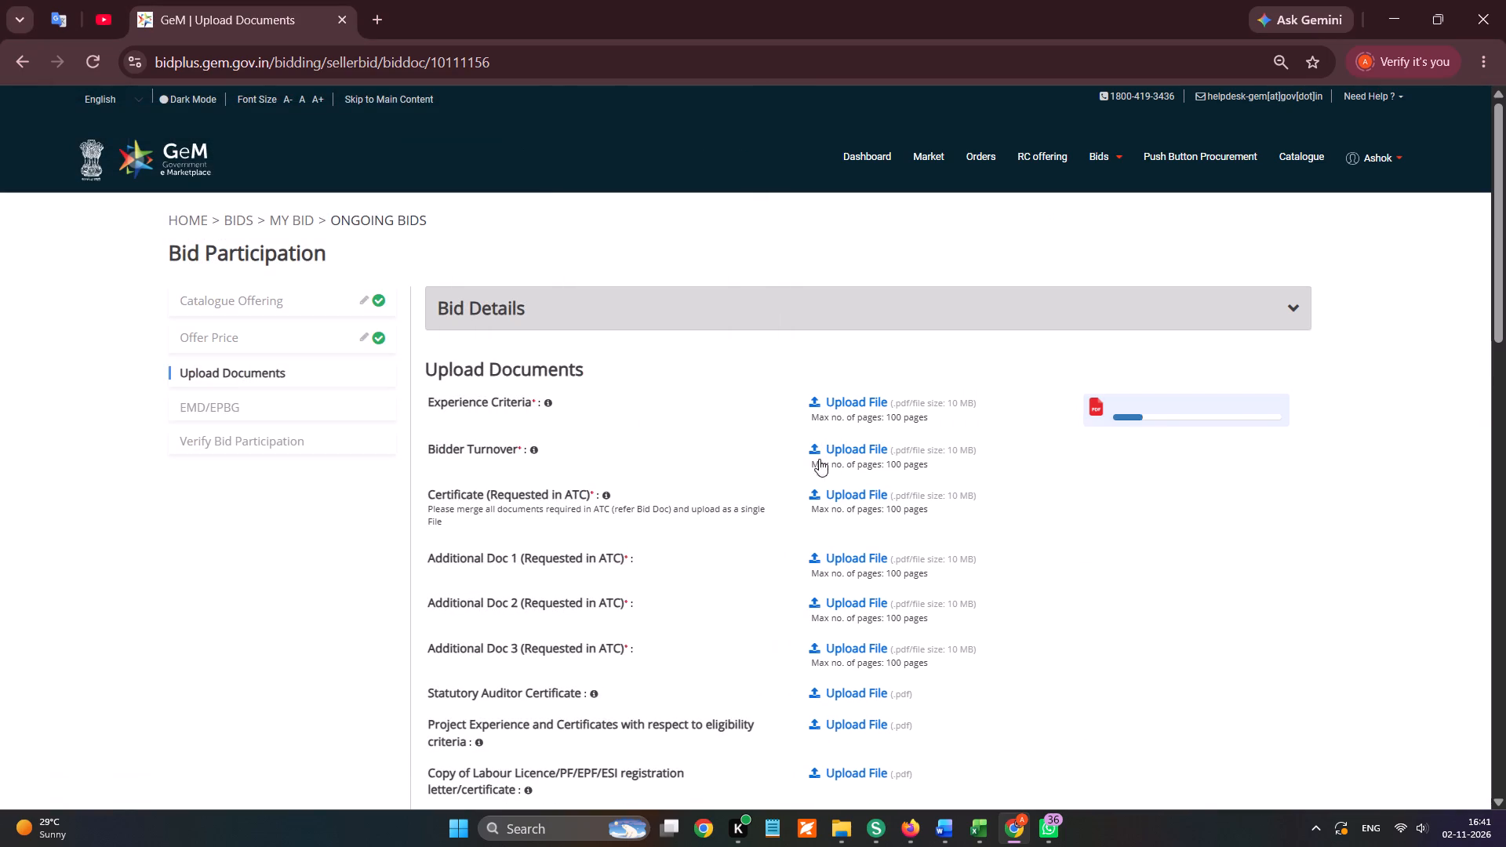
pyautogui.click(845, 453)
pyautogui.scroll(-5, 366, 579)
pyautogui.doubleClick(297, 650)
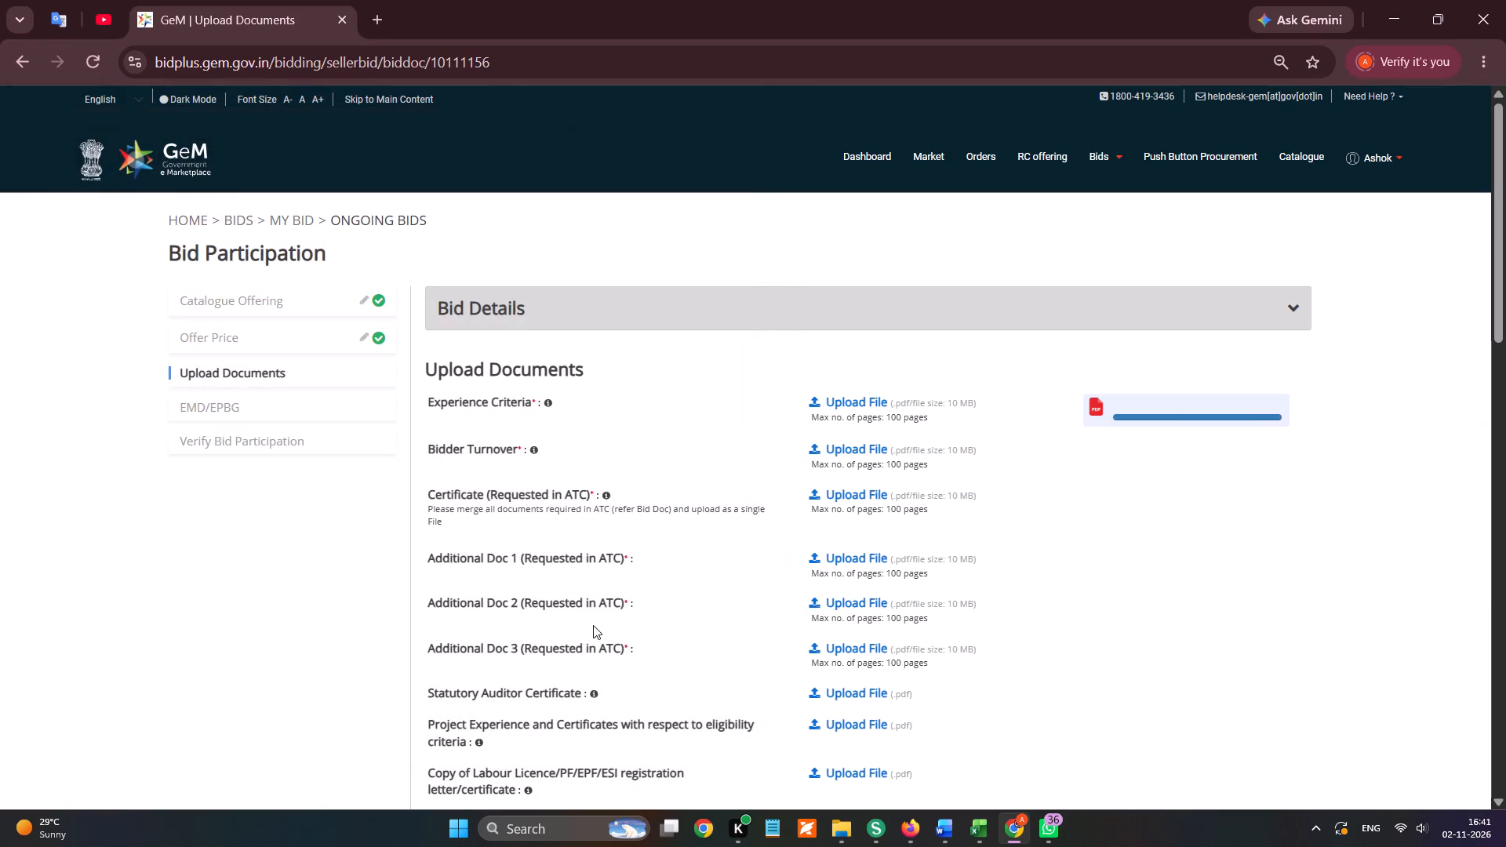
# From the Additional Documents folder, upload gst-clearance-certificate-nandal, power of attorney -nandal and neft-mandate-nandal as Additional Docs 1, 2 and 3 respectively.
pyautogui.click(848, 568)
pyautogui.scroll(5, 94, 437)
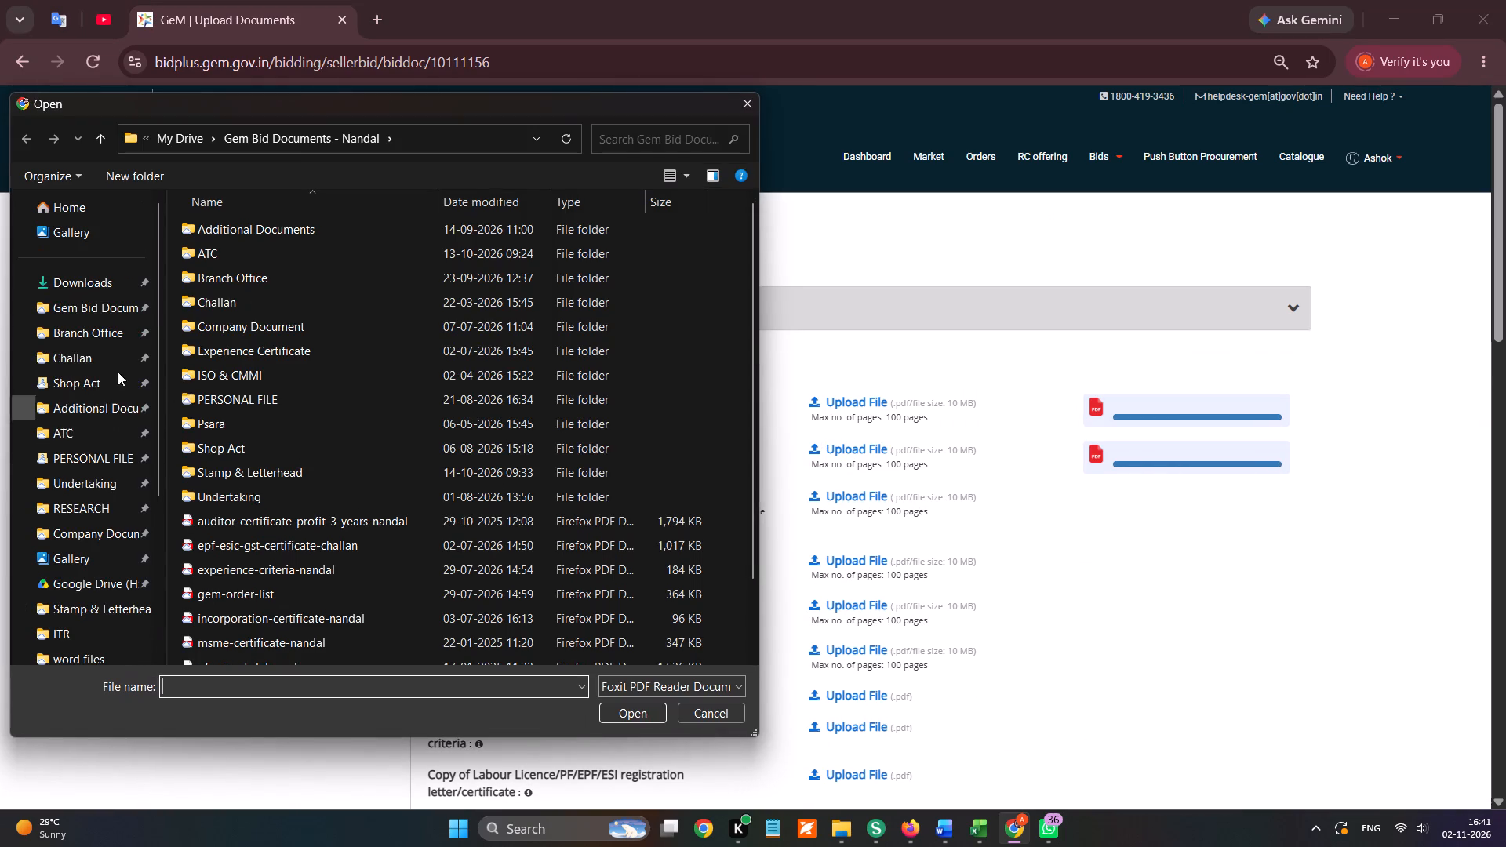
pyautogui.click(105, 408)
pyautogui.doubleClick(253, 472)
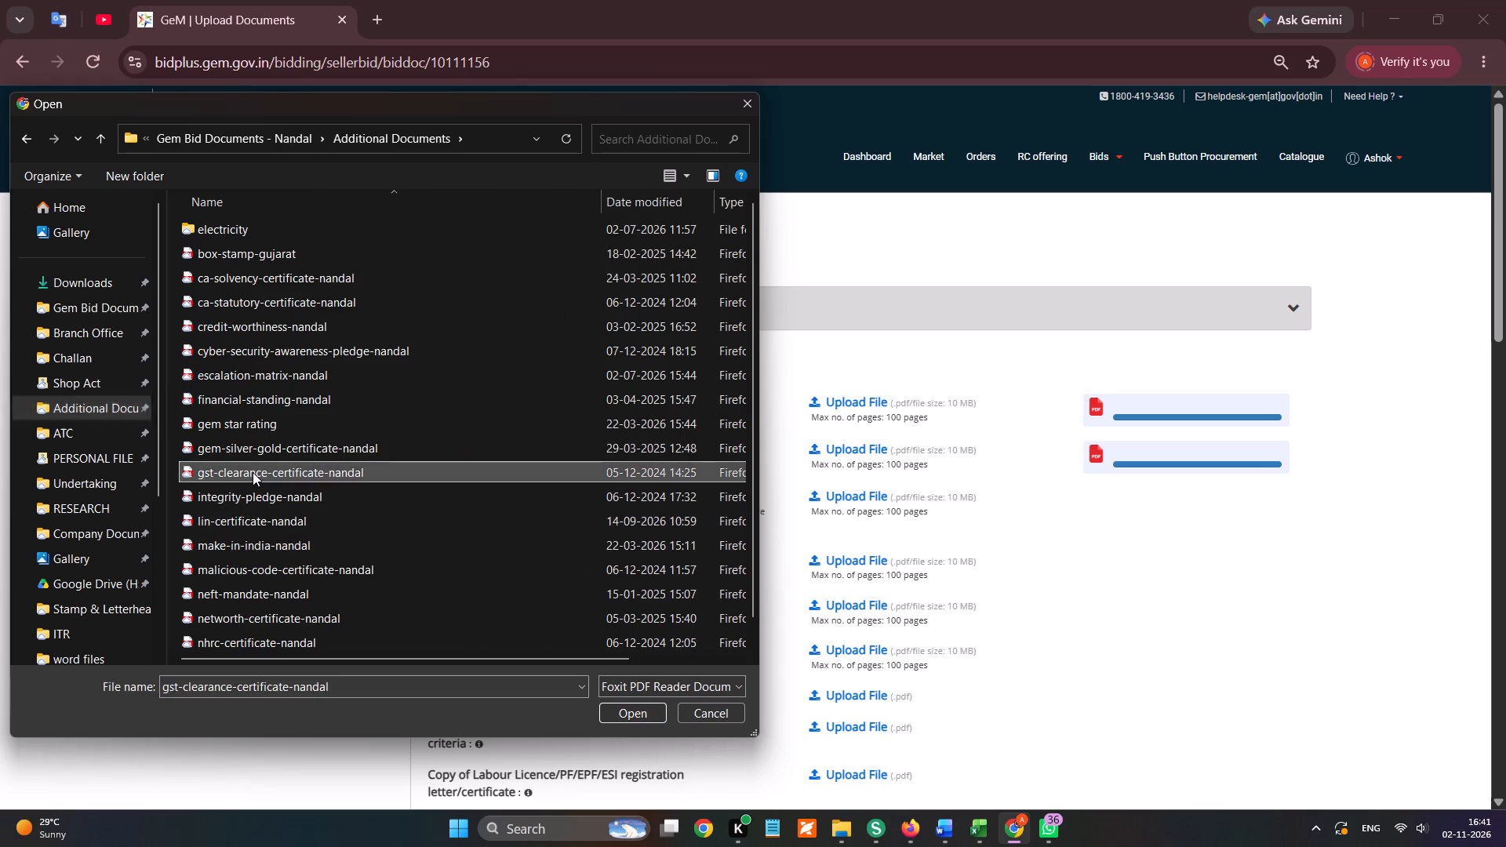
pyautogui.click(842, 602)
pyautogui.scroll(-5, 457, 605)
pyautogui.doubleClick(296, 638)
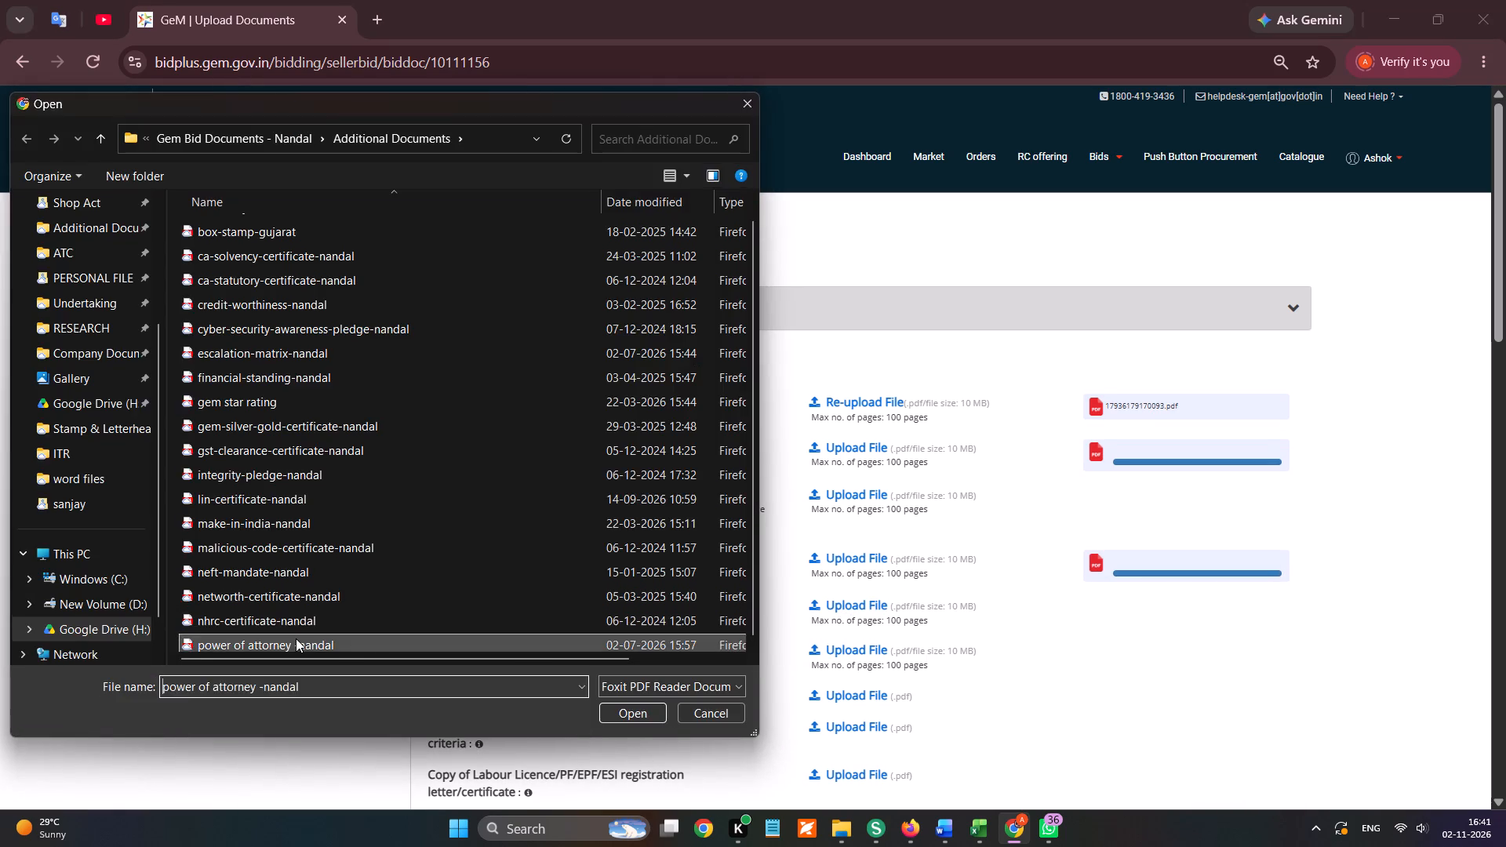
pyautogui.click(836, 654)
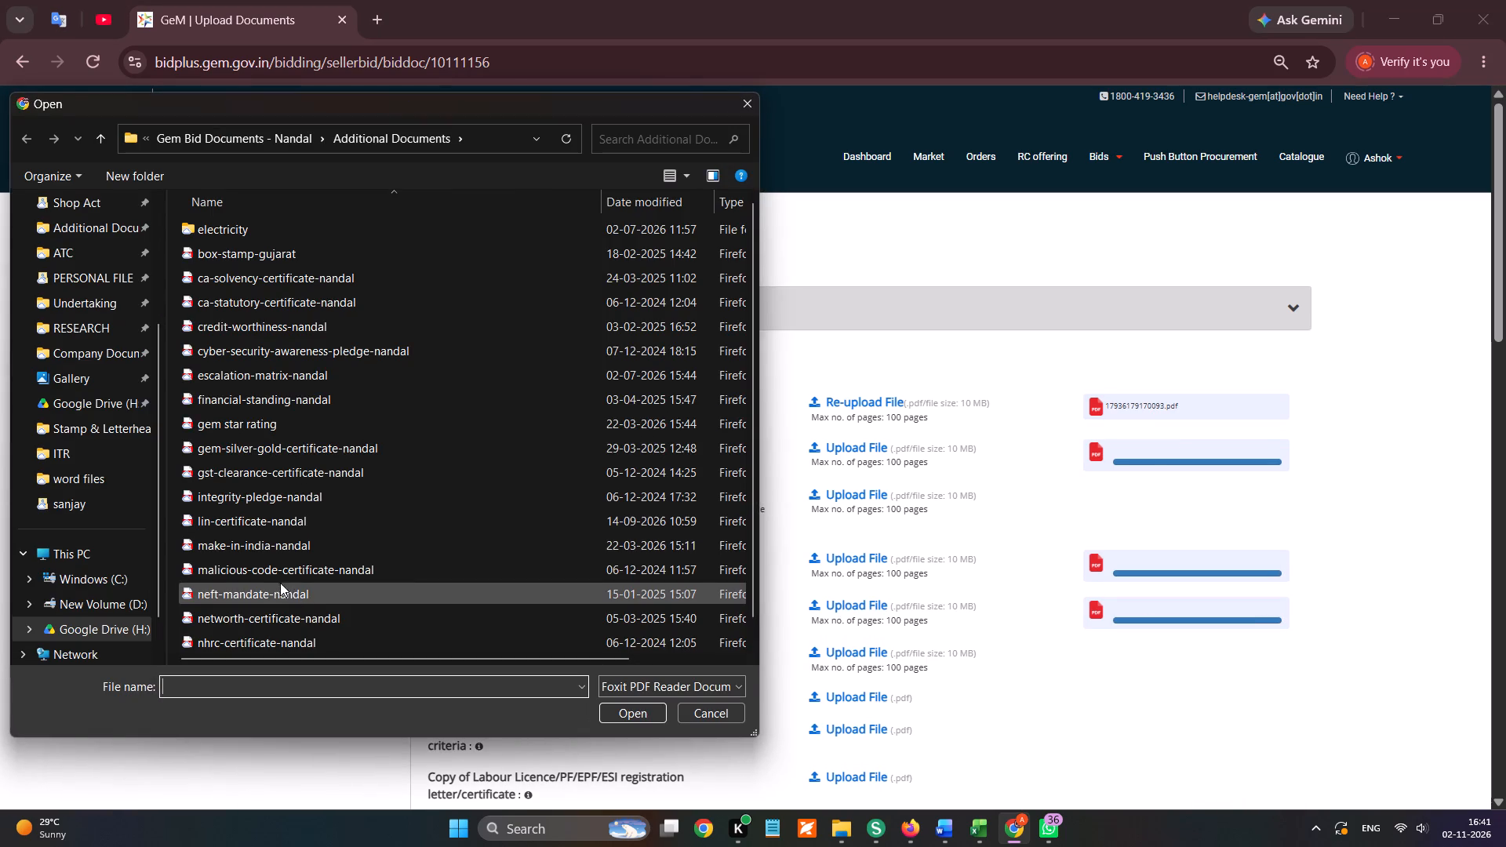
pyautogui.doubleClick(268, 587)
# Upload statutory-auditor-certificate-nandal as the Statutory Auditor Certificate and gem-order-list as the Project Experience document from Gem Bid Documents - Nandal.
pyautogui.scroll(-1, 933, 495)
pyautogui.click(870, 414)
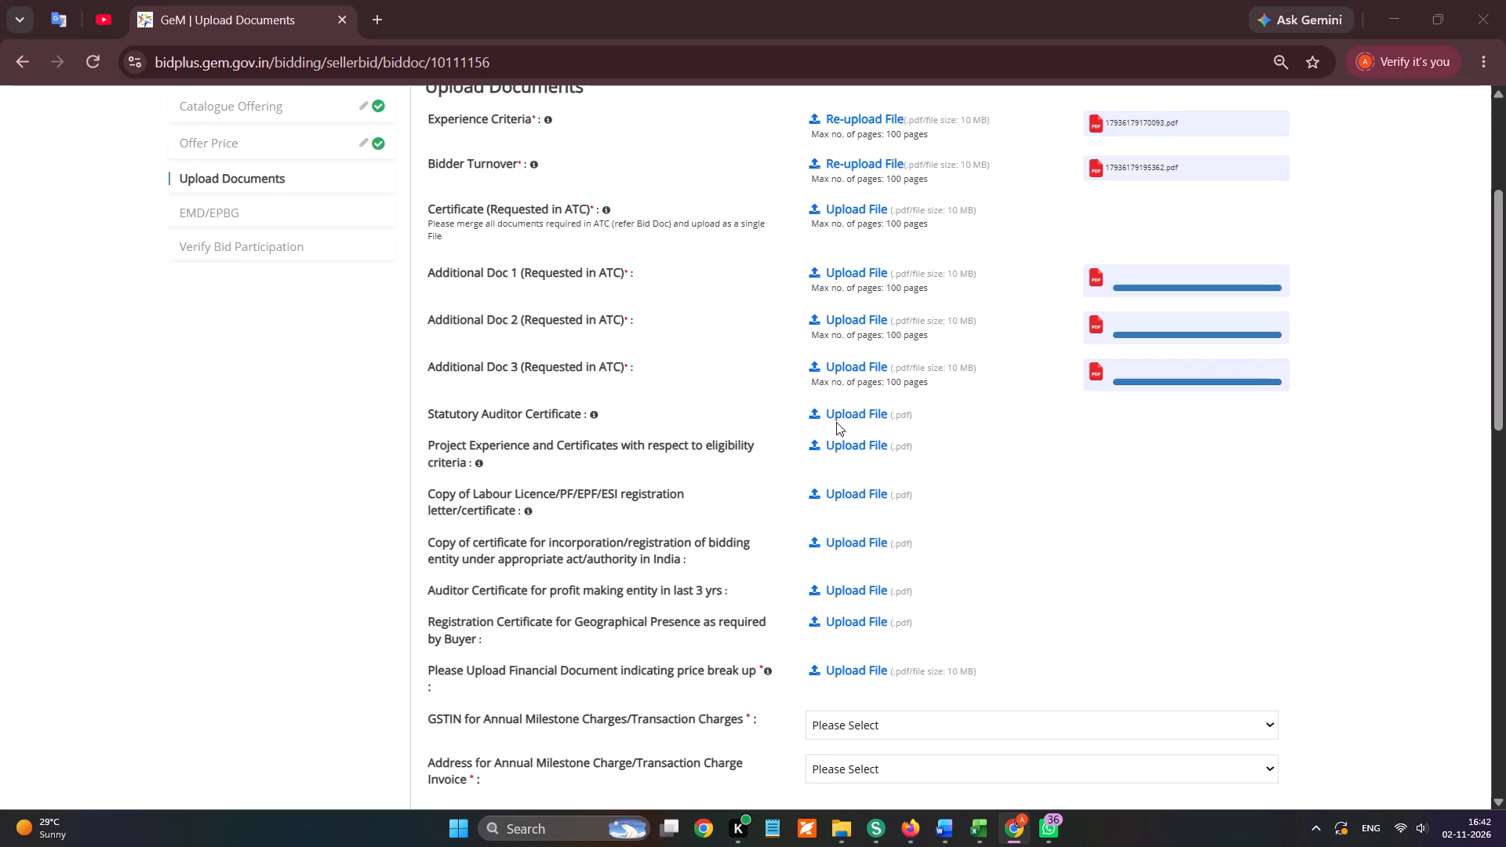
pyautogui.scroll(5, 140, 344)
pyautogui.click(122, 302)
pyautogui.scroll(-5, 264, 543)
pyautogui.doubleClick(247, 625)
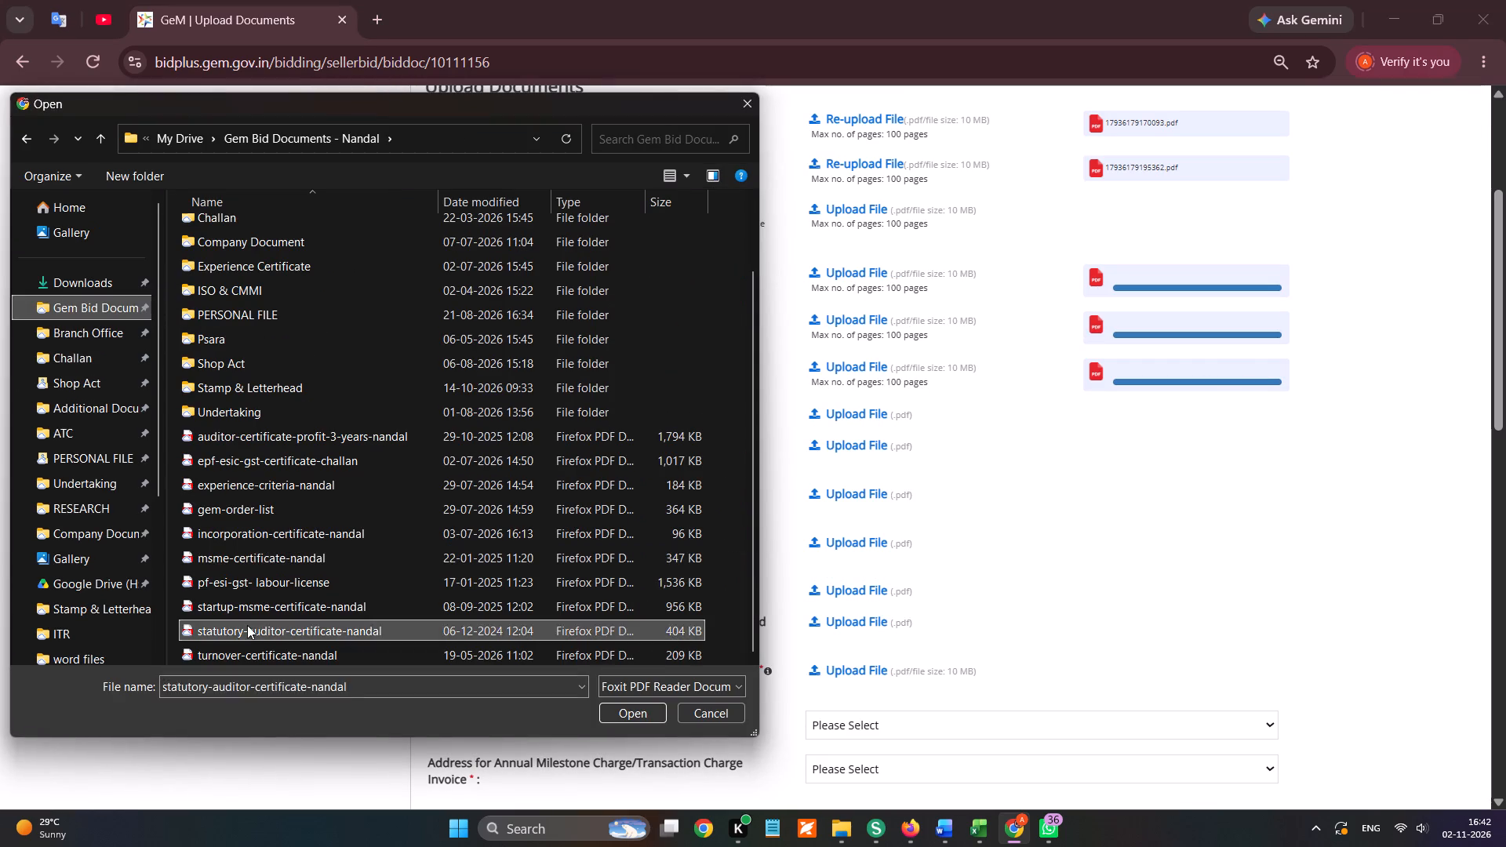
pyautogui.click(846, 452)
pyautogui.scroll(-6, 539, 489)
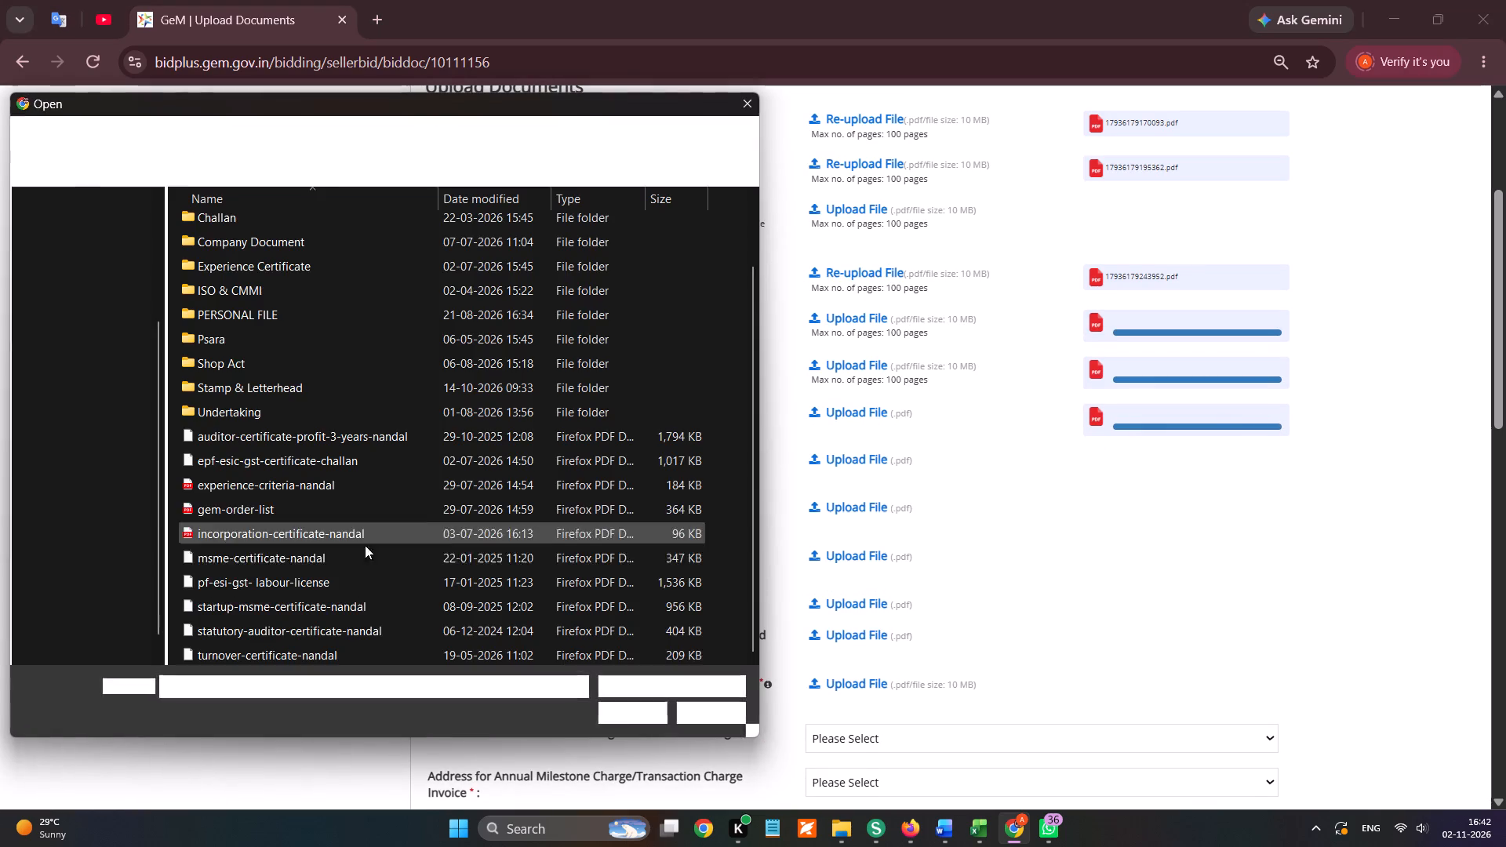
pyautogui.doubleClick(230, 512)
# Upload pf-esi-gst- labour-license, incorporation-certificate-nandal and auditor-certificate-profit-3-years-nandal for the labour licence, incorporation and three-year profit certificate requirements.
pyautogui.click(871, 502)
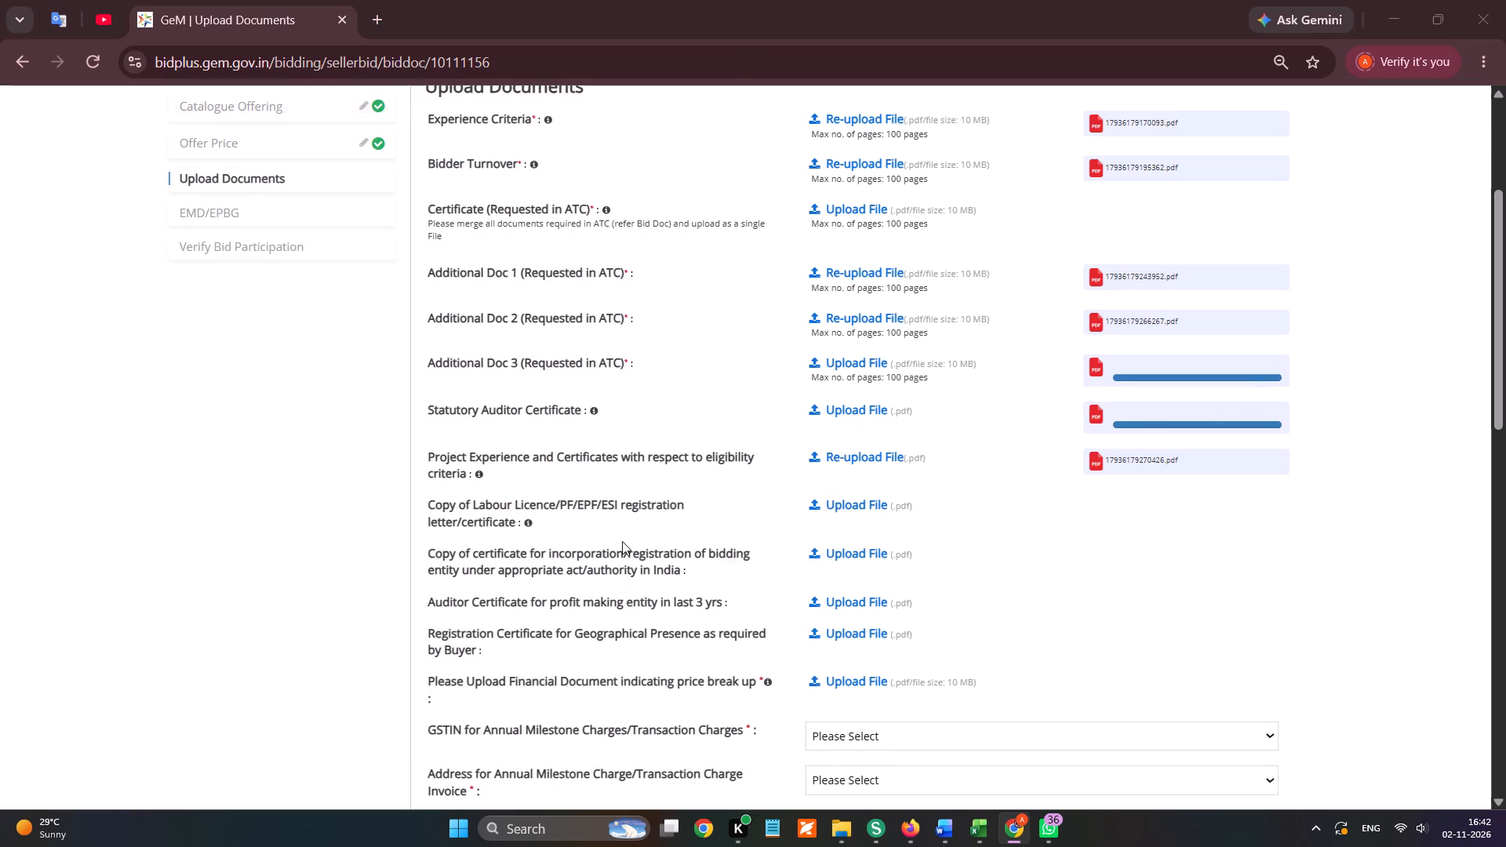
pyautogui.scroll(-6, 483, 553)
pyautogui.doubleClick(319, 580)
pyautogui.click(861, 547)
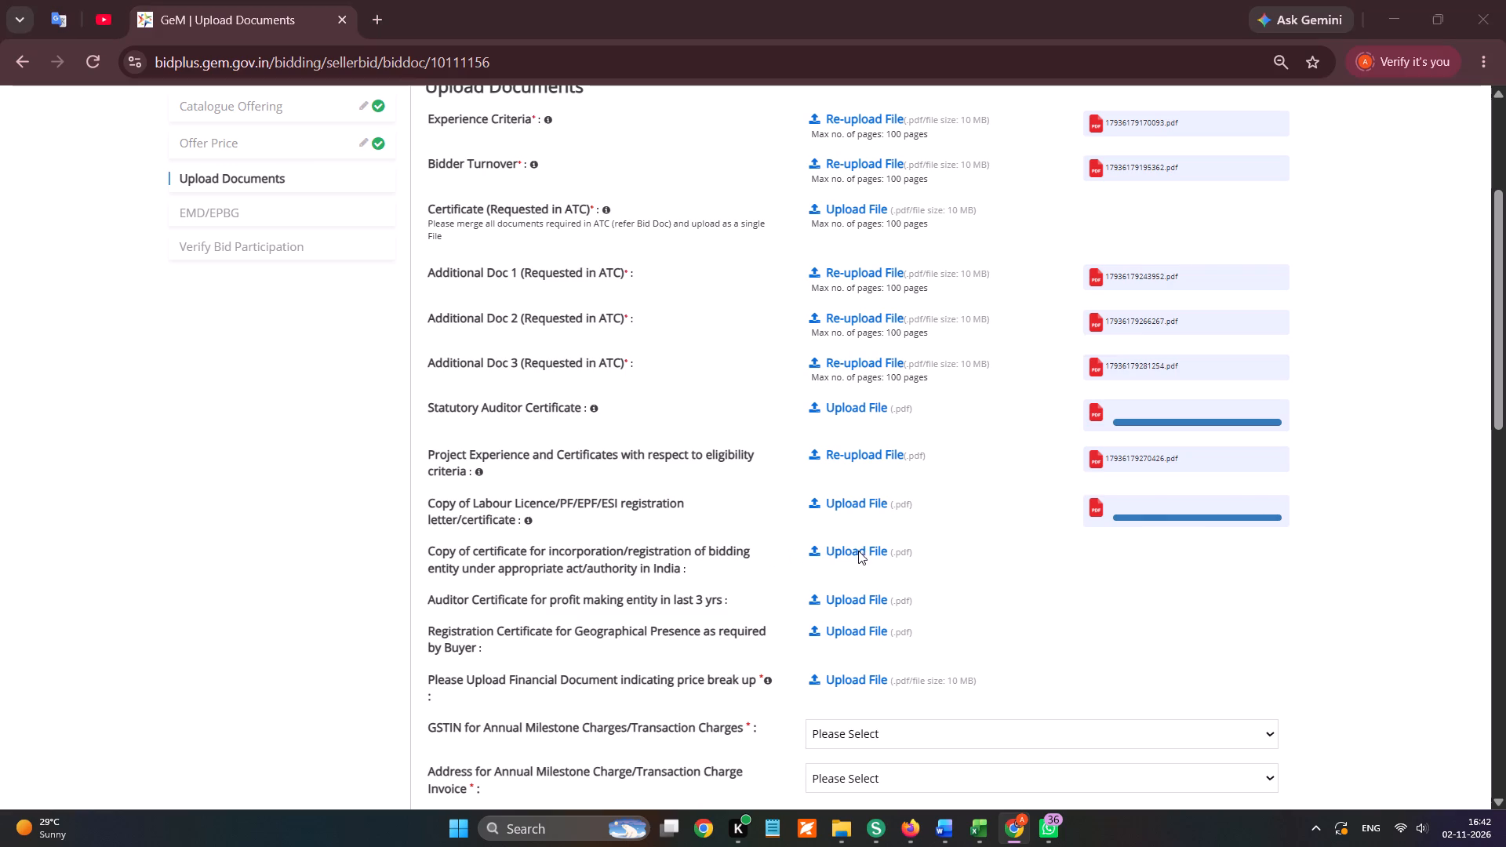
pyautogui.scroll(-6, 289, 582)
pyautogui.doubleClick(262, 536)
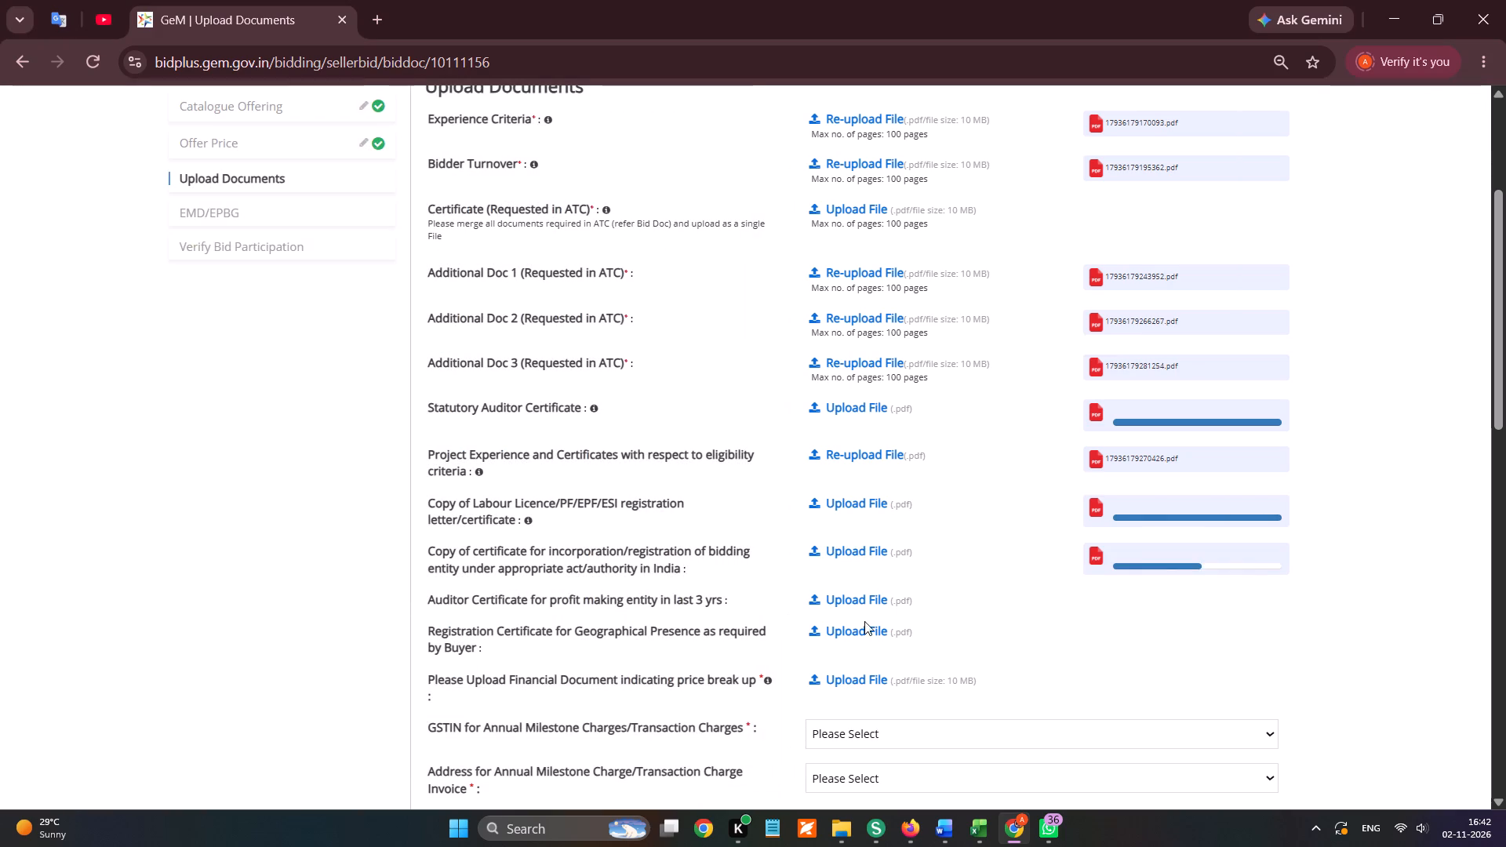
pyautogui.click(874, 604)
pyautogui.doubleClick(399, 522)
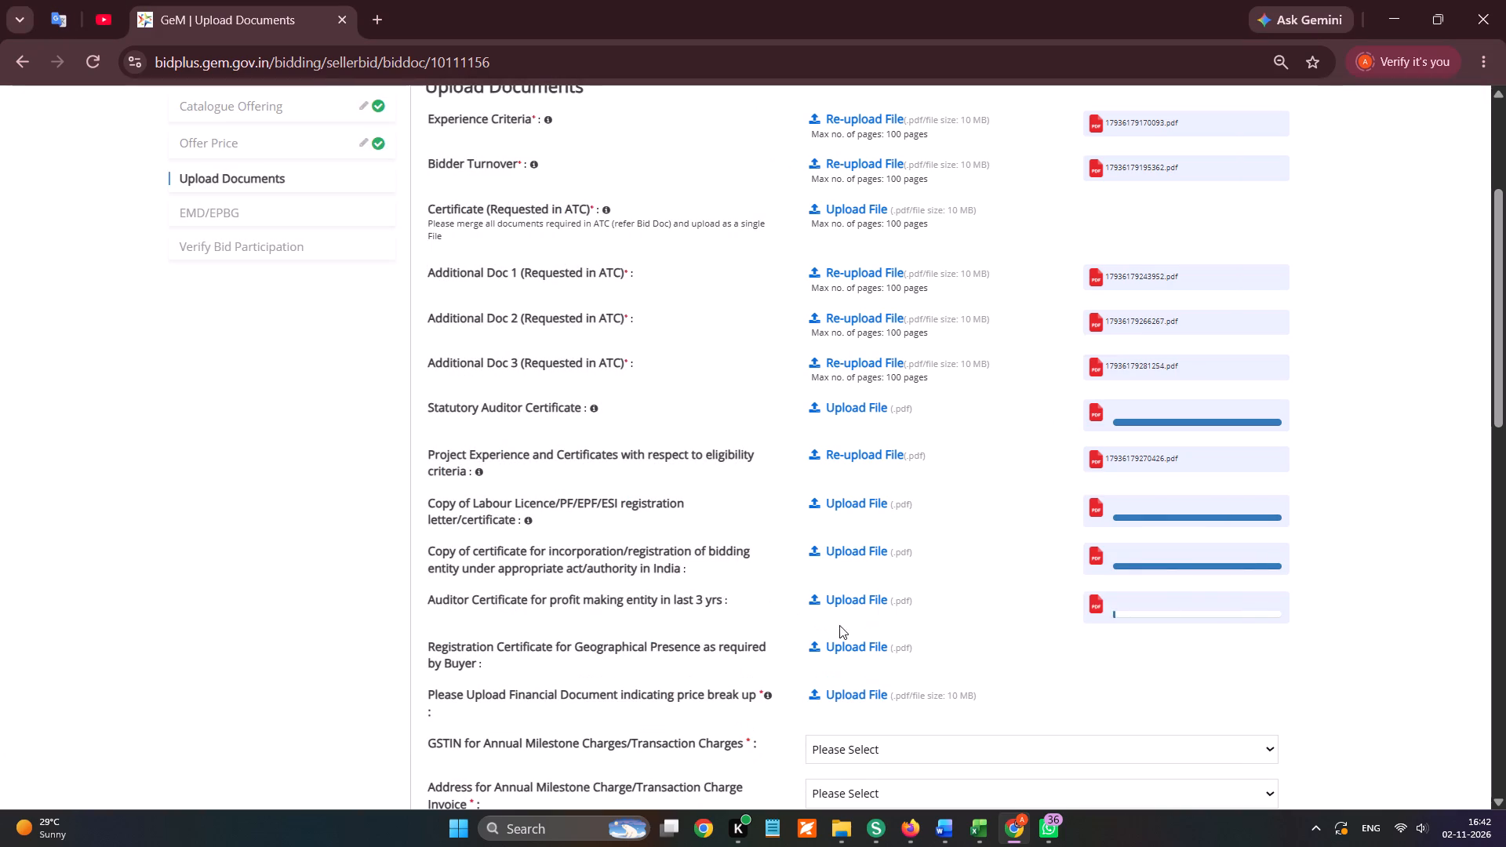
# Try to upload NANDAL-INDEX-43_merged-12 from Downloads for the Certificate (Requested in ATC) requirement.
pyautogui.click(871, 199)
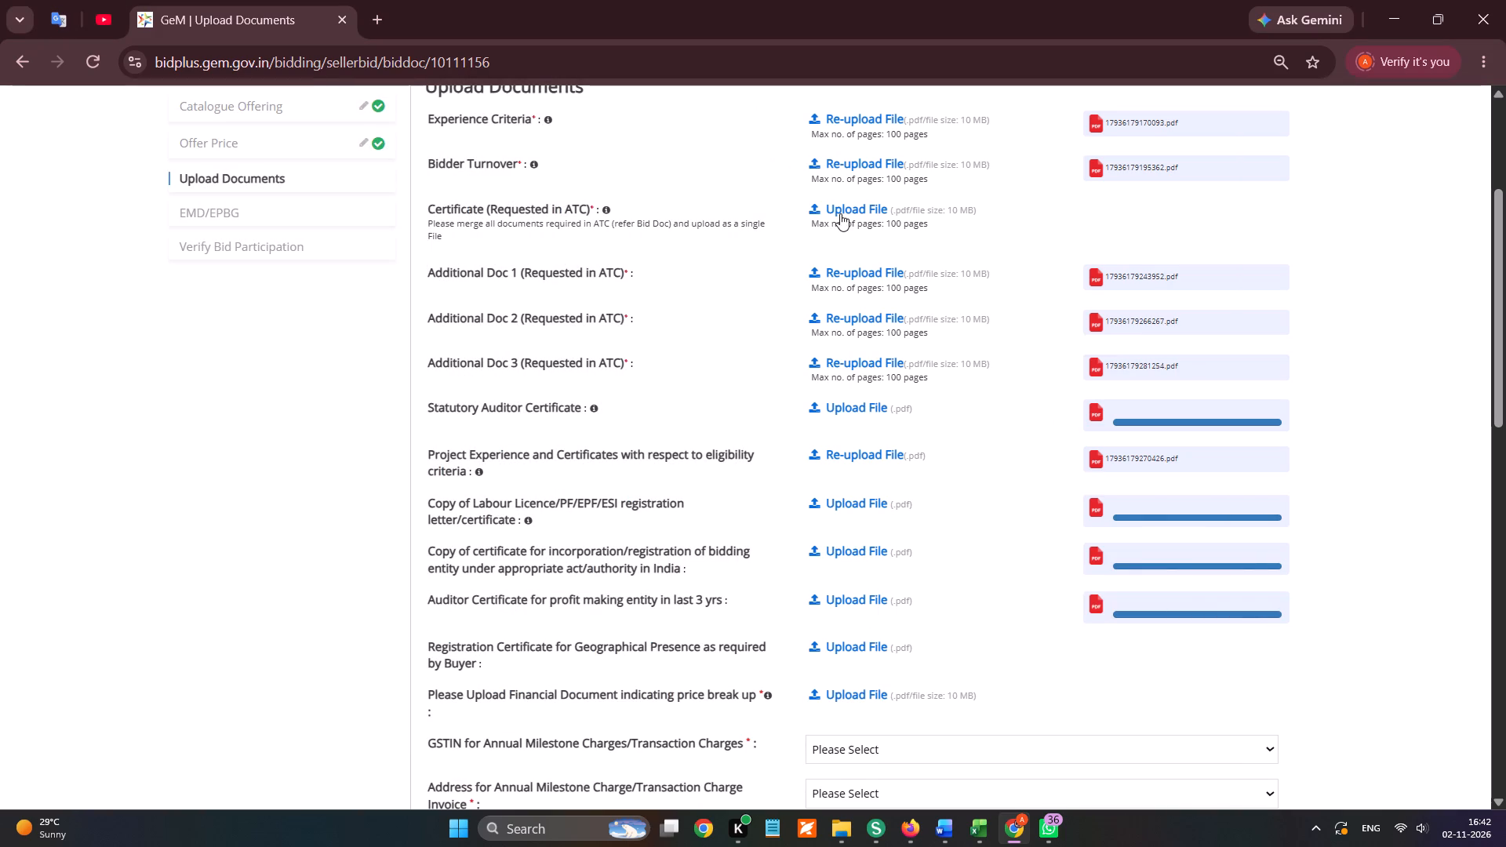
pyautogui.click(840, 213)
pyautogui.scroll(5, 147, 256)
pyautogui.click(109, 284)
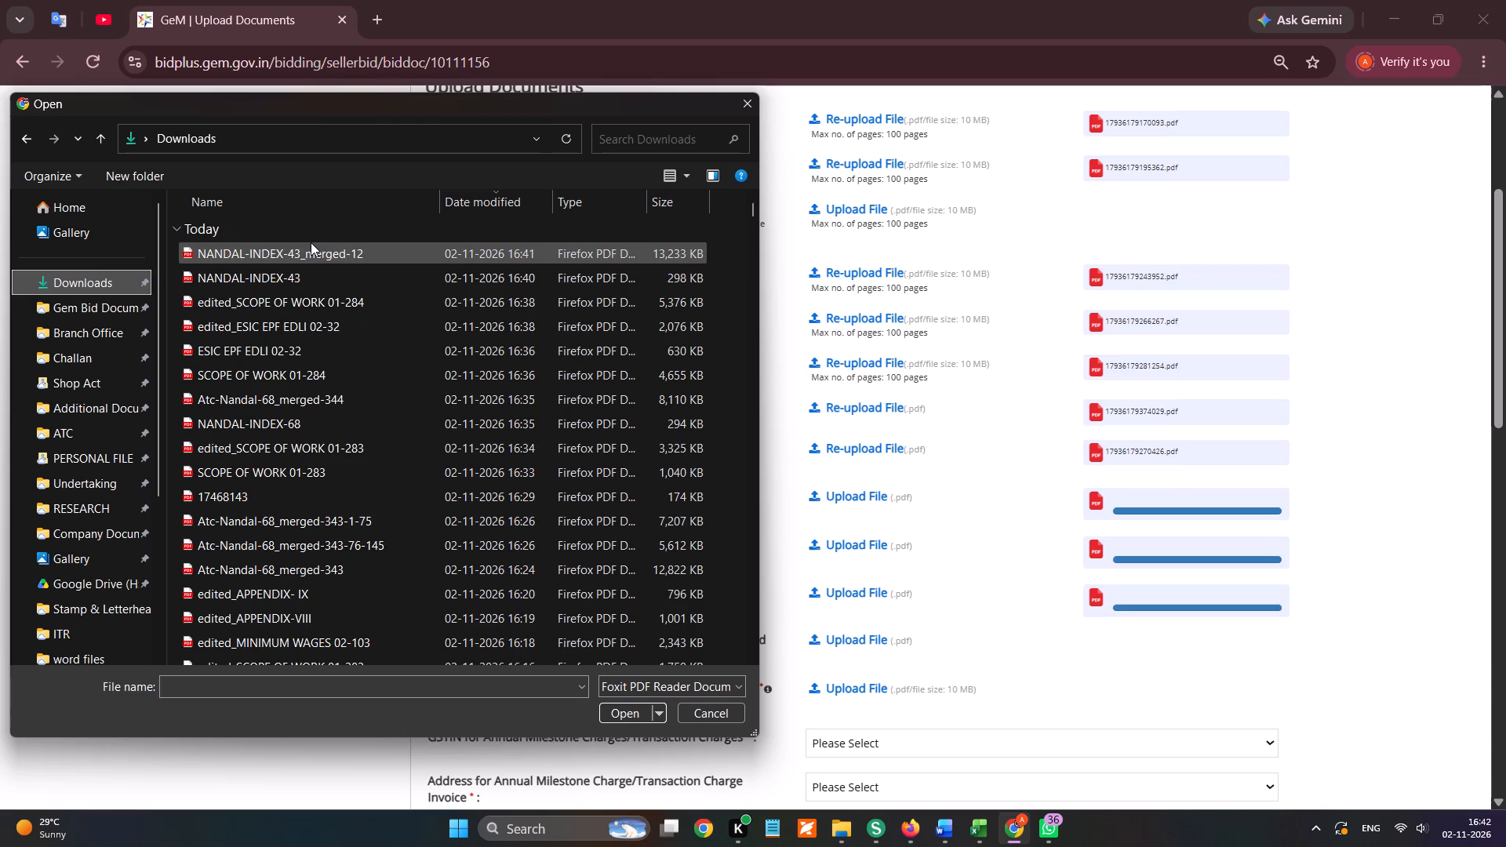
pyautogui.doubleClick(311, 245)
# Switch to Firefox and compress NANDAL-INDEX-43_merged-12 from Downloads with the iLovePDF Compress PDF tool.
pyautogui.hotkey('alt', 'Tab')
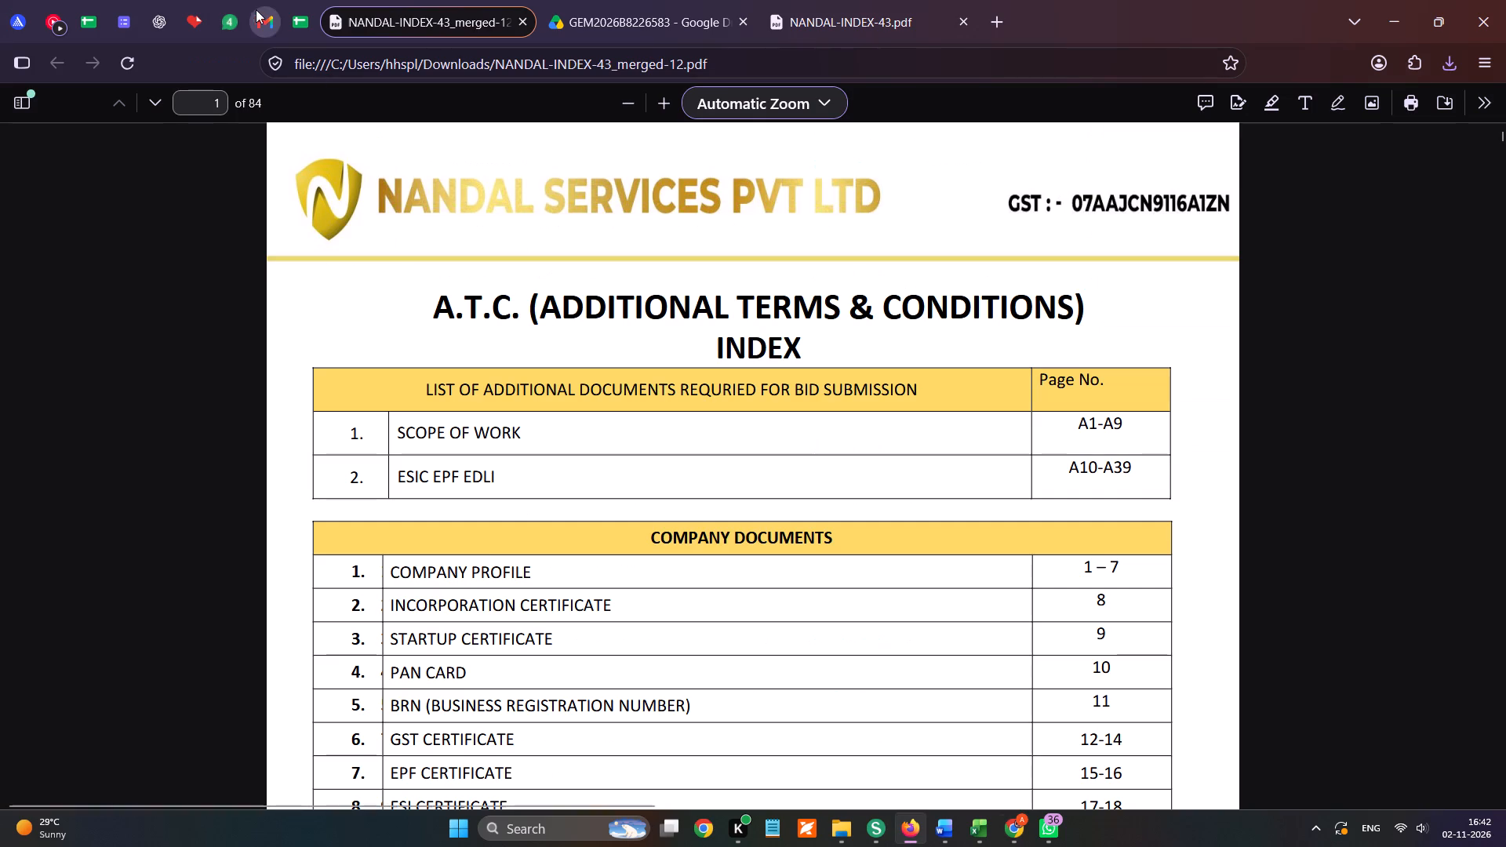
pyautogui.click(198, 11)
pyautogui.click(395, 115)
pyautogui.click(401, 110)
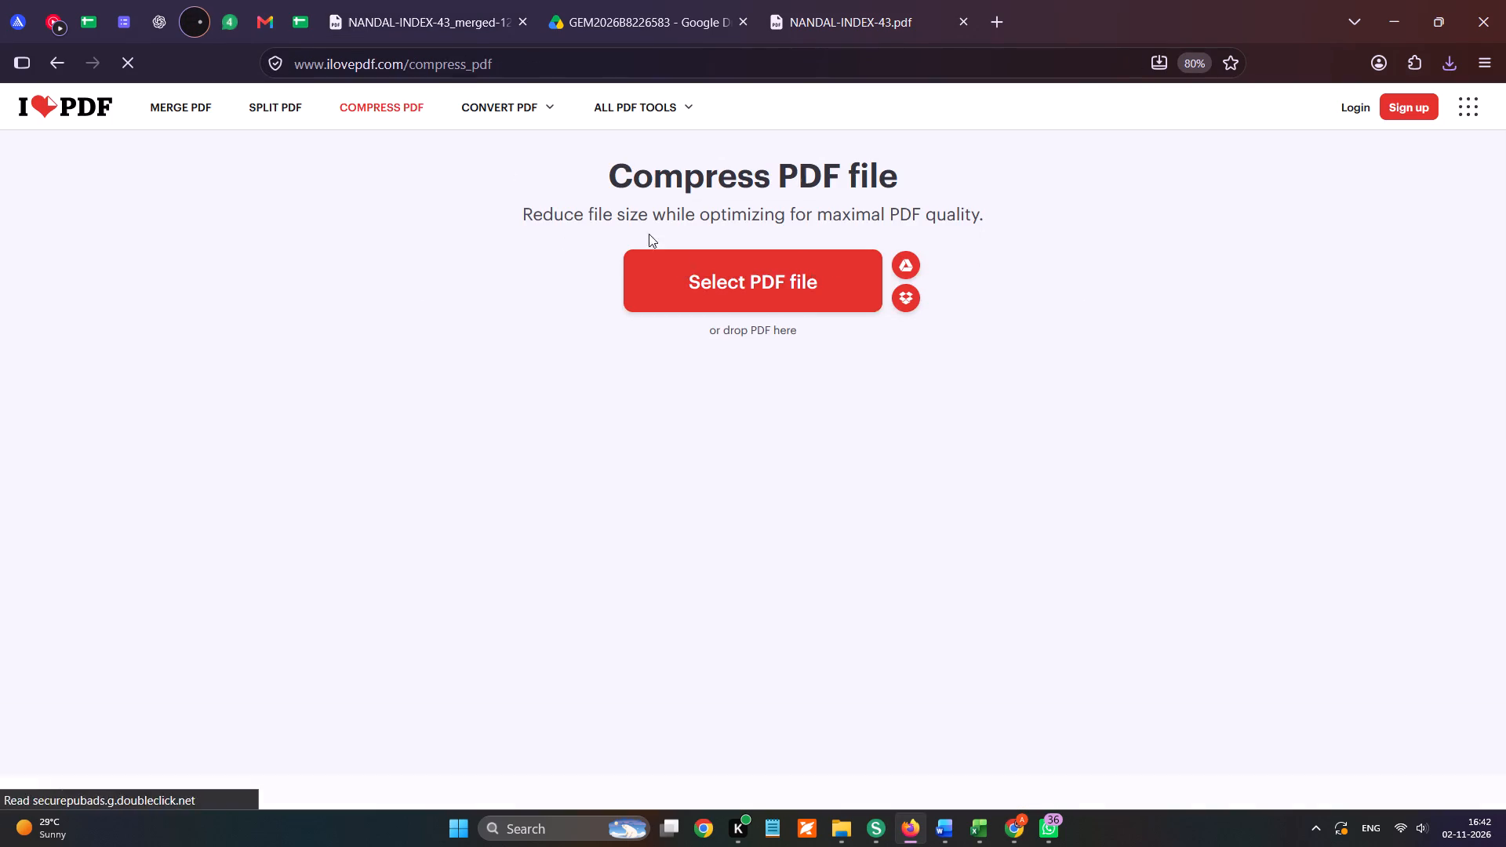
pyautogui.click(683, 258)
pyautogui.scroll(6, 130, 253)
pyautogui.click(105, 198)
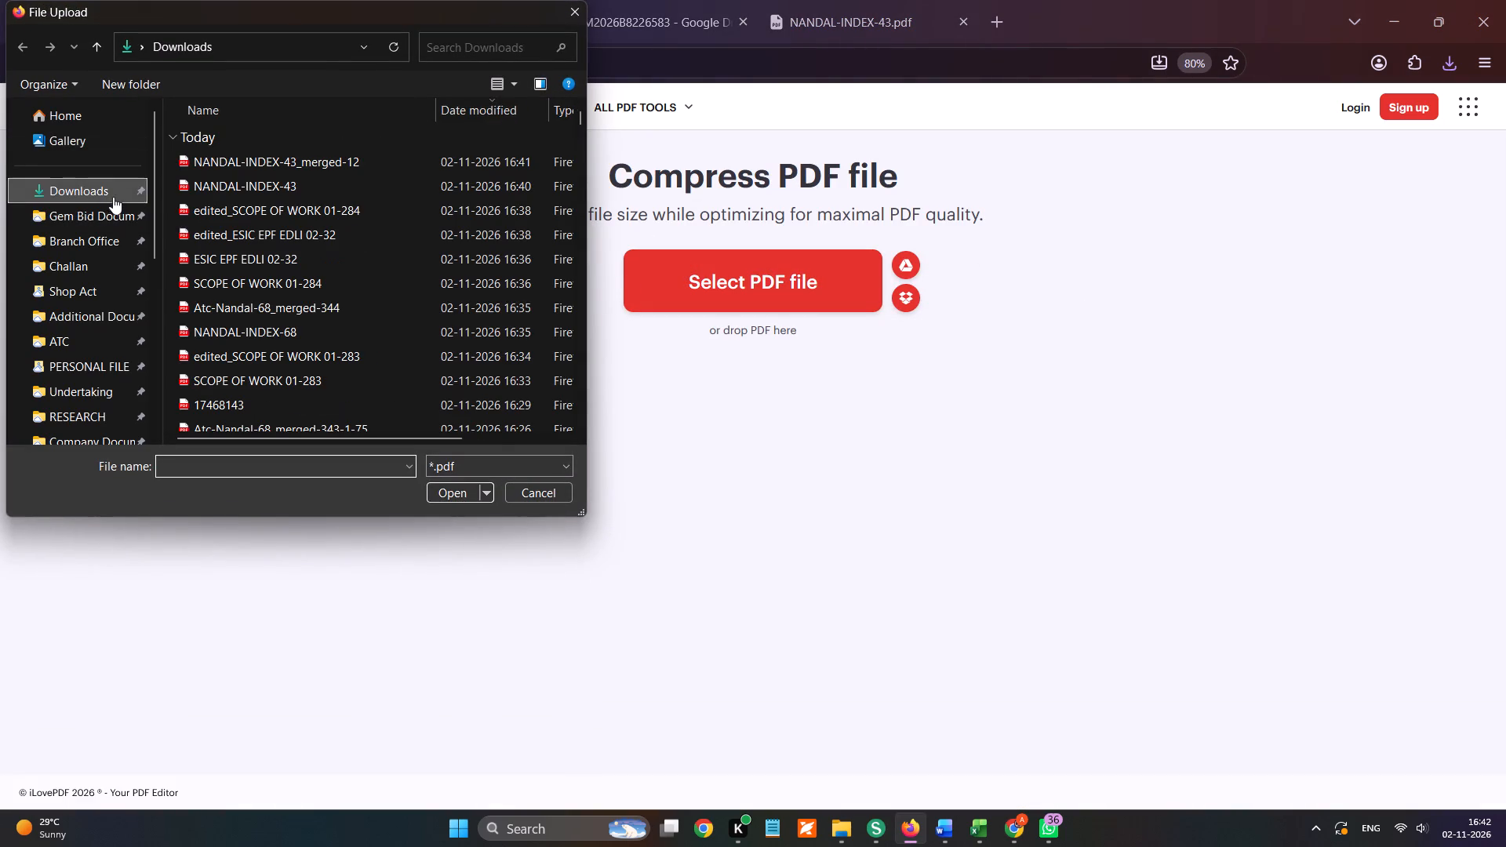
pyautogui.doubleClick(292, 167)
pyautogui.click(1262, 736)
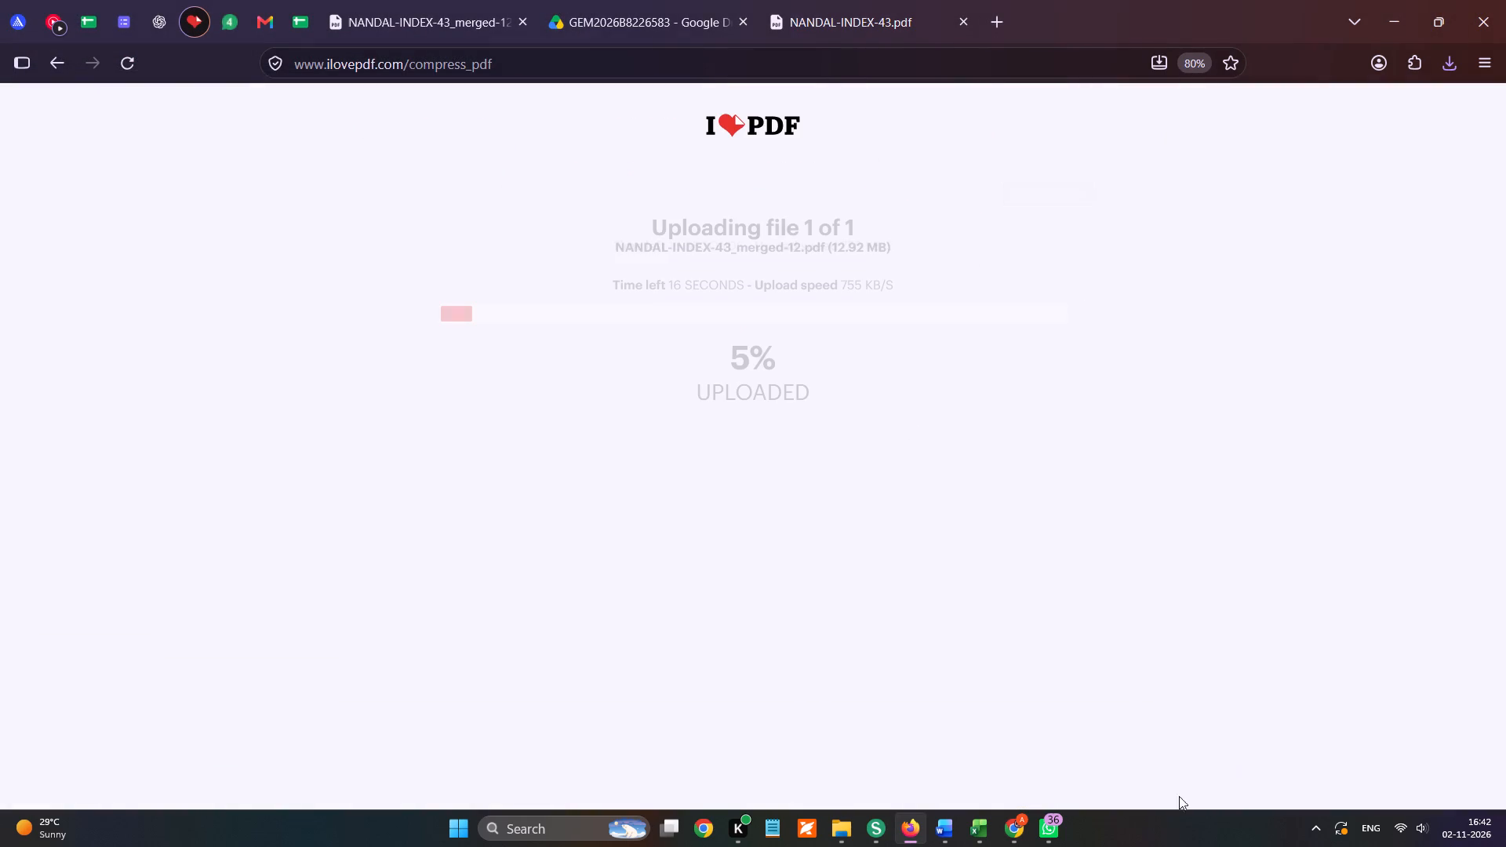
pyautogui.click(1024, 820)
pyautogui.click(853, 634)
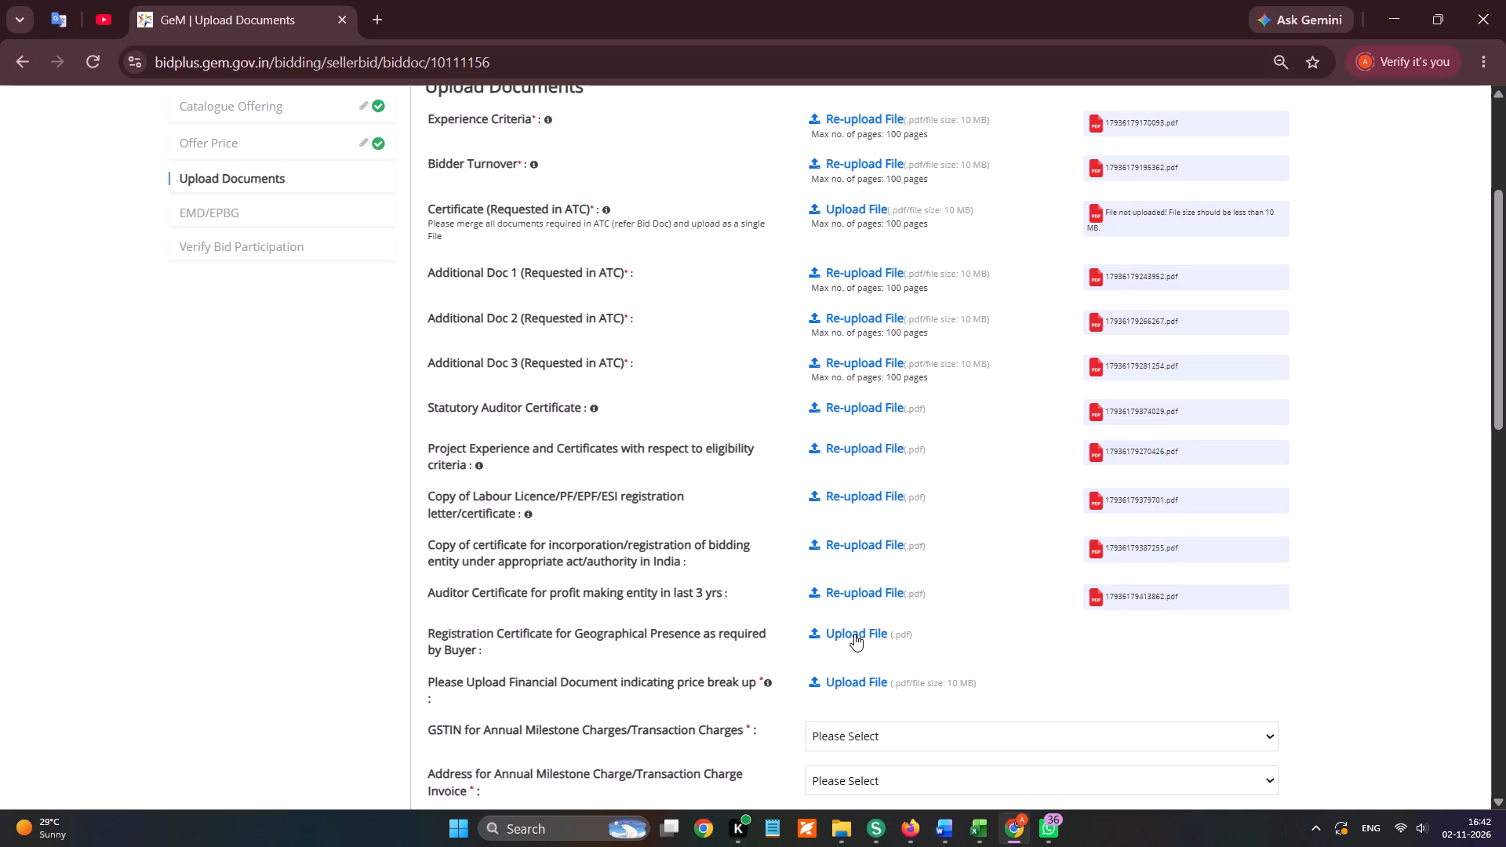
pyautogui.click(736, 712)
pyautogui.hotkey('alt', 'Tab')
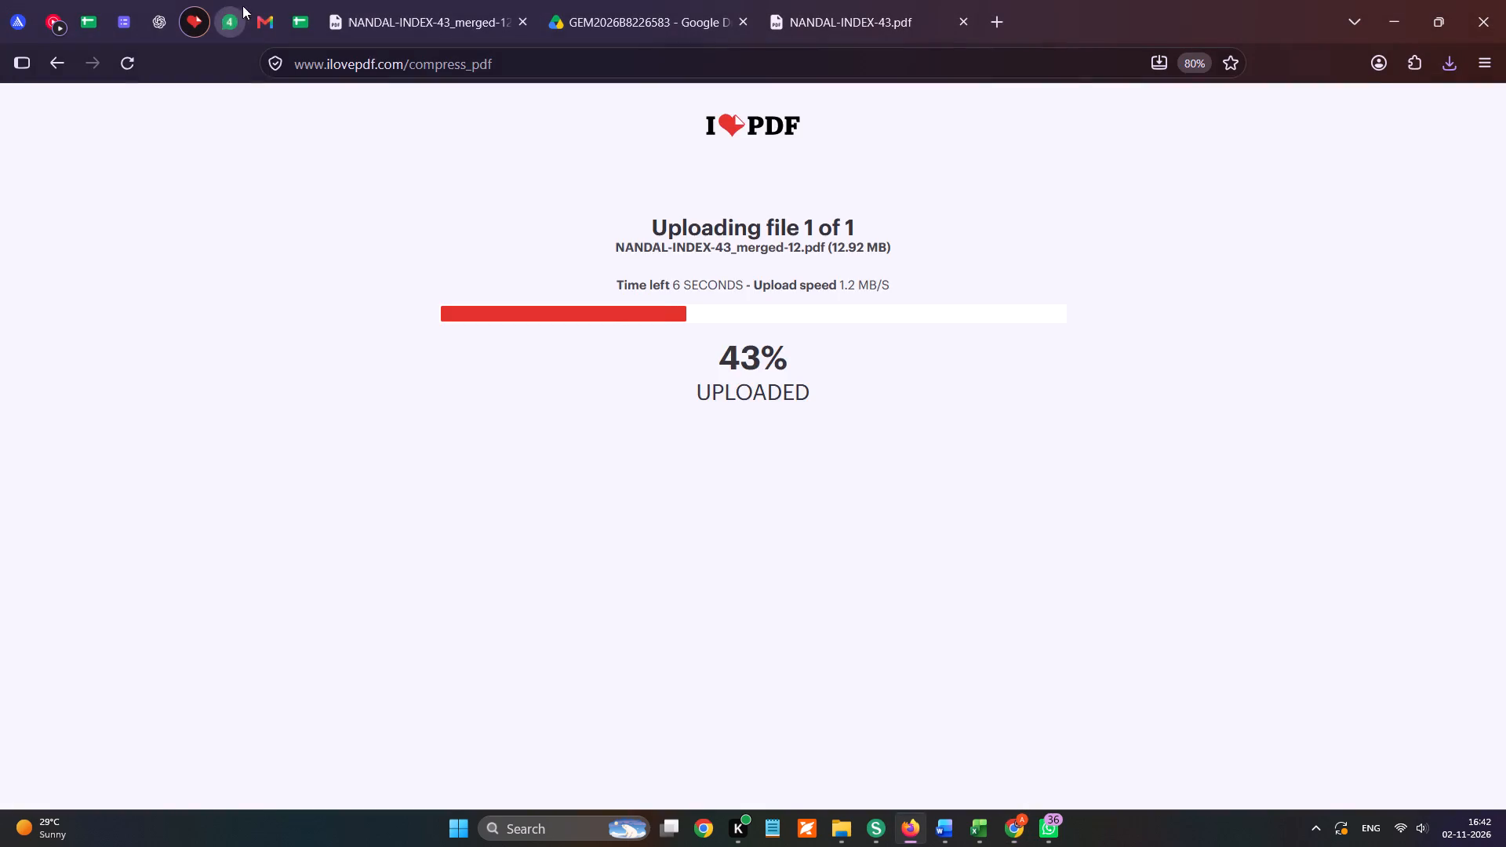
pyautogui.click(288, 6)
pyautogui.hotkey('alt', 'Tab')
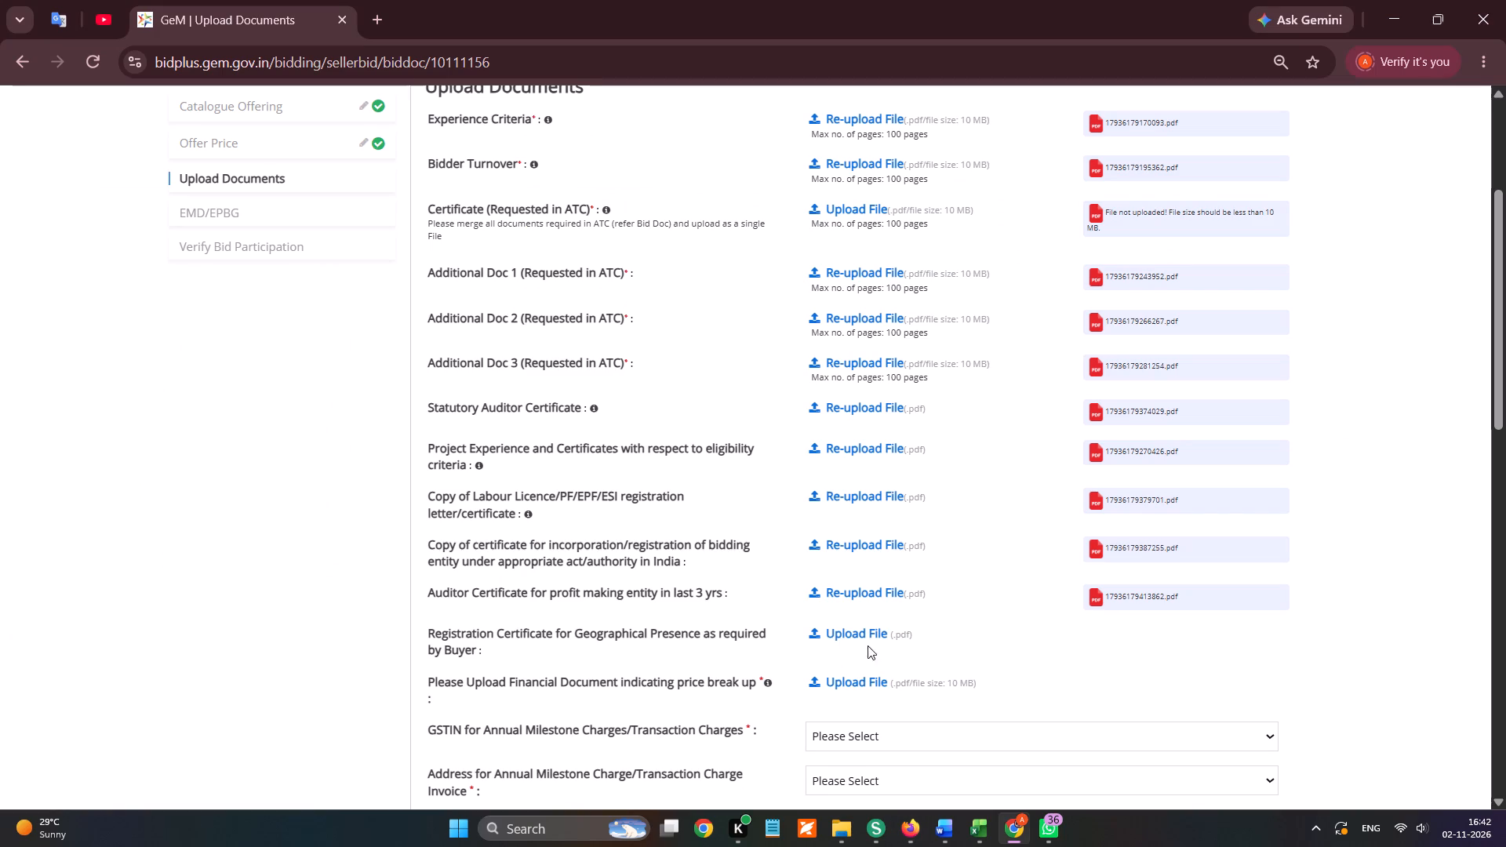
# Upload the certificate from the Shop Act folder as the Registration Certificate for Geographical Presence.
pyautogui.click(860, 639)
pyautogui.scroll(5, 150, 358)
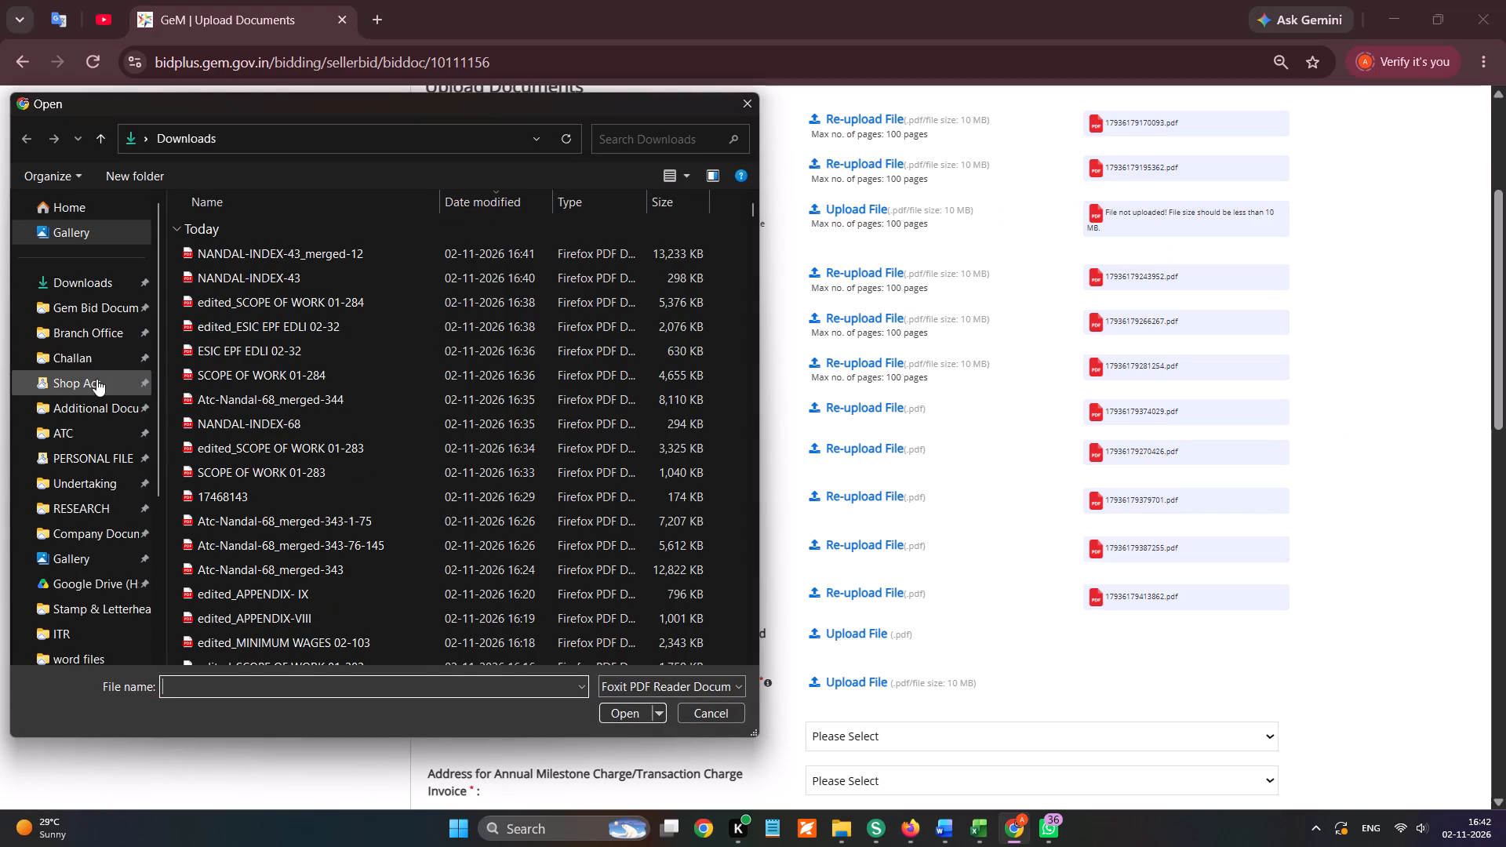
pyautogui.click(96, 379)
pyautogui.doubleClick(299, 374)
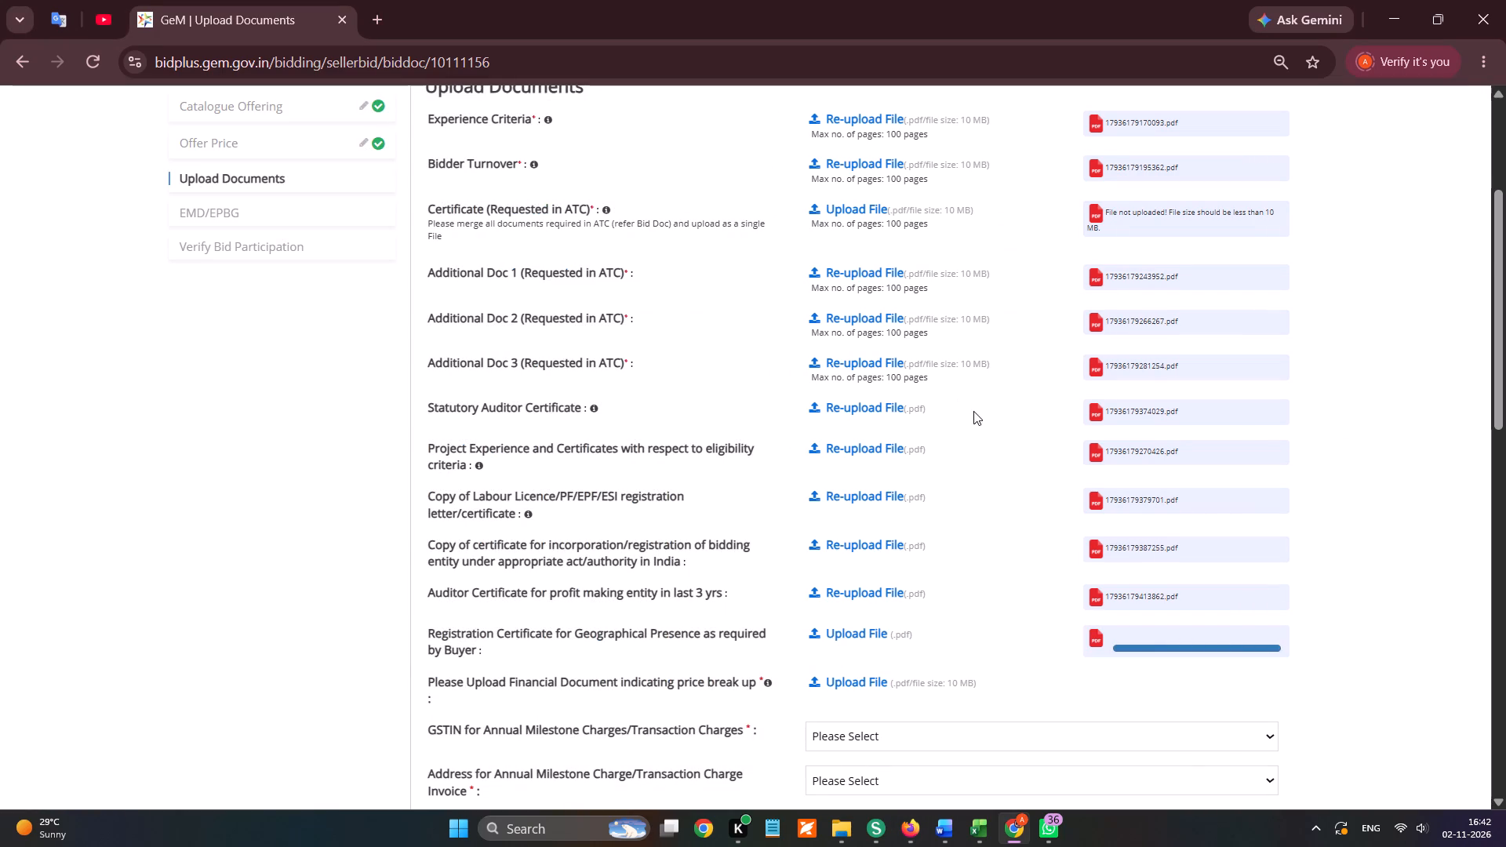
# Select and confirm the registered GSTIN starting with 07 and the Delhi address for the Annual Milestone/Transaction Charge invoice.
pyautogui.scroll(-1, 978, 577)
pyautogui.click(896, 478)
pyautogui.click(895, 541)
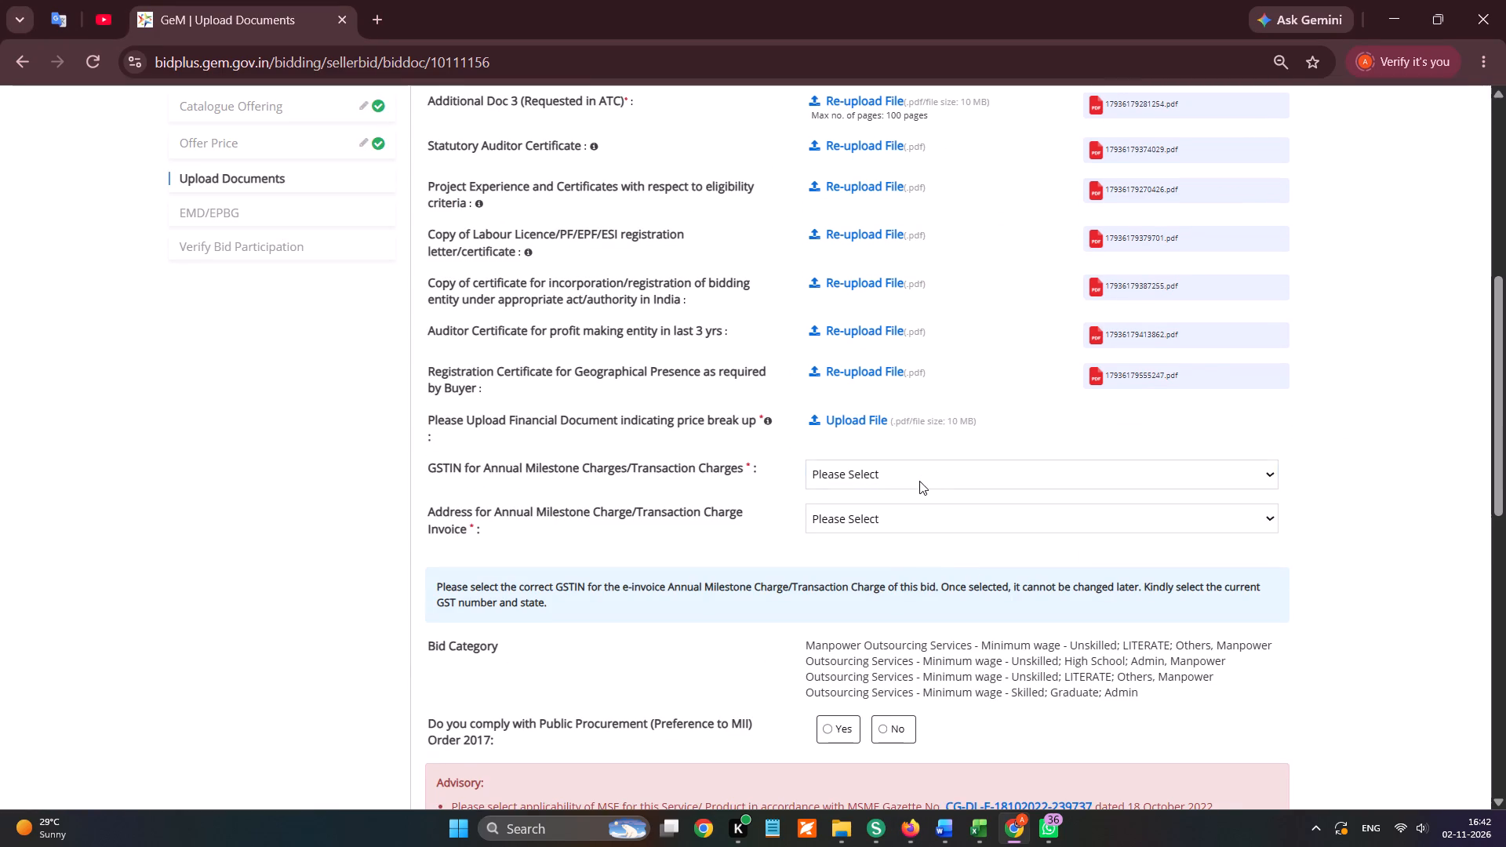
pyautogui.click(919, 481)
pyautogui.click(920, 521)
pyautogui.click(951, 204)
pyautogui.click(921, 200)
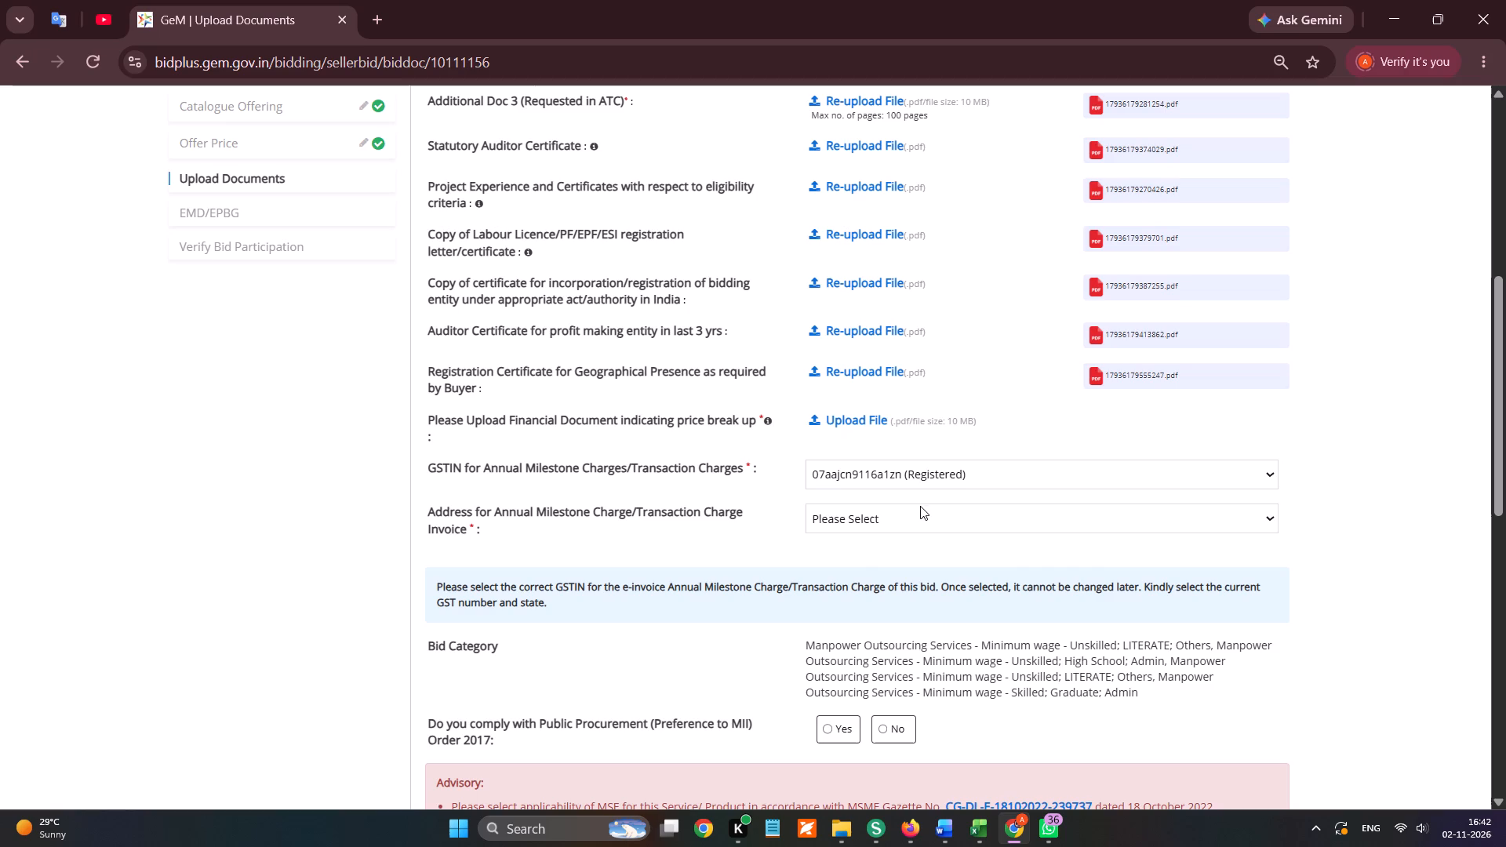
pyautogui.click(917, 518)
pyautogui.click(908, 568)
pyautogui.click(922, 204)
# Answer Yes to MII Order 2017 compliance and MSE Purchase Preference, and upload msme-certificate-nandal as the MSE category certificate.
pyautogui.scroll(-2, 871, 587)
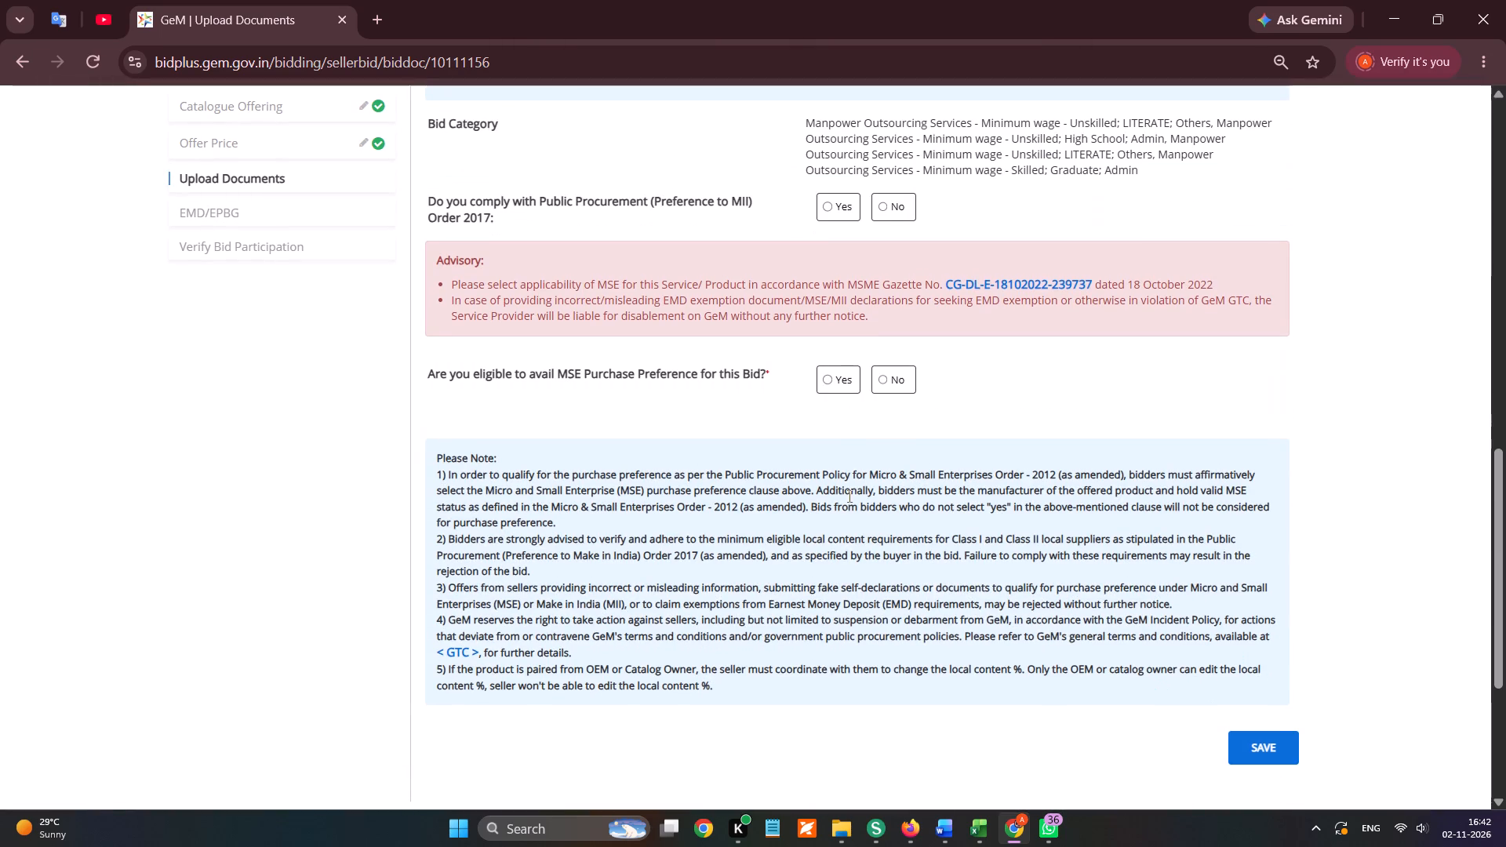
pyautogui.click(826, 204)
pyautogui.click(828, 376)
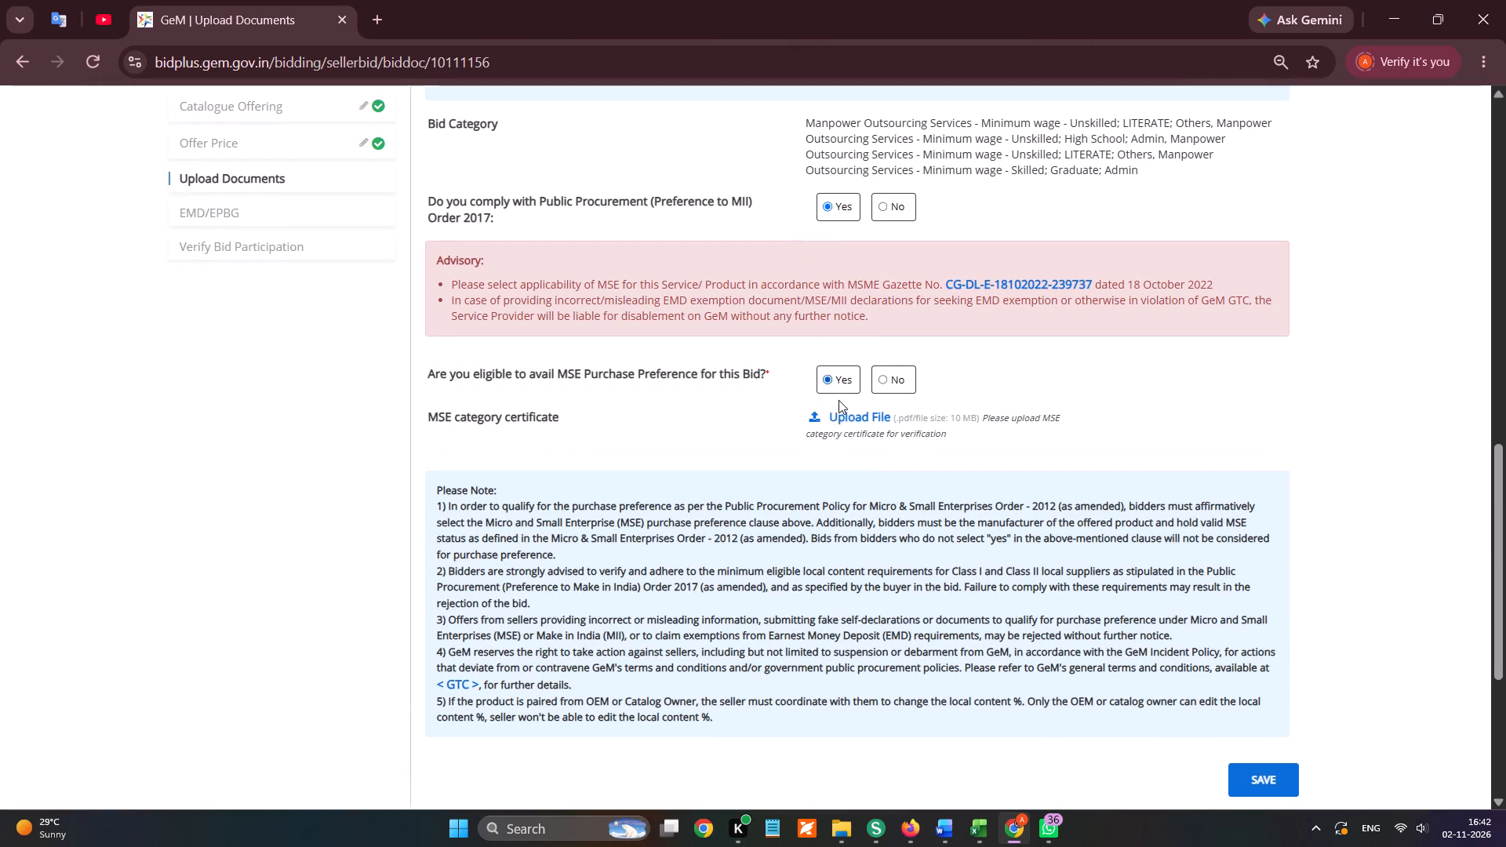
pyautogui.click(843, 412)
pyautogui.scroll(5, 116, 340)
pyautogui.click(117, 308)
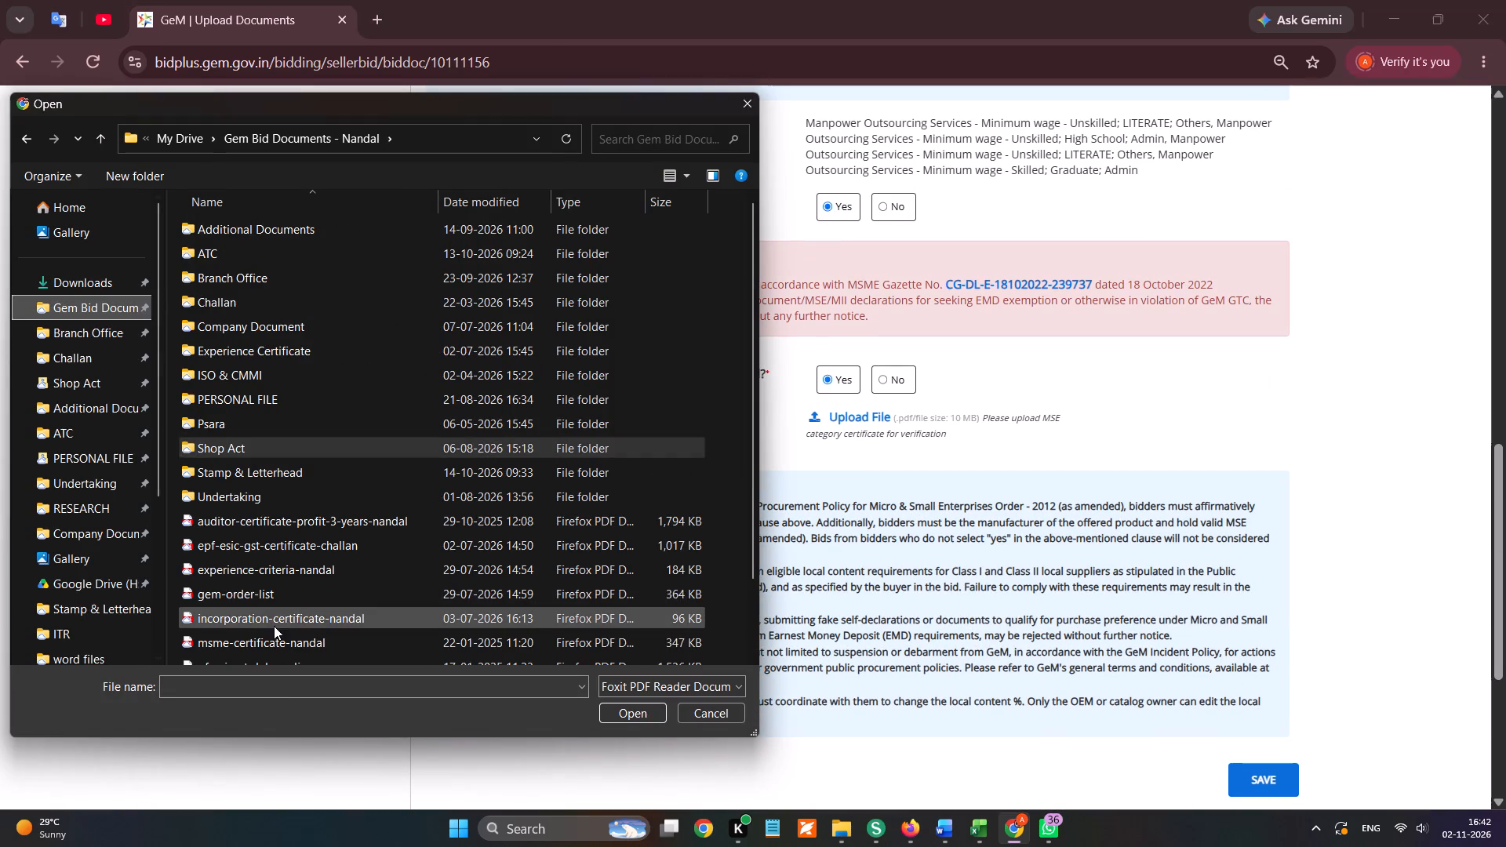
pyautogui.doubleClick(251, 636)
# Upload startup-msme-certificate-nandal from Gem Bid Documents - Nandal as the Financial Document indicating price break up.
pyautogui.scroll(2, 923, 499)
pyautogui.click(884, 412)
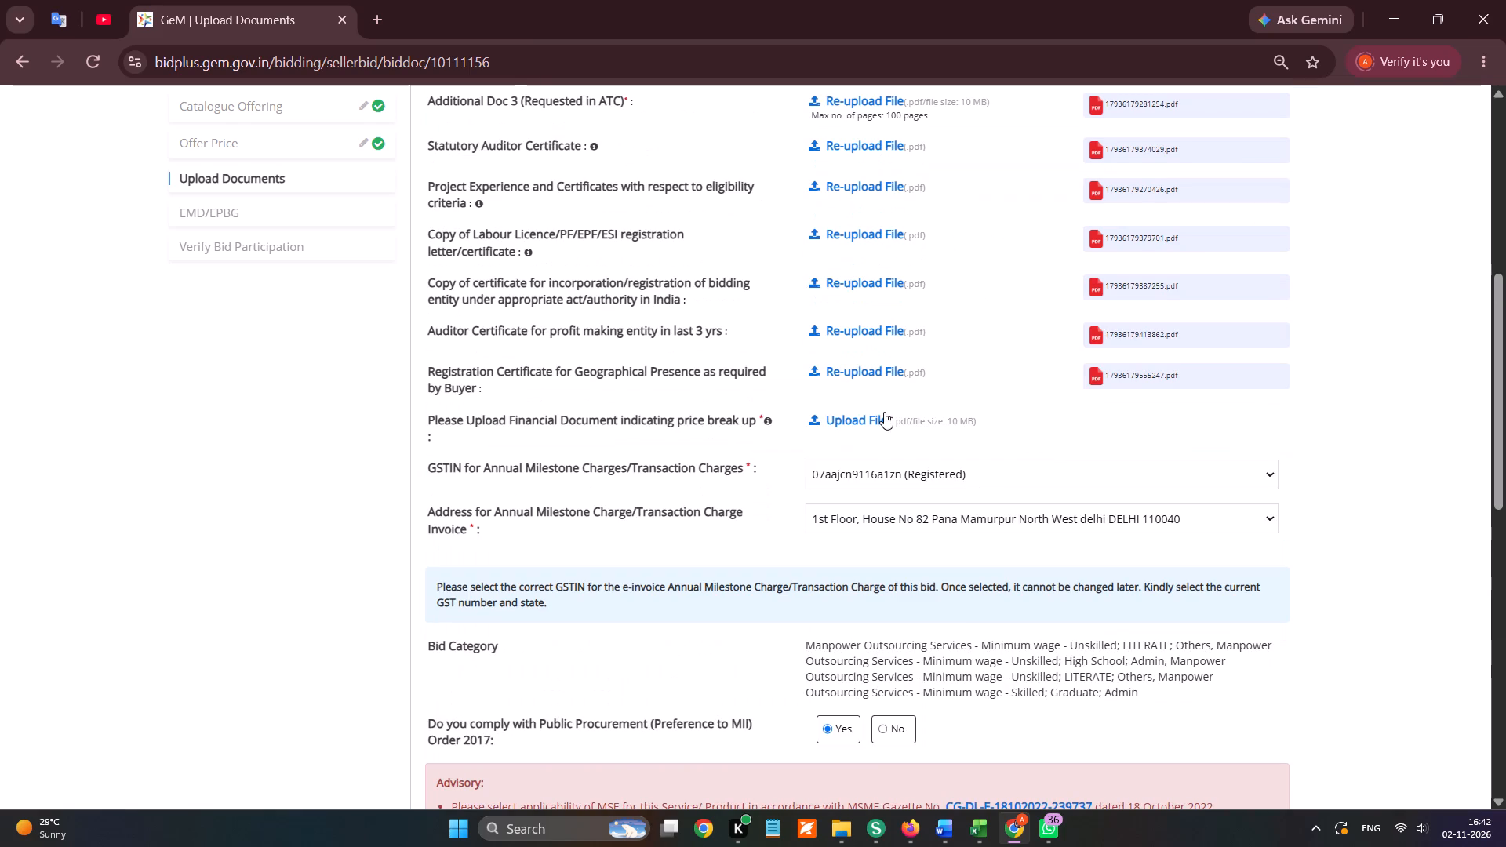
pyautogui.scroll(5, 154, 341)
pyautogui.click(115, 304)
pyautogui.scroll(-5, 304, 530)
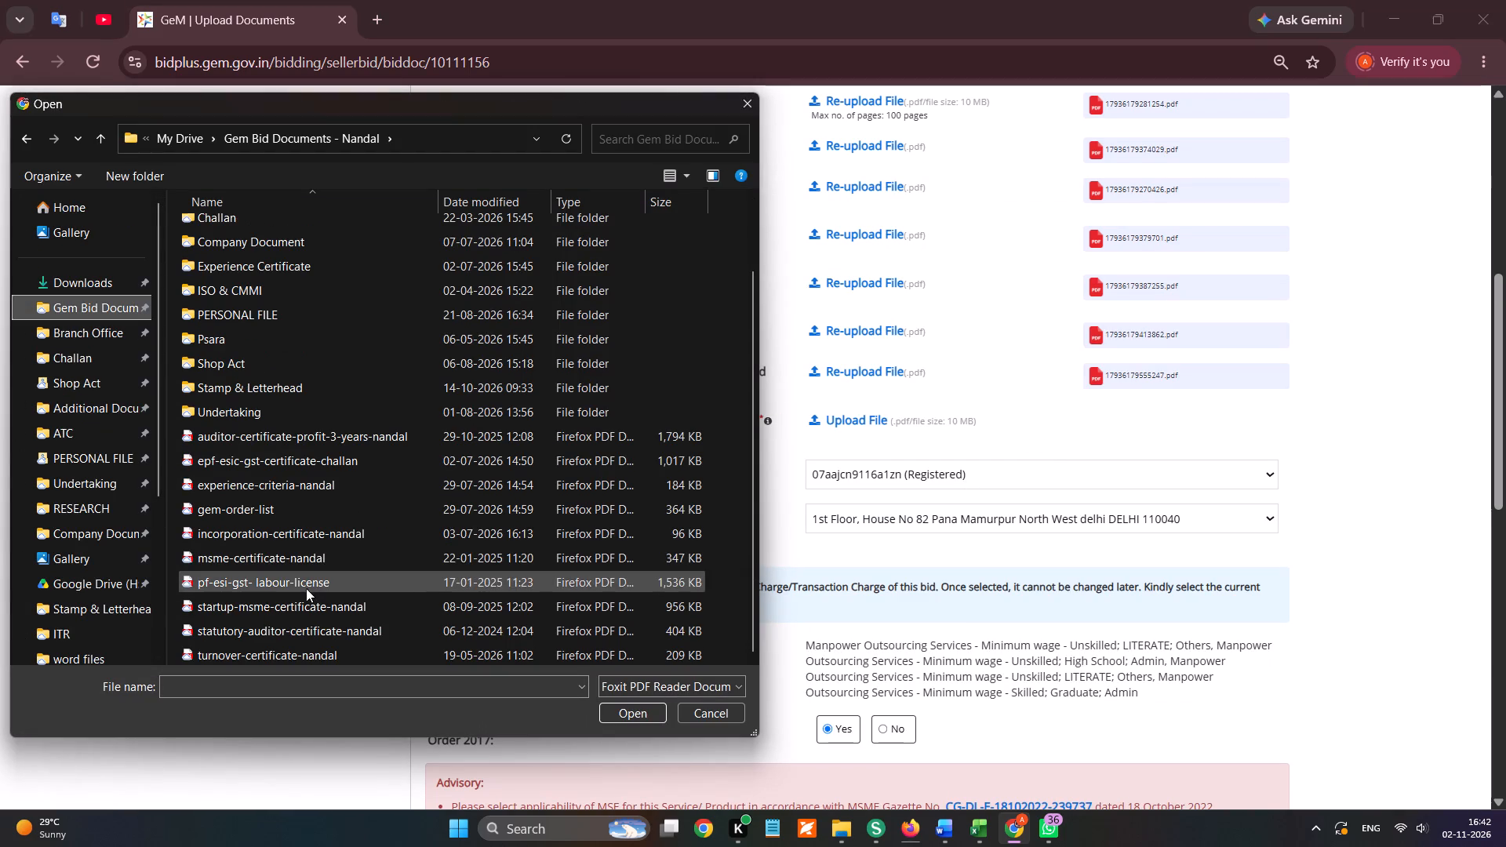
pyautogui.click(282, 631)
pyautogui.tripleClick(290, 611)
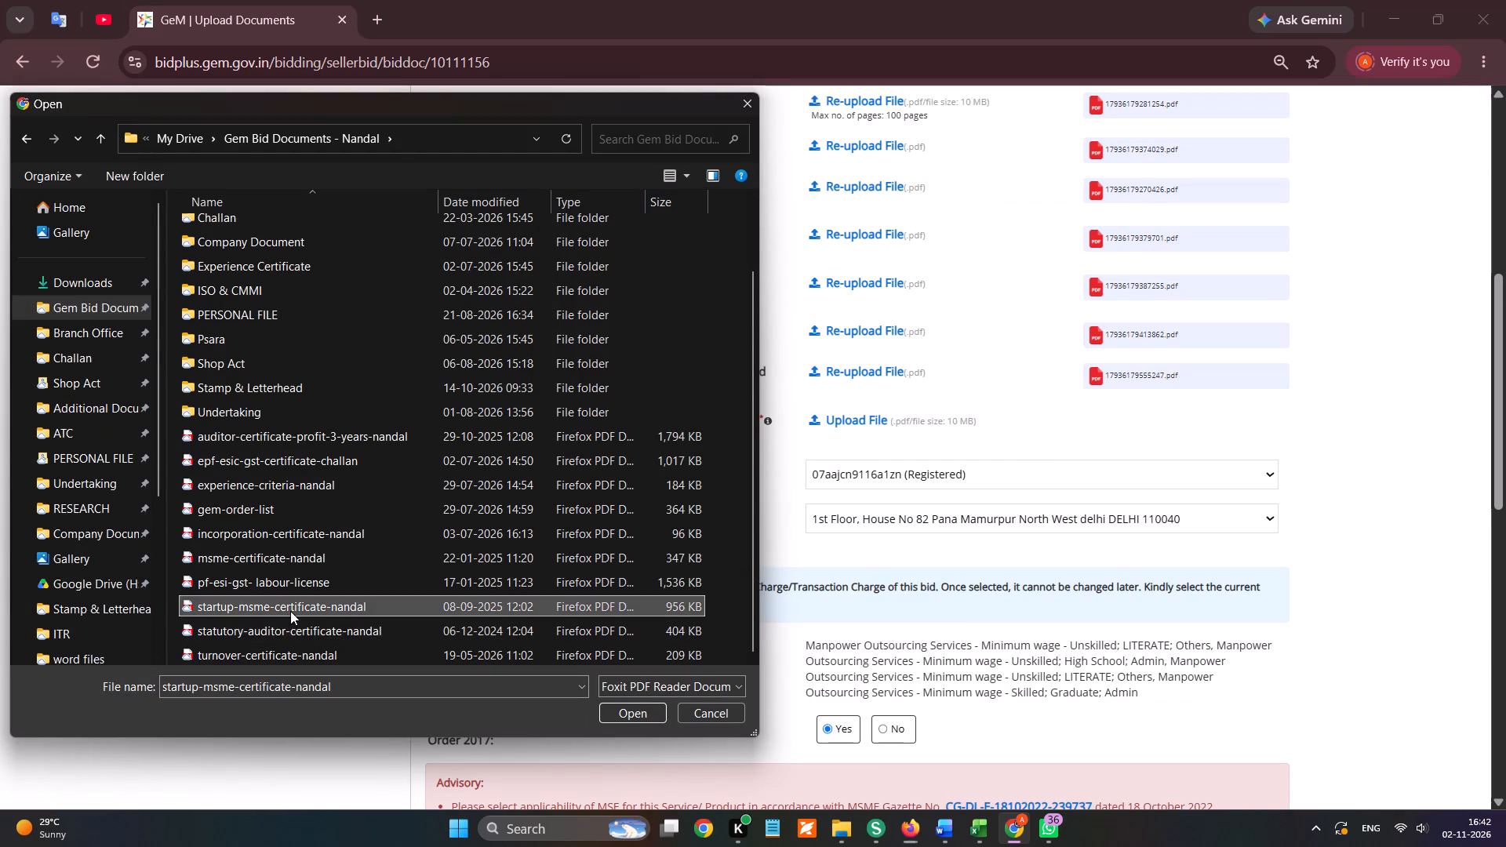
pyautogui.click(290, 611)
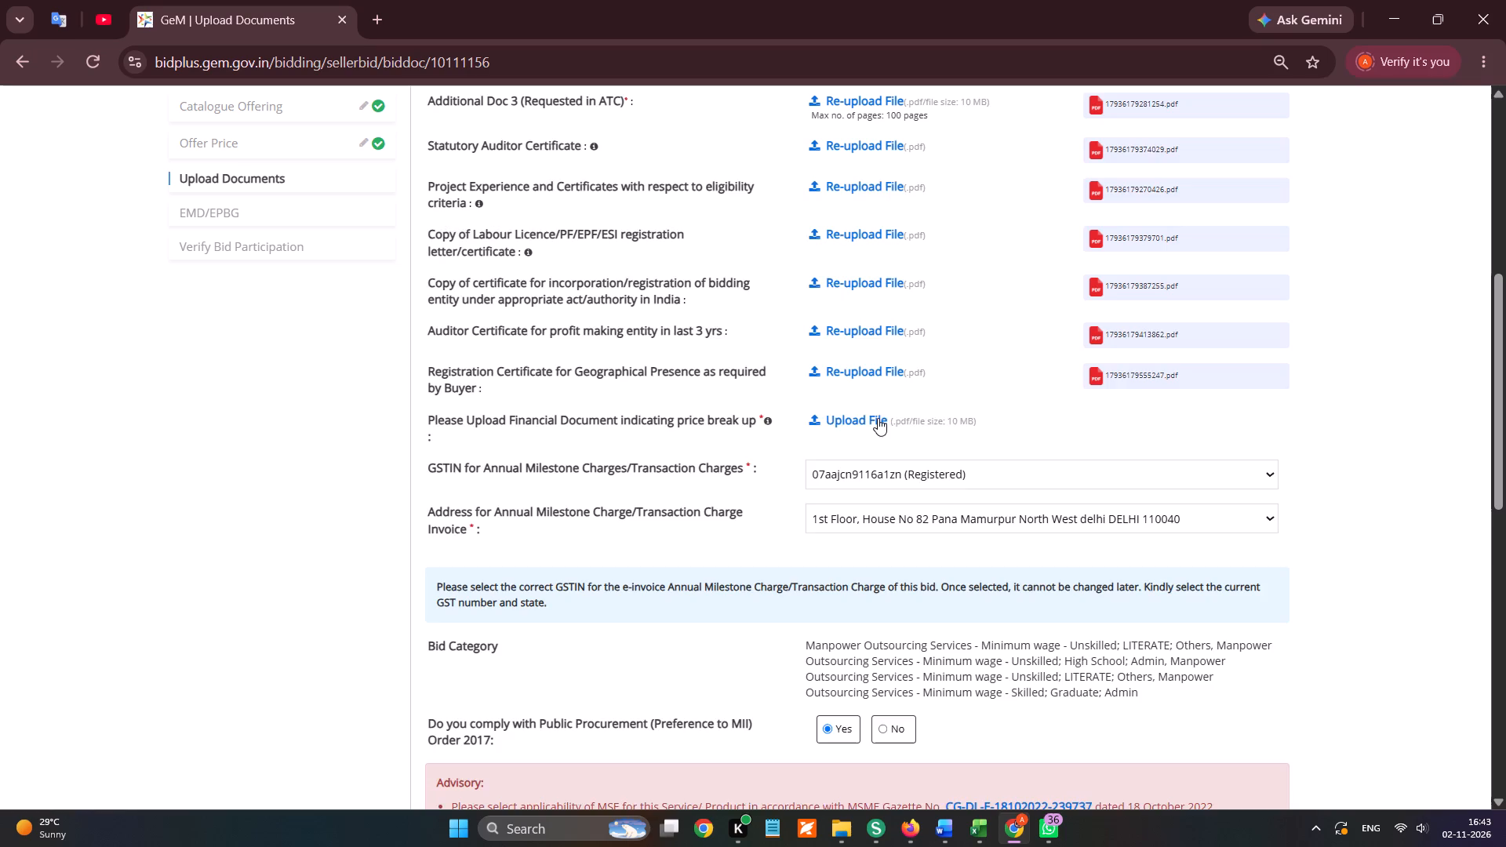
# Upload the compressed merged ATC PDF from Downloads for the Certificate (Requested in ATC) requirement.
pyautogui.scroll(1, 878, 418)
pyautogui.click(876, 215)
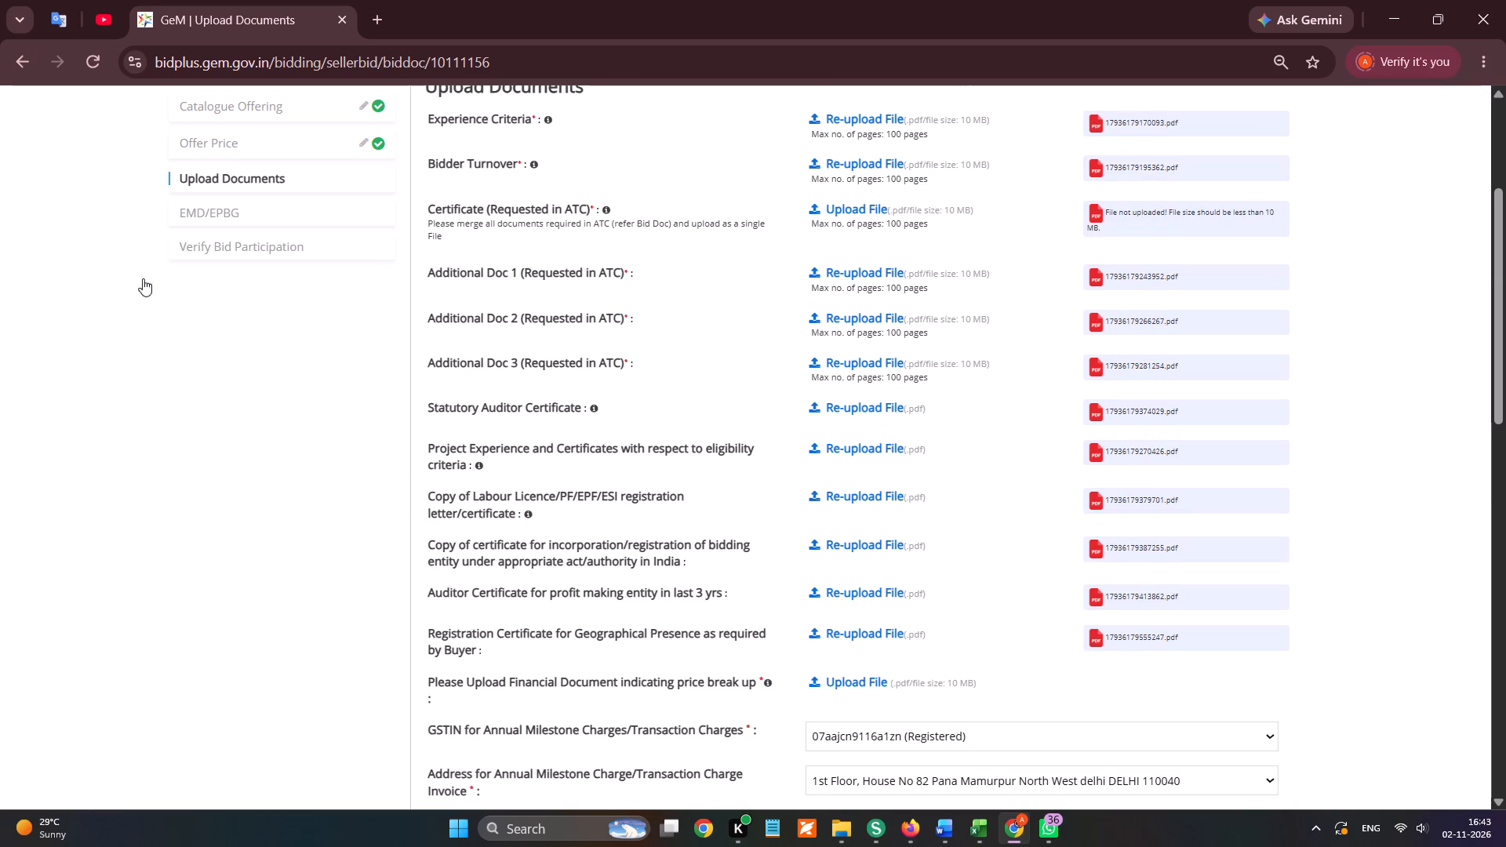
pyautogui.scroll(4, 91, 281)
pyautogui.scroll(-2, 843, 398)
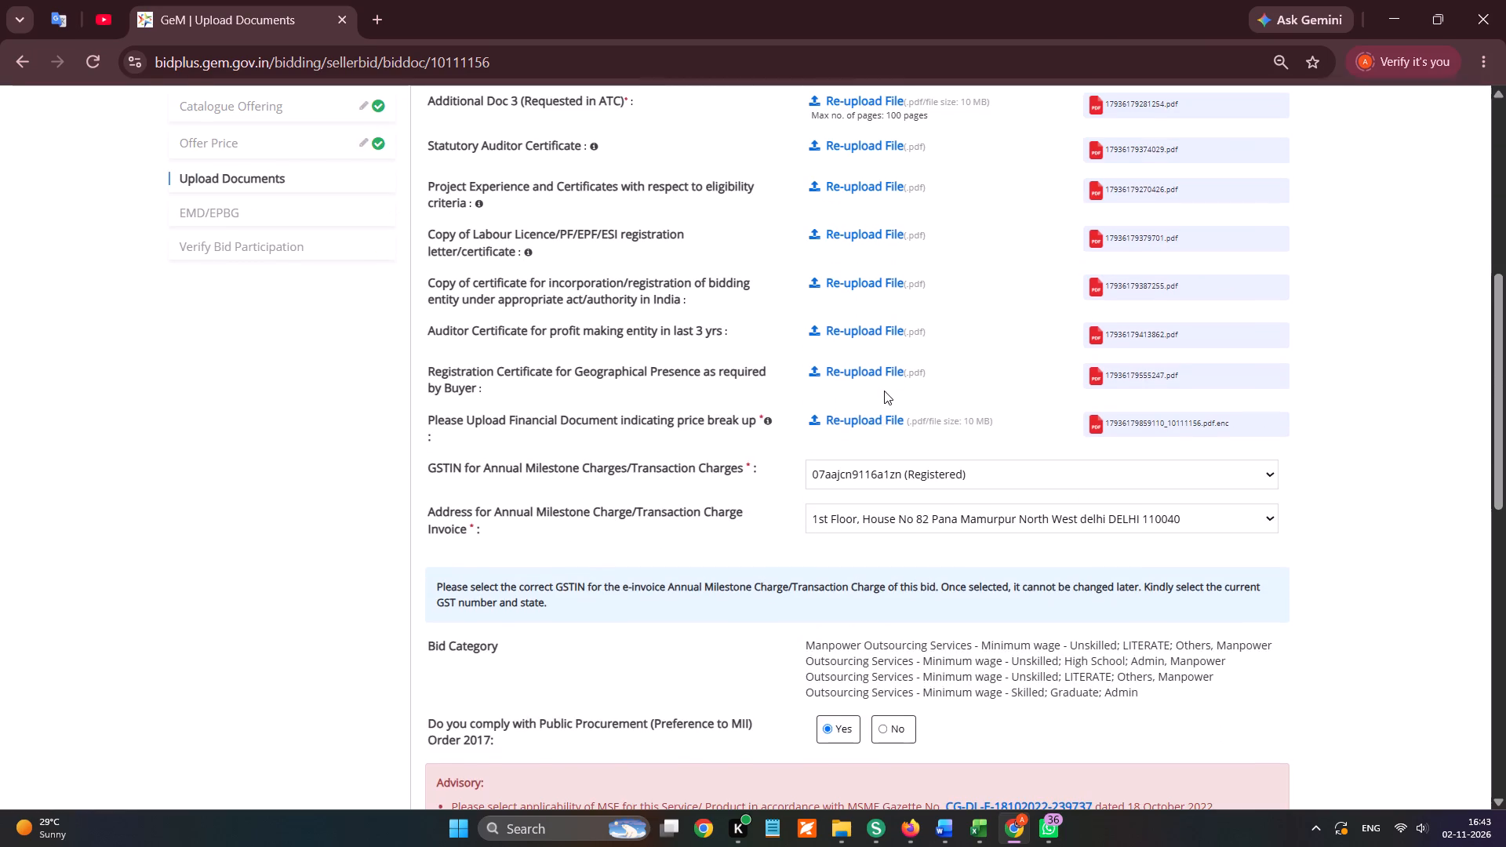
pyautogui.scroll(2, 884, 391)
pyautogui.click(878, 494)
pyautogui.scroll(5, 123, 310)
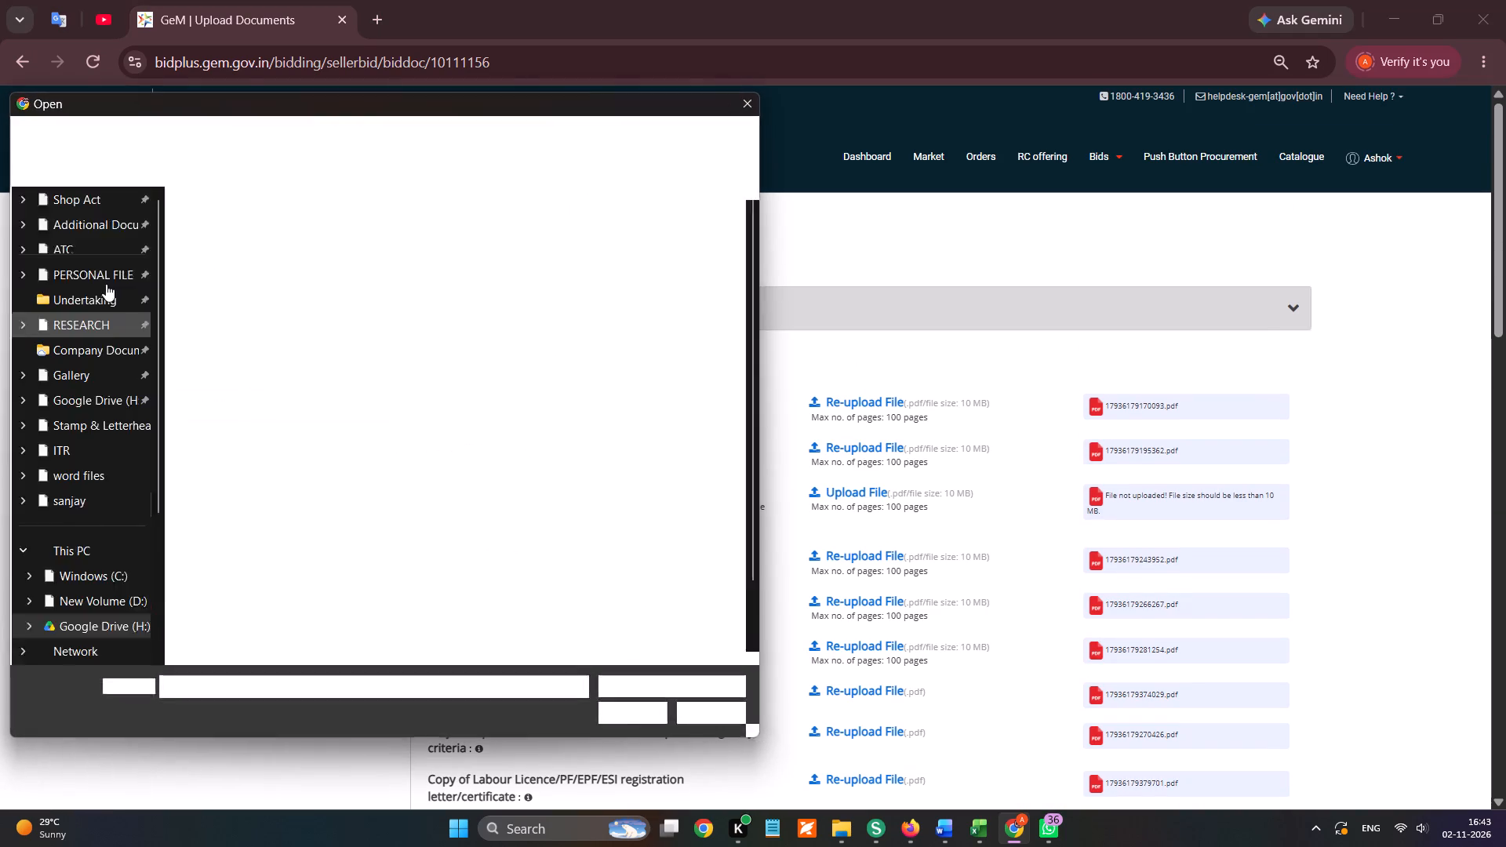
pyautogui.click(103, 280)
pyautogui.doubleClick(326, 257)
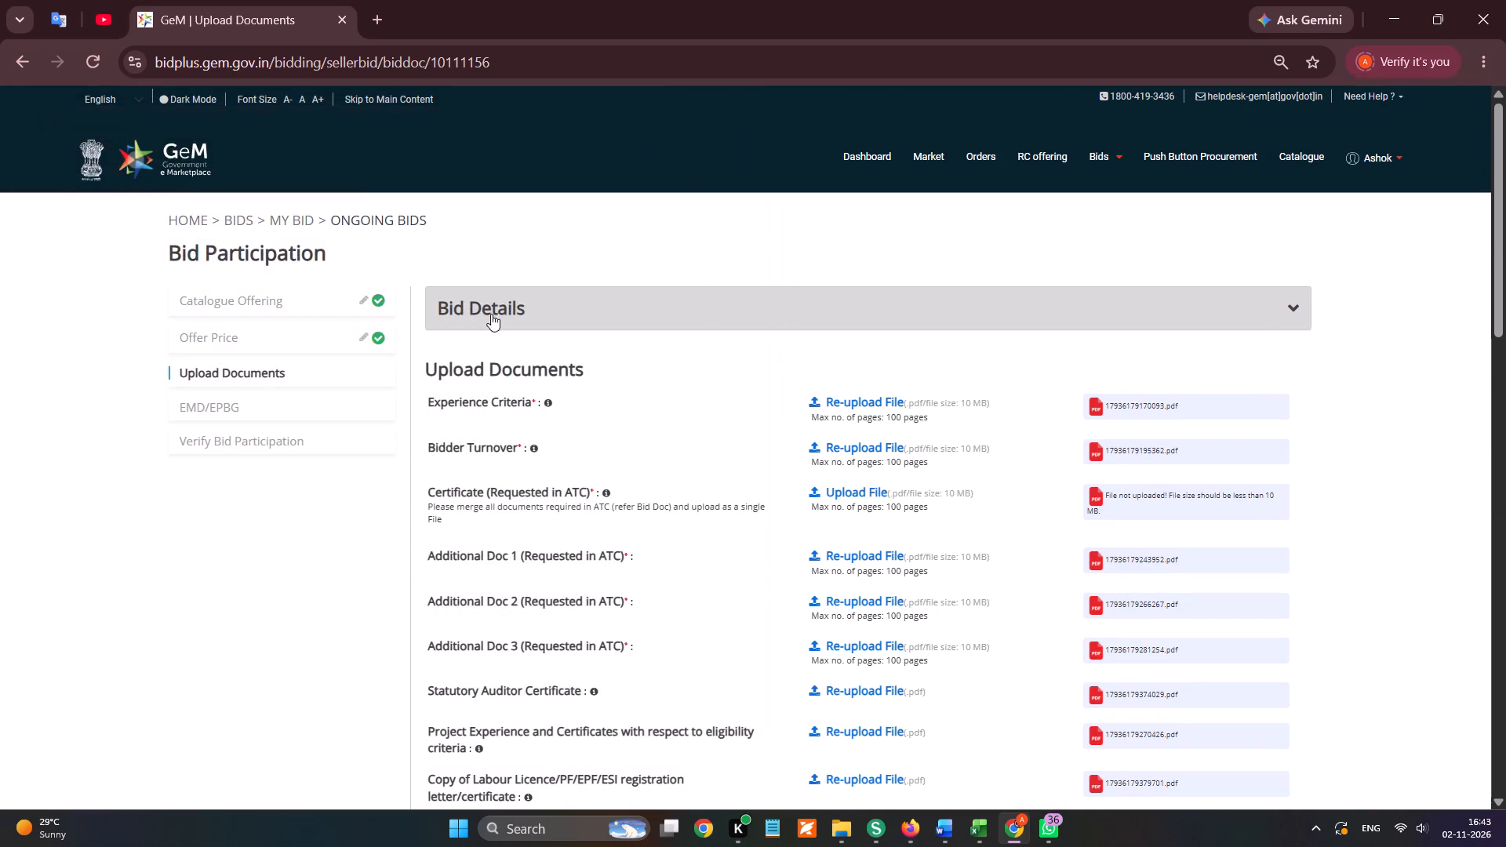
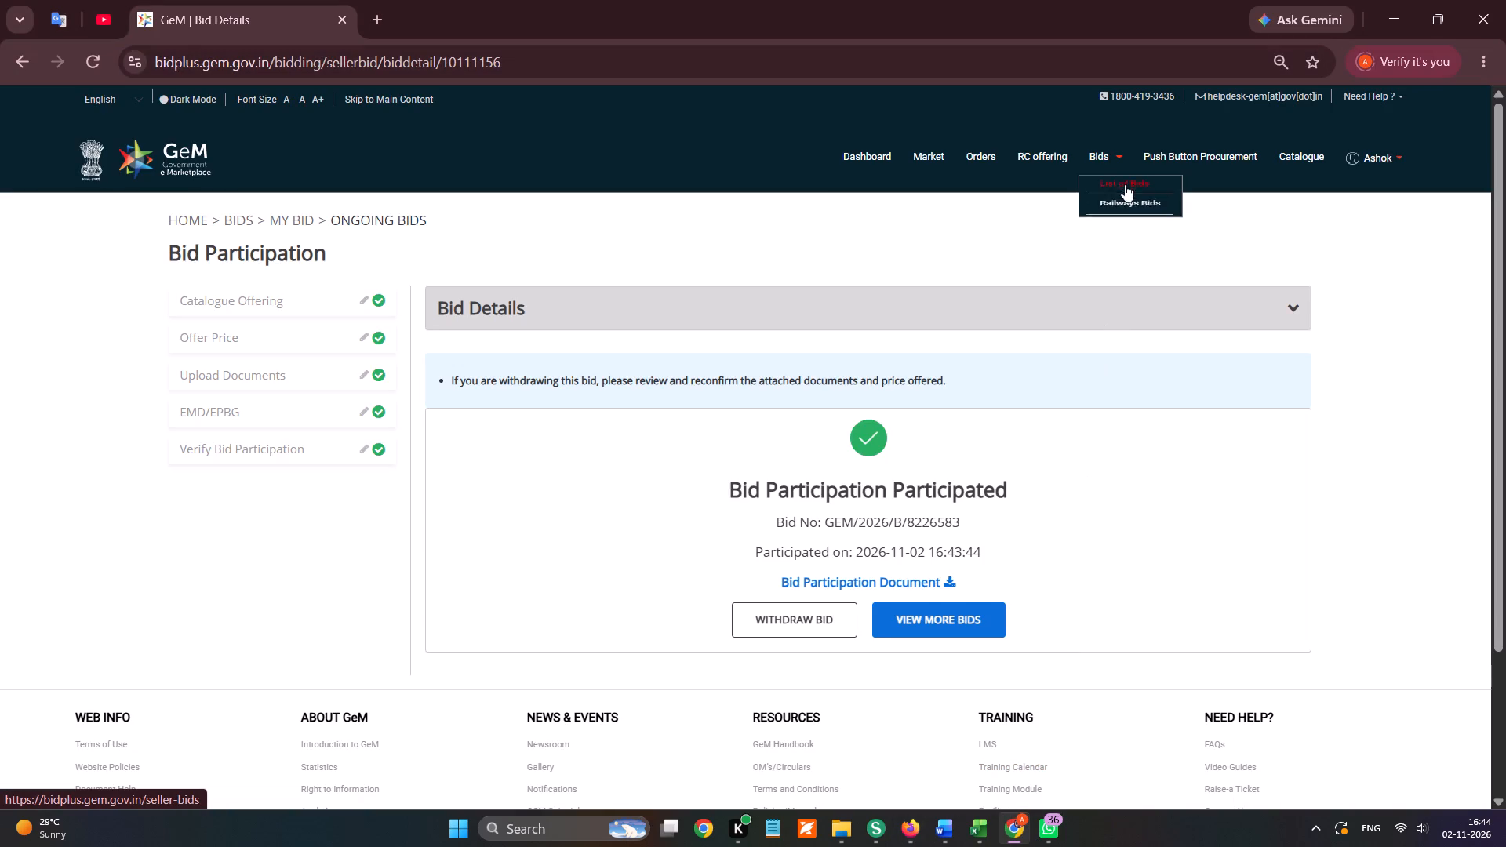
# Search the ongoing bids list for GEM/2026/B/8106976 using Exact Bid Search.
pyautogui.click(1125, 185)
pyautogui.keyDown('ctrl'); pyautogui.click(1082, 213); pyautogui.keyUp('ctrl')
pyautogui.hotkey('ctrl', 'v')
pyautogui.click(945, 222)
pyautogui.click(914, 224)
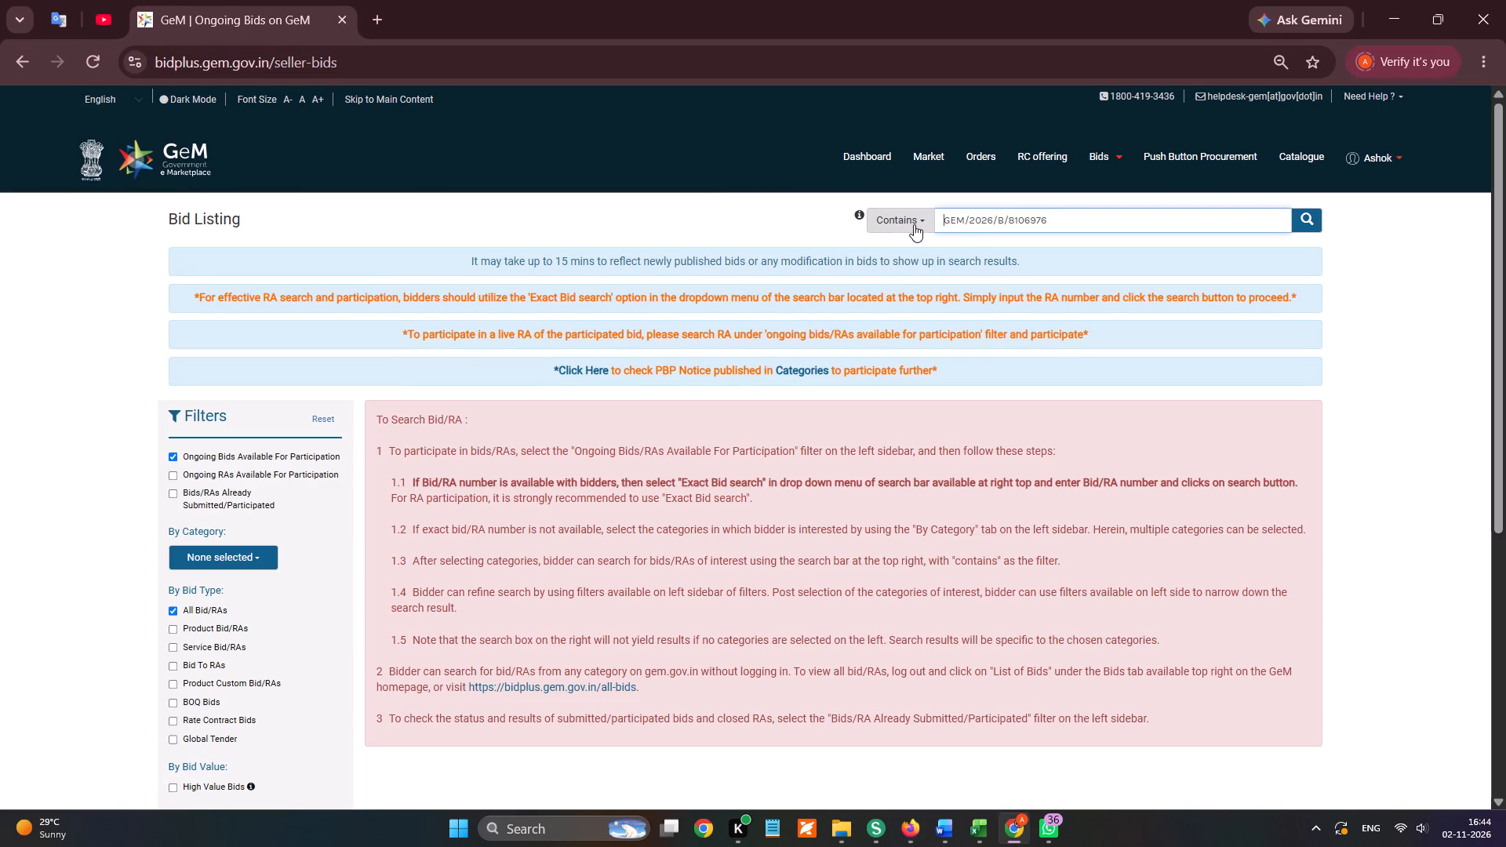
pyautogui.click(940, 311)
pyautogui.click(1318, 220)
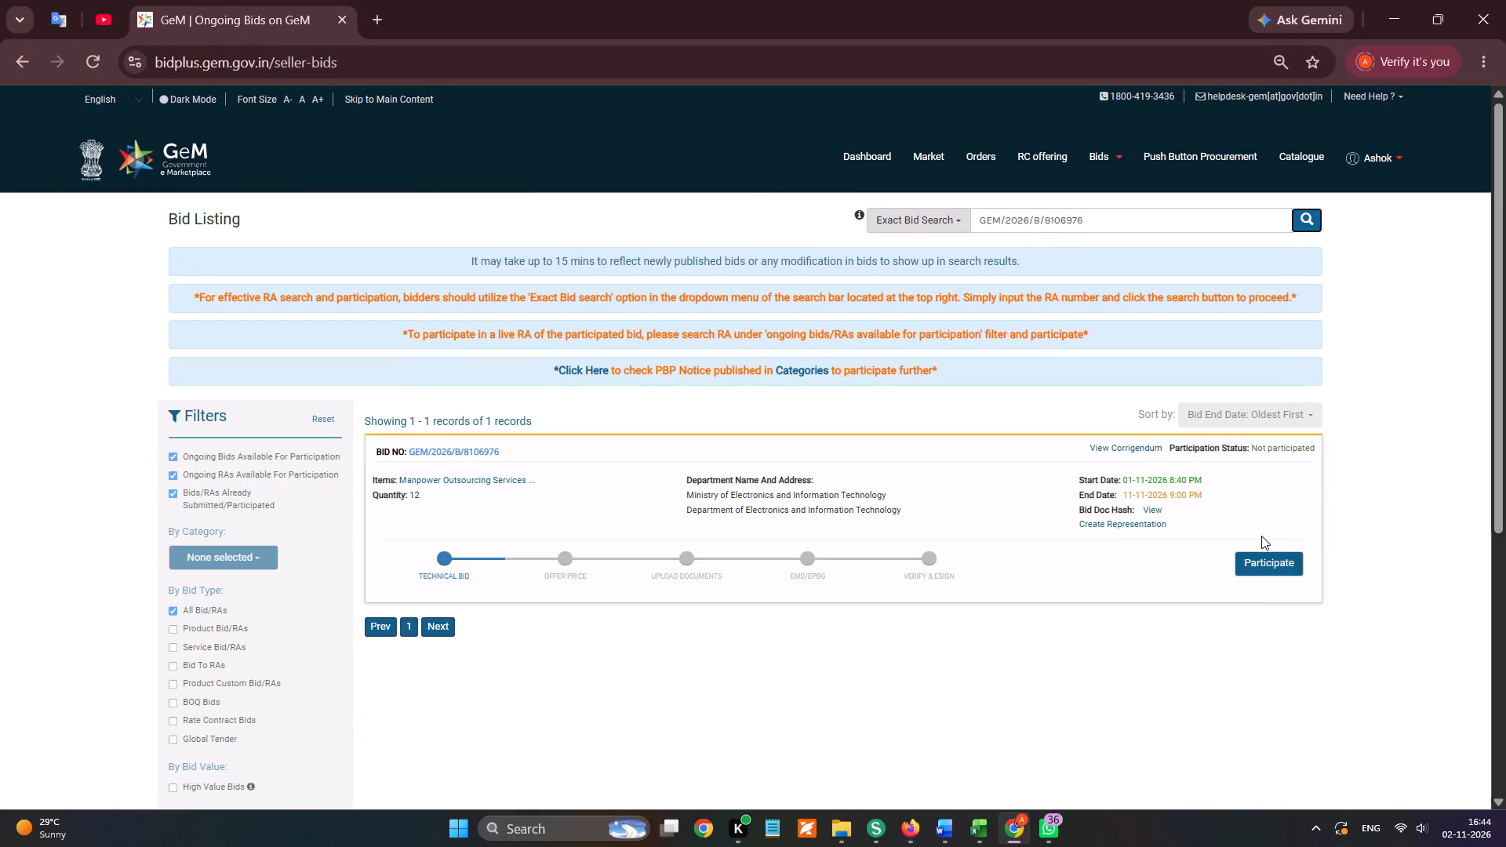
# Complete the beneficial ownership and technology transfer compliance for bid GEM/2026/B/8106976 with No, No and Yes, and save it.
pyautogui.click(1282, 573)
pyautogui.click(878, 207)
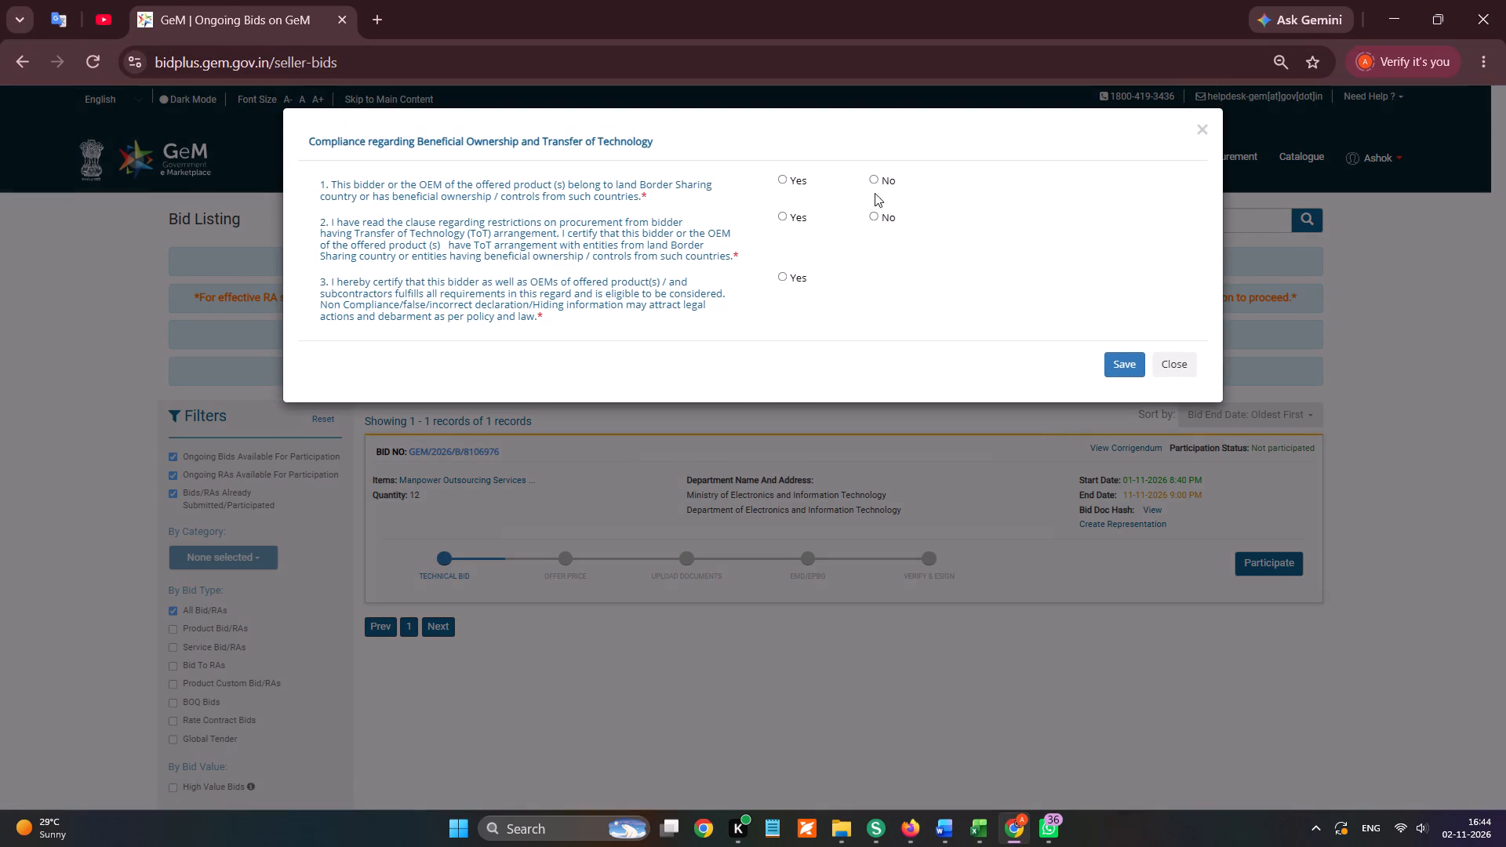
pyautogui.click(874, 180)
pyautogui.click(888, 214)
pyautogui.click(804, 277)
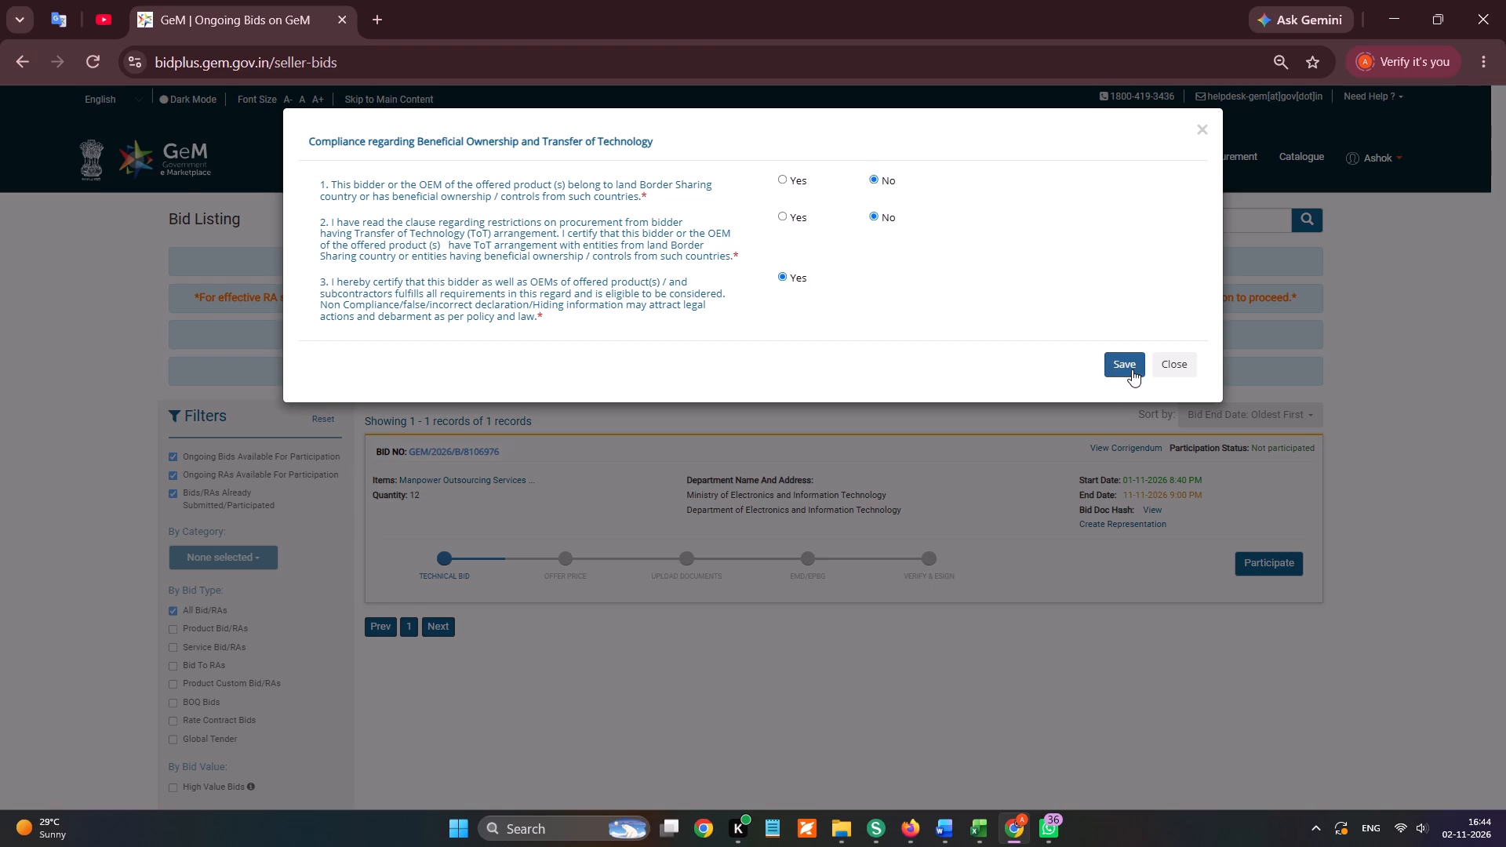
pyautogui.click(1132, 369)
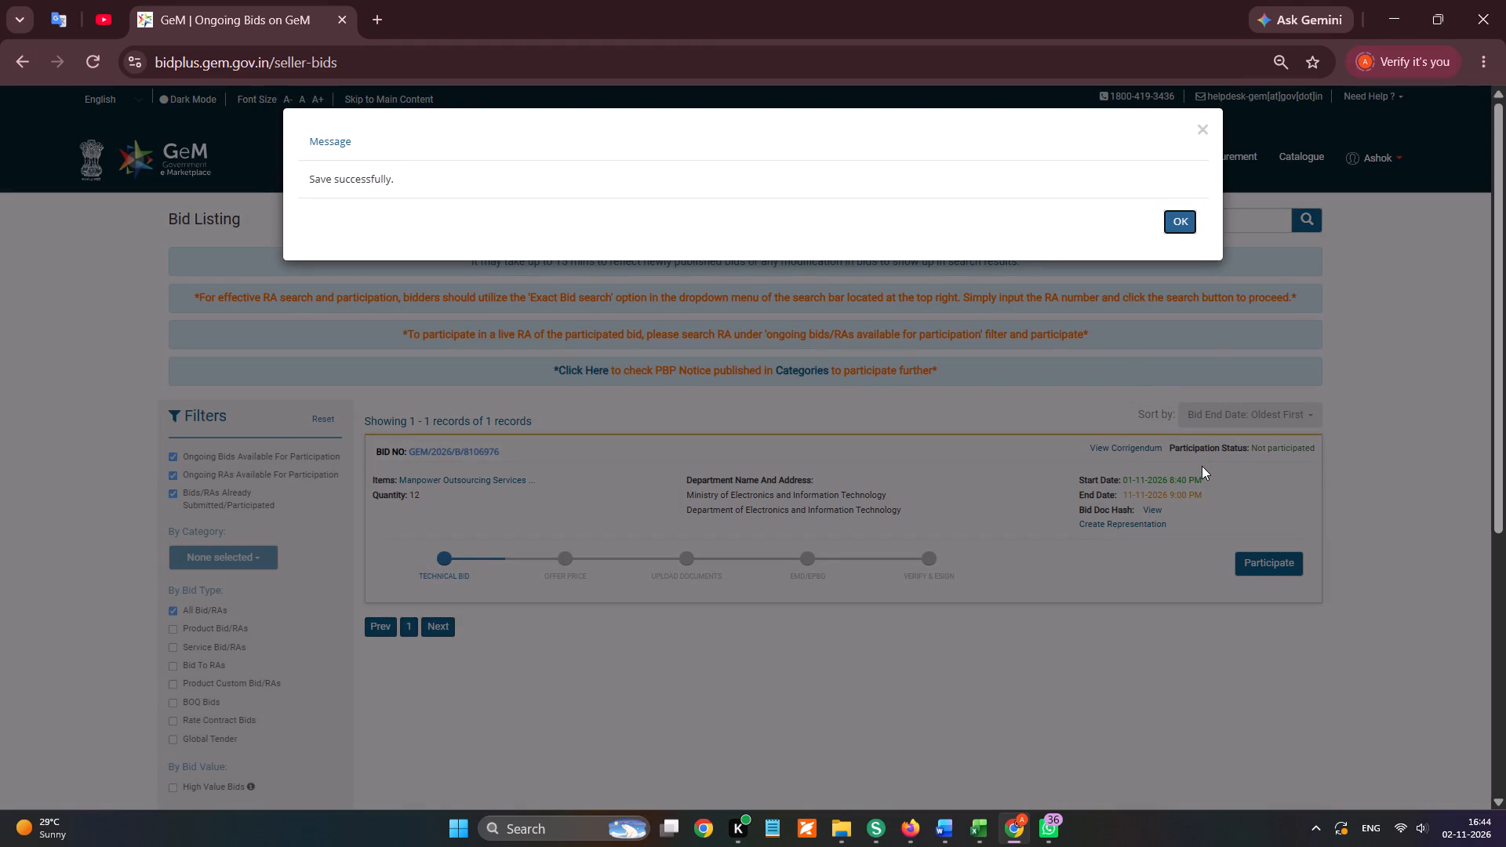
pyautogui.click(1177, 217)
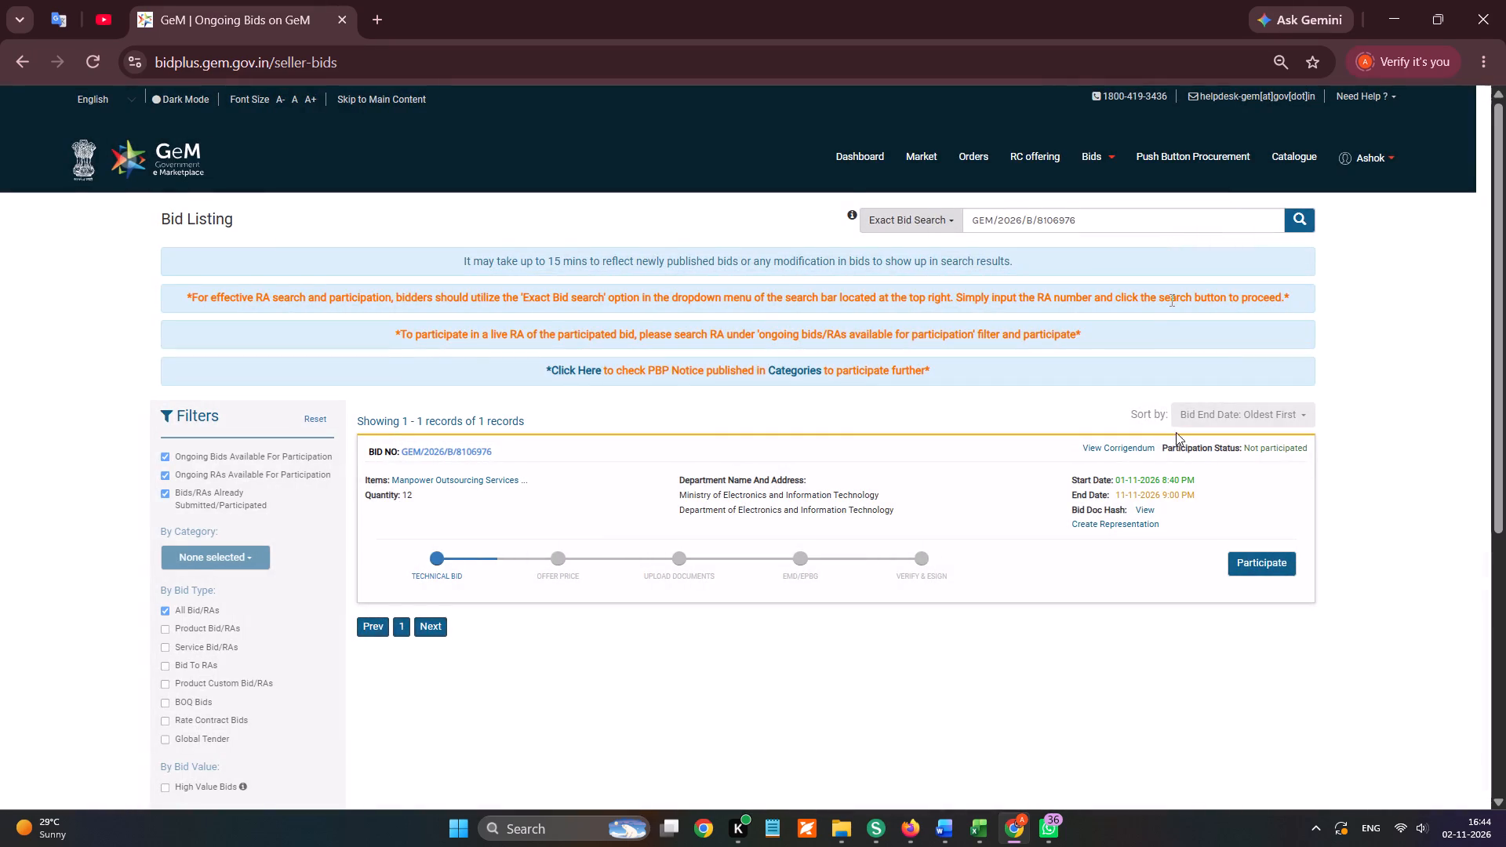
# Start participation in bid GEM/2026/B/8106976.
pyautogui.scroll(-1, 1180, 452)
pyautogui.click(1260, 278)
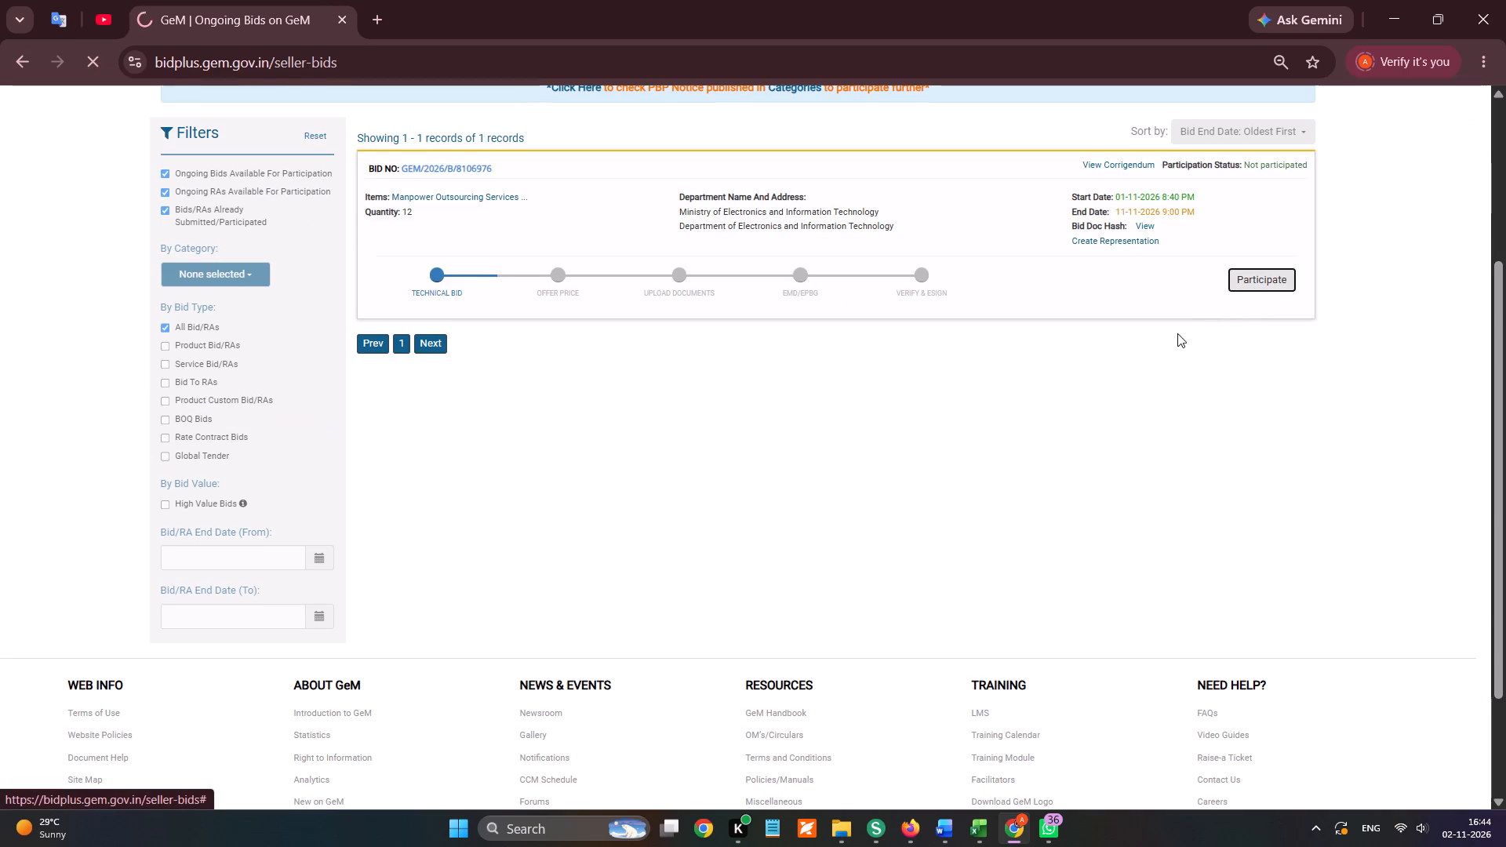
pyautogui.scroll(1, 1166, 342)
pyautogui.scroll(-1, 1260, 422)
# Switch to the bid's Drive folder in Firefox and review ALL ANNEXURES.docx for the required annexures, including Annexure D and the Integrity Pact.
pyautogui.hotkey('alt', 'Tab')
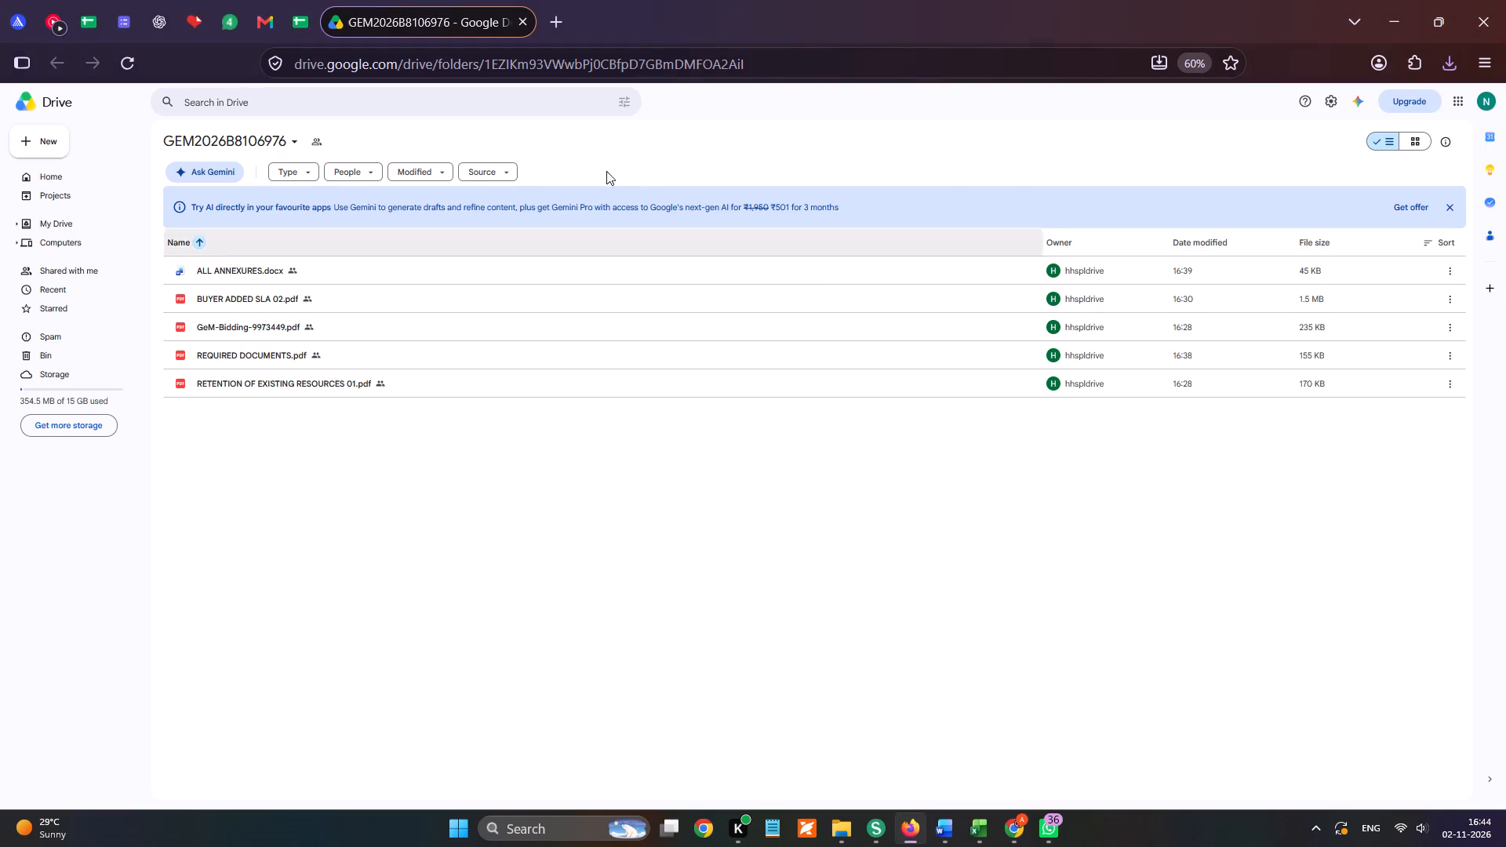
pyautogui.doubleClick(263, 274)
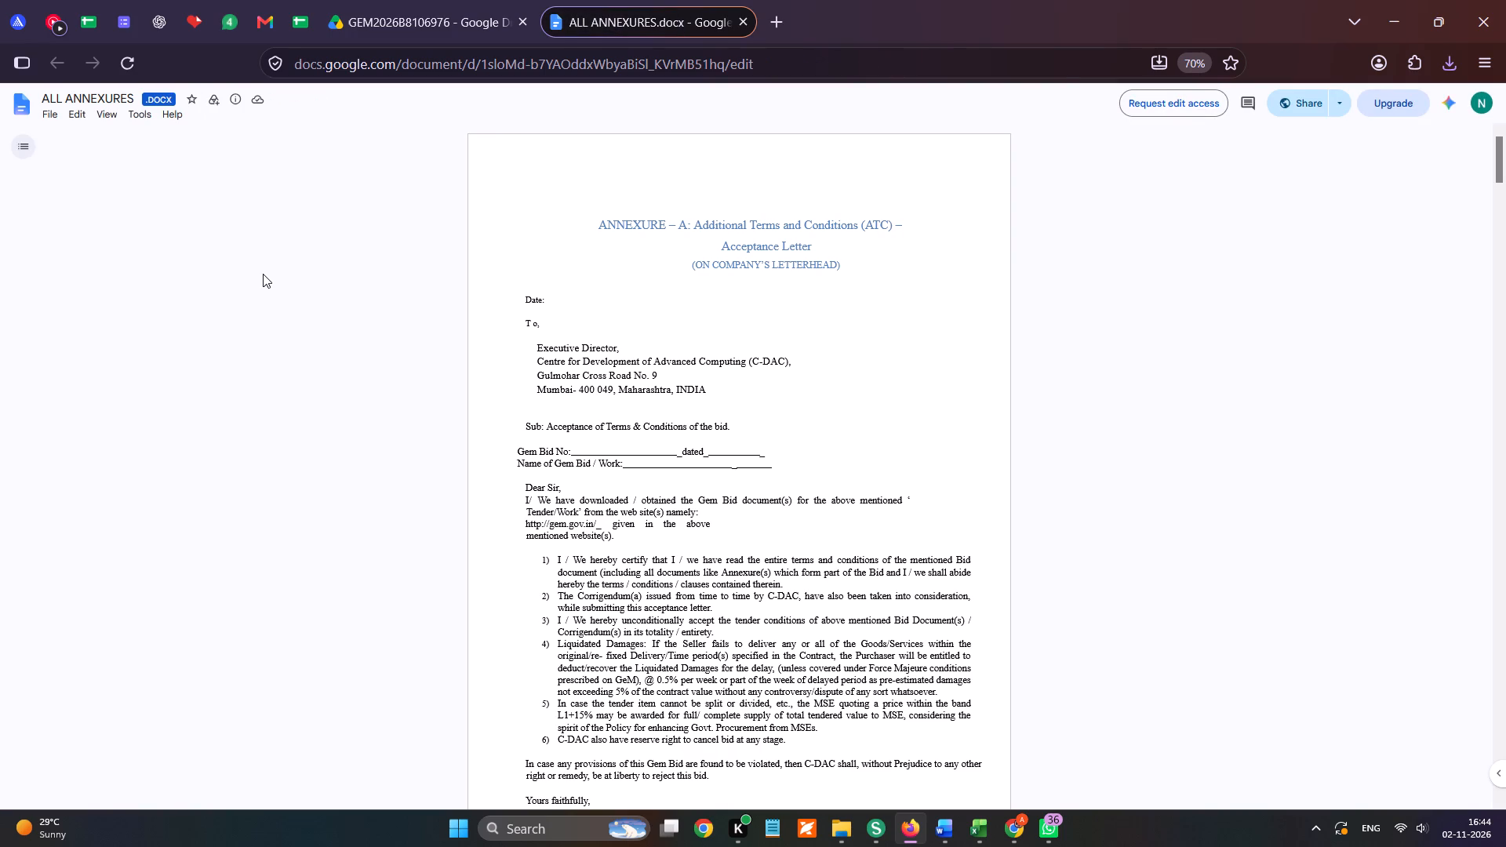
pyautogui.scroll(-3, 309, 256)
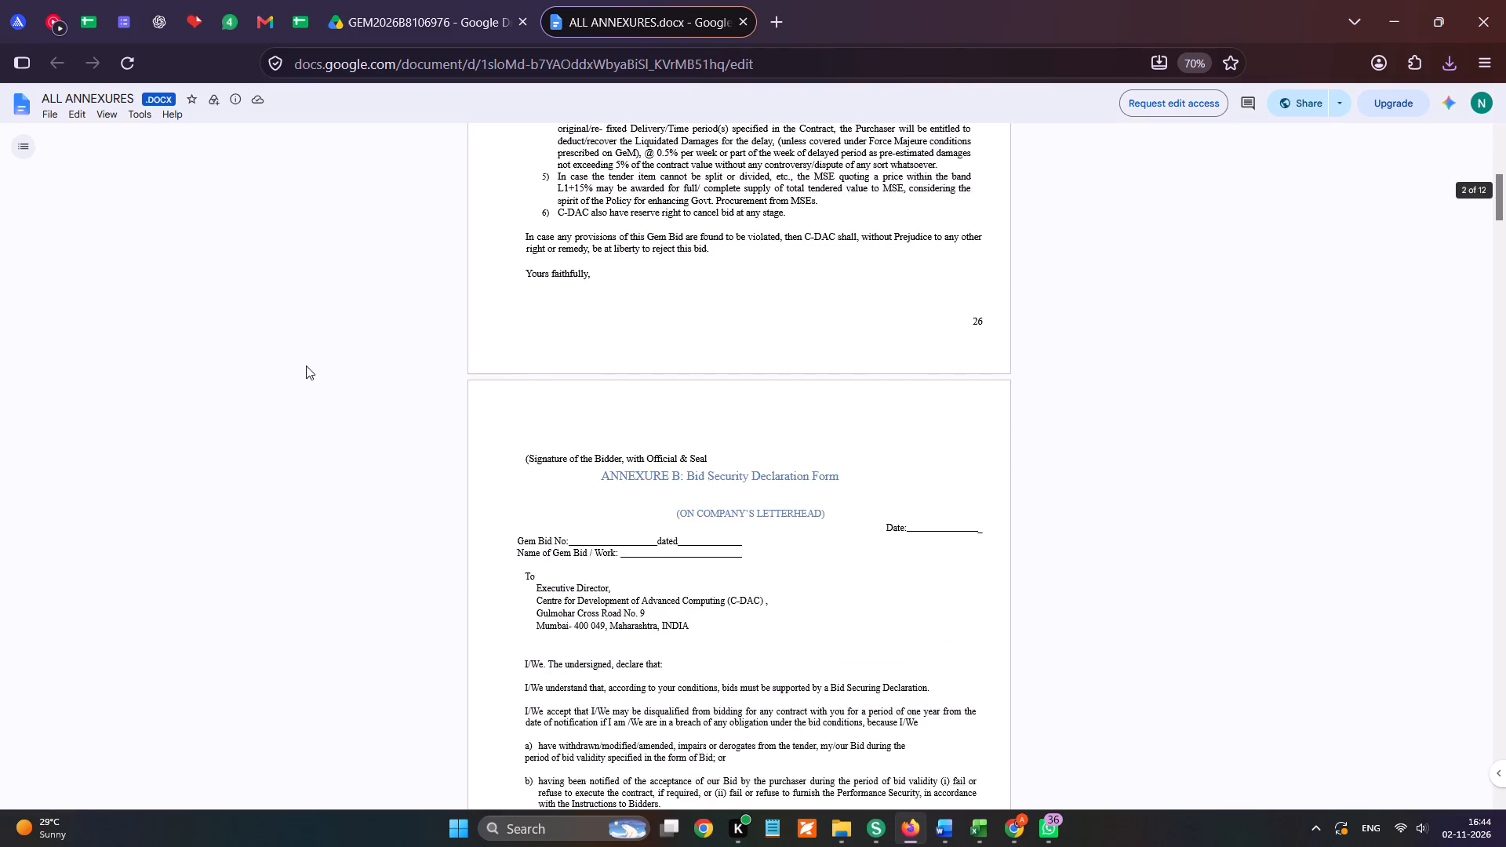
pyautogui.scroll(-2, 318, 373)
pyautogui.scroll(-3, 721, 427)
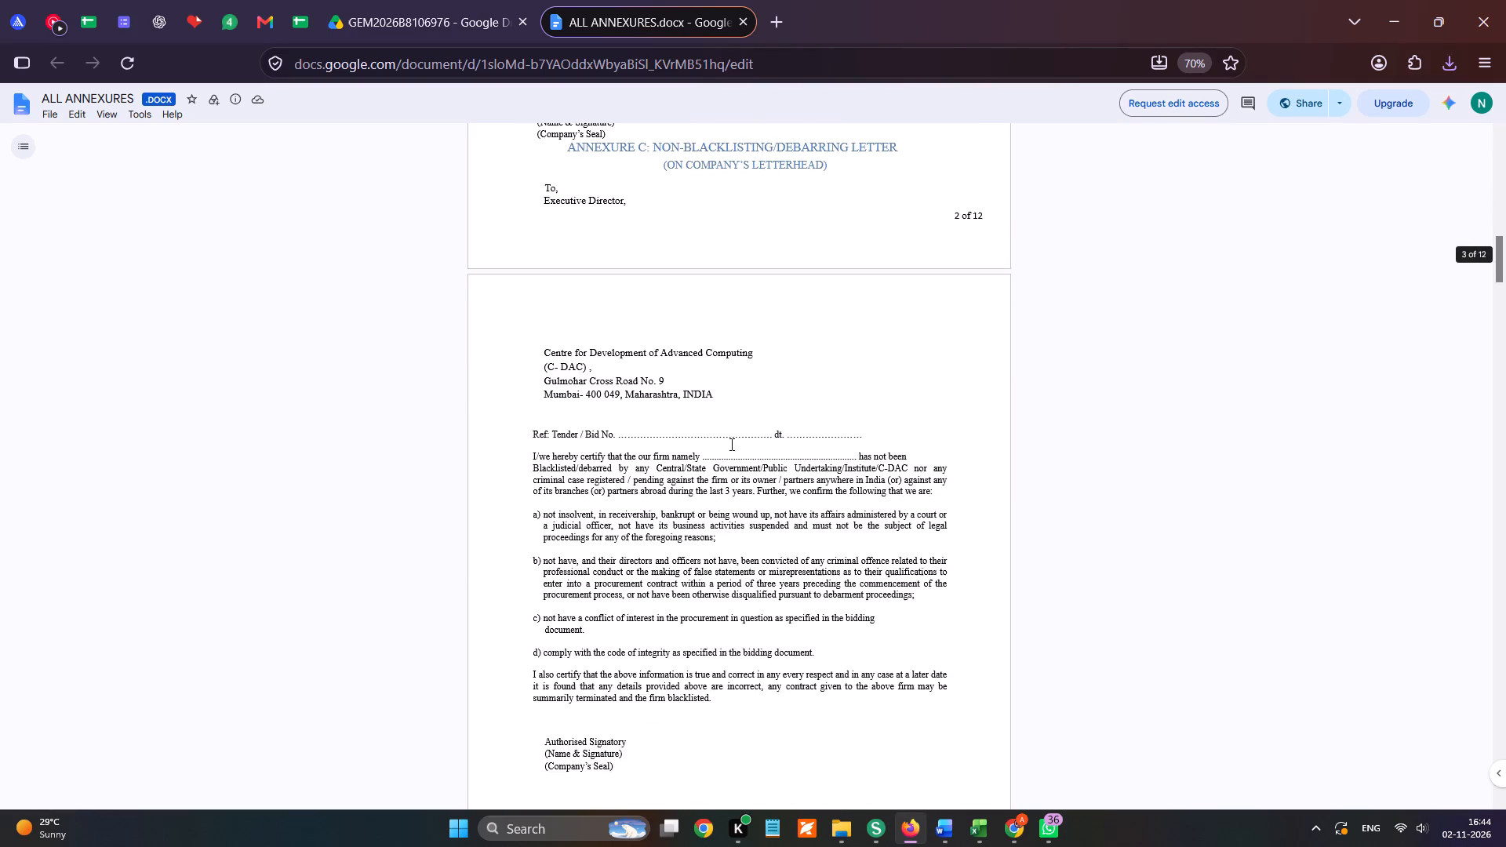
pyautogui.scroll(-4, 730, 444)
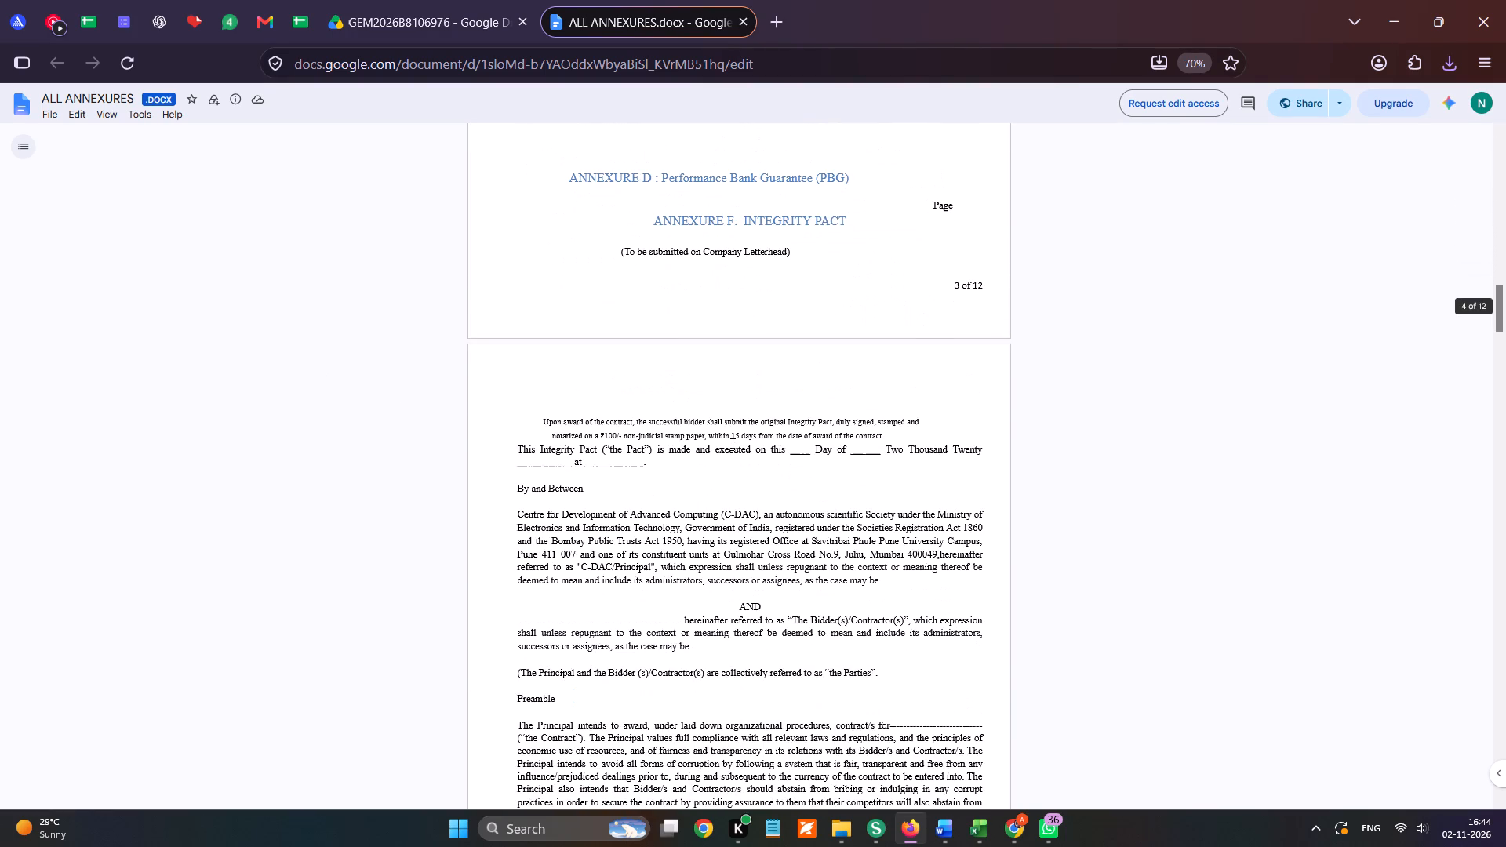
pyautogui.scroll(-16, 732, 444)
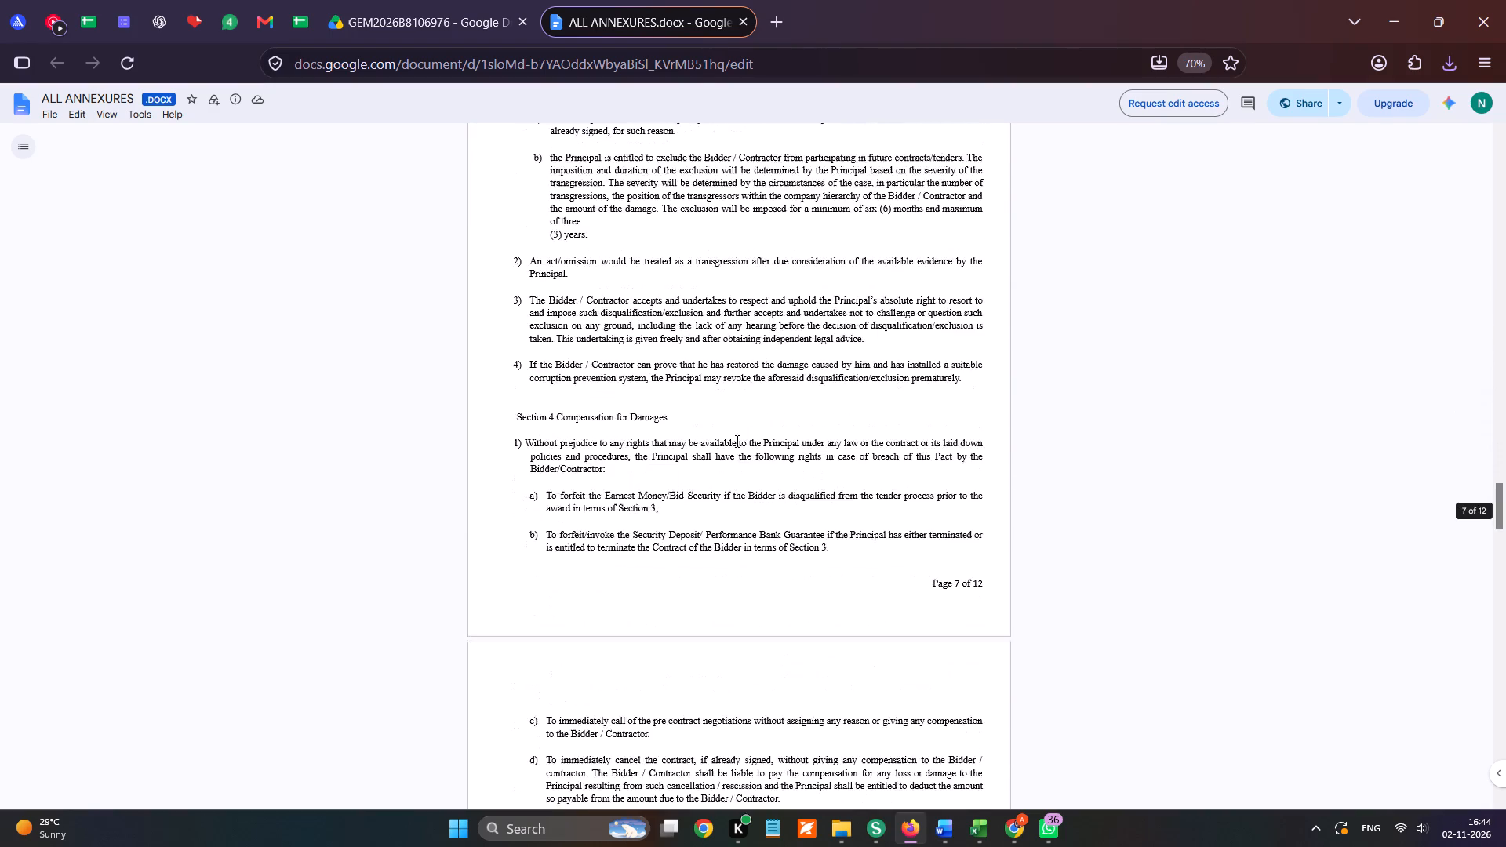
pyautogui.scroll(-18, 736, 441)
pyautogui.scroll(-10, 741, 447)
pyautogui.scroll(5, 744, 447)
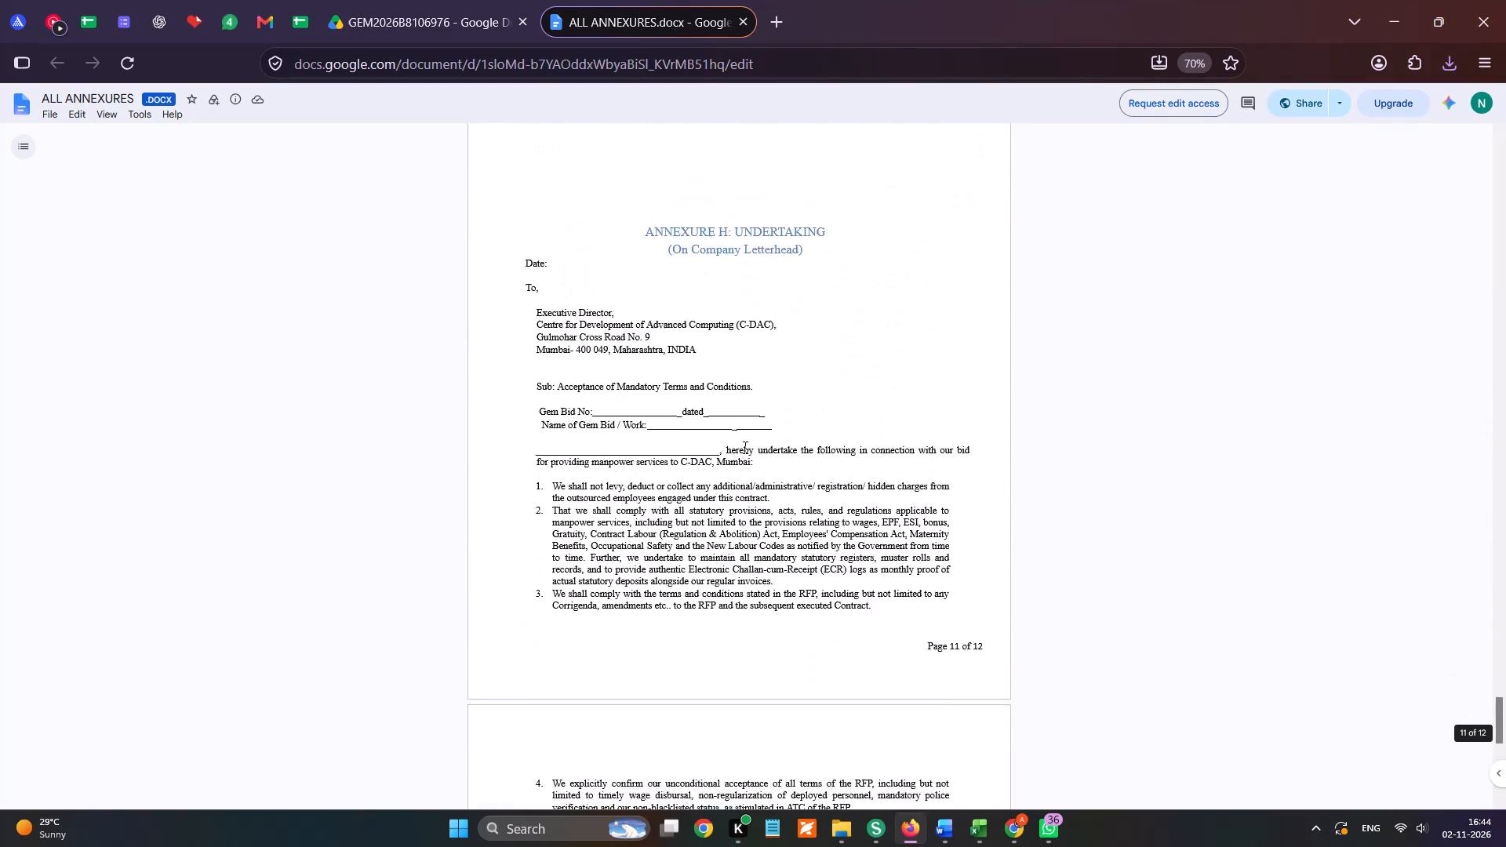
pyautogui.scroll(3, 744, 447)
pyautogui.scroll(7, 733, 293)
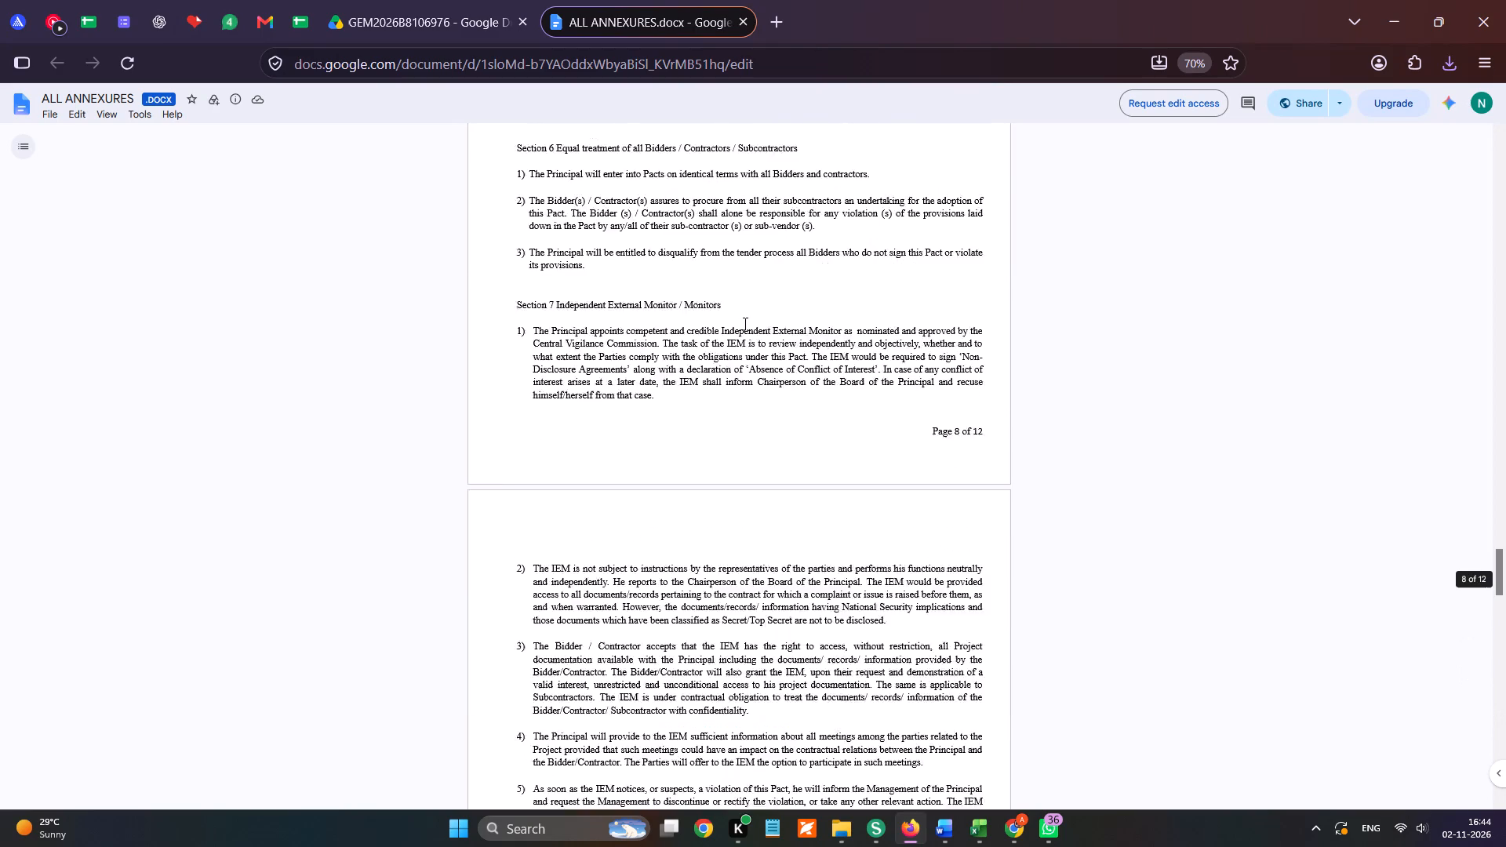
pyautogui.scroll(20, 744, 323)
pyautogui.scroll(3, 744, 323)
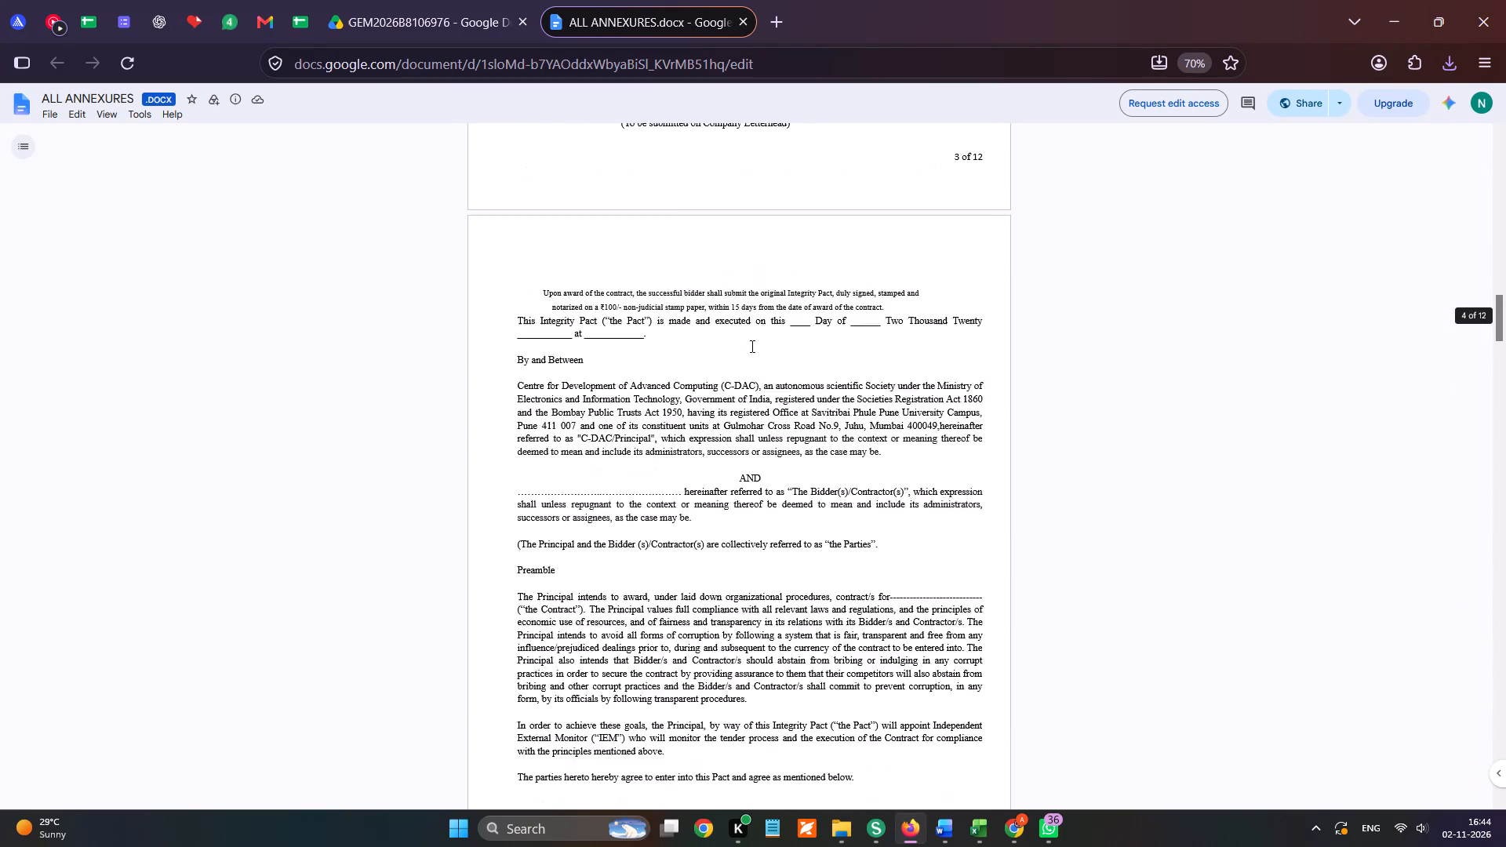
pyautogui.scroll(2, 752, 352)
pyautogui.scroll(-1, 753, 351)
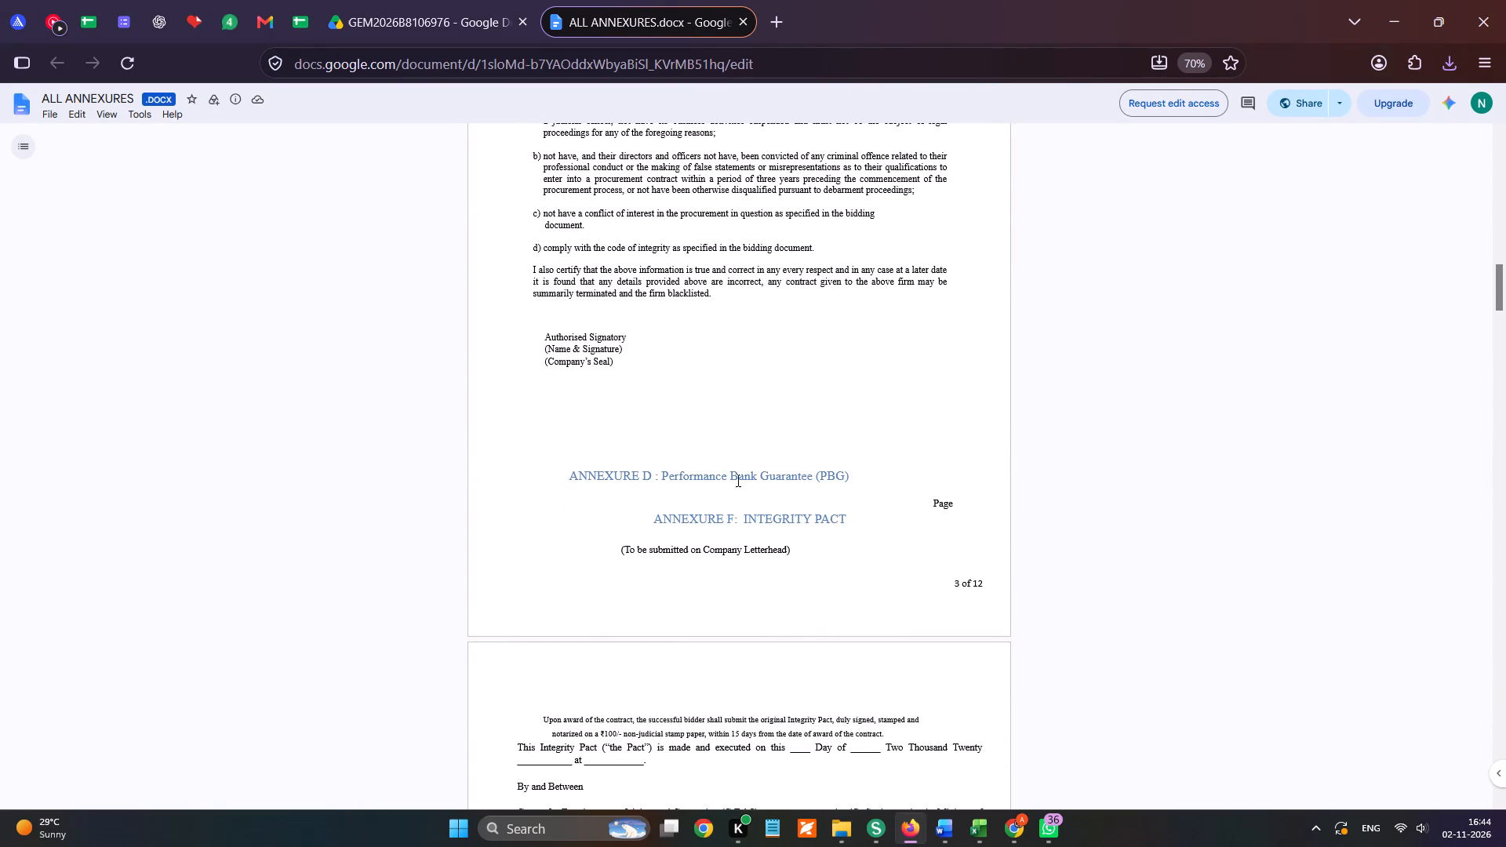
pyautogui.scroll(-1, 725, 483)
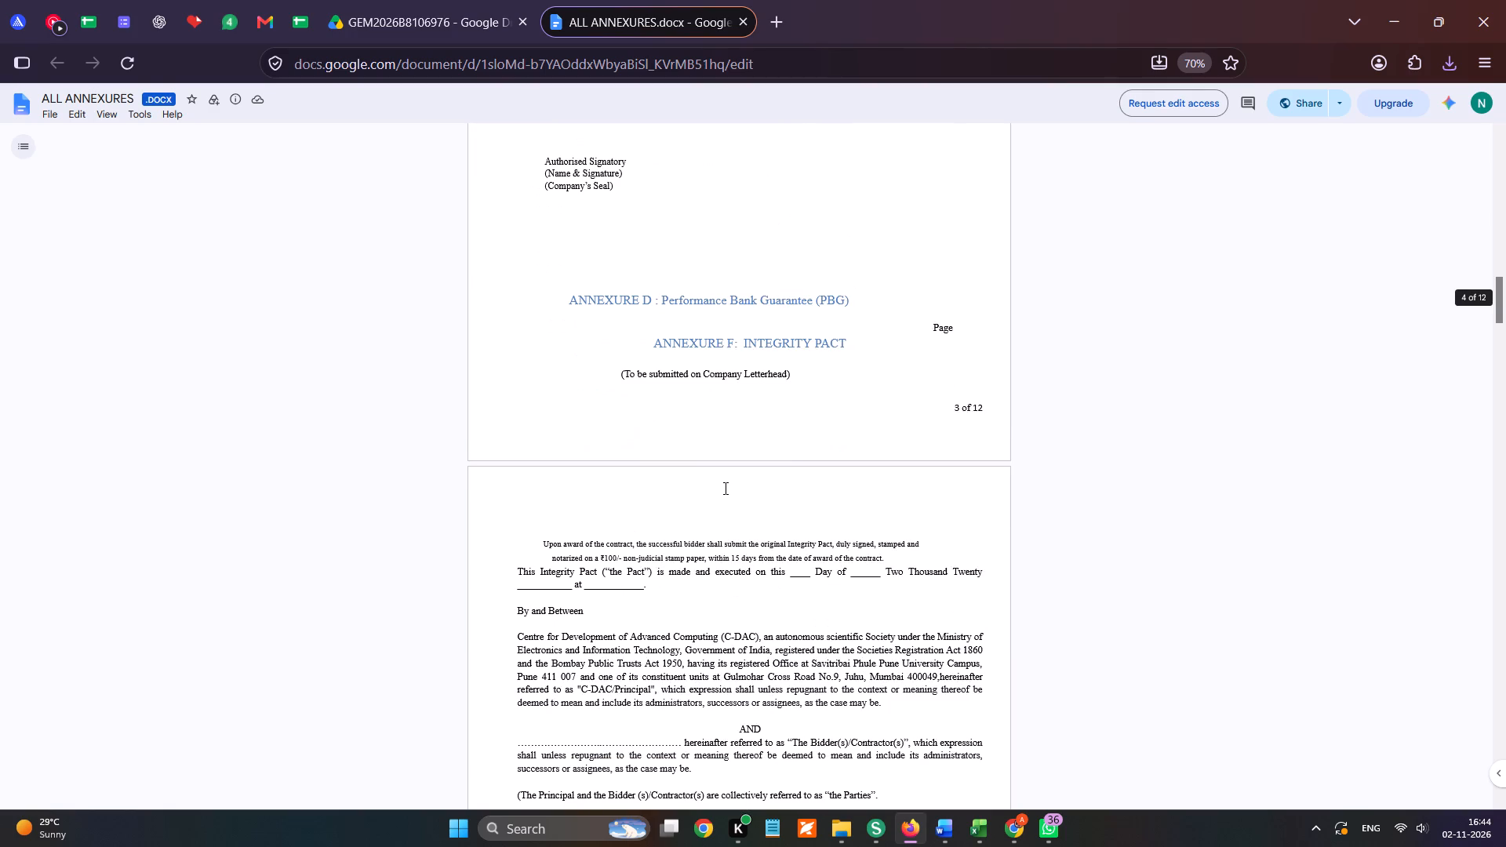
pyautogui.moveTo(857, 304); pyautogui.dragTo(598, 280)
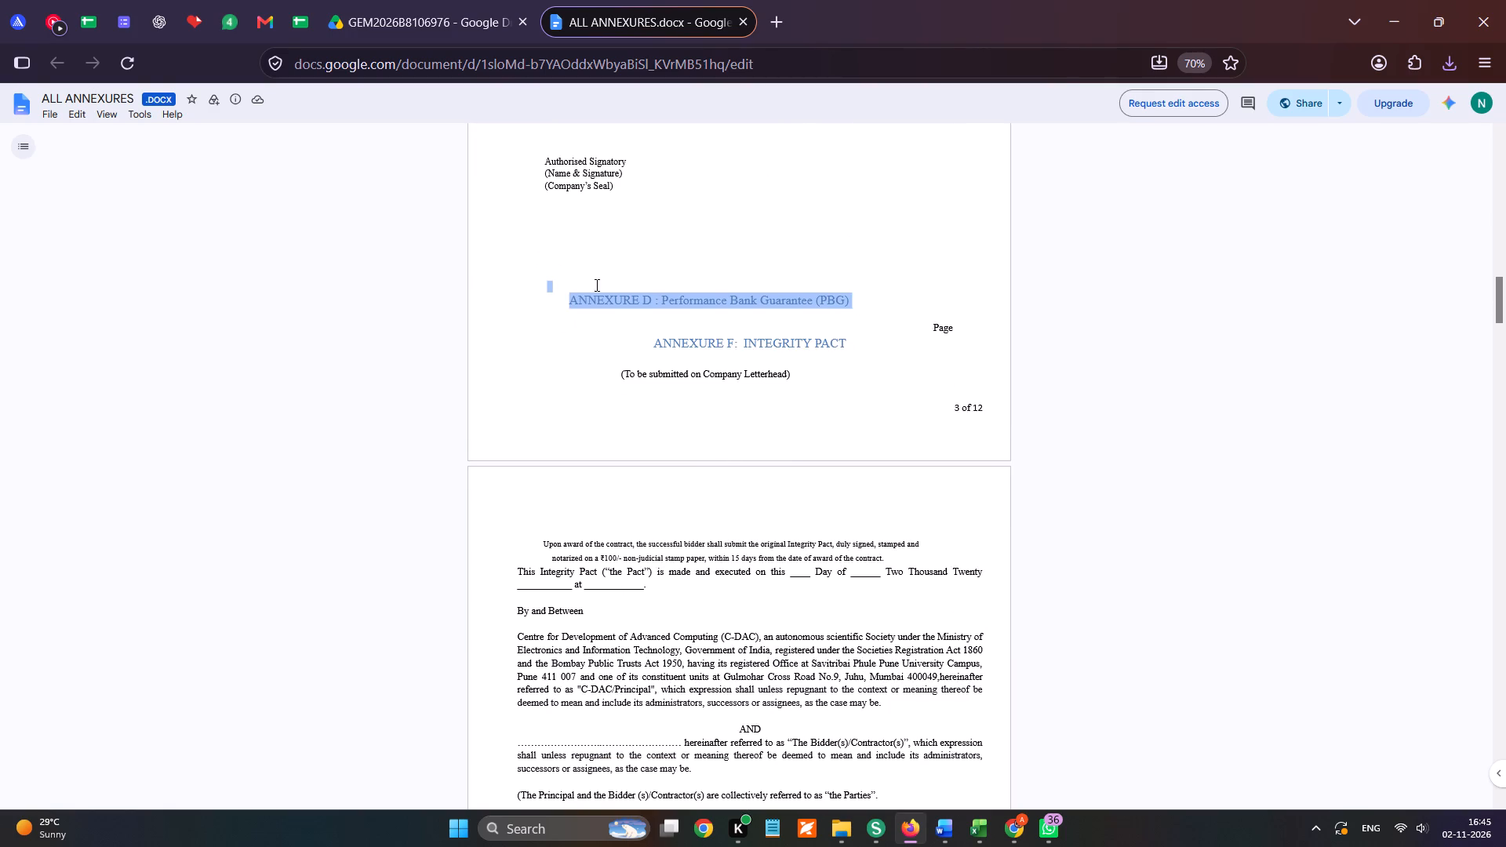
pyautogui.doubleClick(522, 20)
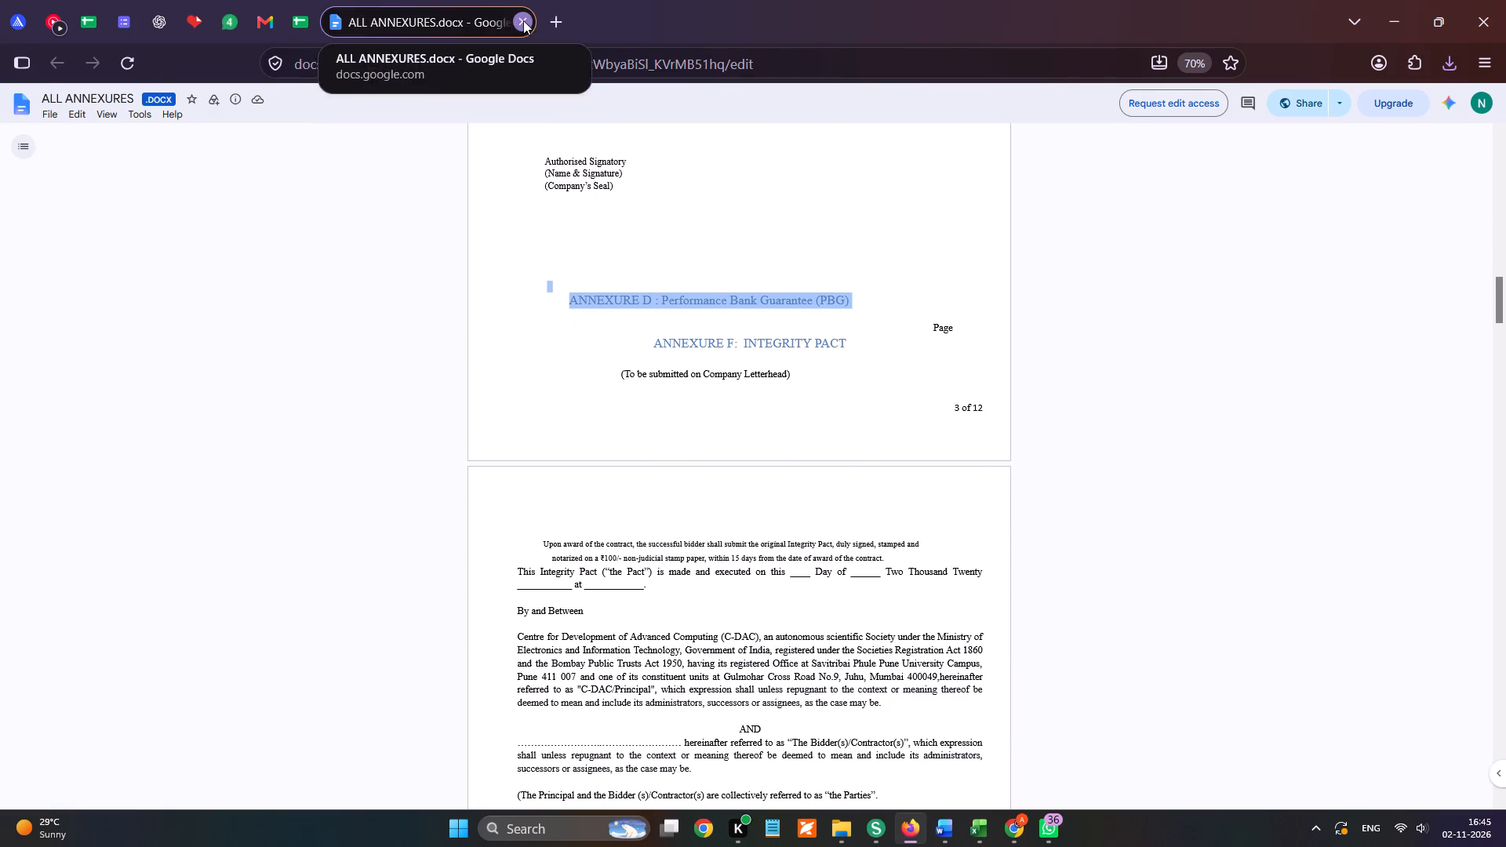
# Clear the Nandal Services Tender Filler cell for bid GEM/2026/B/8106976 in the tracking sheet.
pyautogui.click(962, 564)
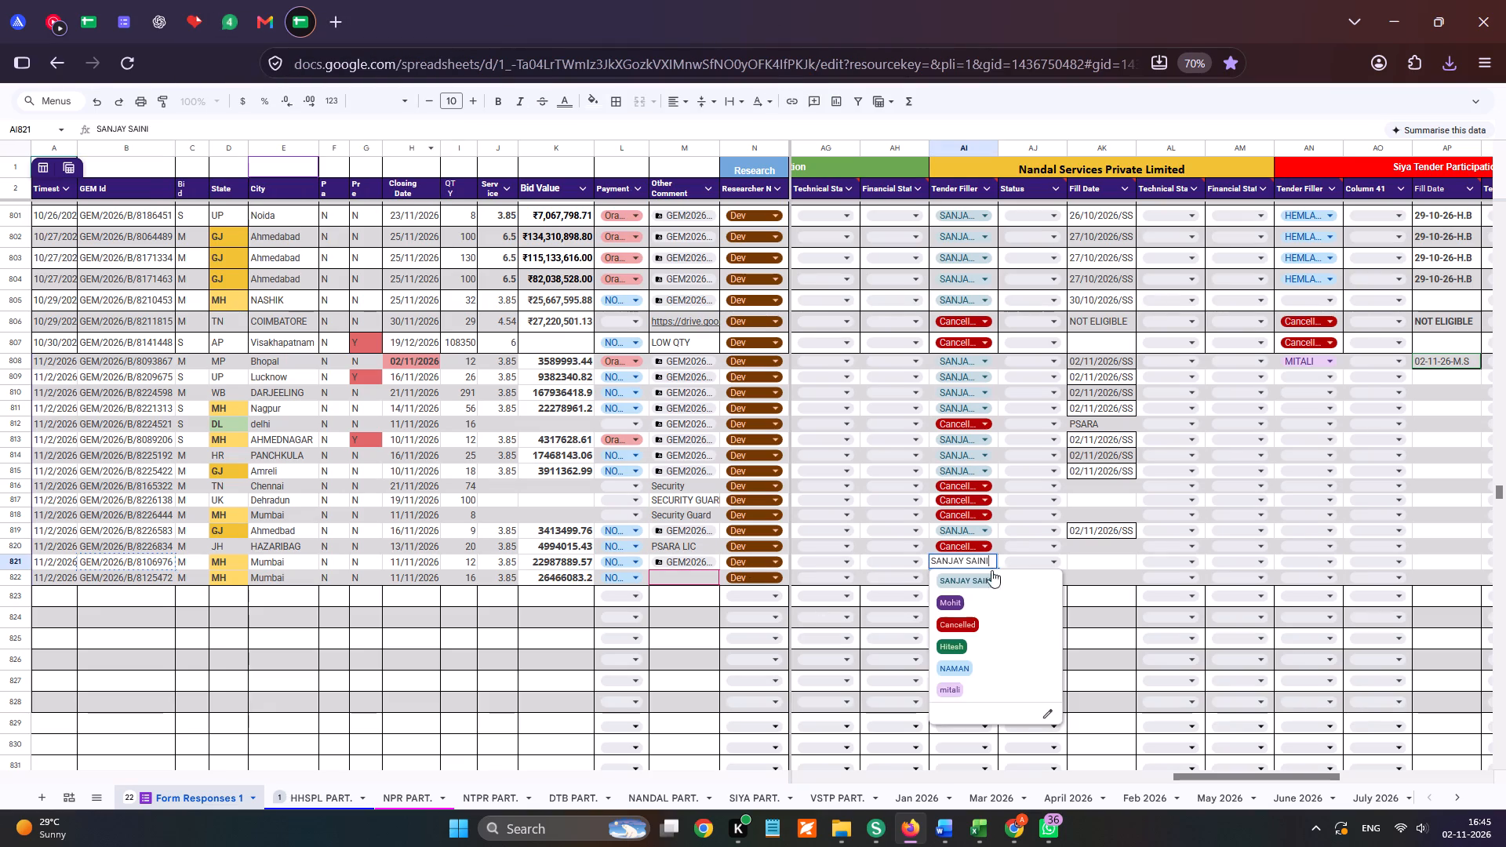
pyautogui.press('BackSpace')
pyautogui.press('BackSpace')
pyautogui.press('BackSpace')
pyautogui.press('BackSpace')
pyautogui.press('BackSpace')
pyautogui.press('BackSpace')
pyautogui.press('BackSpace')
pyautogui.press('BackSpace')
pyautogui.press('BackSpace')
pyautogui.press('BackSpace')
pyautogui.press('BackSpace')
pyautogui.press('BackSpace')
pyautogui.press('BackSpace')
pyautogui.press('BackSpace')
pyautogui.press('BackSpace')
pyautogui.press('BackSpace')
pyautogui.press('BackSpace')
pyautogui.press('BackSpace')
pyautogui.click(1098, 561)
# Search the tracking sheet for the 02/11/2026/SS fill date and check the neighbouring DTB and Nandal participation columns.
pyautogui.click(1101, 533)
pyautogui.hotkey('ctrl', 'c')
pyautogui.hotkey('ctrl', 'f')
pyautogui.hotkey('ctrl', 'v')
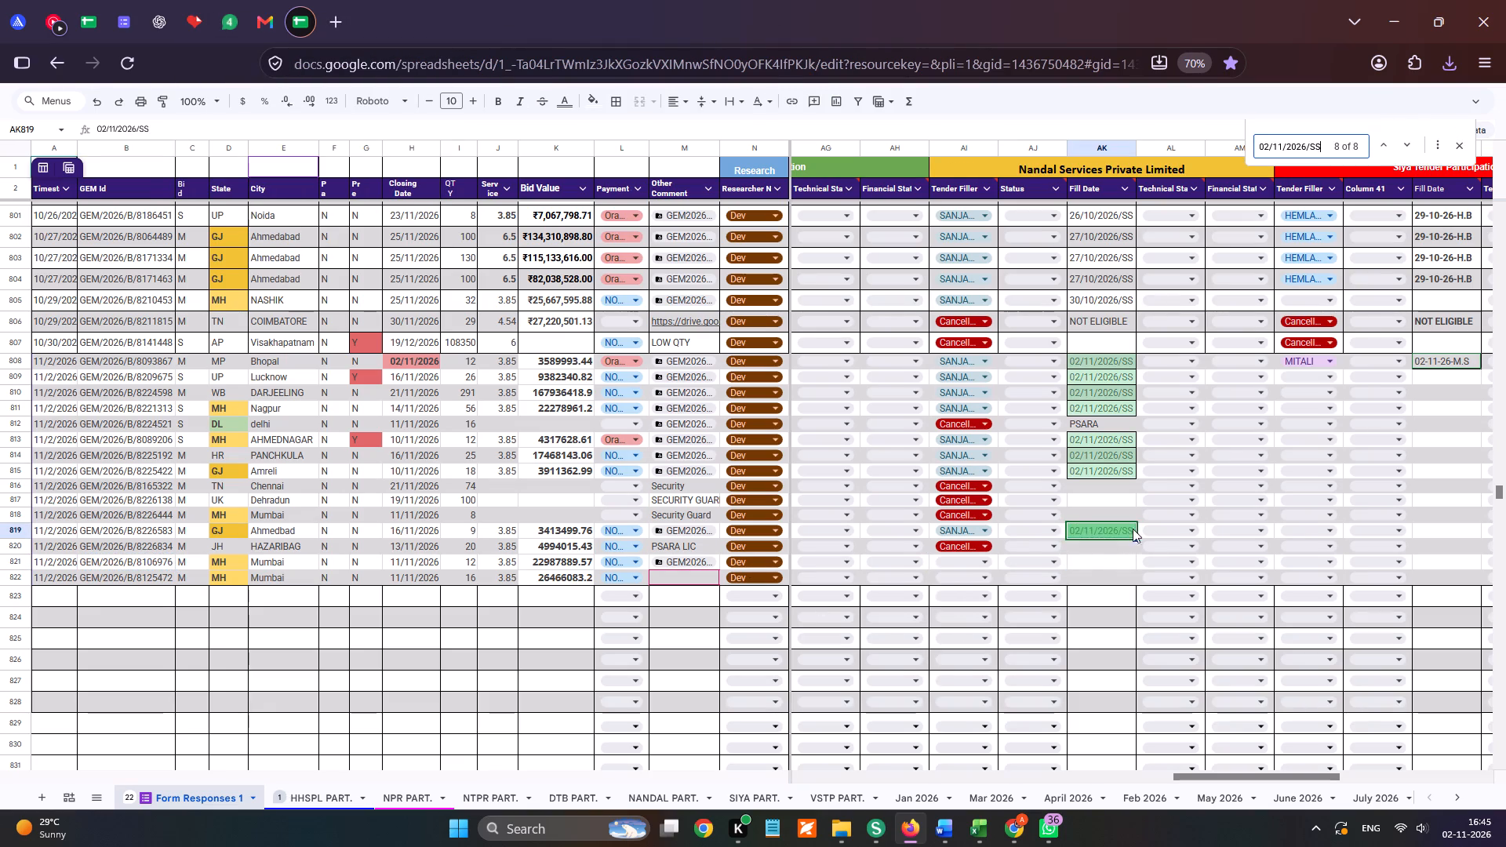
pyautogui.click(1464, 144)
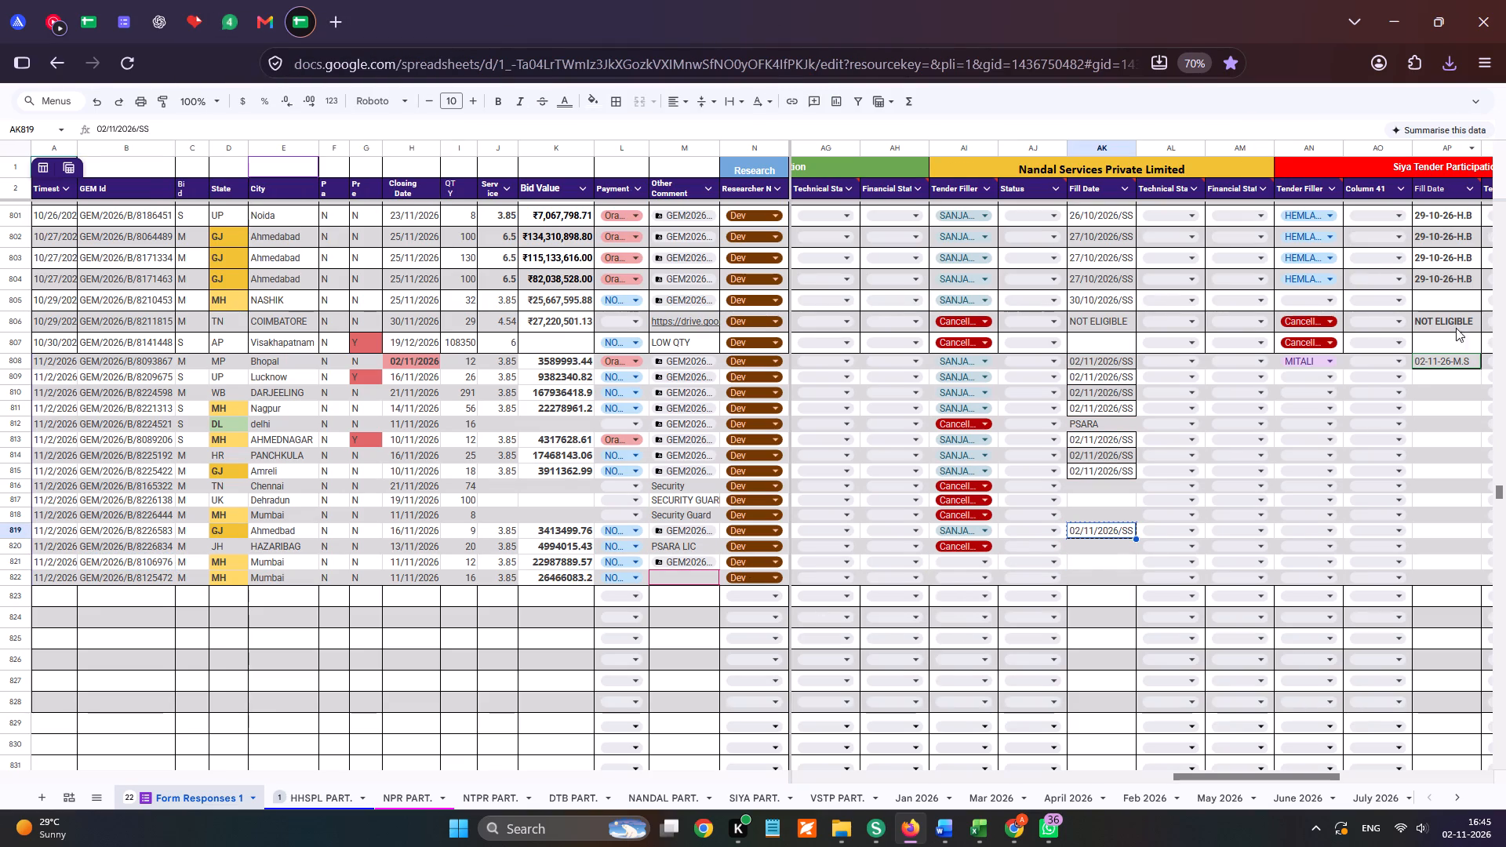
pyautogui.moveTo(1216, 779); pyautogui.dragTo(1156, 785)
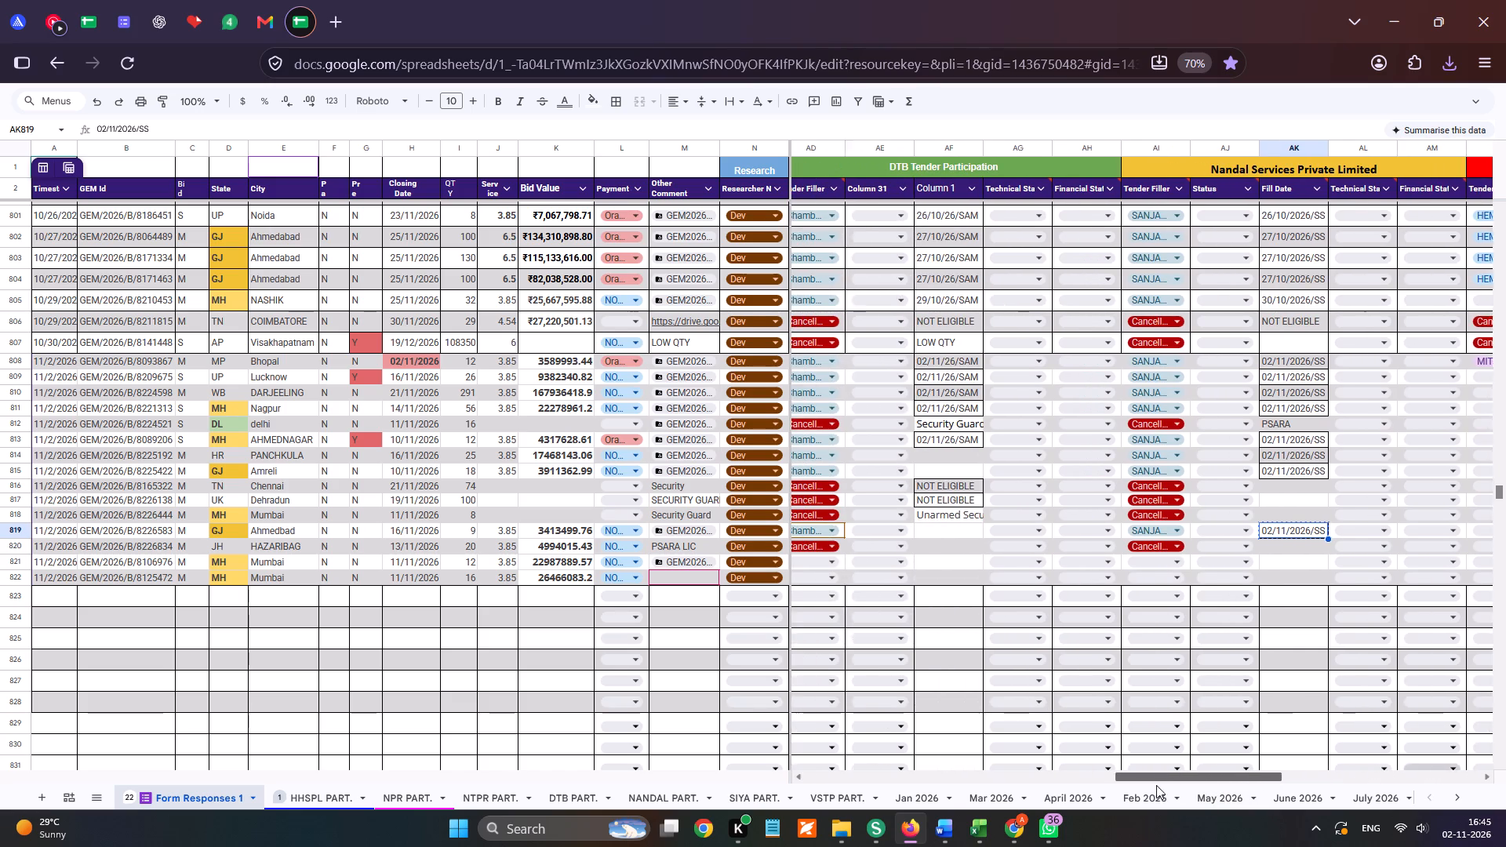
pyautogui.moveTo(1156, 785); pyautogui.dragTo(1148, 785)
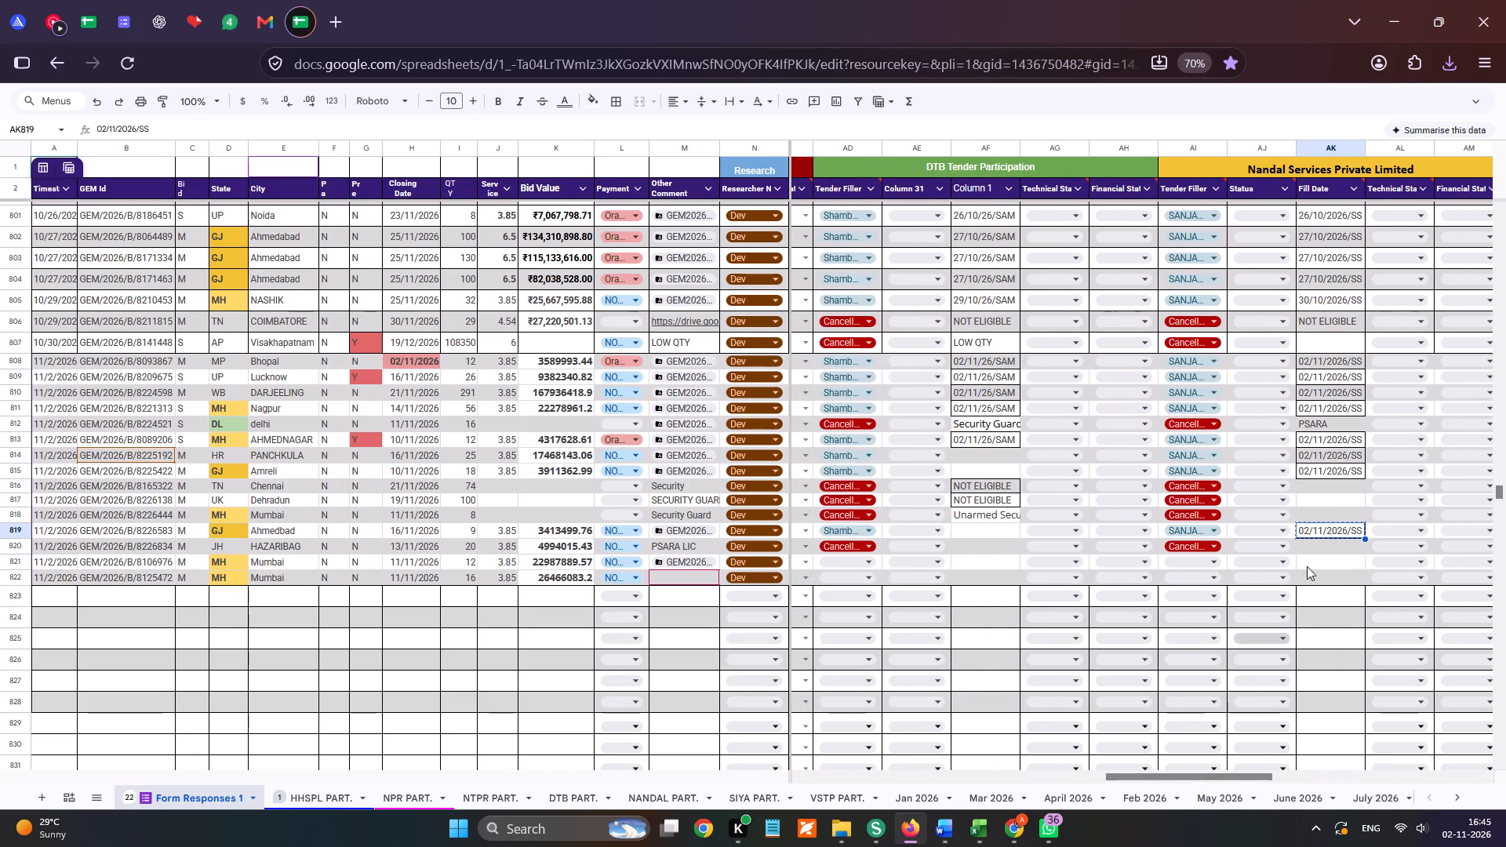
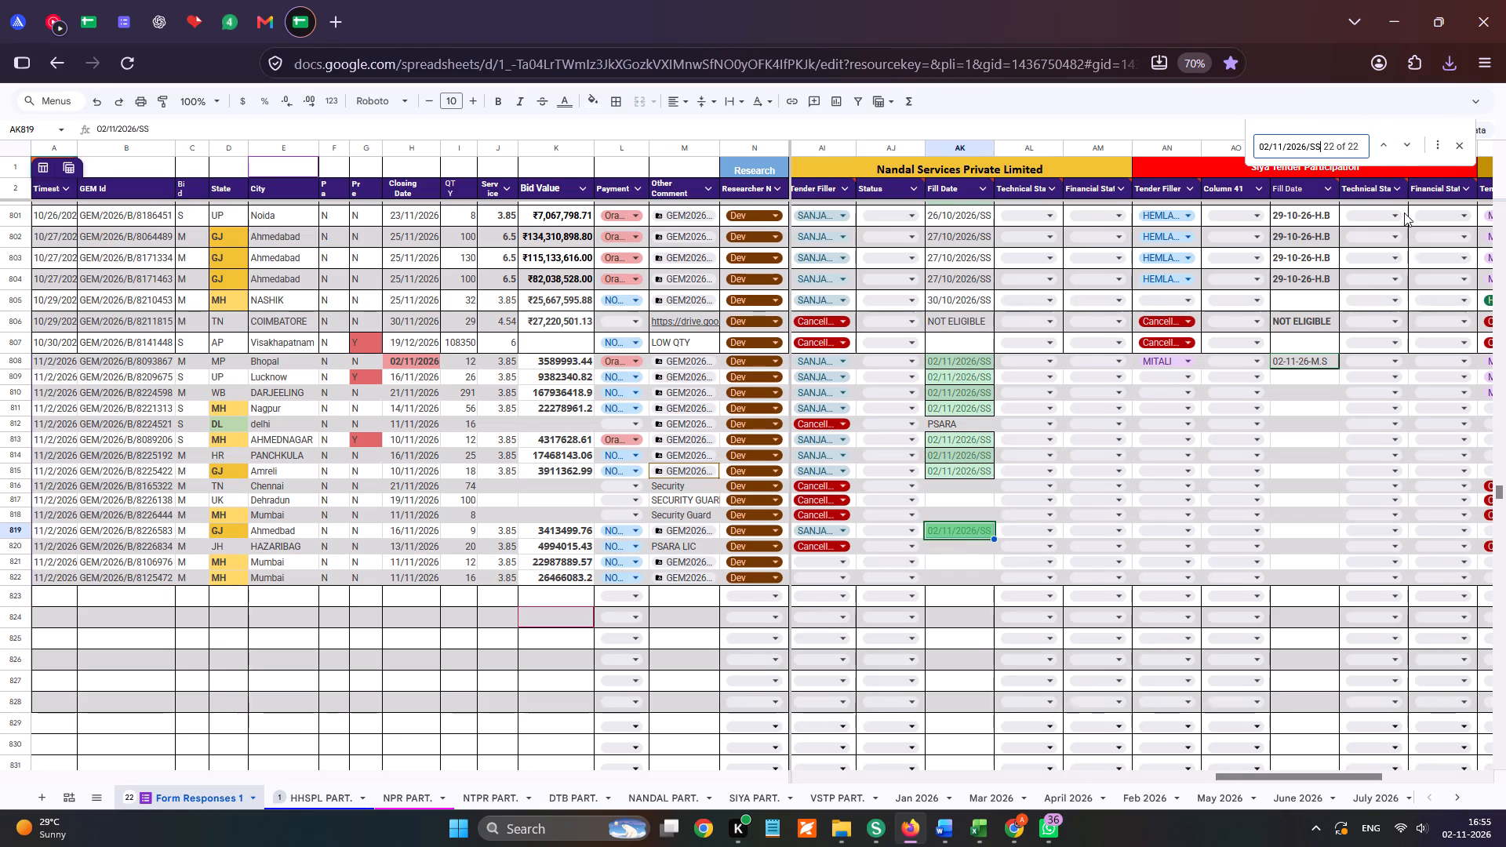
# Dismiss the 02/11/2026/SS search and select the Nandal Services Fill Date cell for Ahmedabad bid GEM/2026/B/8226583.
pyautogui.click(1463, 140)
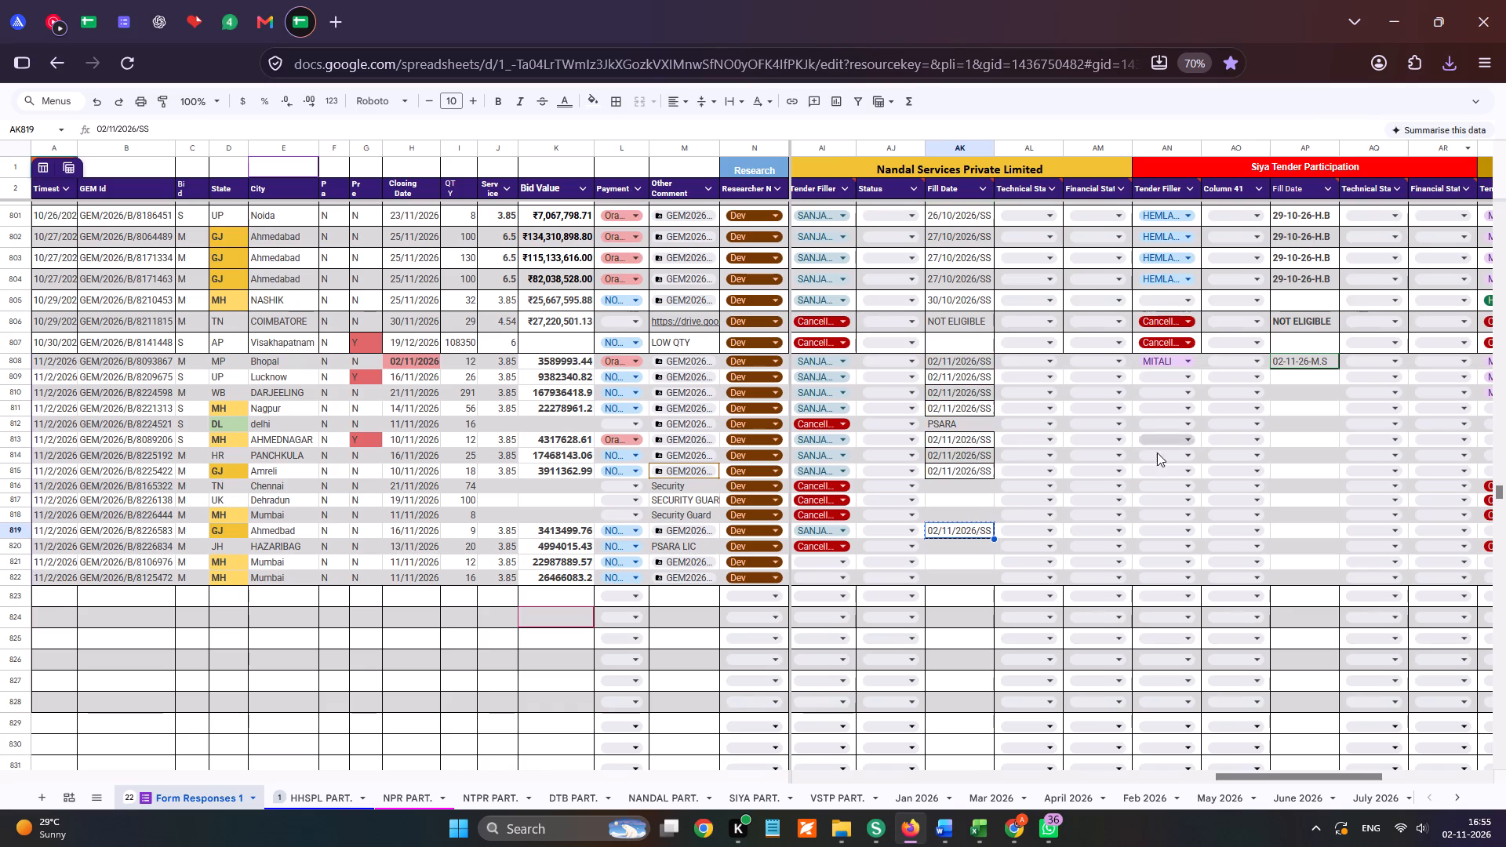
pyautogui.click(963, 547)
pyautogui.click(964, 536)
# Search the tracking sheet for the fill-date entry 02/11/2026/SS, copied from the Ahmedabad bid's row under Nandal Services.
pyautogui.hotkey('ctrl', 'c')
pyautogui.hotkey('ctrl', 'f')
pyautogui.hotkey('ctrl', 'v')
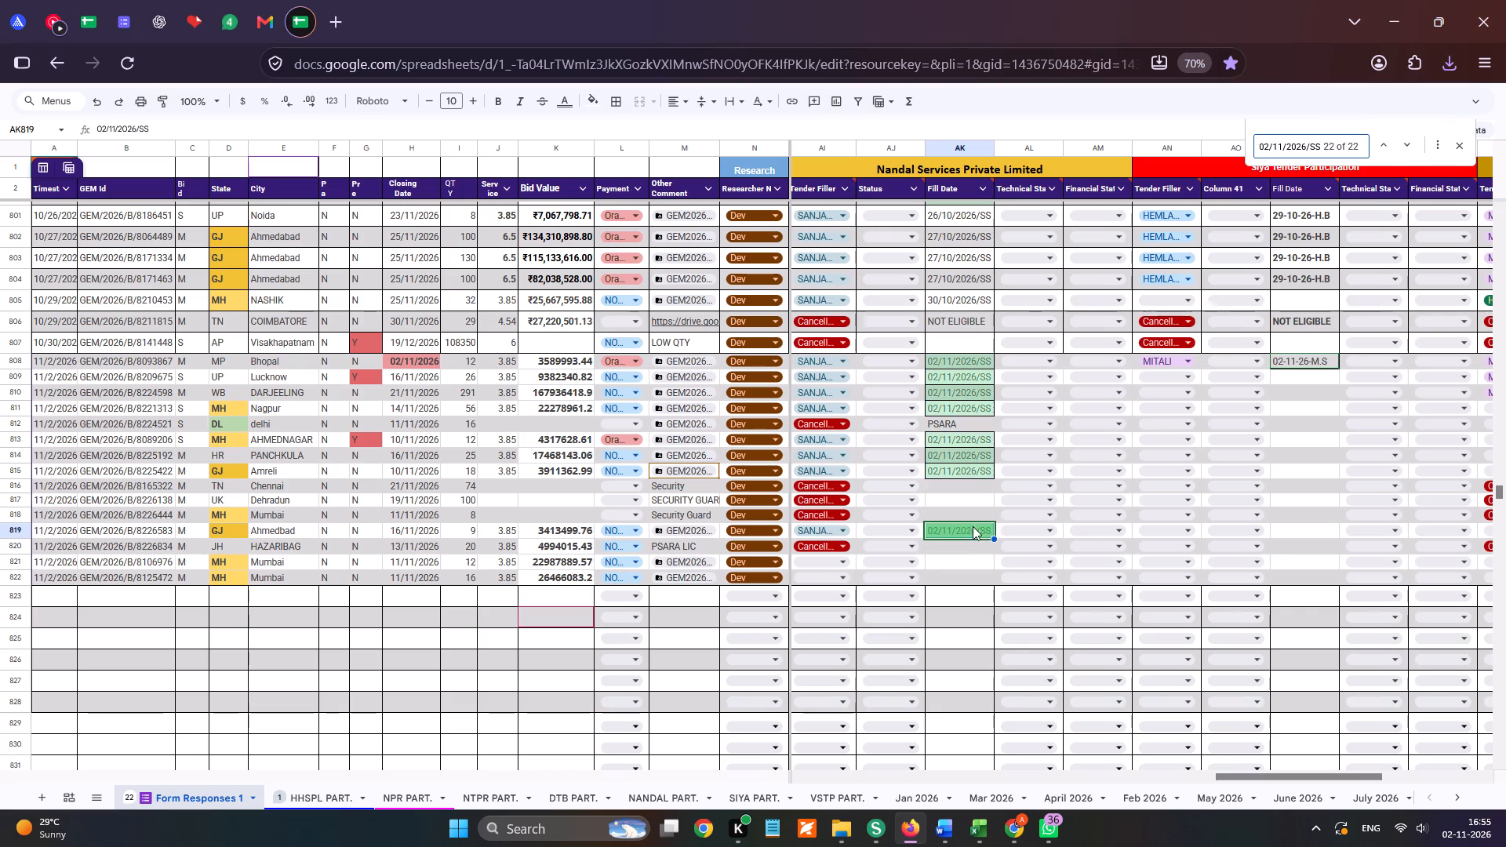
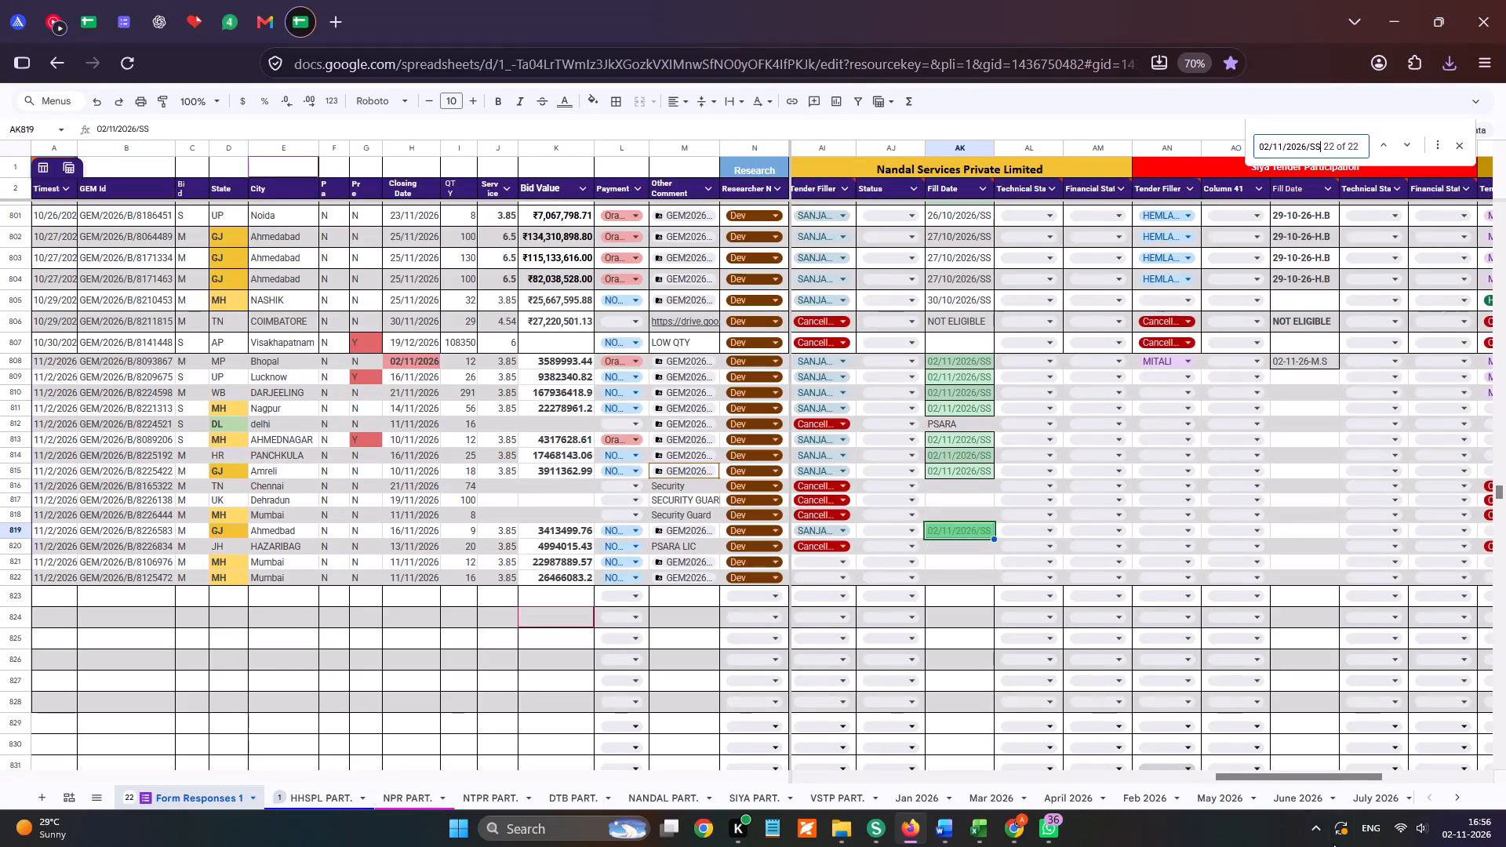
# Close the sheet search and select the Nandal Services fill-date cell for Mumbai bid GEM/2026/B/8125472.
pyautogui.click(1326, 779)
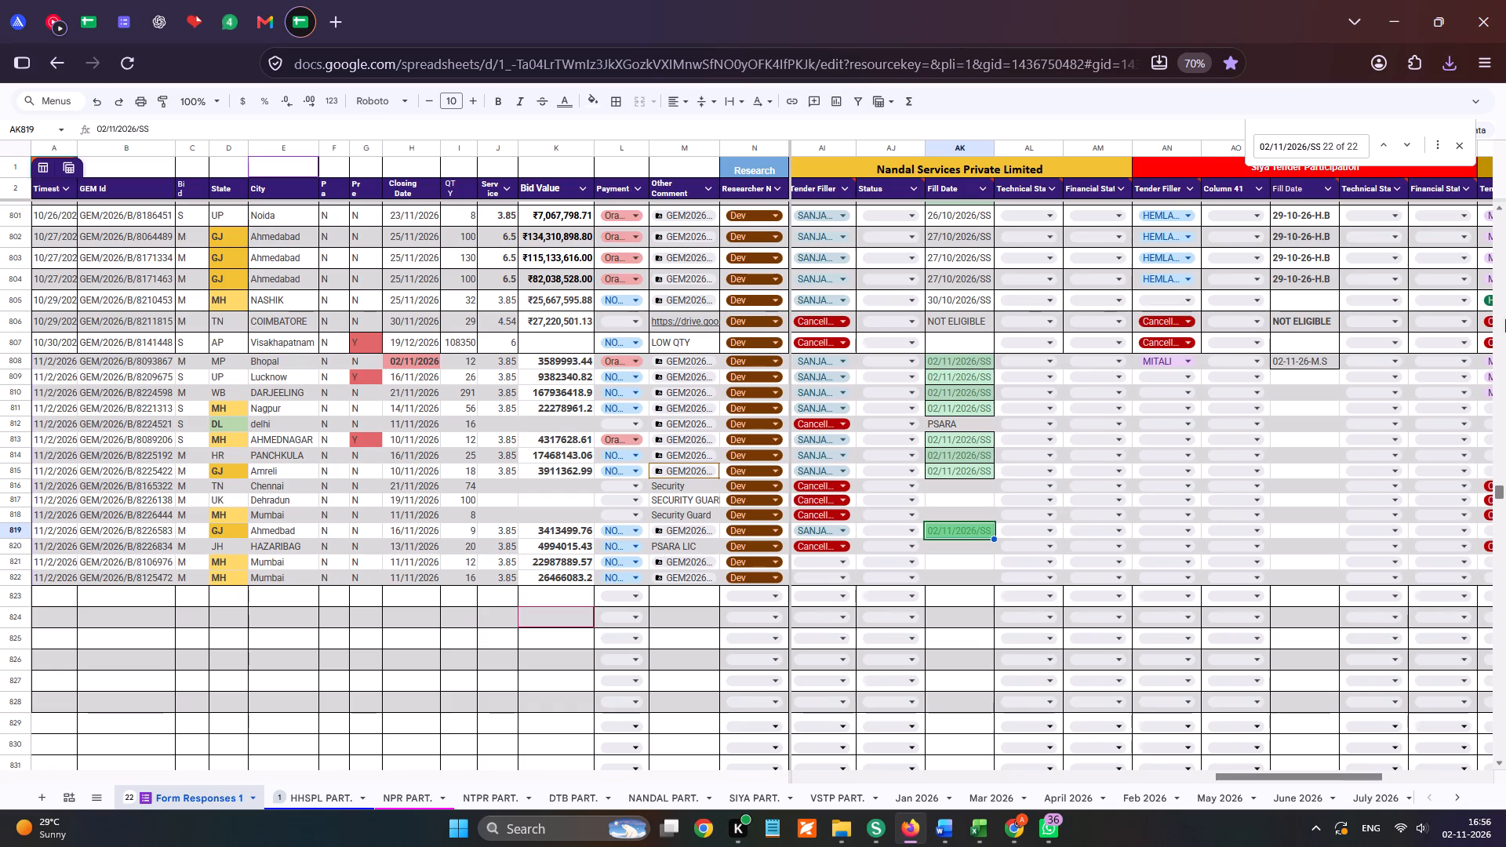
pyautogui.click(1455, 147)
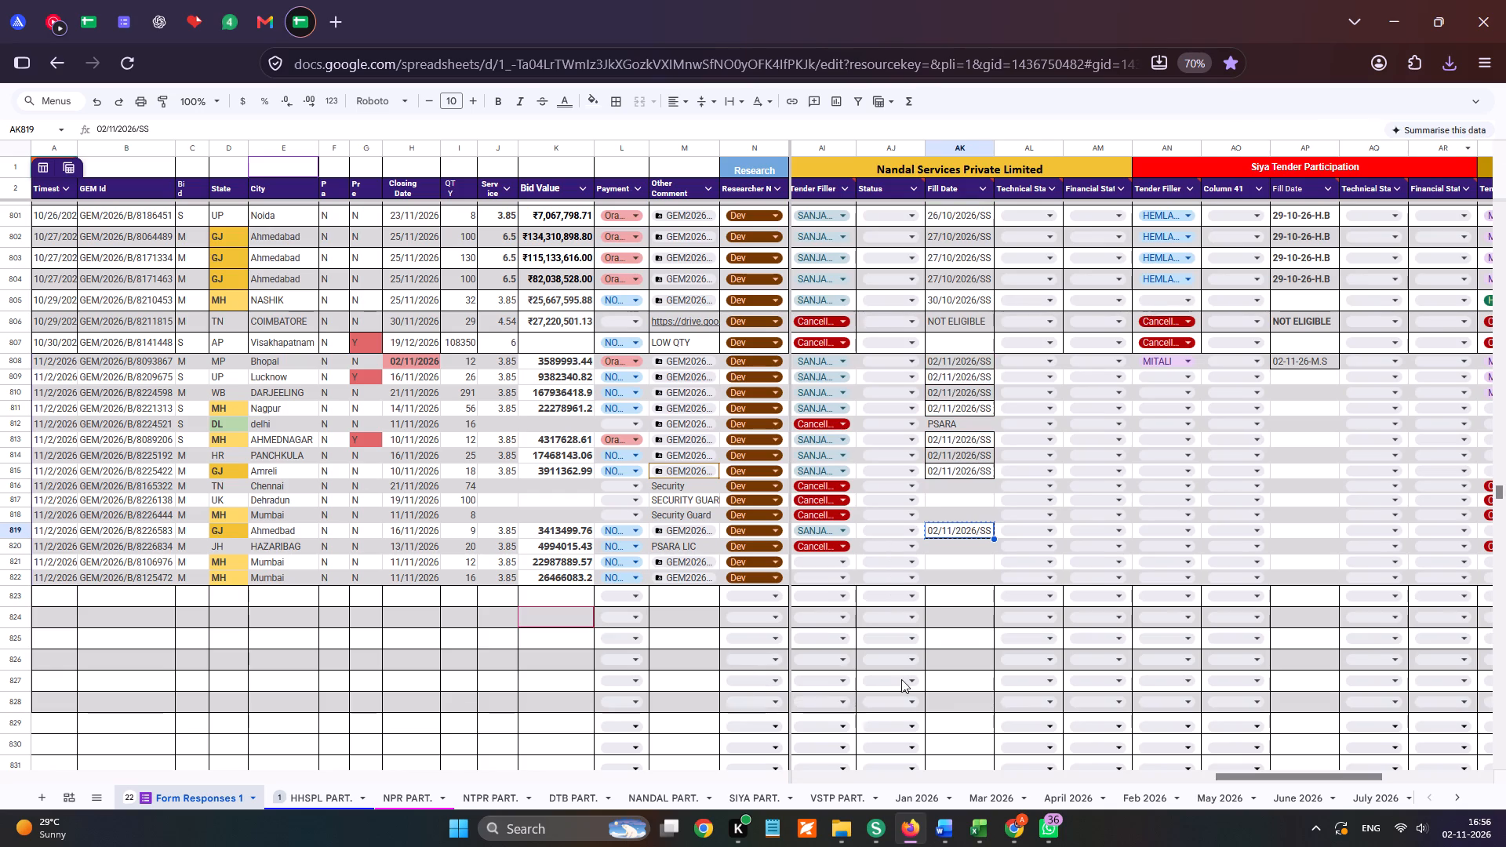
pyautogui.click(954, 583)
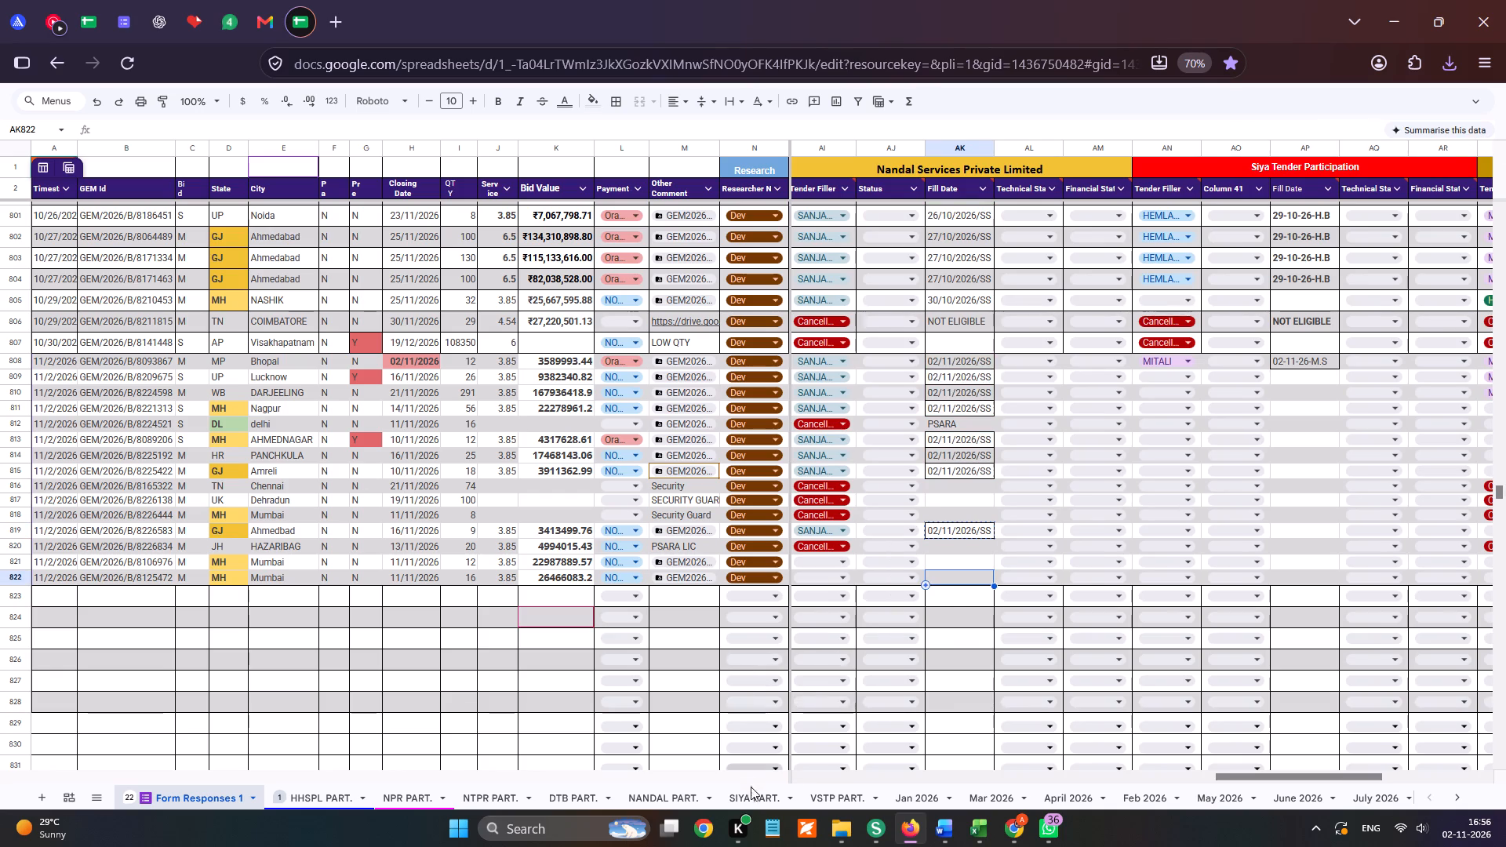
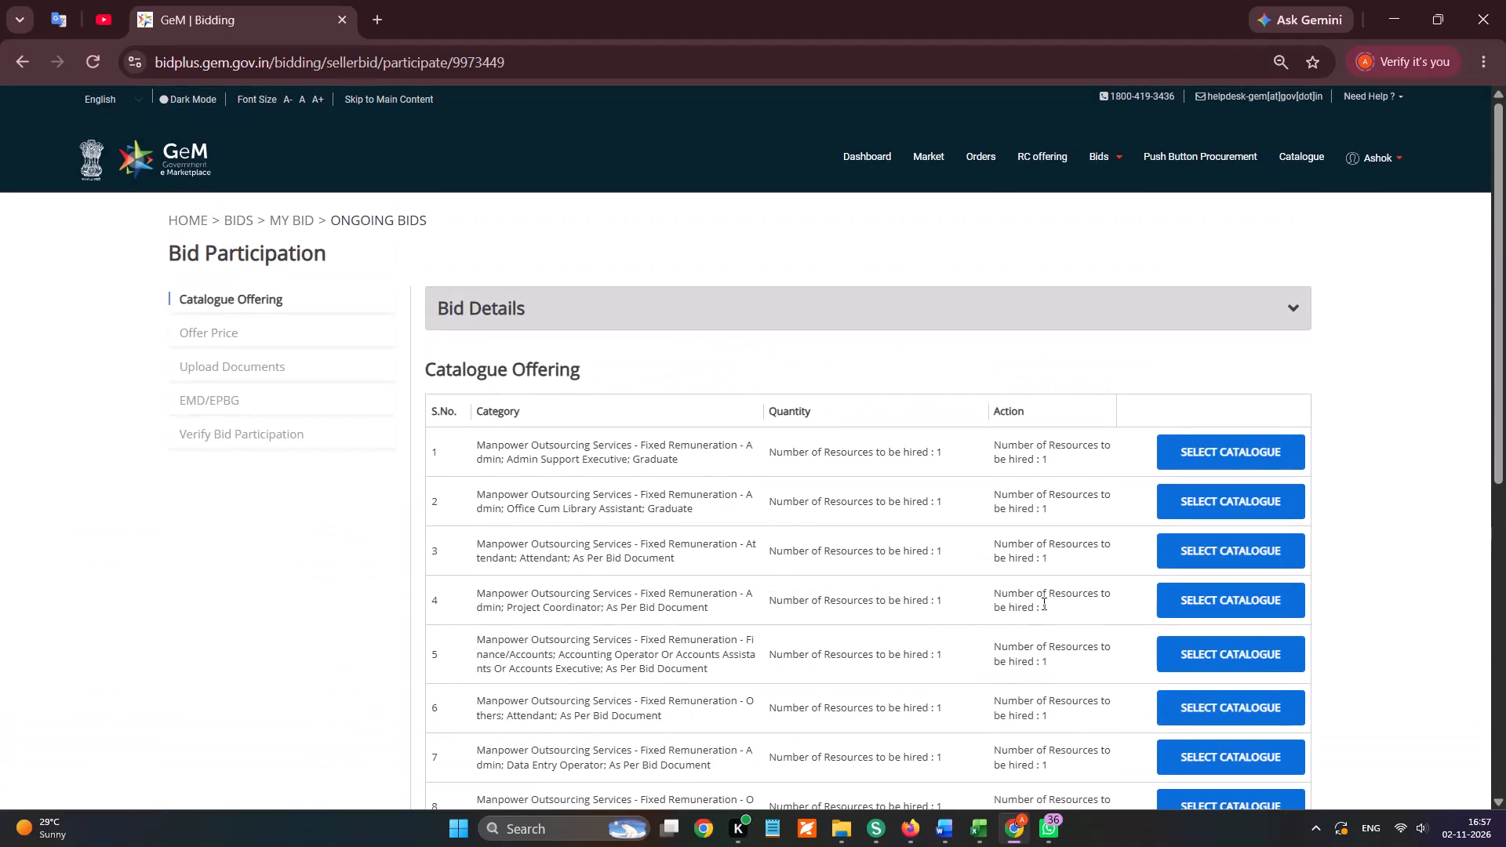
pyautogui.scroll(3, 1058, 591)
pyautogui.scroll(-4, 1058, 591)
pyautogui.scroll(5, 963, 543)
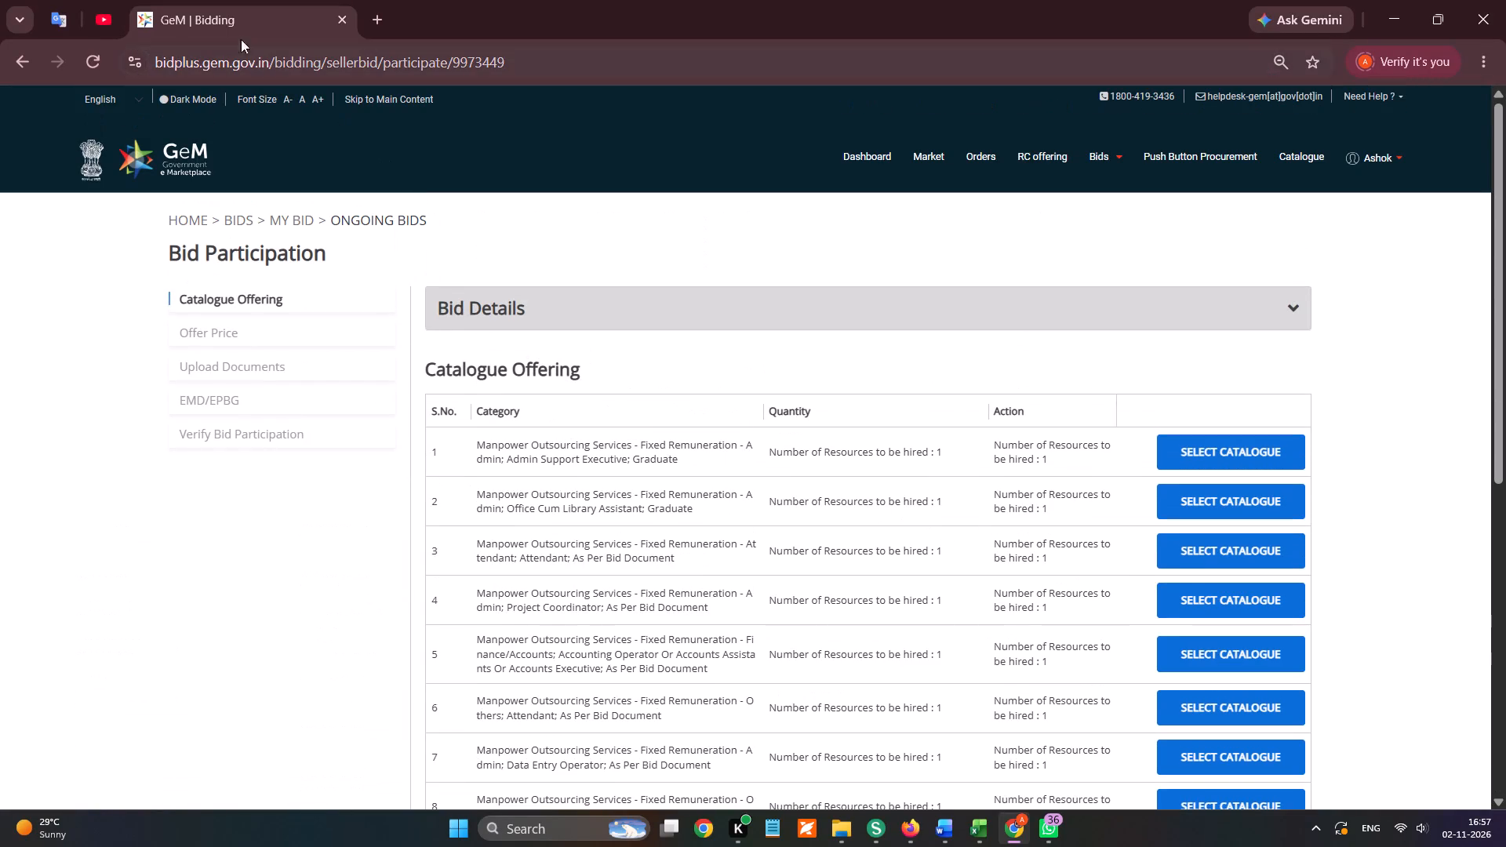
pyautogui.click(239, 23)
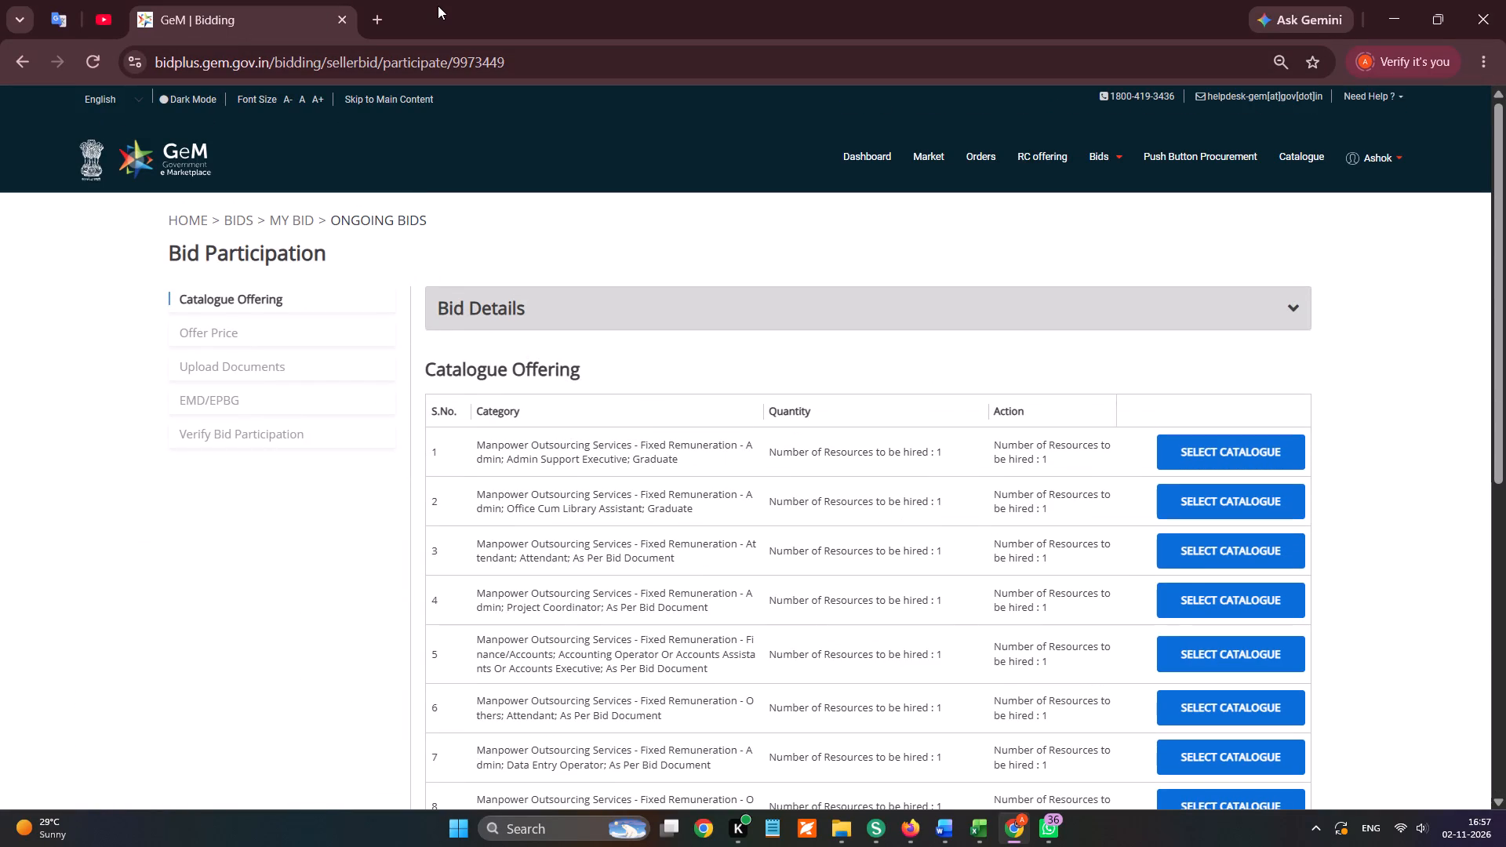
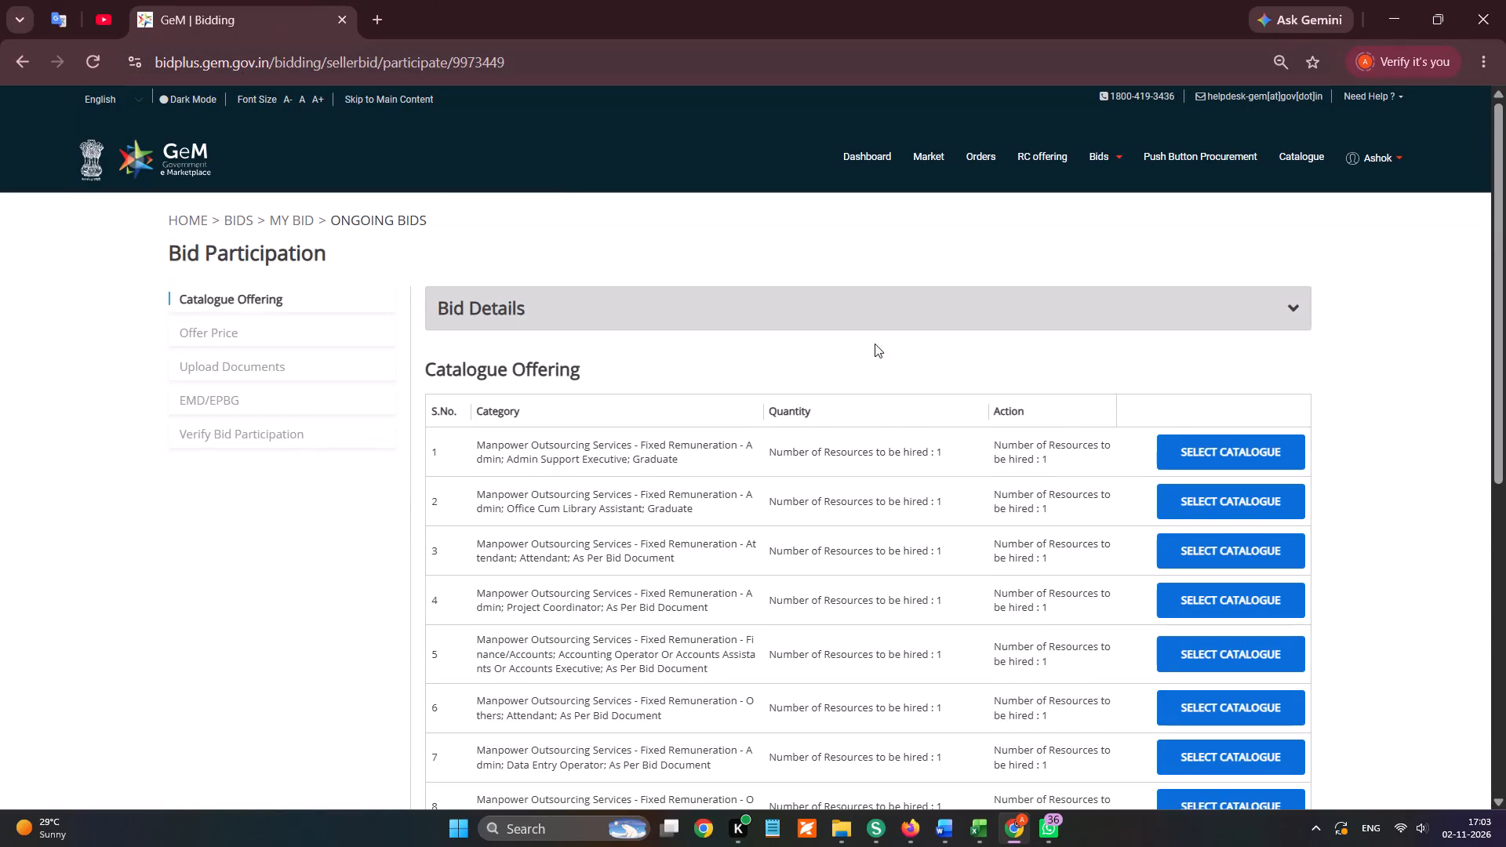
# Review the bid's catalogue offering categories and return to the seller bids list.
pyautogui.scroll(-1, 1177, 504)
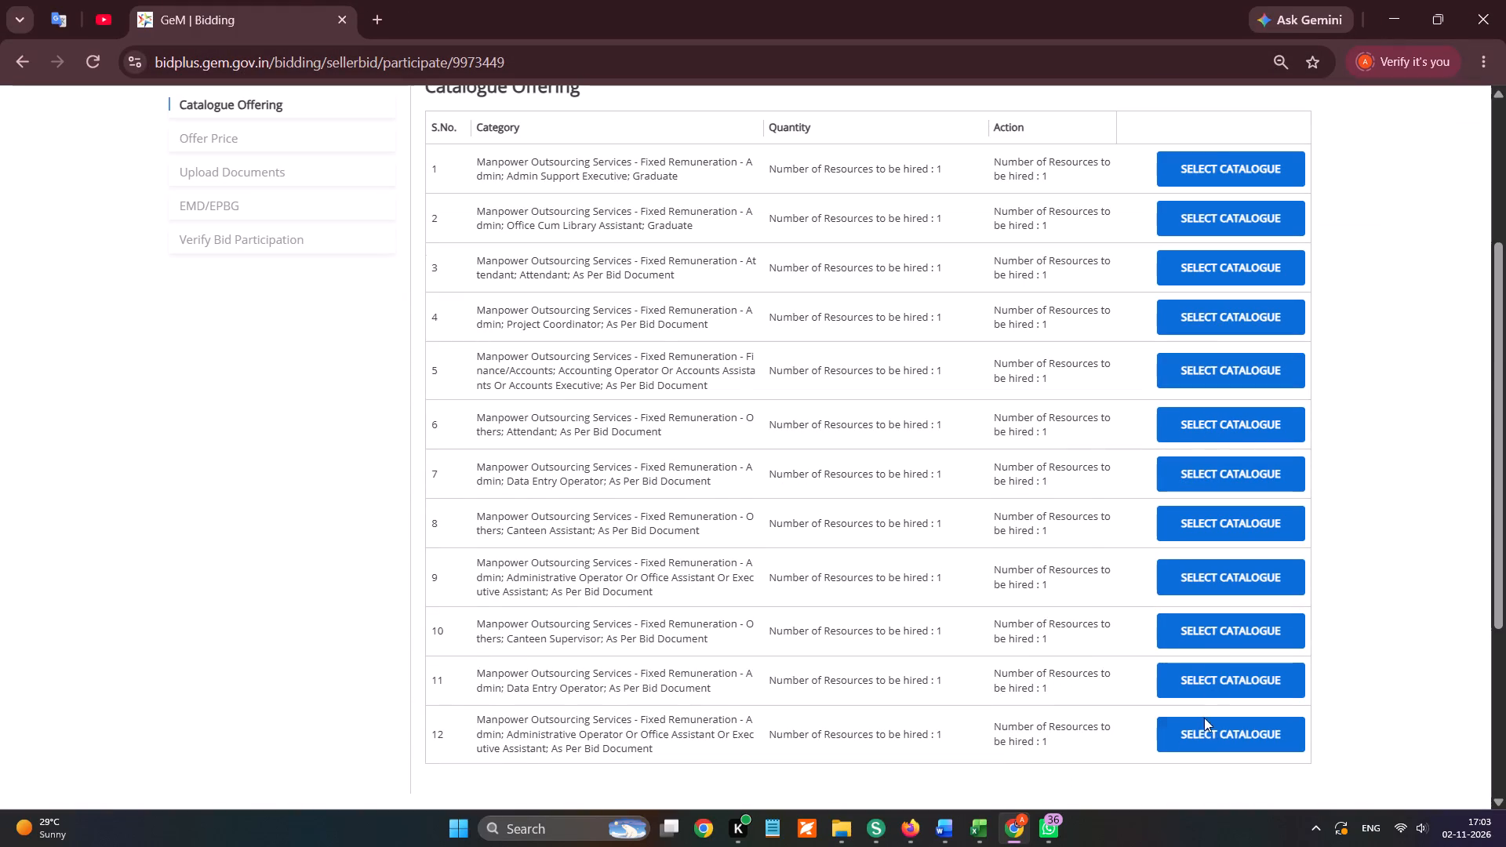
pyautogui.scroll(2, 1260, 627)
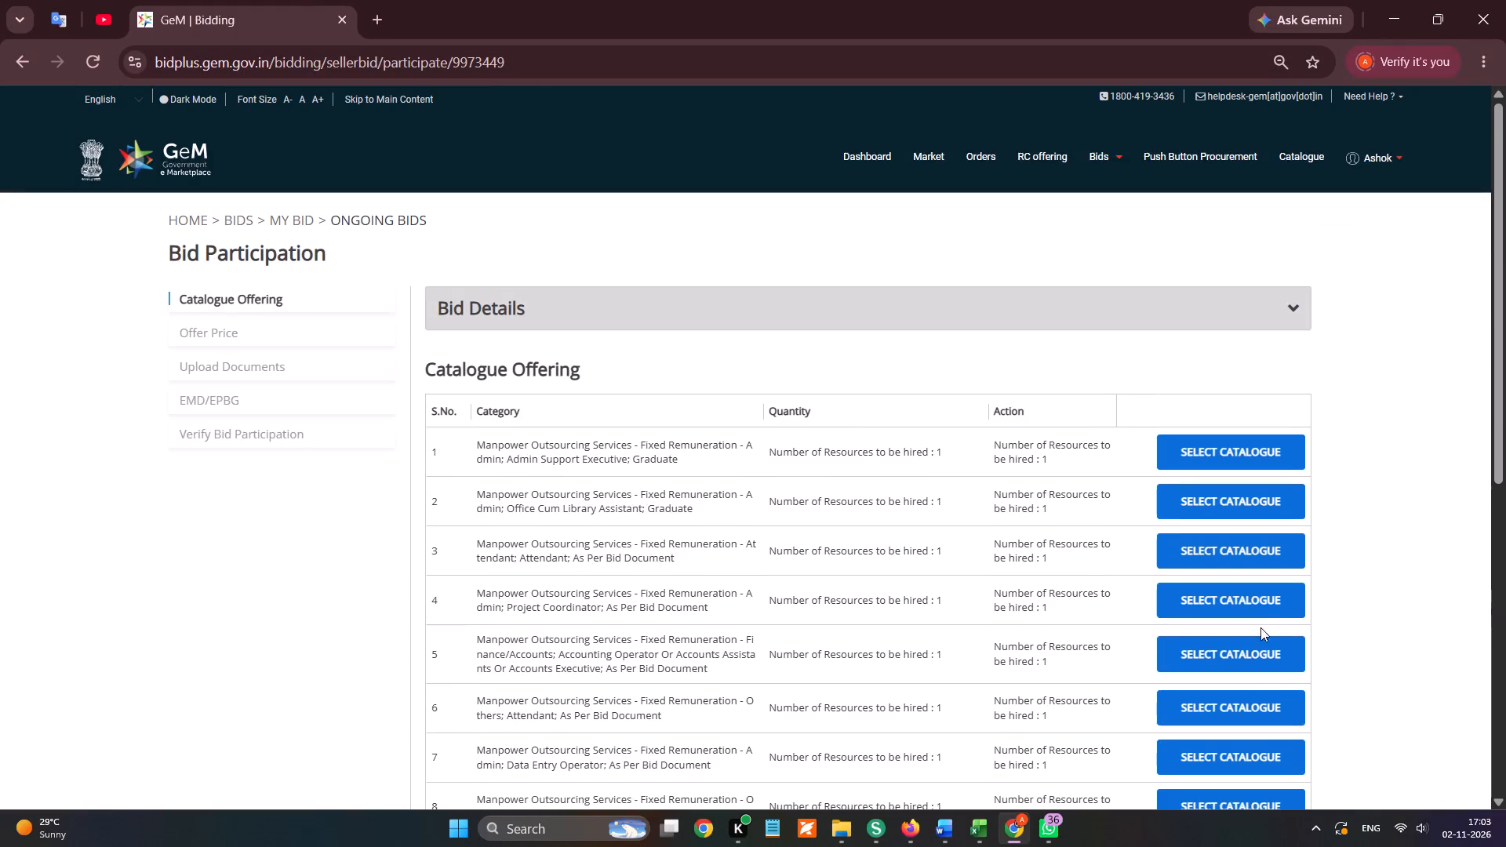
pyautogui.click(1124, 186)
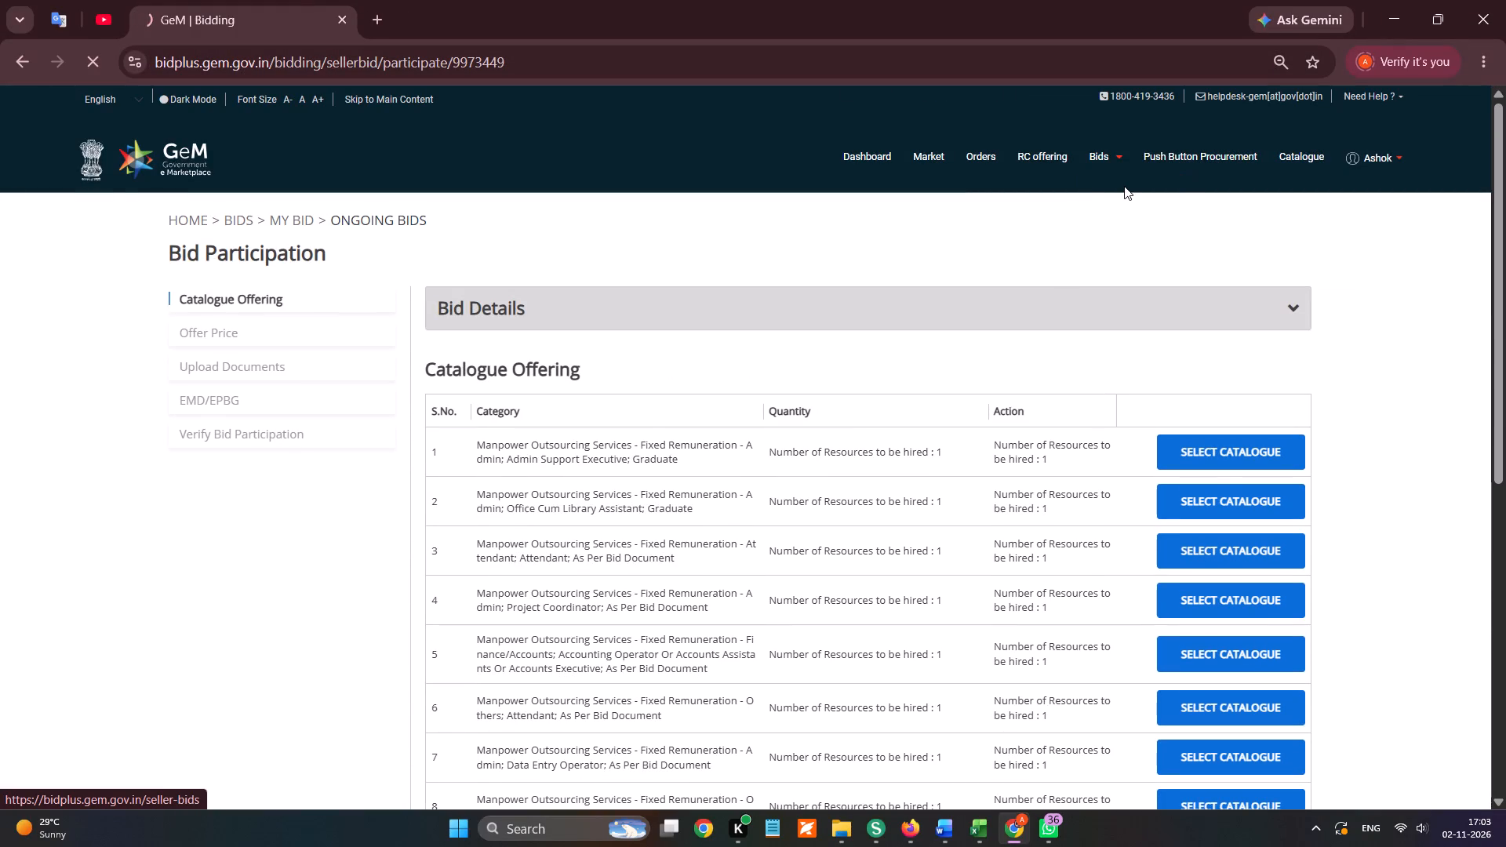
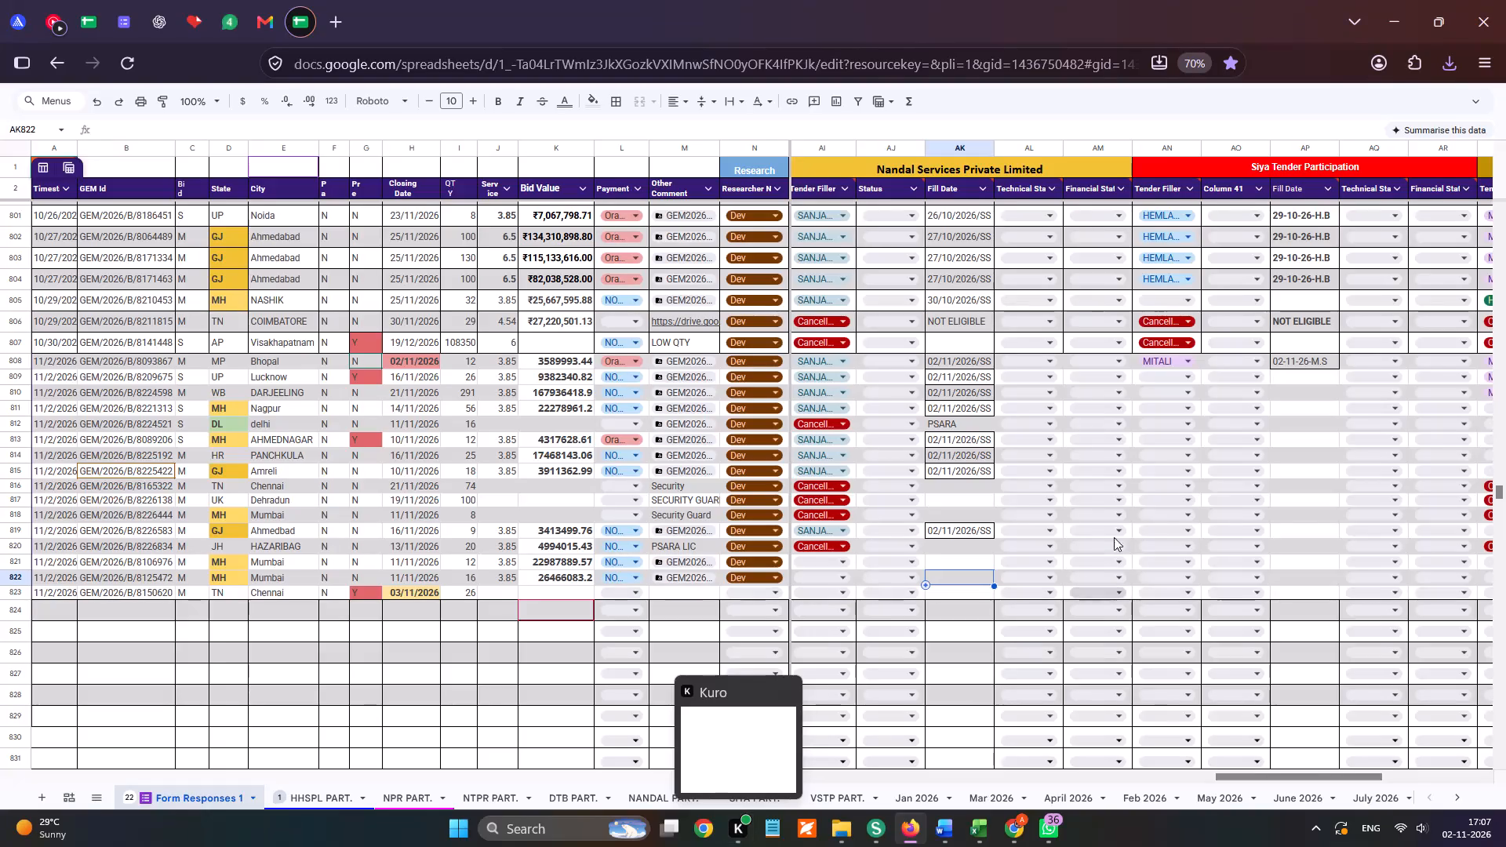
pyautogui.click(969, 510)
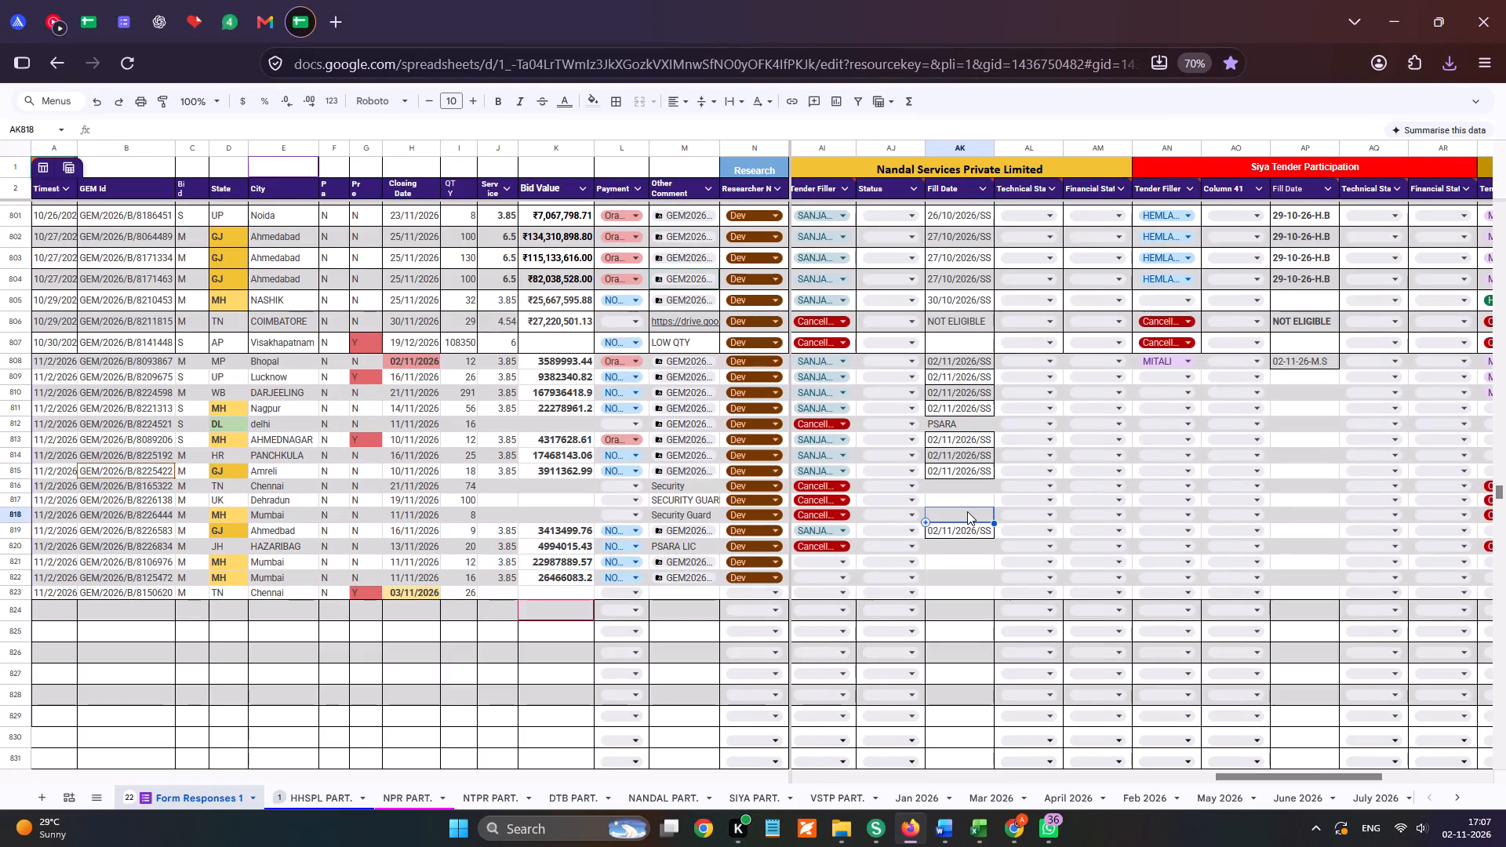